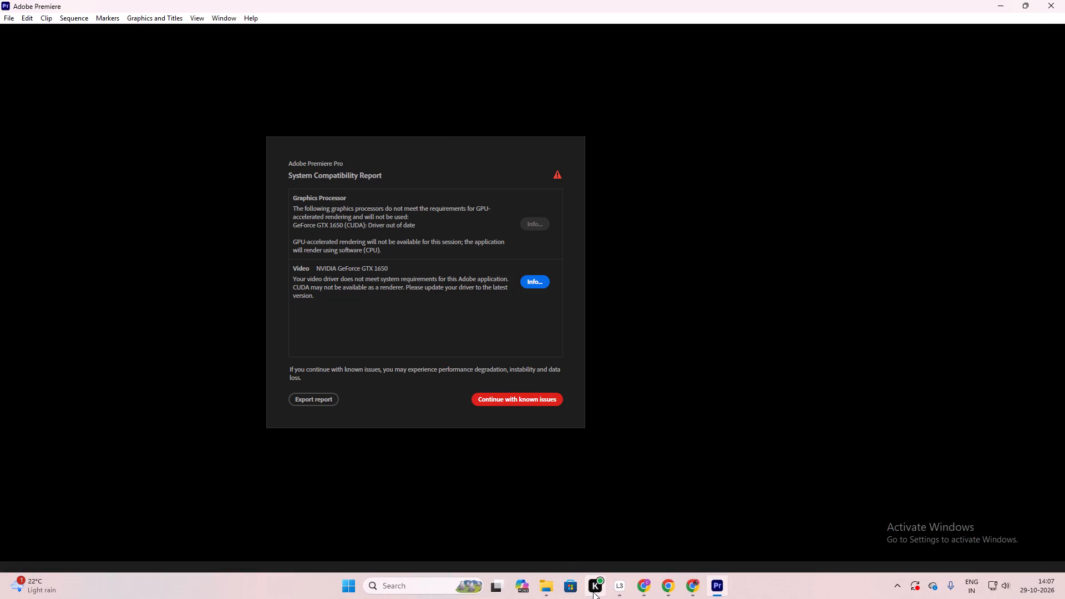
Continue past the system compatibility report with its known issues and open the recent project ";luyikytyhg".
{"action": "left_click", "coordinate": [518, 398]}
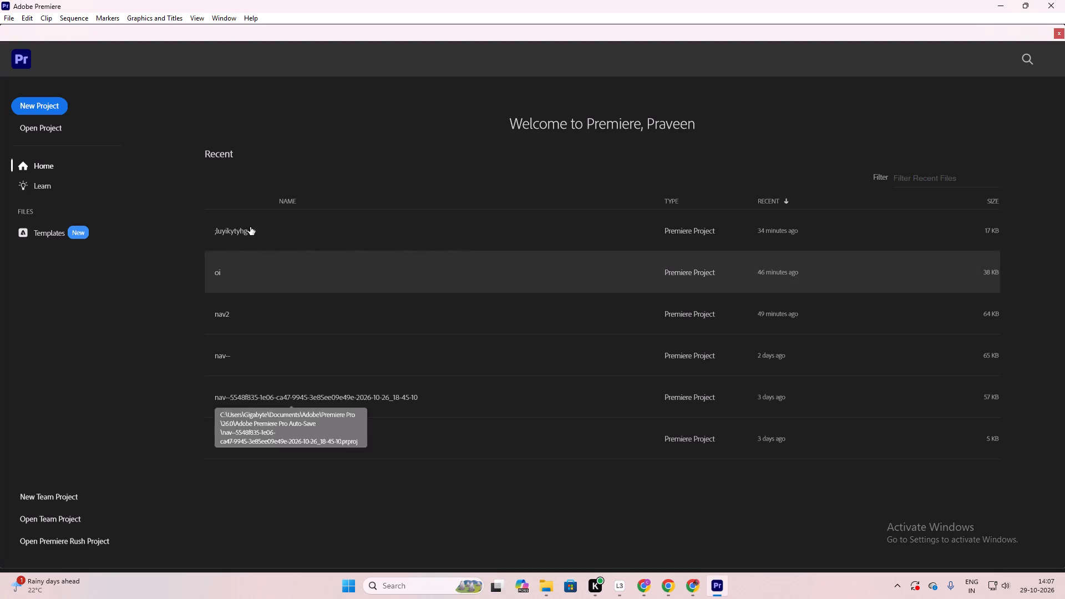
{"action": "left_click", "coordinate": [239, 230]}
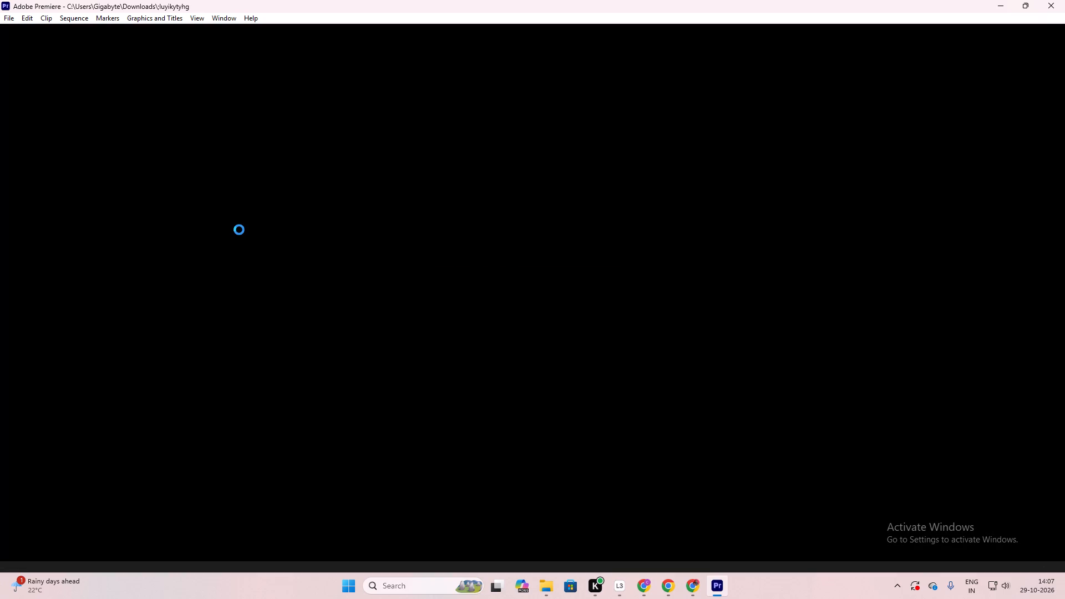
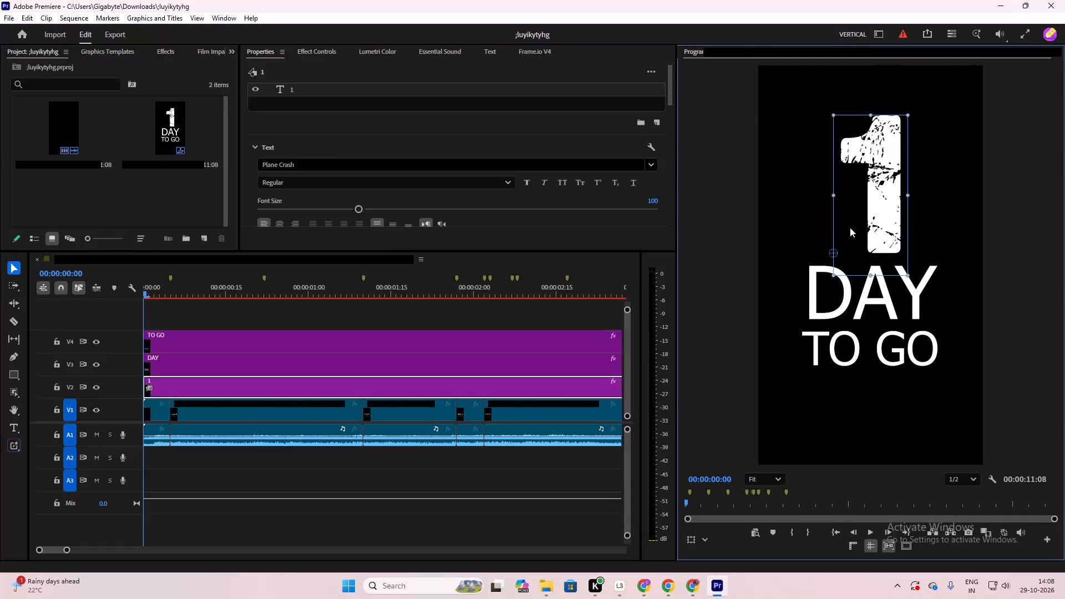
Change the font of the "DAY" text to COCOGOOSE LETTERPRESS.
{"action": "left_click", "coordinate": [848, 299]}
{"action": "left_click", "coordinate": [310, 171]}
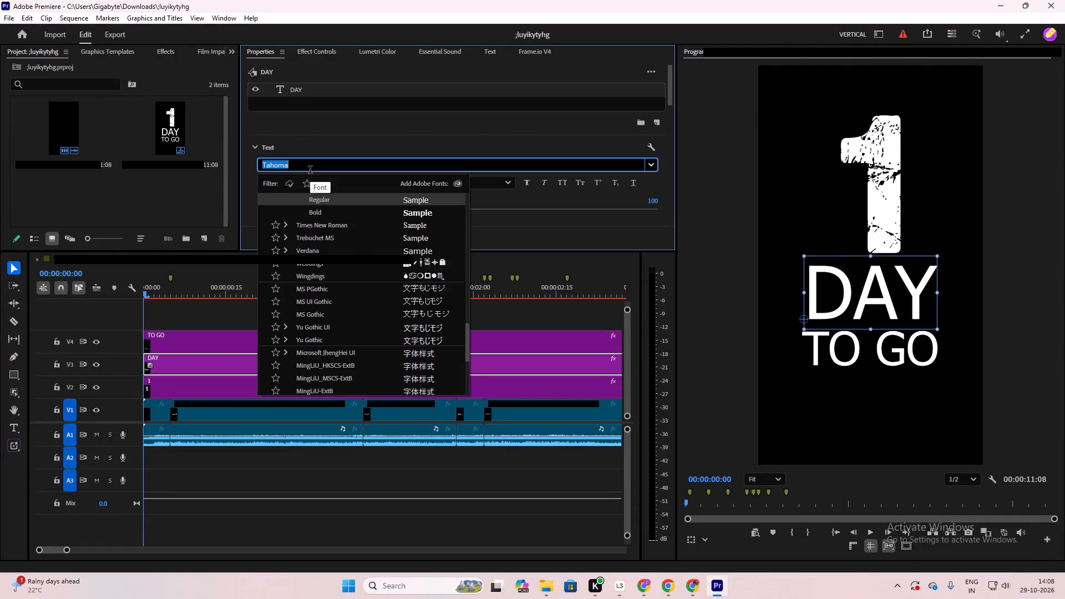
{"action": "key", "text": "BackSpace"}
{"action": "key", "text": "BackSpace"}
{"action": "type", "text": "co"}
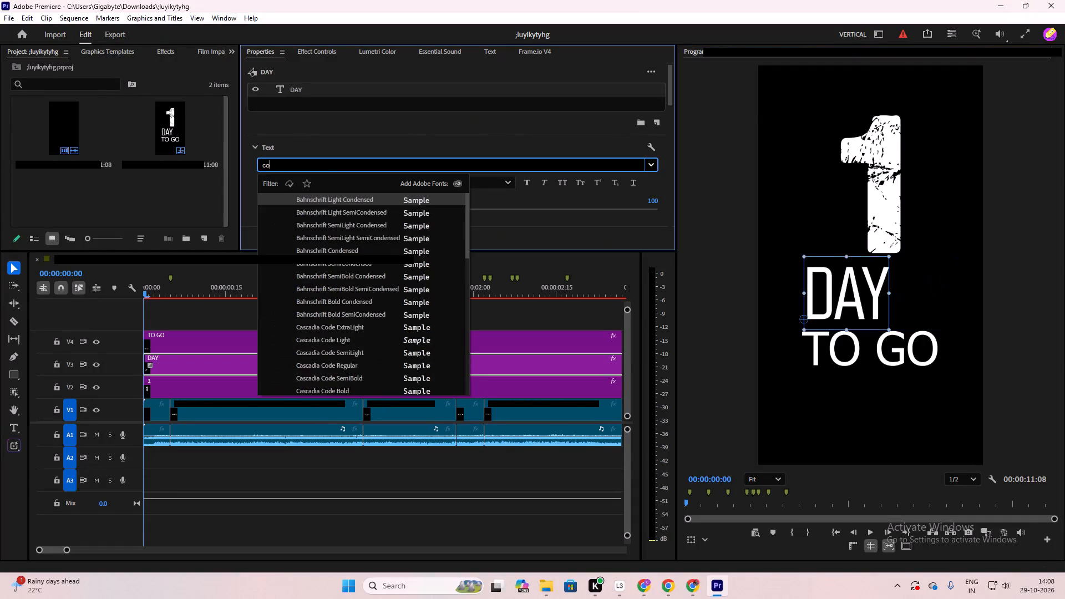
{"action": "key", "text": "c"}
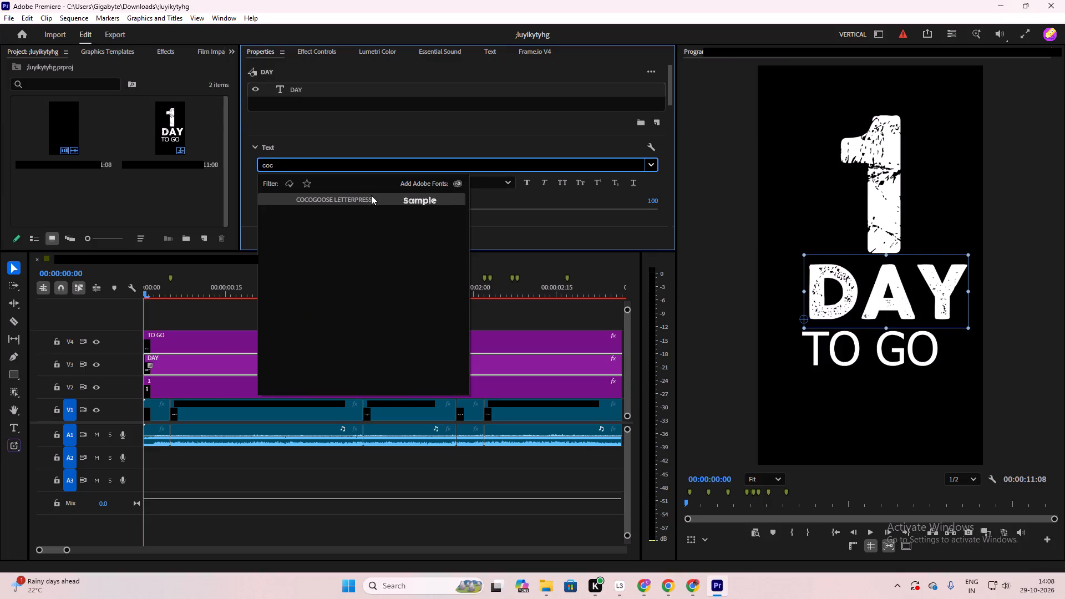
{"action": "left_click", "coordinate": [371, 199]}
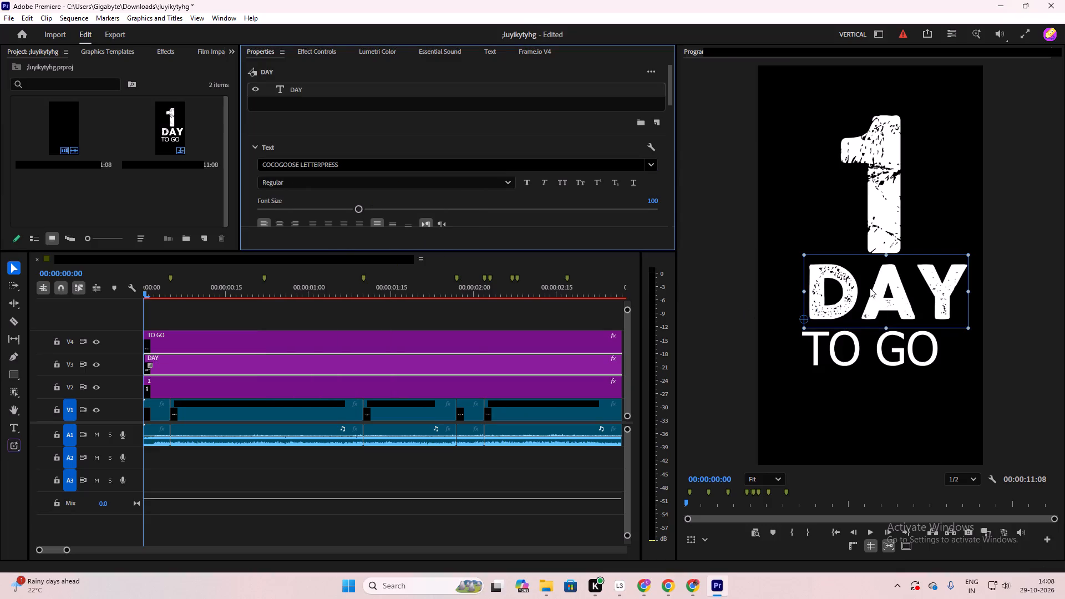
Reposition the "DAY" text so it is centred horizontally in the frame, just below the "1".
{"action": "left_click_drag", "start_coordinate": [869, 297], "coordinate": [860, 295]}
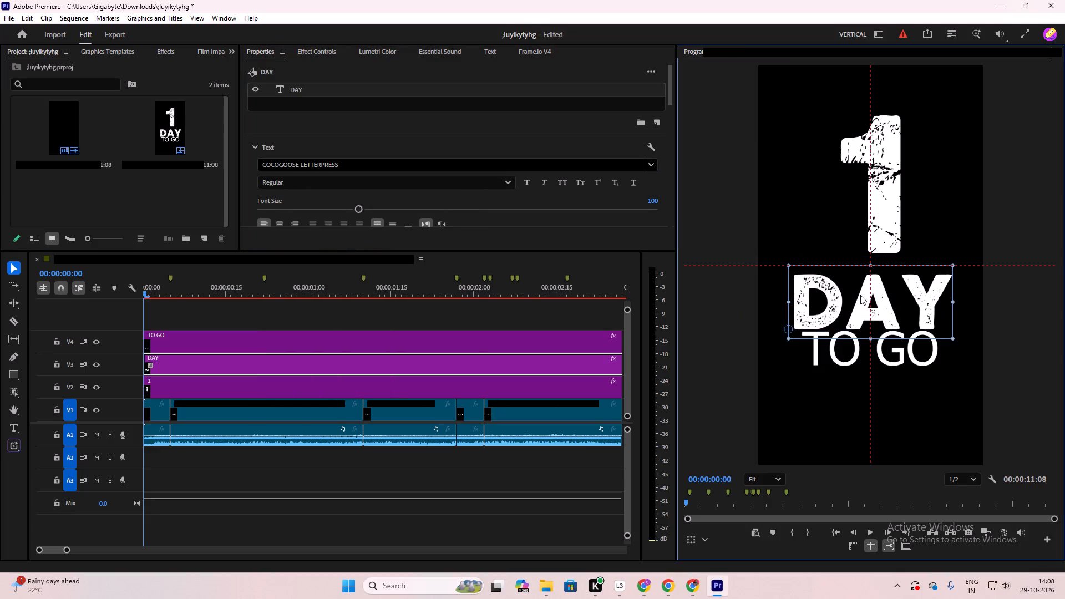
{"action": "left_click_drag", "start_coordinate": [860, 295], "coordinate": [865, 289]}
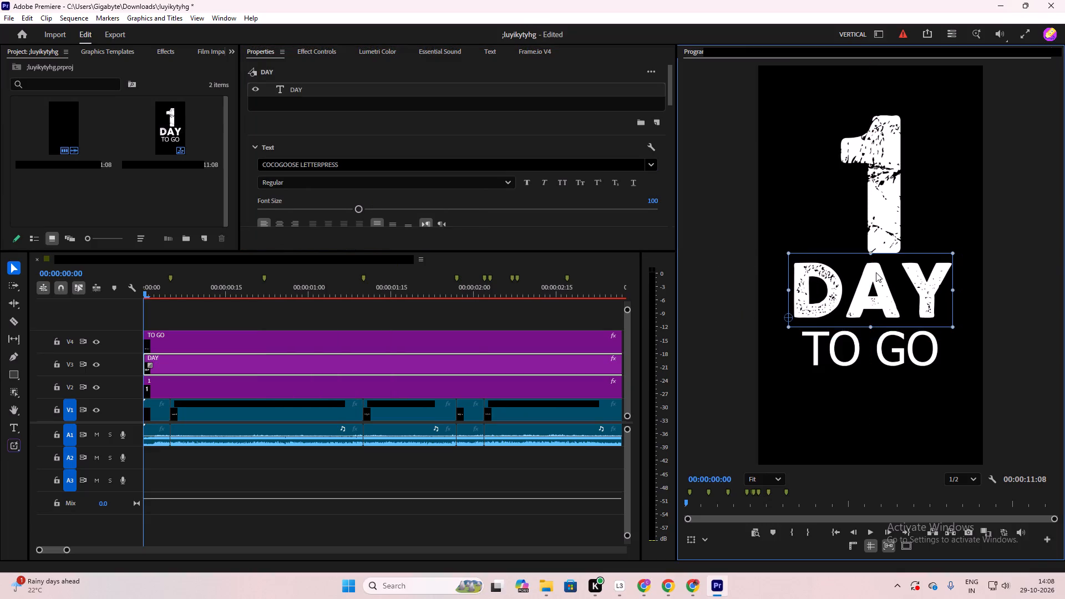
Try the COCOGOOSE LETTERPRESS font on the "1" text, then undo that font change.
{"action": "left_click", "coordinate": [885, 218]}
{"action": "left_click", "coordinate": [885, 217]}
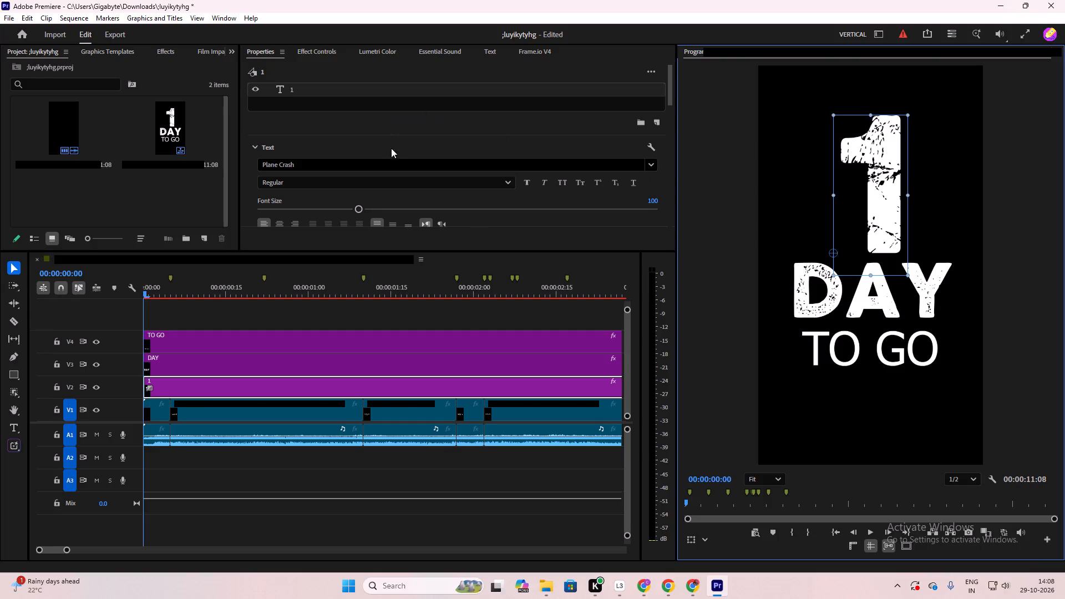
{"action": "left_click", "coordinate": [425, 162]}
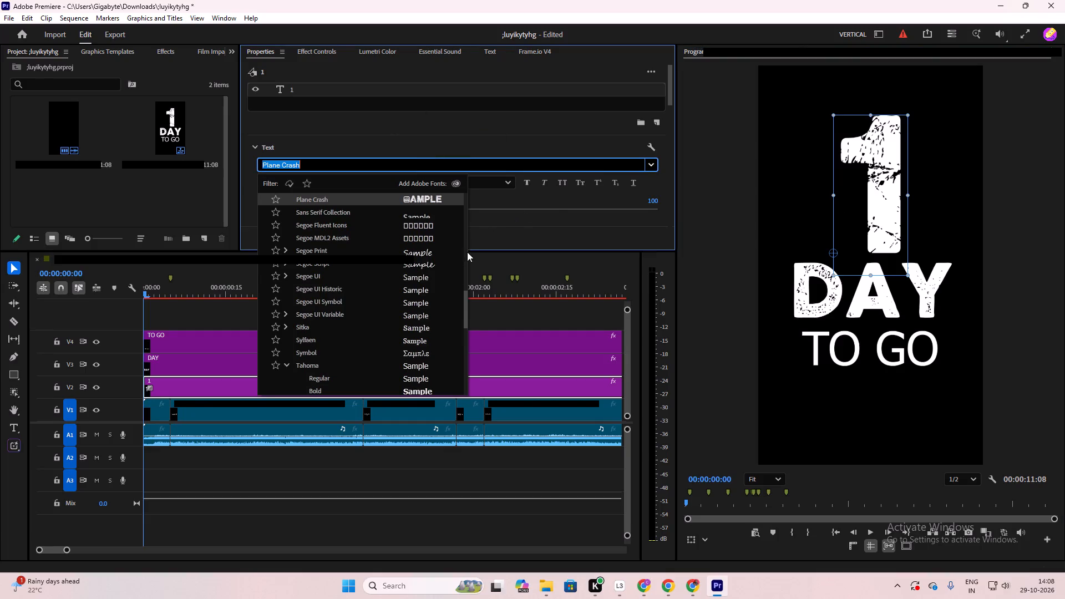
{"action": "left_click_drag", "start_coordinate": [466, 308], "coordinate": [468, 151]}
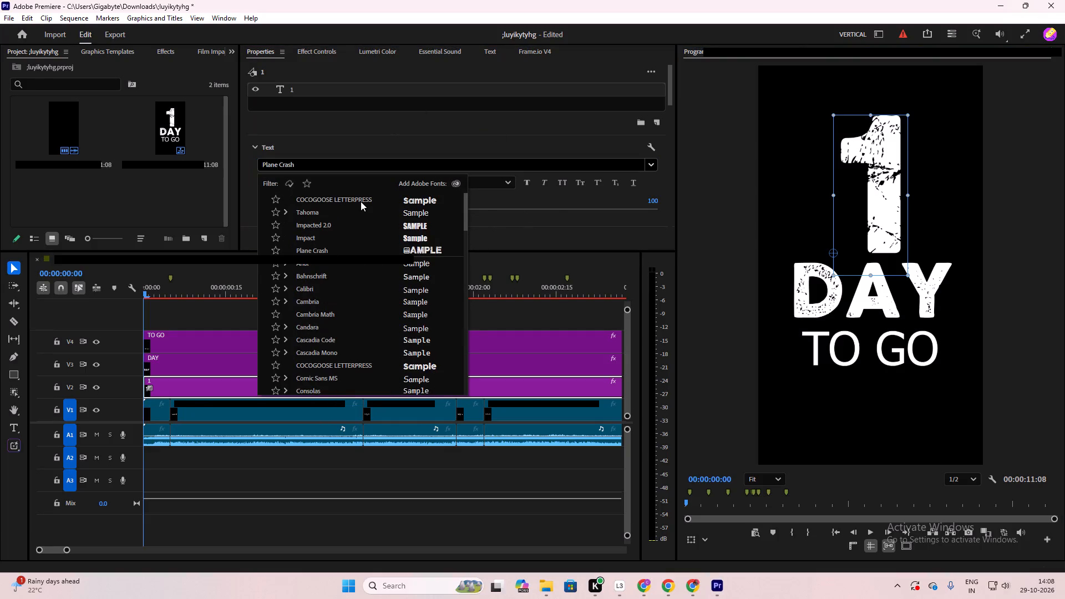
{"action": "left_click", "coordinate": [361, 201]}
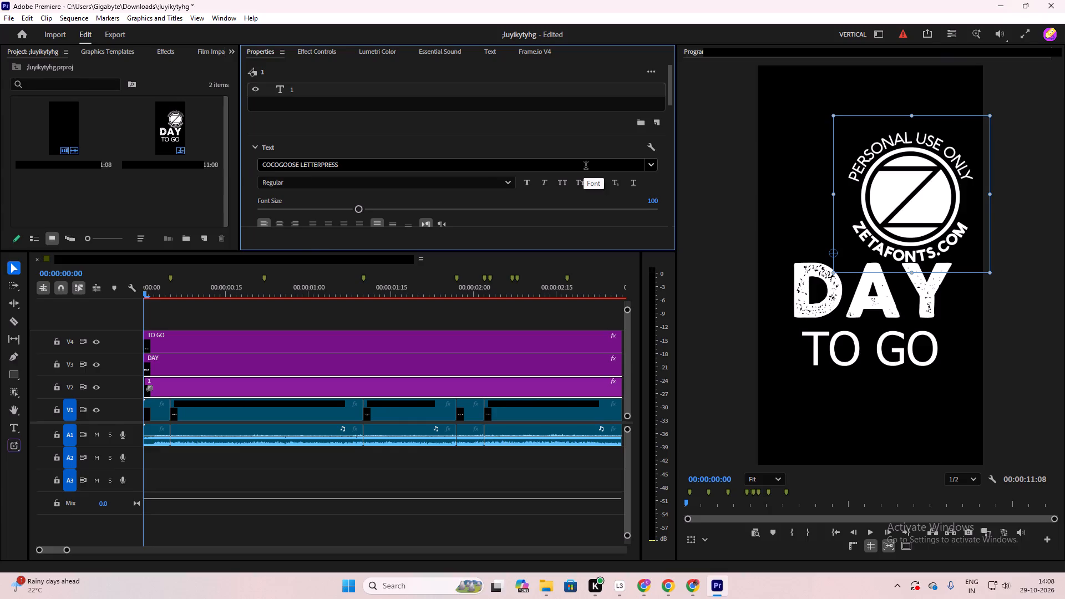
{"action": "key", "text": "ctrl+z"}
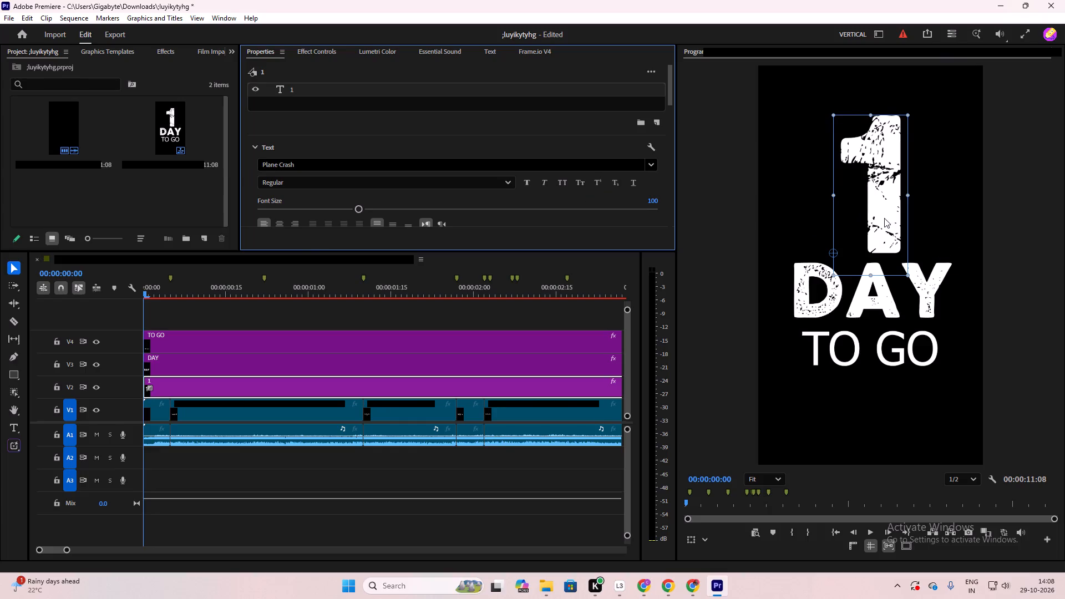
Nudge the "1" text slightly left so it sits centred above "DAY".
{"action": "left_click_drag", "start_coordinate": [884, 218], "coordinate": [871, 217]}
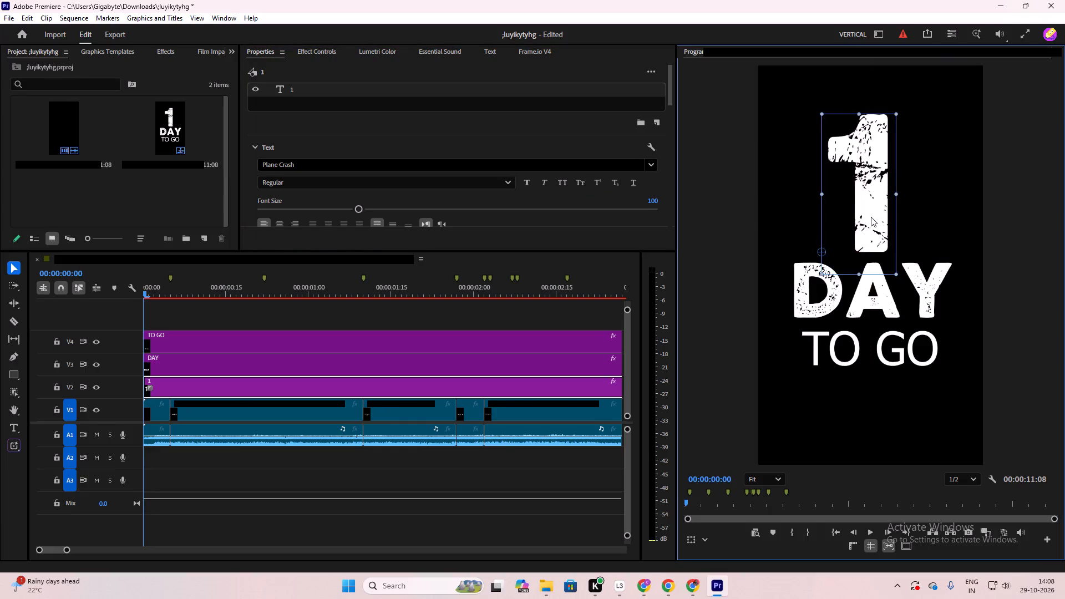
{"action": "left_click_drag", "start_coordinate": [871, 217], "coordinate": [872, 217]}
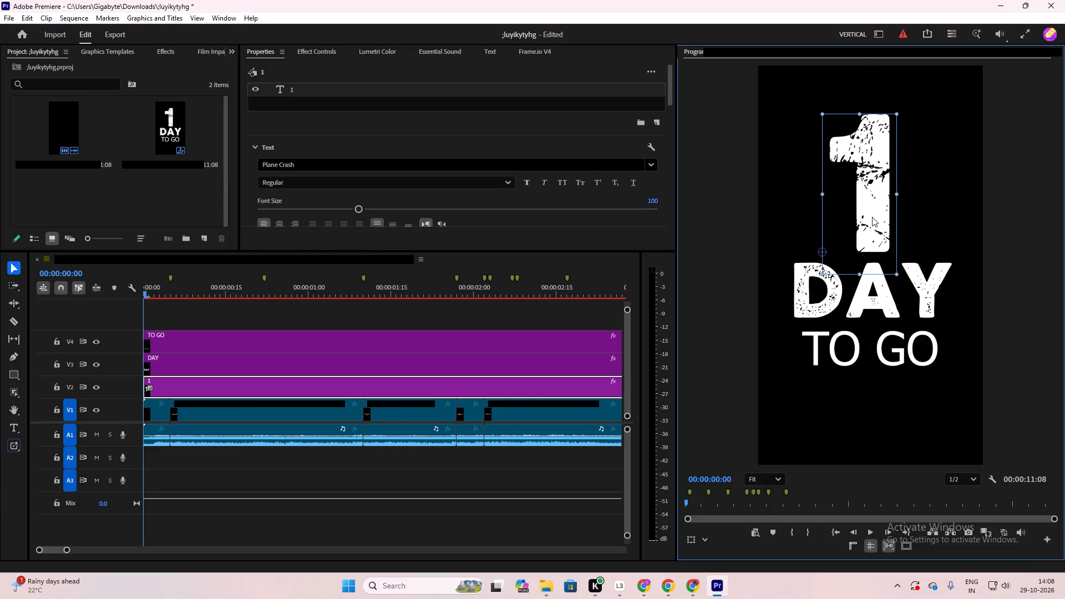
{"action": "left_click_drag", "start_coordinate": [872, 217], "coordinate": [873, 217]}
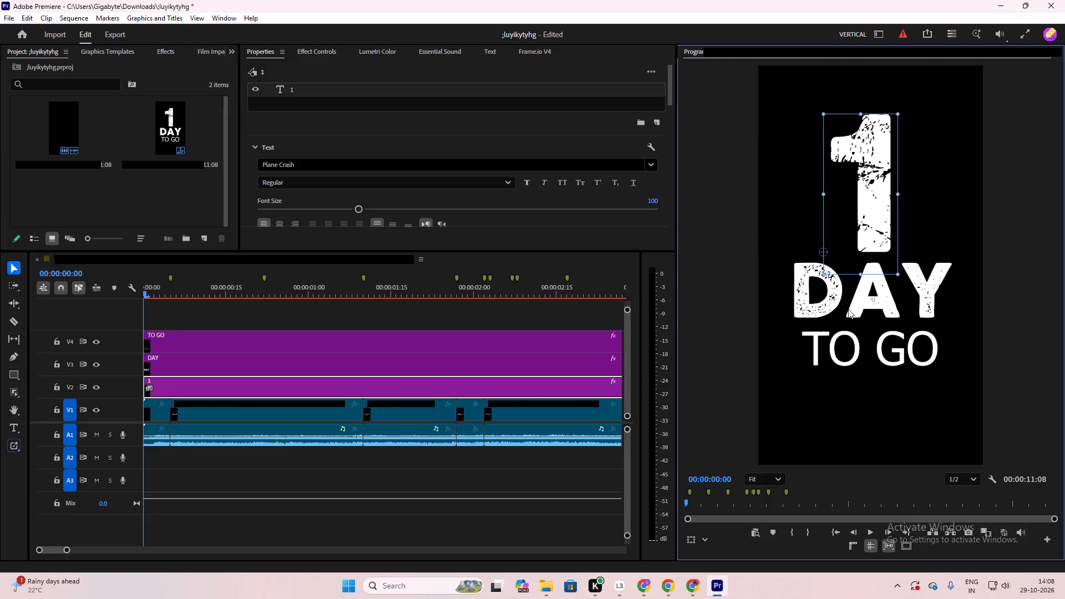
Change the font of the "TO GO" text to COCOGOOSE LETTERPRESS.
{"action": "left_click", "coordinate": [853, 347]}
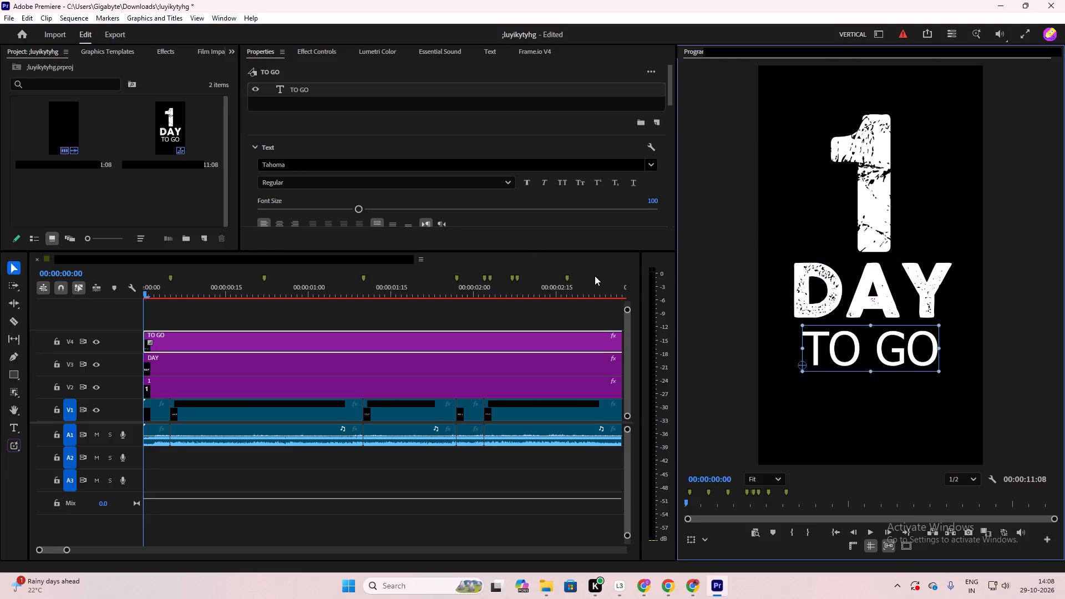
{"action": "left_click", "coordinate": [658, 167]}
{"action": "left_click", "coordinate": [656, 167]}
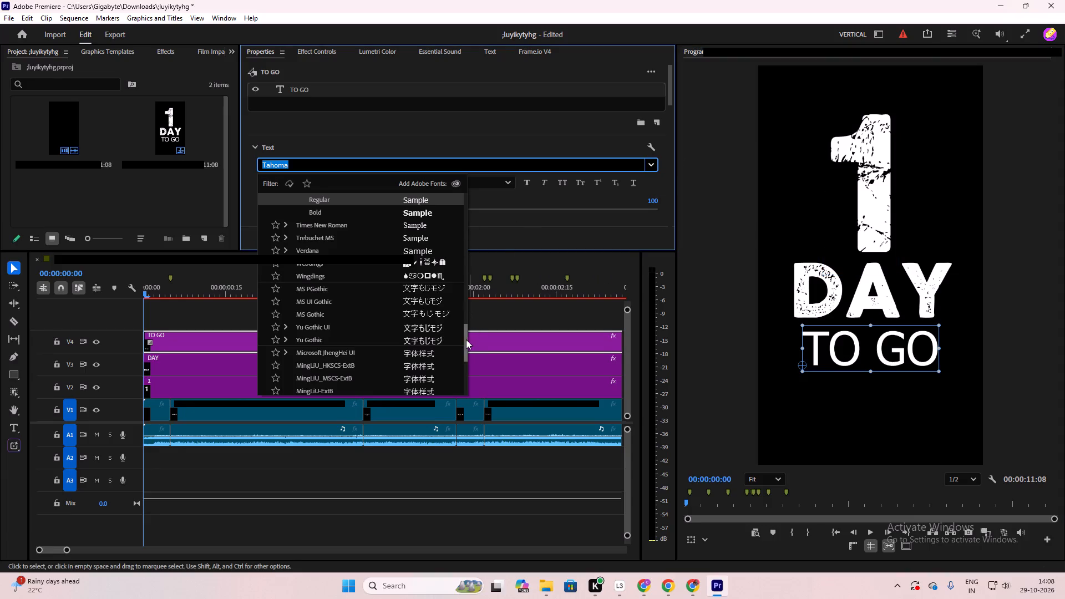
{"action": "left_click_drag", "start_coordinate": [465, 341], "coordinate": [466, 138]}
{"action": "left_click", "coordinate": [325, 200]}
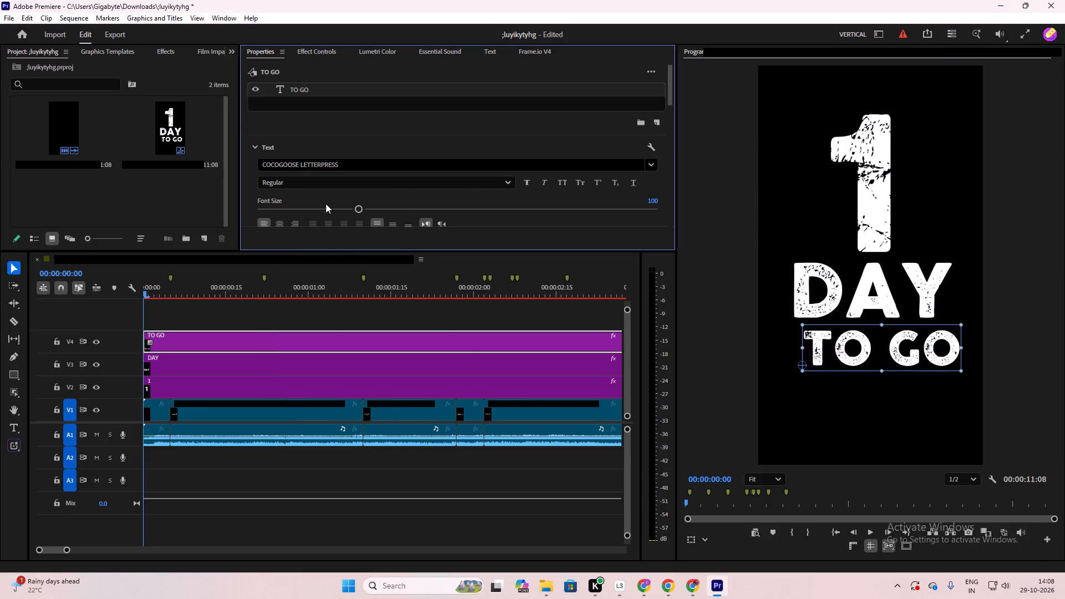
{"action": "left_click", "coordinate": [458, 464]}
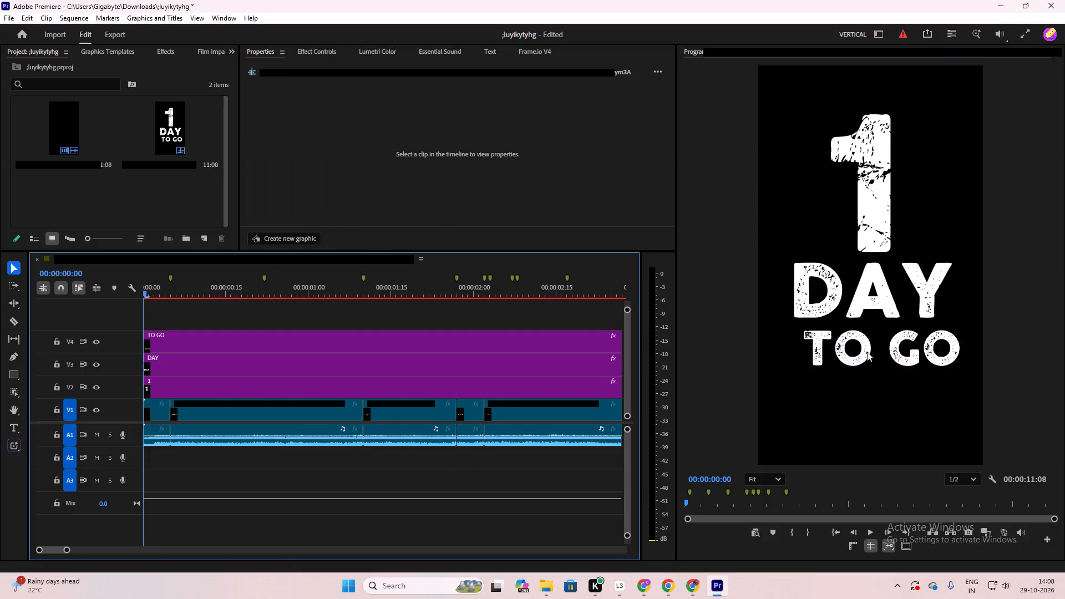
Move the "TO GO" text so it is centred horizontally beneath "DAY".
{"action": "left_click", "coordinate": [867, 352]}
{"action": "left_click_drag", "start_coordinate": [872, 351], "coordinate": [865, 353]}
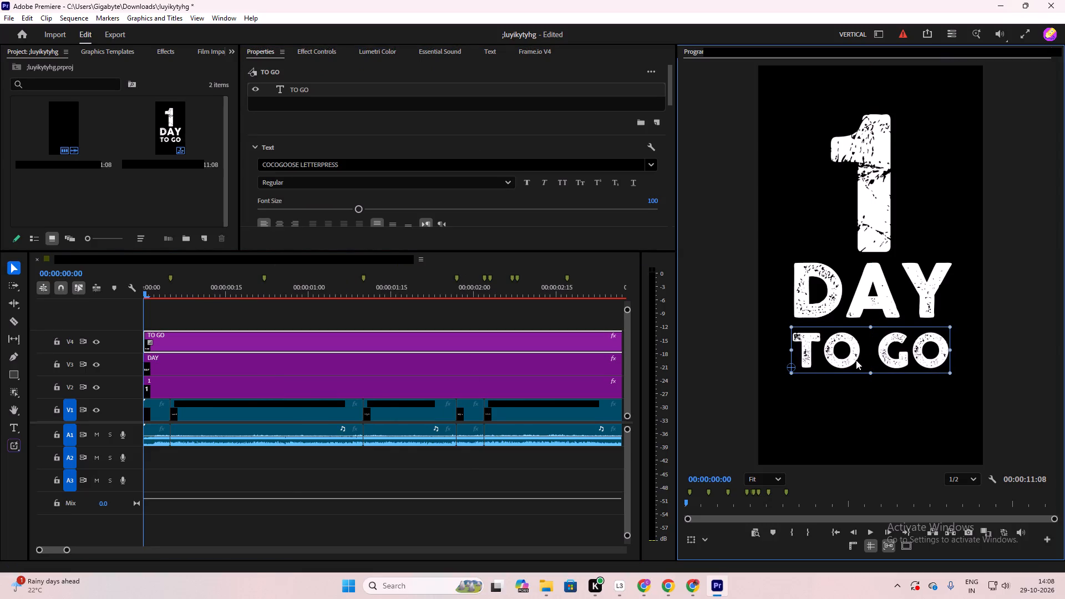
{"action": "left_click", "coordinate": [853, 361]}
{"action": "left_click", "coordinate": [874, 302]}
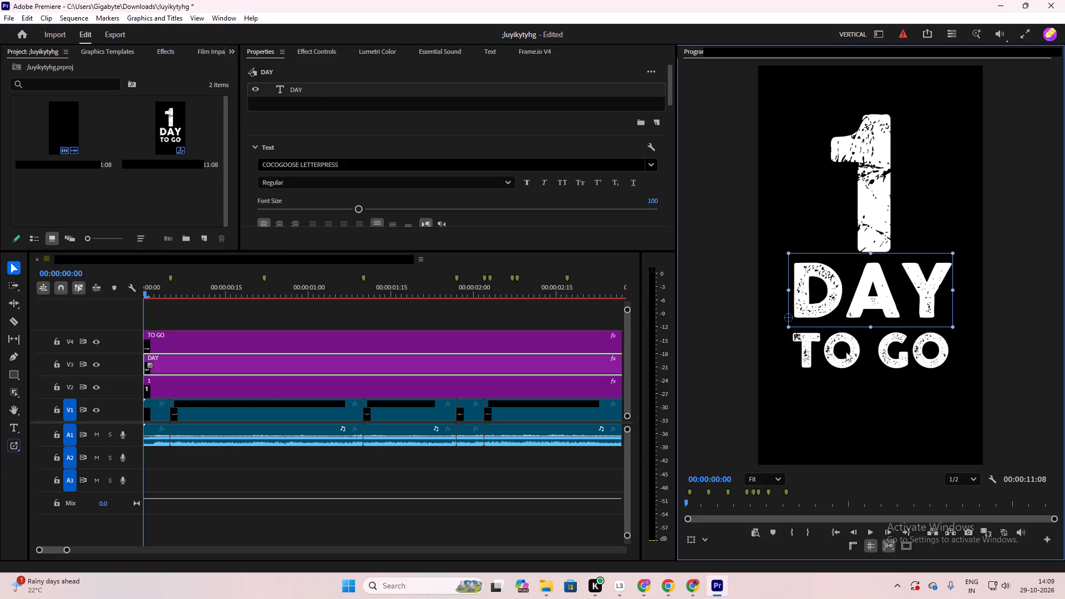
Scale the "TO GO" clip down to 88 and lower it slightly, keeping it centred beneath "DAY".
{"action": "left_click", "coordinate": [845, 359]}
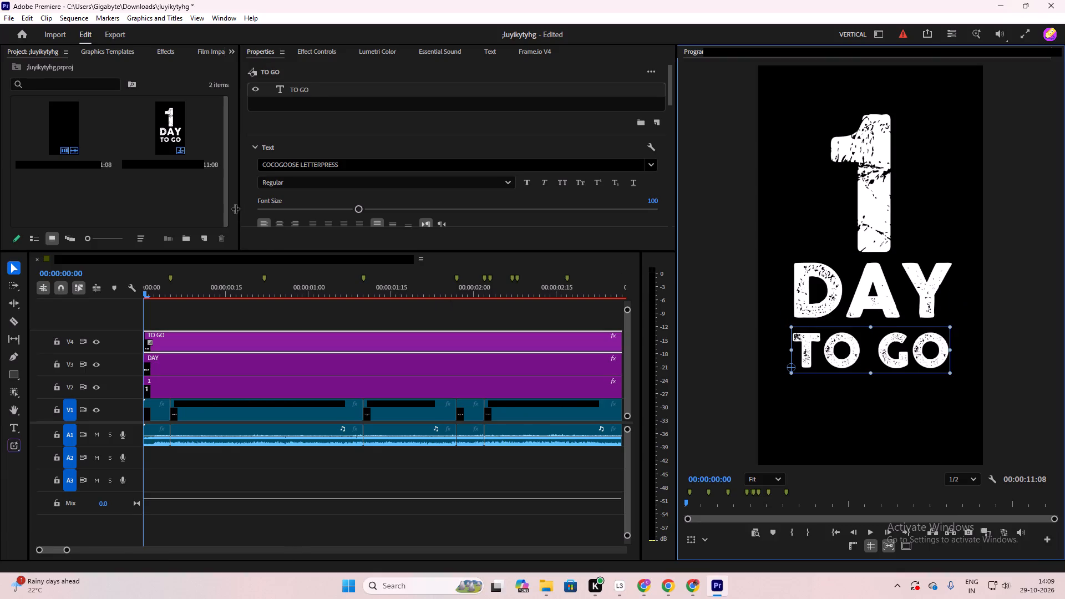
{"action": "left_click", "coordinate": [316, 55]}
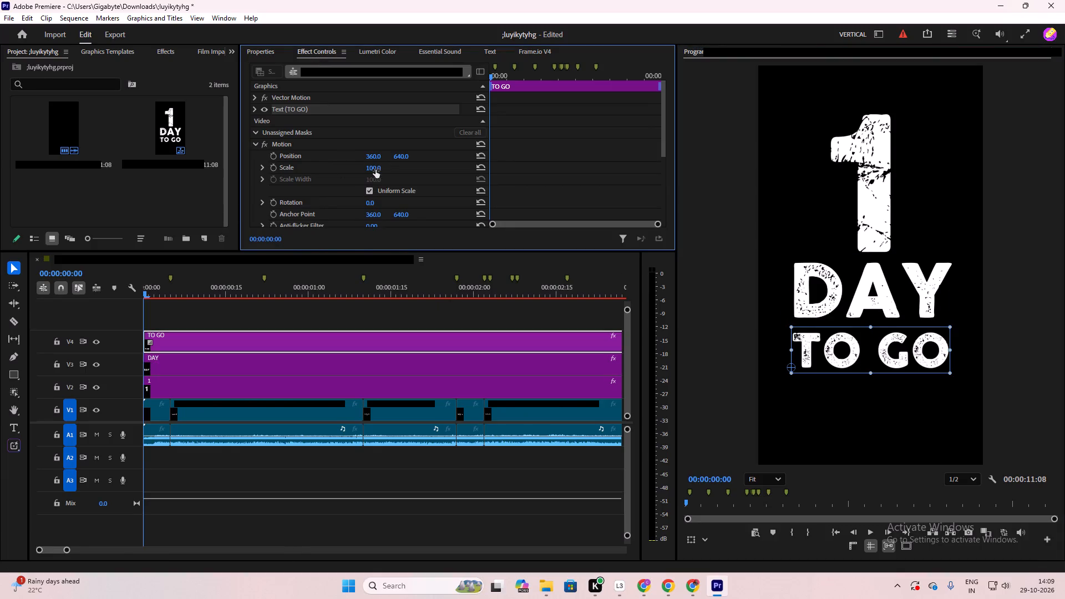
{"action": "left_click_drag", "start_coordinate": [376, 170], "coordinate": [367, 168]}
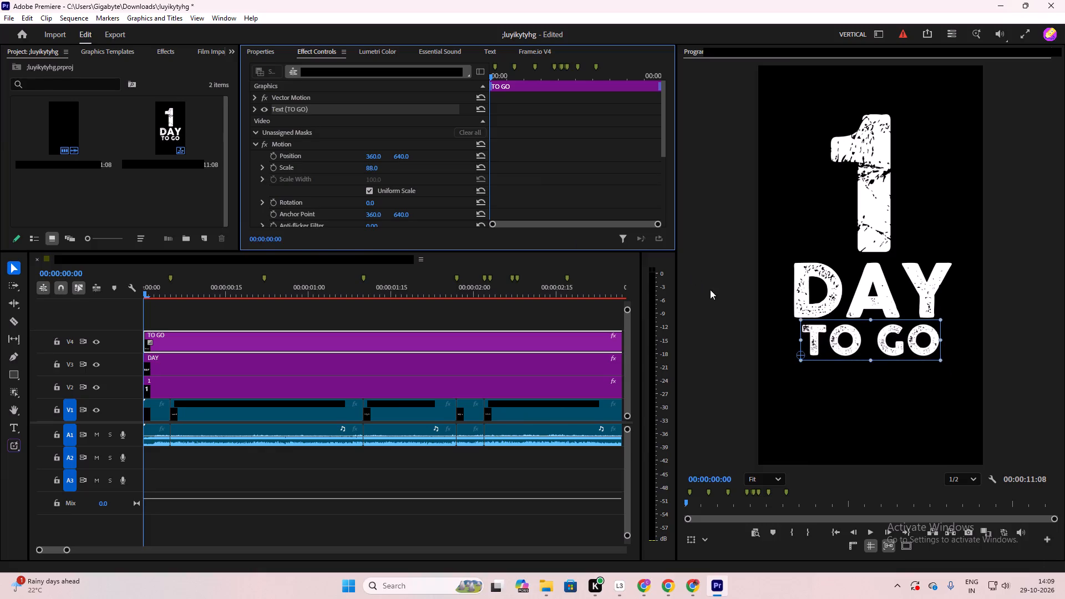
{"action": "left_click_drag", "start_coordinate": [884, 348], "coordinate": [884, 355]}
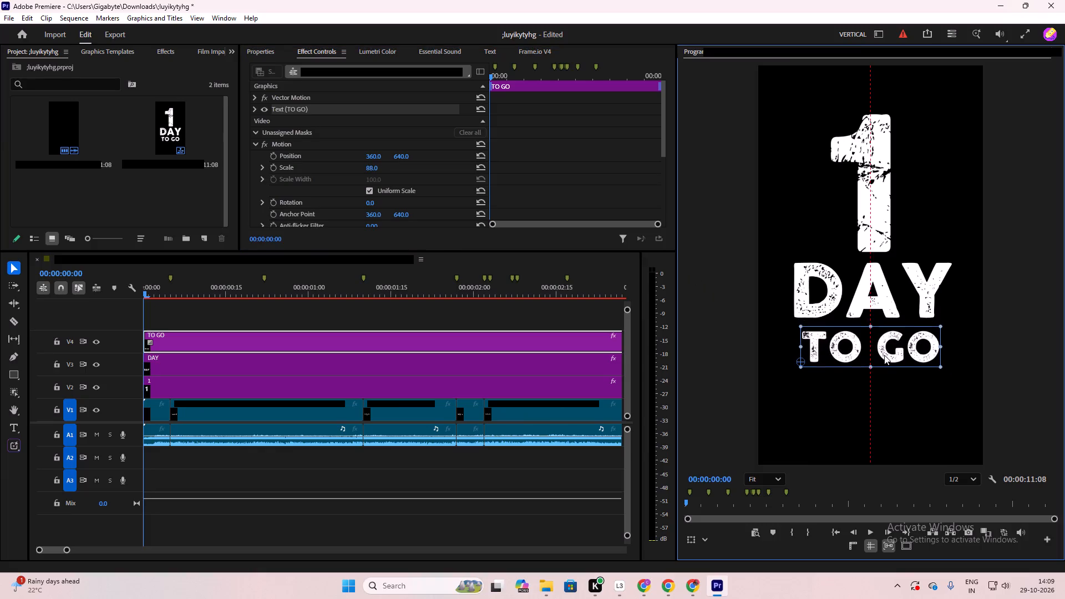
{"action": "left_click_drag", "start_coordinate": [884, 355], "coordinate": [884, 358]}
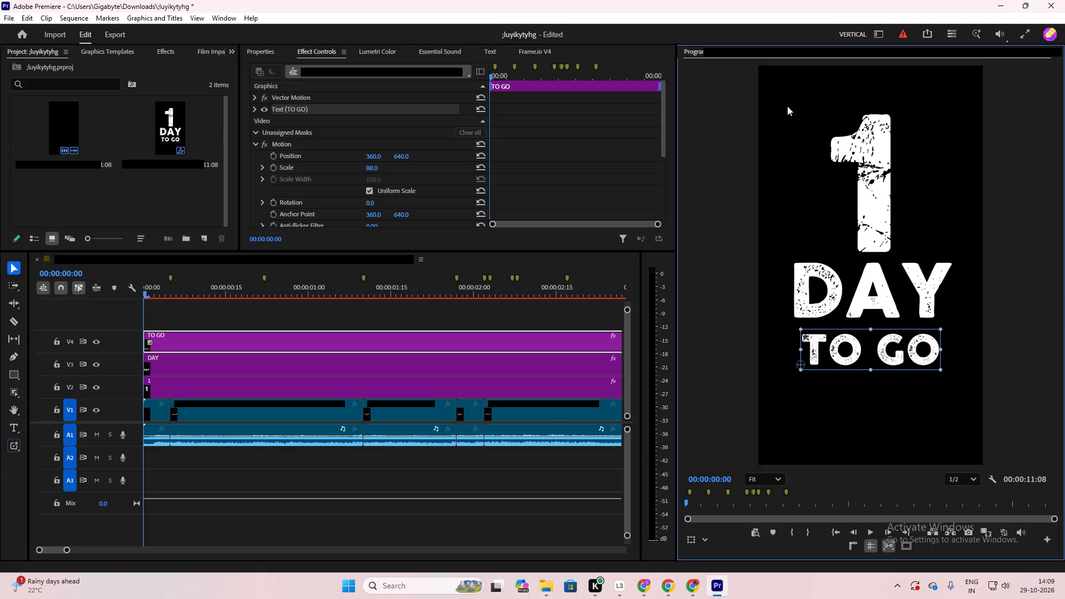
Move the "1", "DAY" and "TO GO" title clips down together by setting their shared Y position to 700.
{"action": "left_click", "coordinate": [288, 389]}
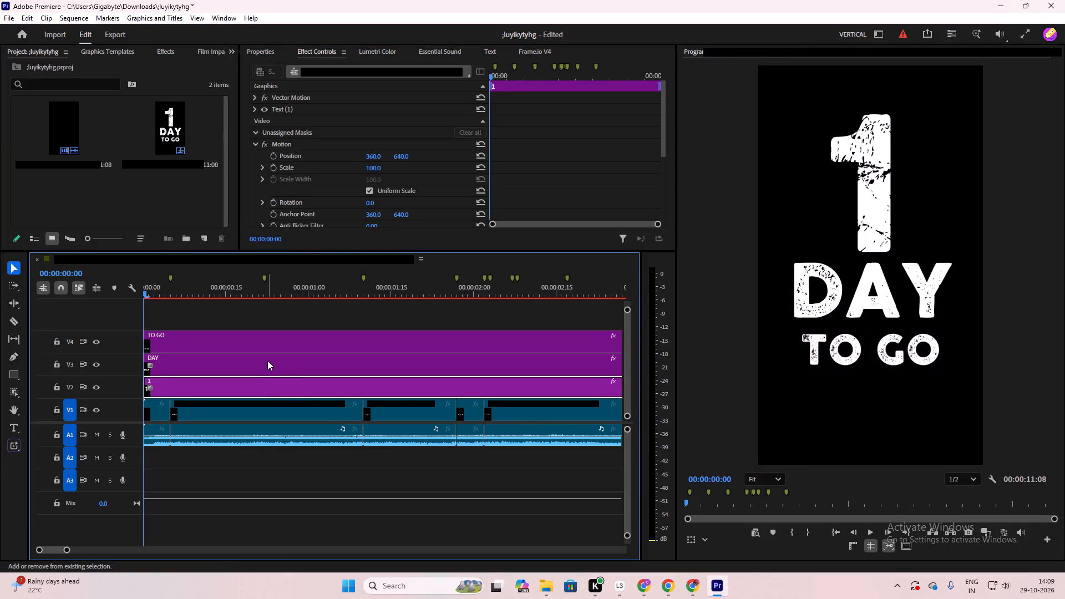
{"action": "left_click", "coordinate": [265, 356], "text": "shift"}
{"action": "left_click", "coordinate": [273, 342], "text": "shift"}
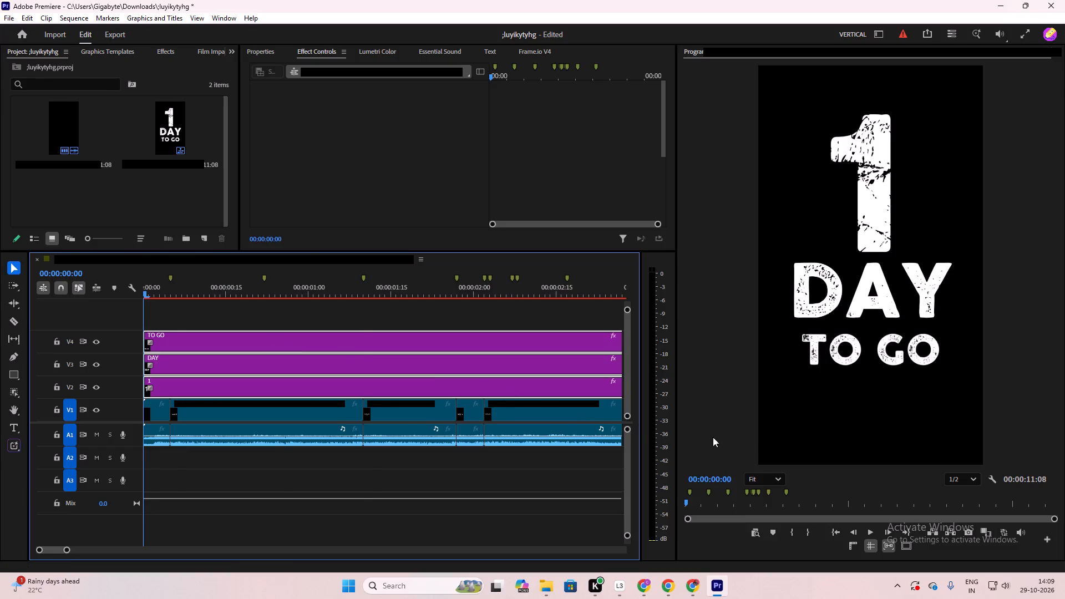
{"action": "key", "text": "Down"}
{"action": "key", "text": "Down"}
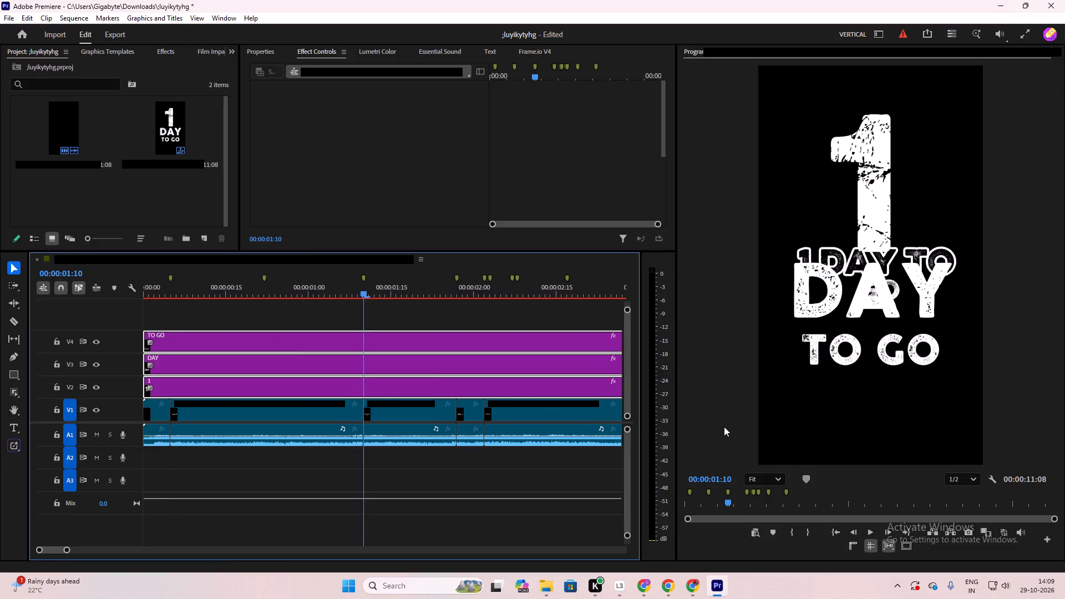
{"action": "left_click_drag", "start_coordinate": [362, 293], "coordinate": [90, 354]}
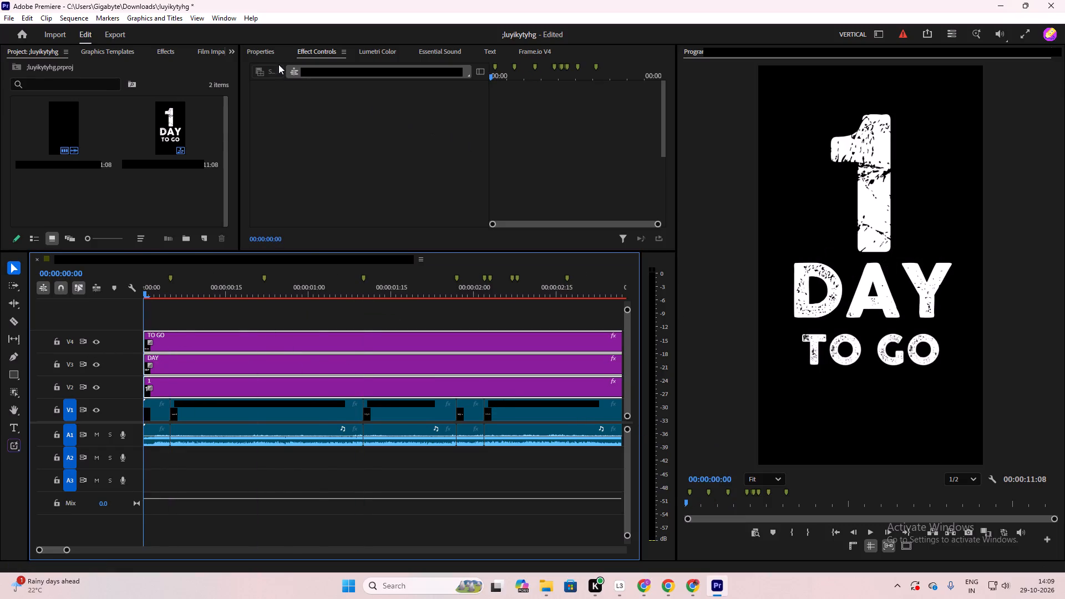
{"action": "left_click", "coordinate": [260, 52]}
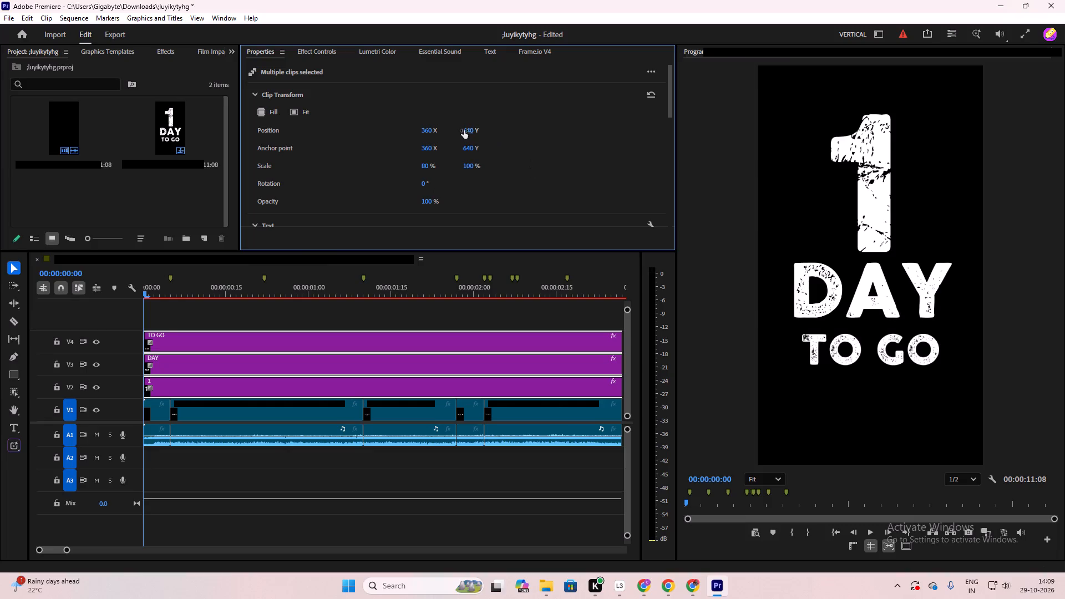
{"action": "left_click_drag", "start_coordinate": [465, 130], "coordinate": [484, 119]}
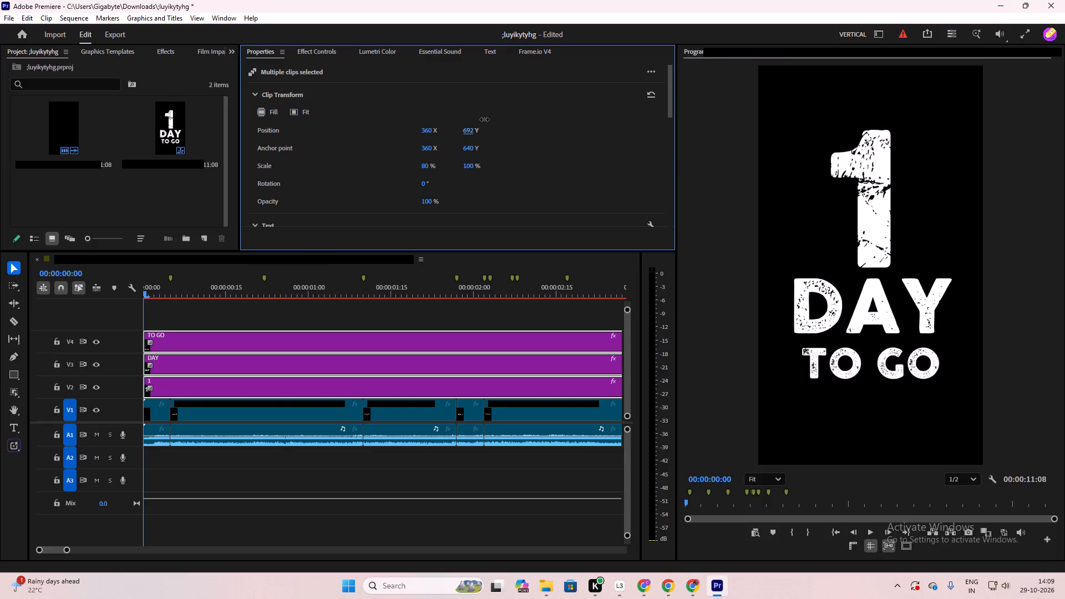
{"action": "left_click_drag", "start_coordinate": [484, 119], "coordinate": [486, 118]}
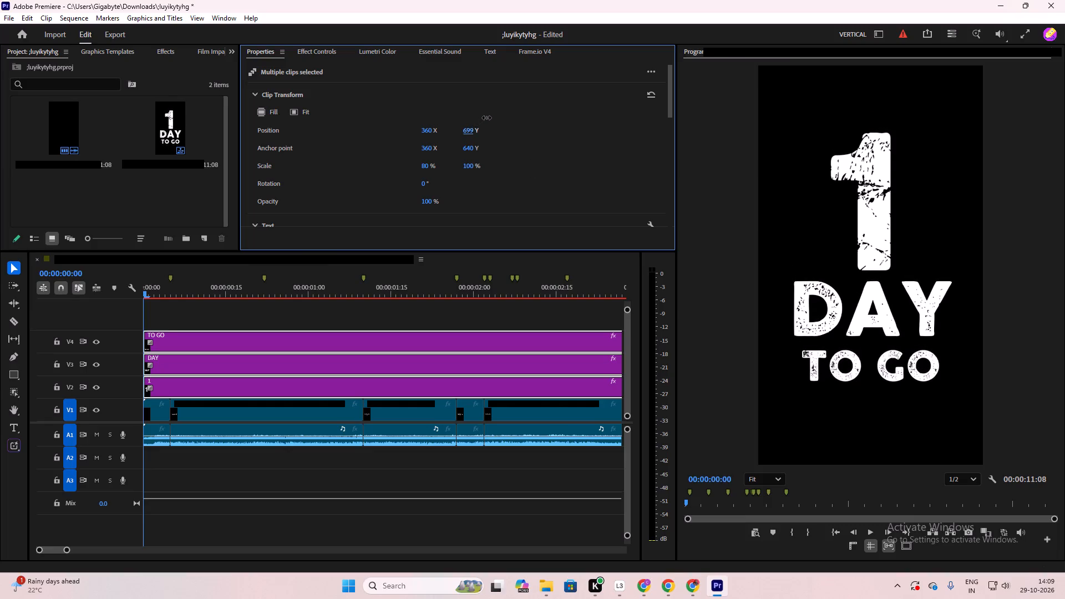
{"action": "left_click_drag", "start_coordinate": [486, 118], "coordinate": [486, 117]}
{"action": "left_click", "coordinate": [438, 483]}
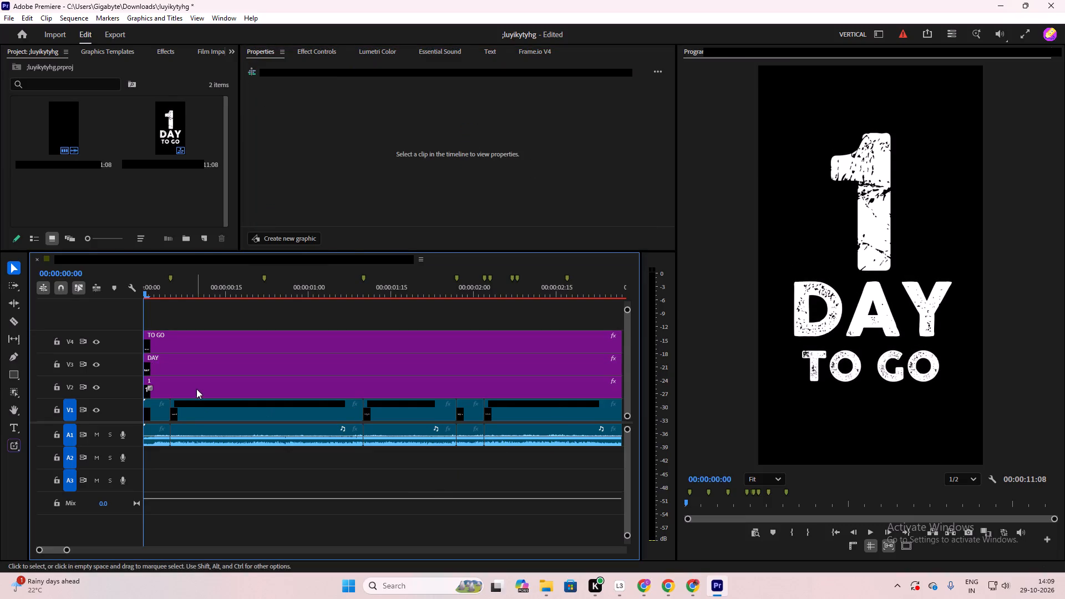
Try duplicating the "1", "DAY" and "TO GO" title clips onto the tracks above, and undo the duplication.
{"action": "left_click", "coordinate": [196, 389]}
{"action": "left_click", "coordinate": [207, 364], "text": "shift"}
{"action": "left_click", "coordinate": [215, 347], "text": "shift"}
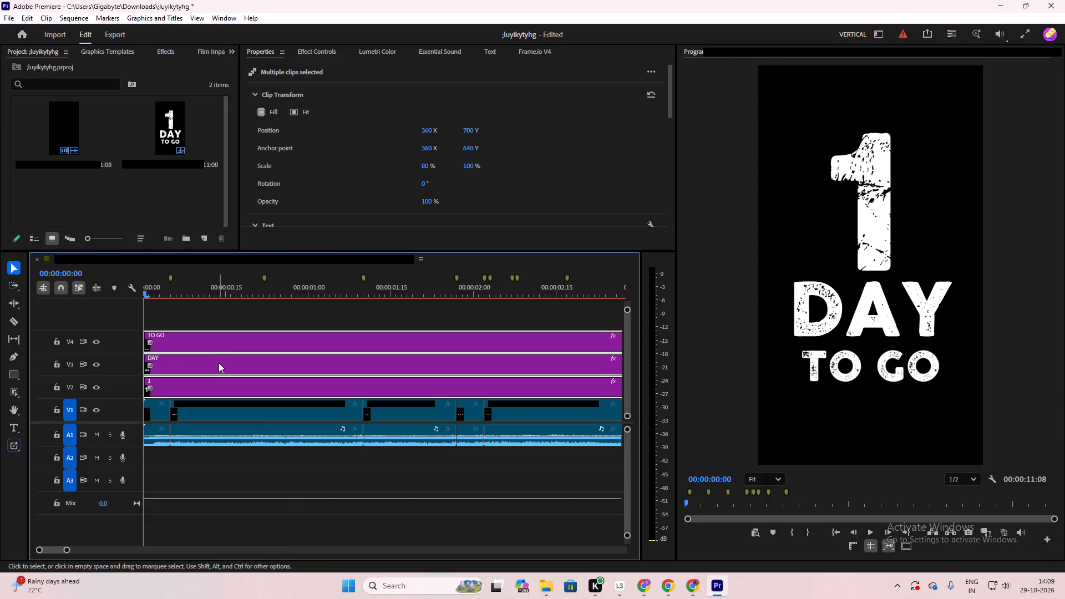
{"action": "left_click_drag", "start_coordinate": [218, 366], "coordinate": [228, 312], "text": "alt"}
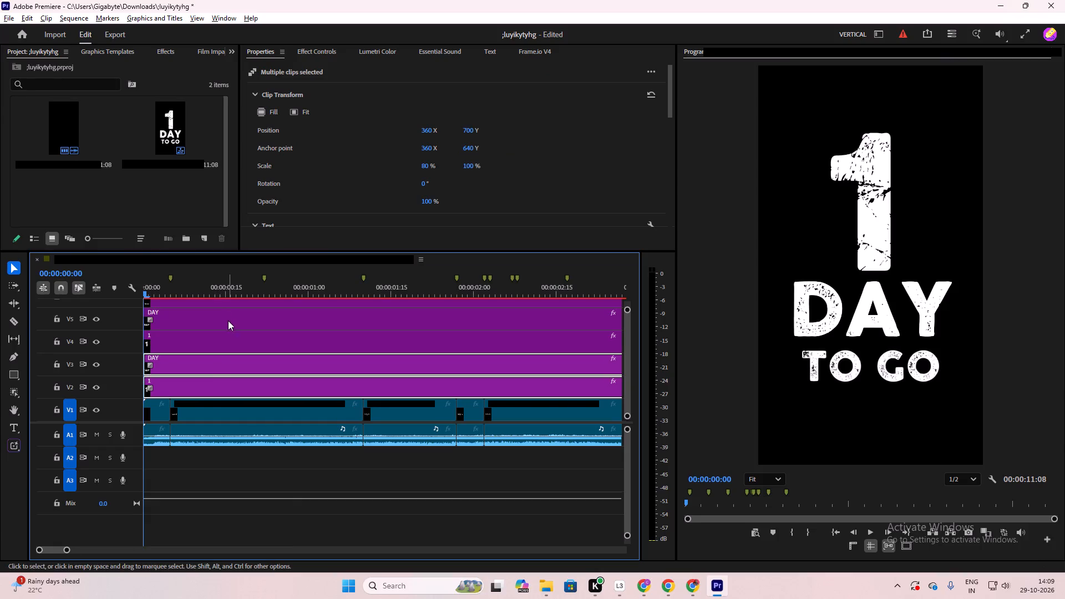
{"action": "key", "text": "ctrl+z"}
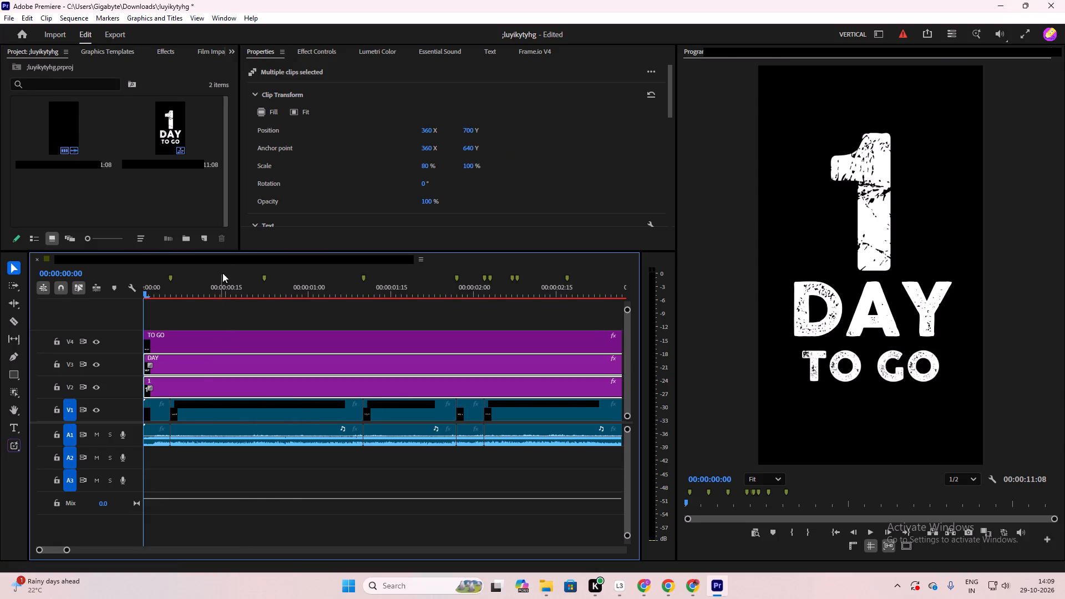
Duplicate the "1", "DAY" and "TO GO" title clips together onto tracks V5, V6 and V7, keeping their timing.
{"action": "left_click_drag", "start_coordinate": [229, 252], "coordinate": [225, 133]}
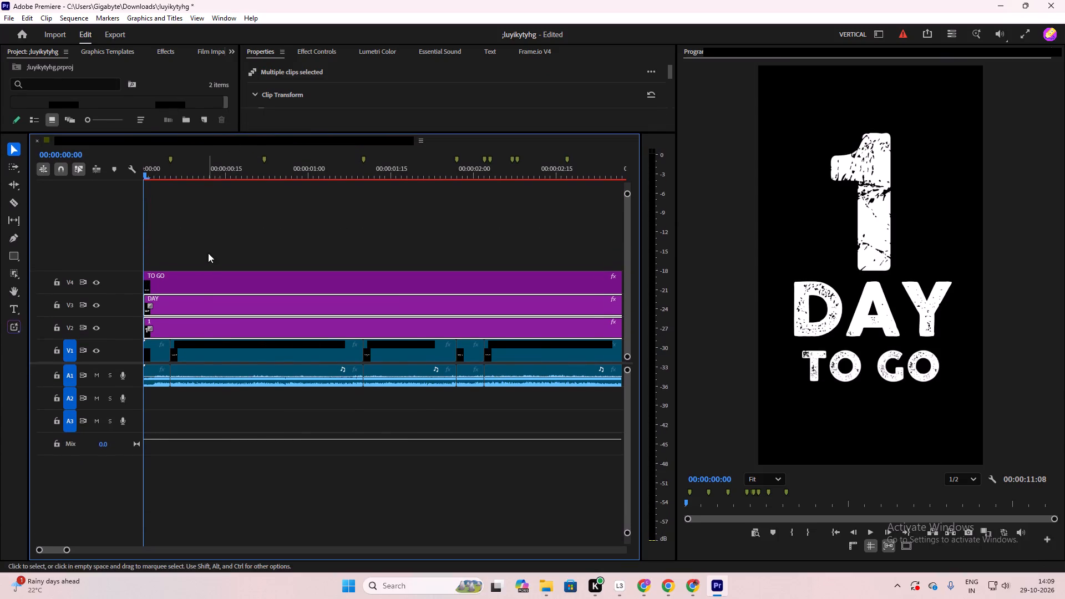
{"action": "left_click", "coordinate": [197, 321]}
{"action": "left_click", "coordinate": [186, 281], "text": "shift"}
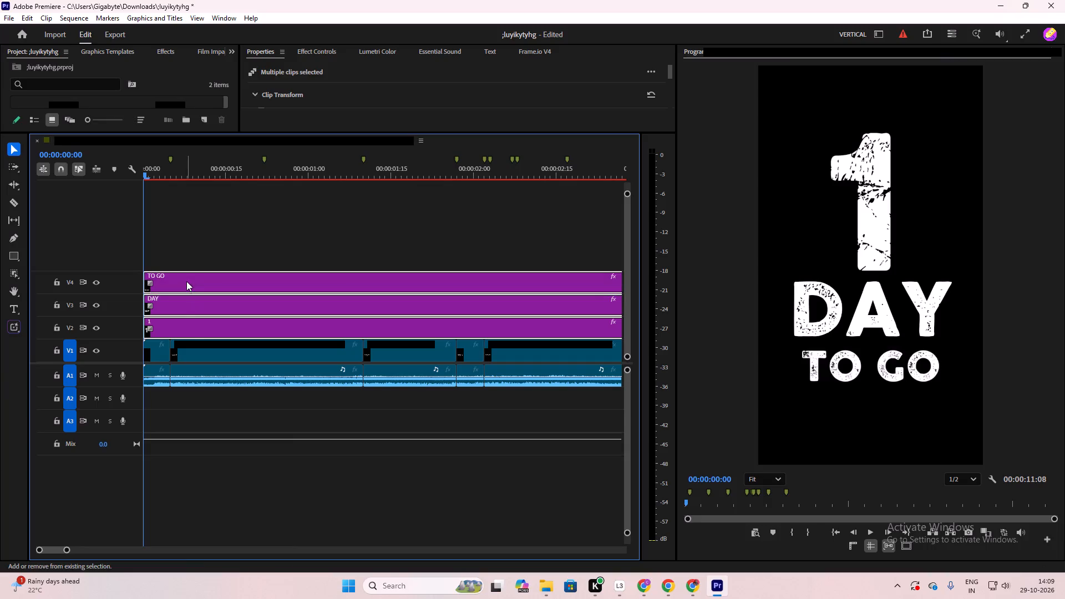
{"action": "left_click_drag", "start_coordinate": [195, 331], "coordinate": [188, 247], "text": "alt"}
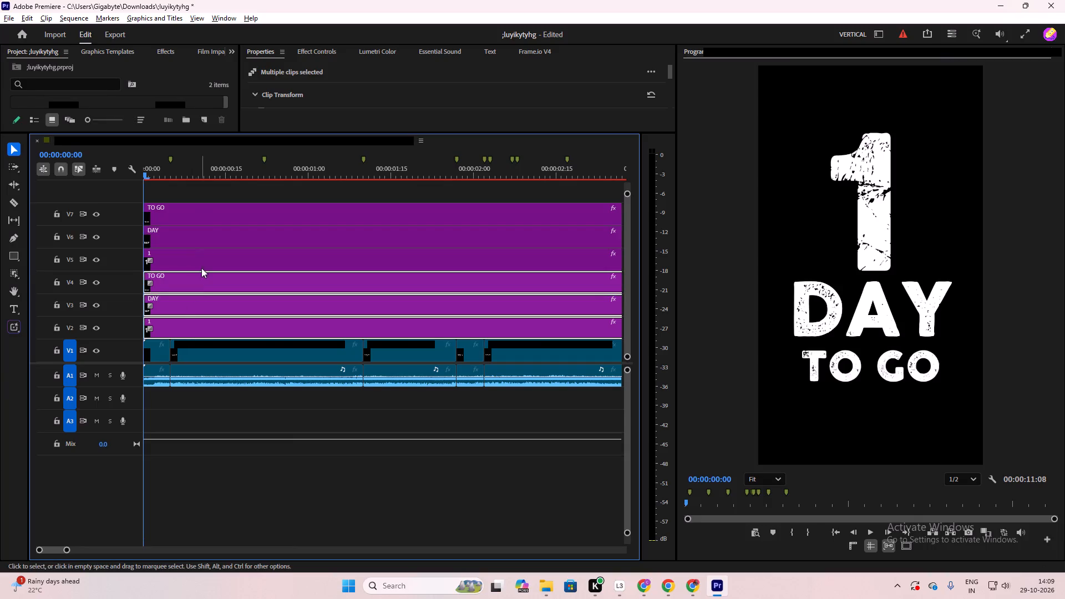
Select the duplicate "1" clip on V5 and resize the workspace areas to show its properties and tracks V1 to V7.
{"action": "left_click", "coordinate": [187, 265]}
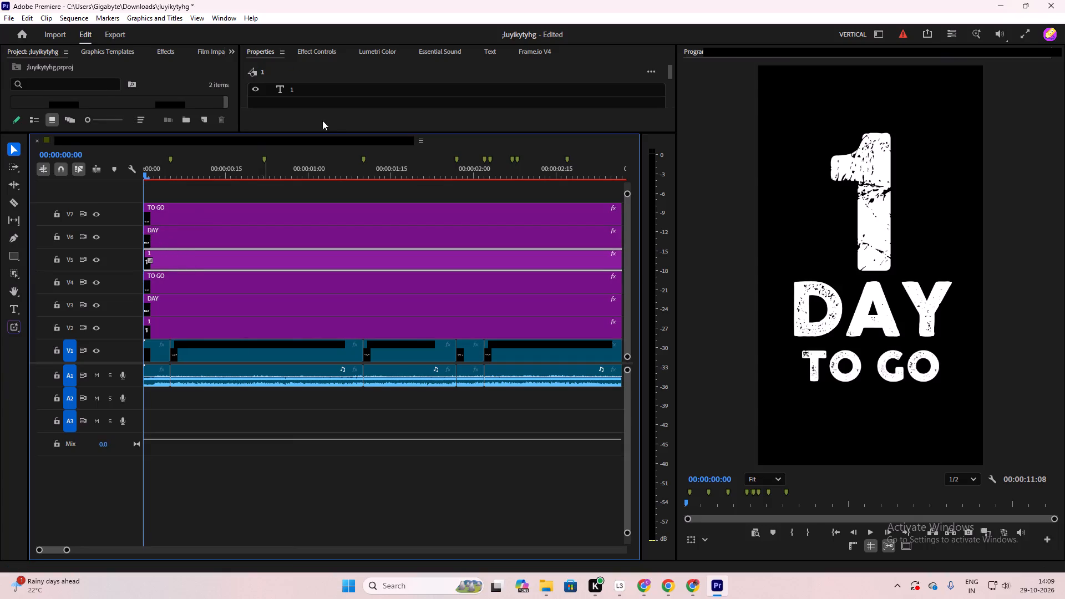
{"action": "left_click_drag", "start_coordinate": [207, 131], "coordinate": [211, 214]}
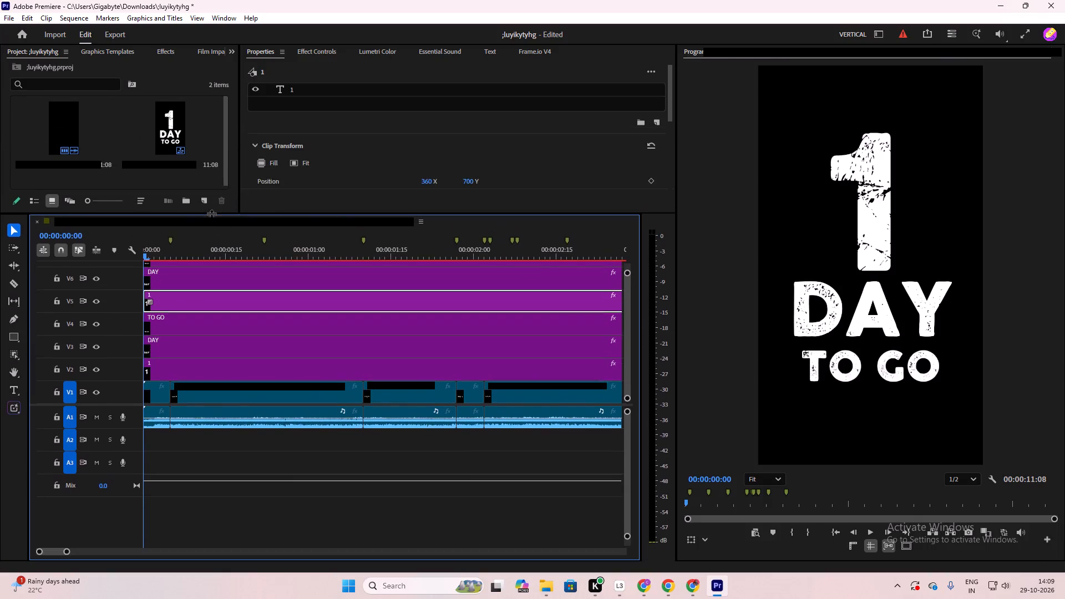
{"action": "left_click_drag", "start_coordinate": [211, 214], "coordinate": [216, 204]}
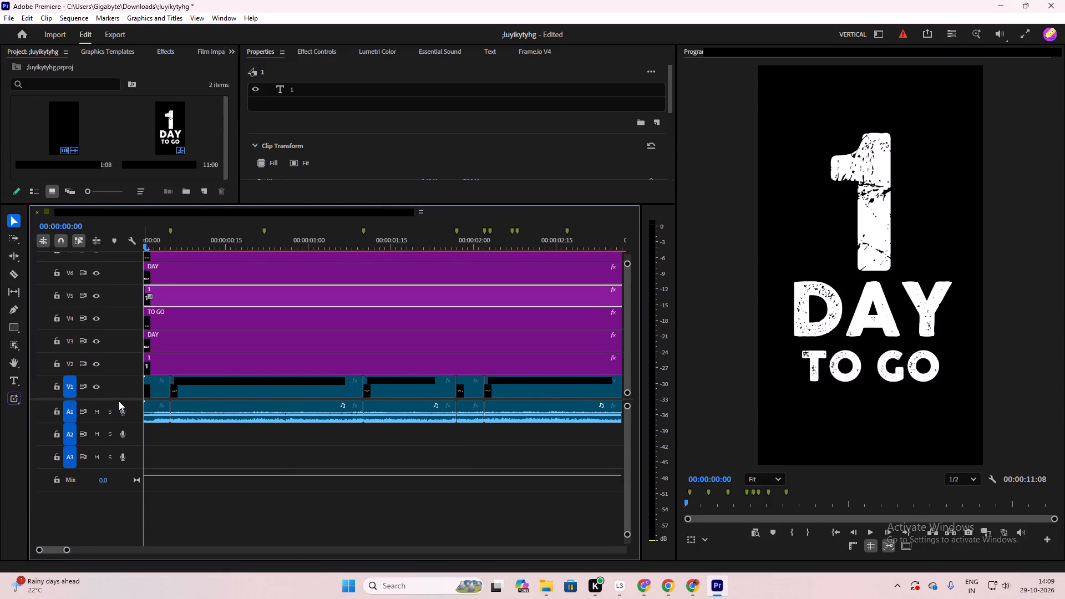
{"action": "left_click_drag", "start_coordinate": [119, 399], "coordinate": [134, 497]}
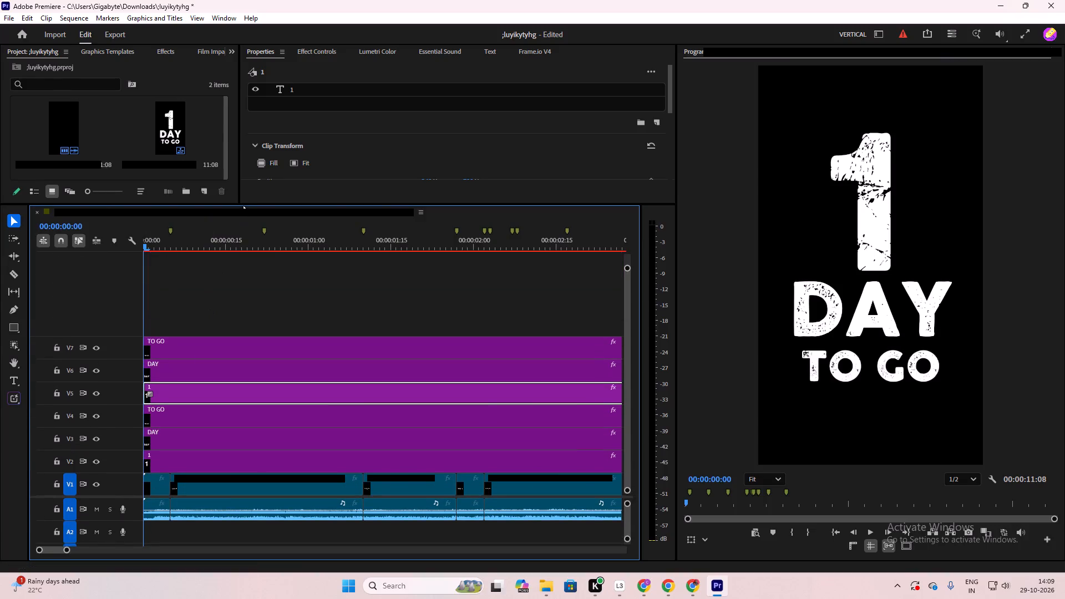
{"action": "left_click_drag", "start_coordinate": [180, 204], "coordinate": [179, 235]}
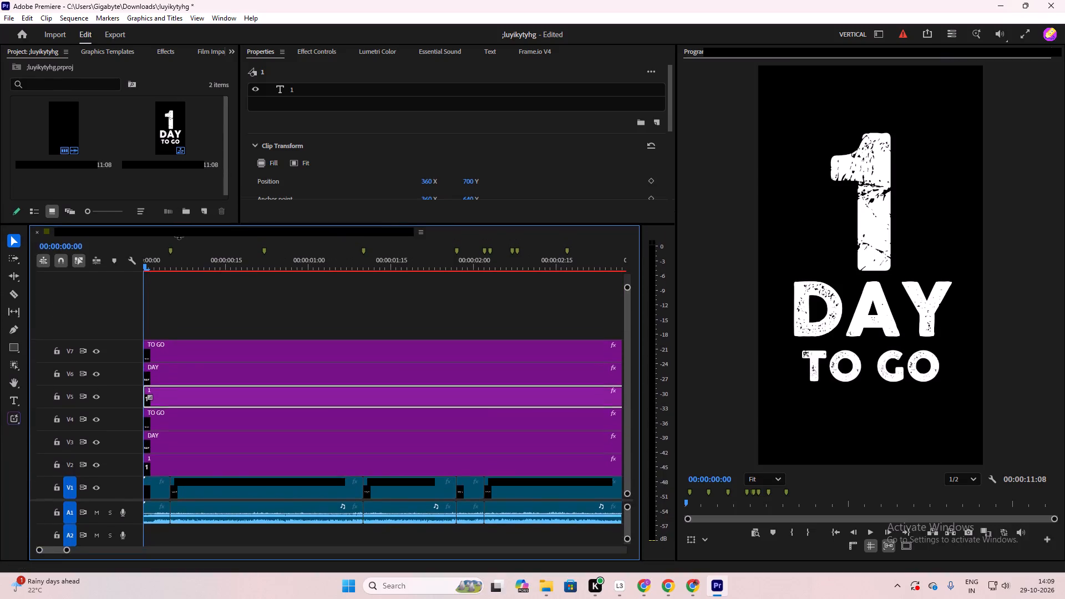
{"action": "left_click_drag", "start_coordinate": [179, 235], "coordinate": [178, 244]}
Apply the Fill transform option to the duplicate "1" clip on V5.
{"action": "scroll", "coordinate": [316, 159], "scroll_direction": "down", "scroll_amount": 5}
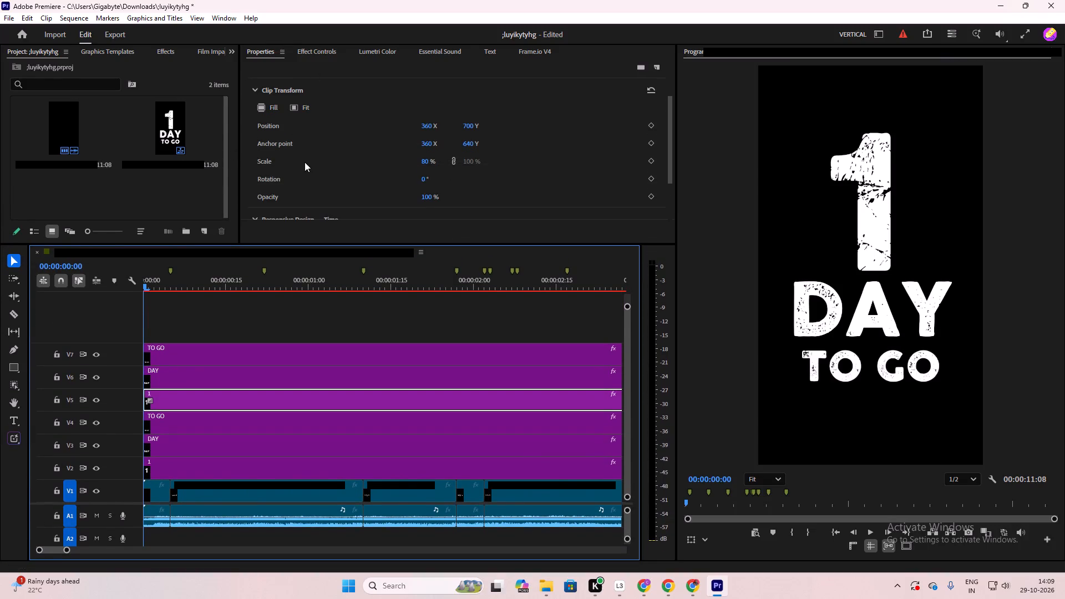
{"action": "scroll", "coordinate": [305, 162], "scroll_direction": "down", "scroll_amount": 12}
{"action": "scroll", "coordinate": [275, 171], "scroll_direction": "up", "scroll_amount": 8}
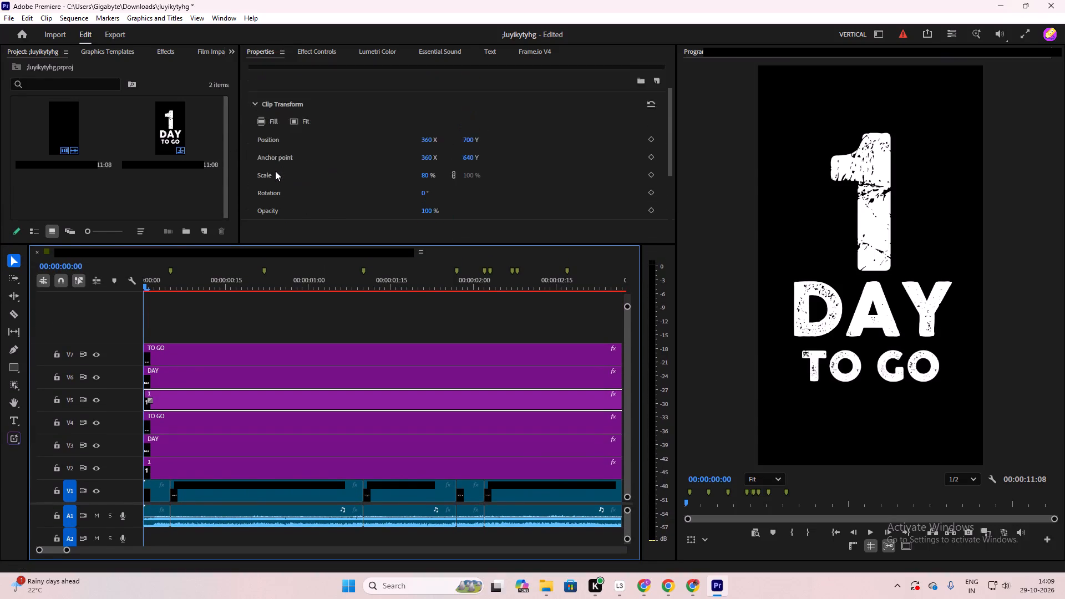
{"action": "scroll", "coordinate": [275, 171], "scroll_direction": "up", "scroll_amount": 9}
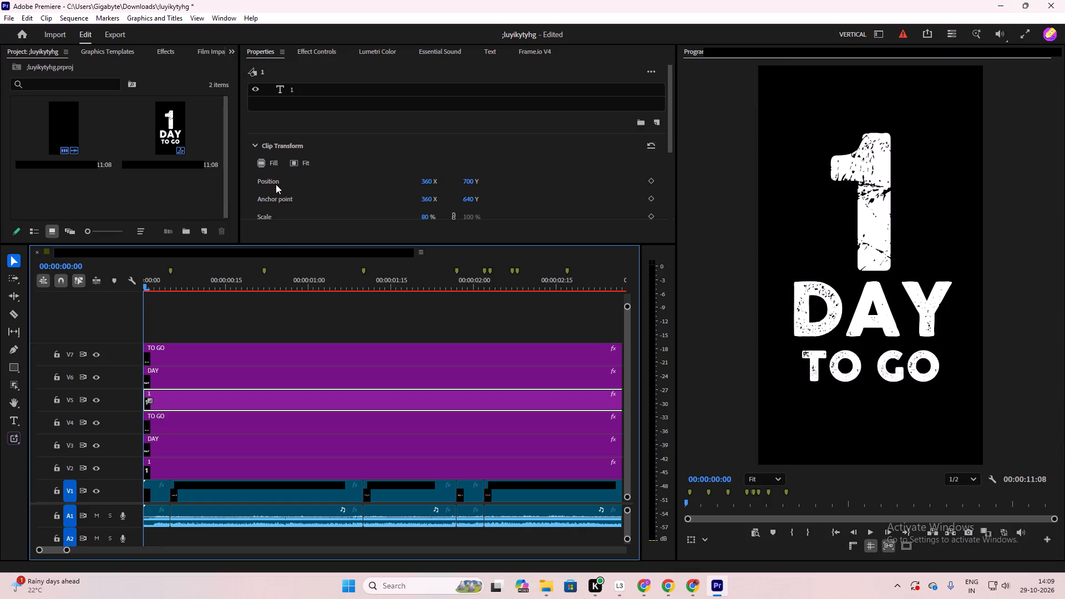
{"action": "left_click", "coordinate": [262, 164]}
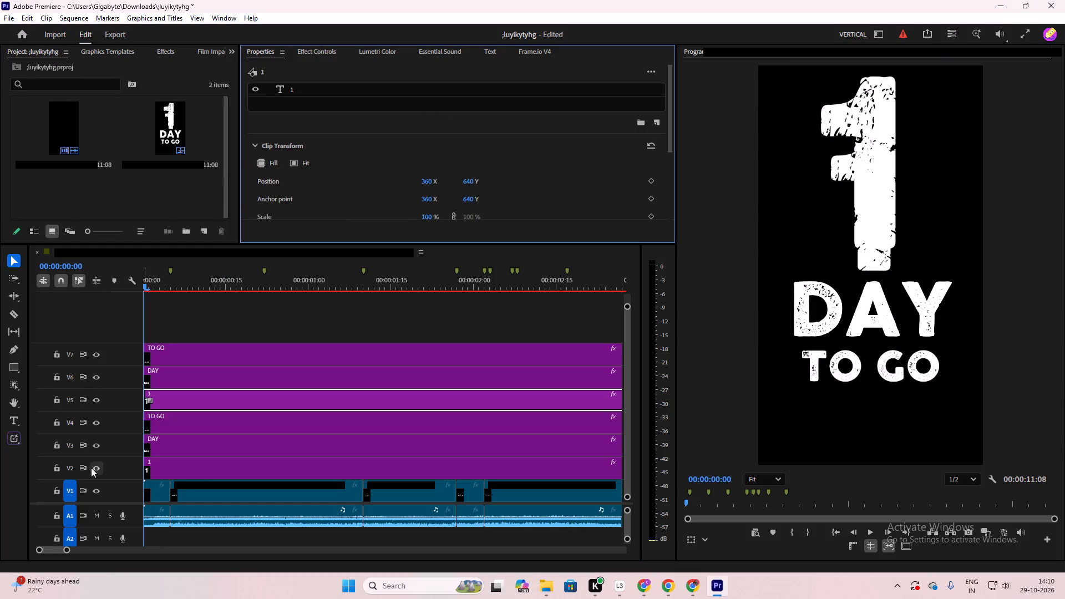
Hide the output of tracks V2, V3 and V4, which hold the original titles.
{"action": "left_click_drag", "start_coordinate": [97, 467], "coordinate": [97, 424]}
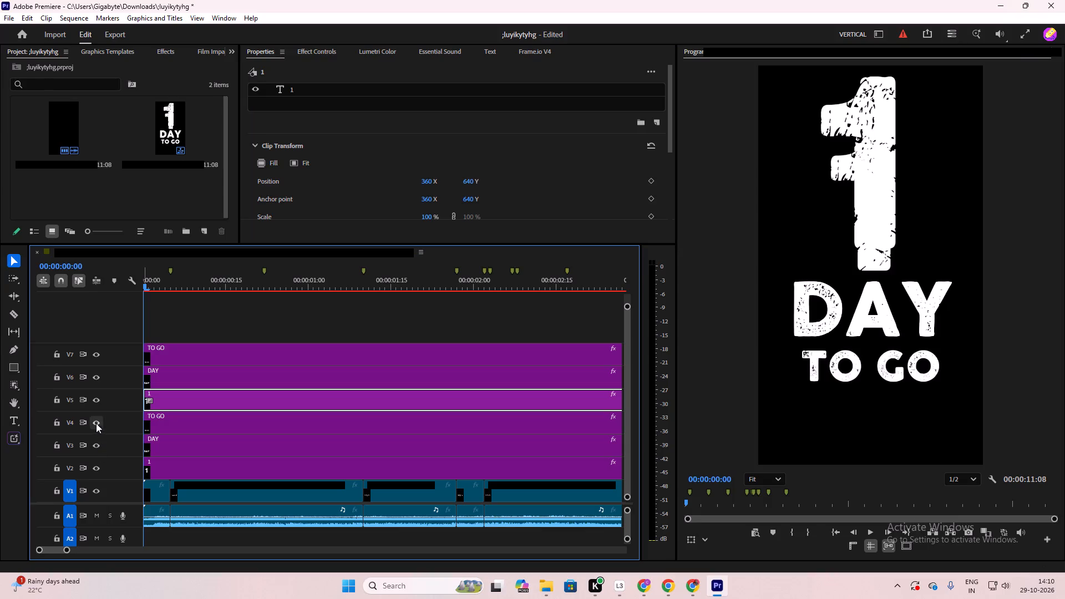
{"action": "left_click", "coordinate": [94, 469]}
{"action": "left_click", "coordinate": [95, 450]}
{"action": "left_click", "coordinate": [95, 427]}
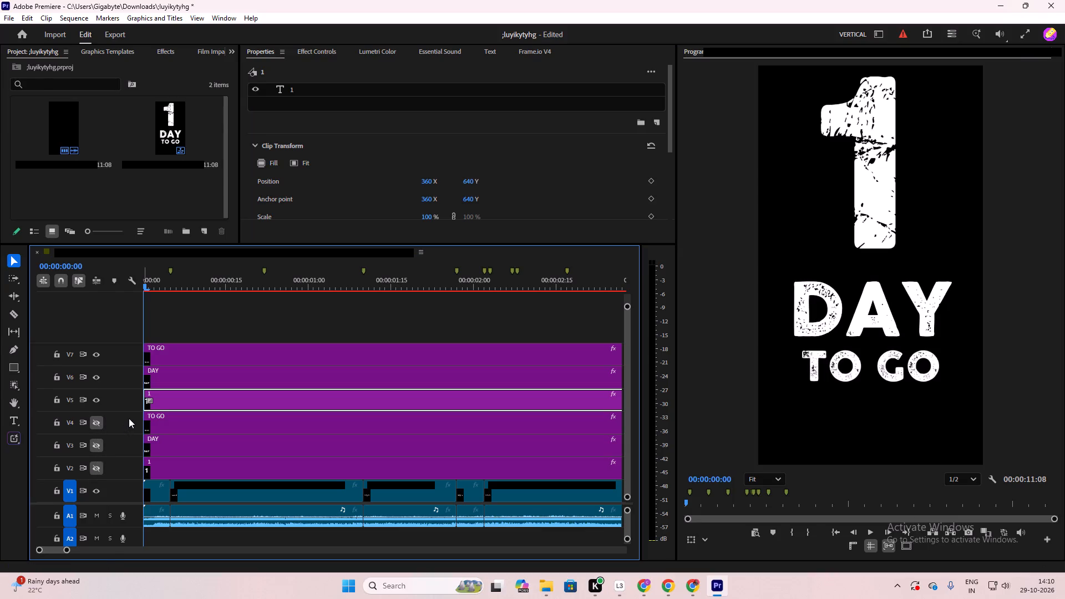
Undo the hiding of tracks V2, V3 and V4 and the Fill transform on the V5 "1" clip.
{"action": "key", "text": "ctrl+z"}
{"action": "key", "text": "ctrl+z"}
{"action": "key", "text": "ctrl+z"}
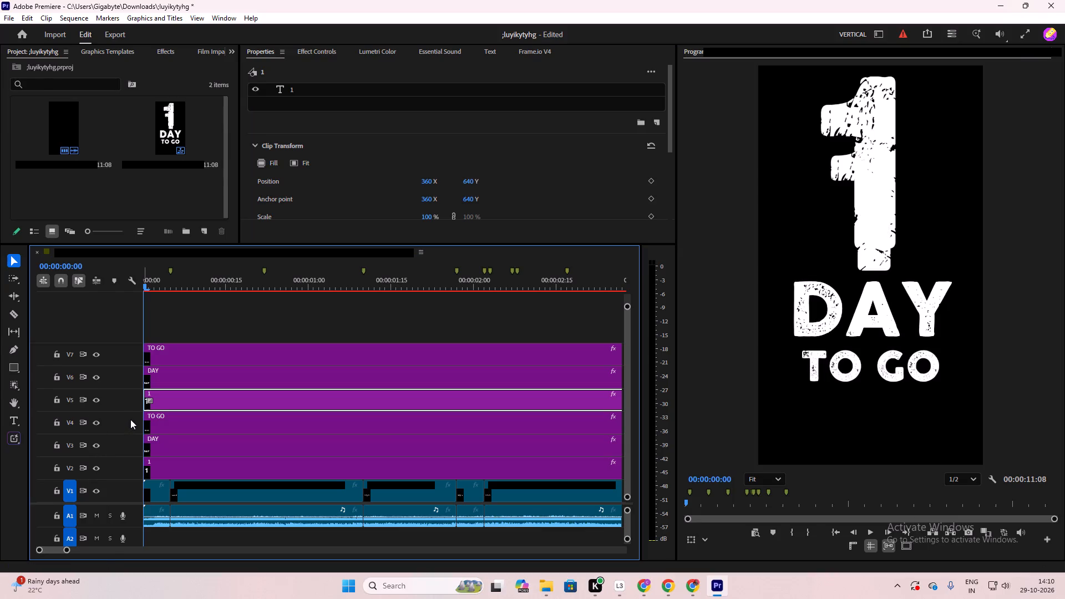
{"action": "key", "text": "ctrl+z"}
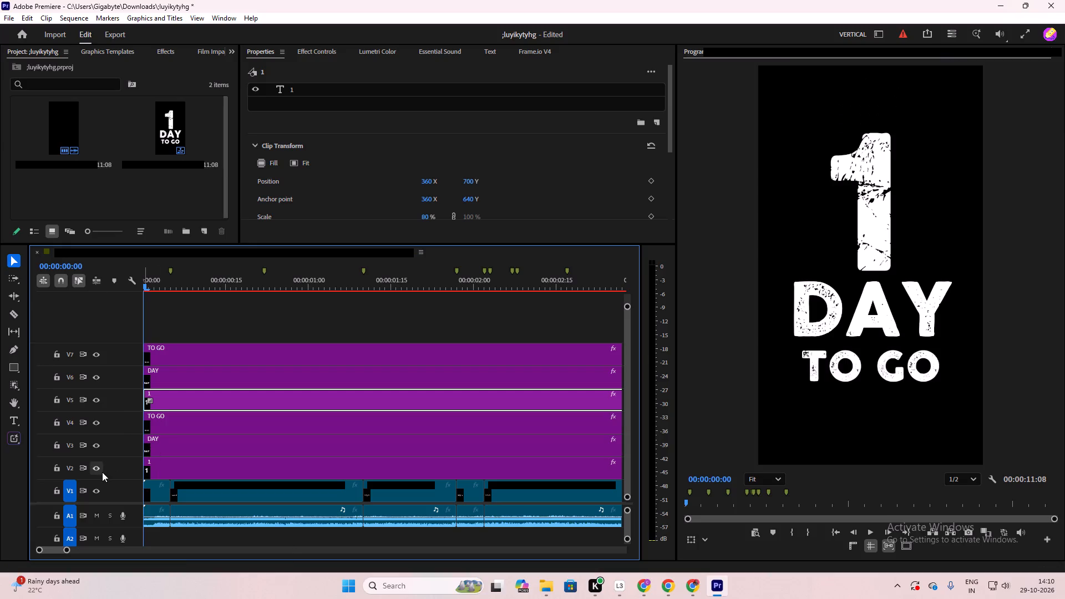
Hide the output of tracks V2, V3 and V4 so that only the duplicate titles display.
{"action": "left_click", "coordinate": [101, 472]}
{"action": "left_click", "coordinate": [97, 446]}
{"action": "left_click", "coordinate": [94, 416]}
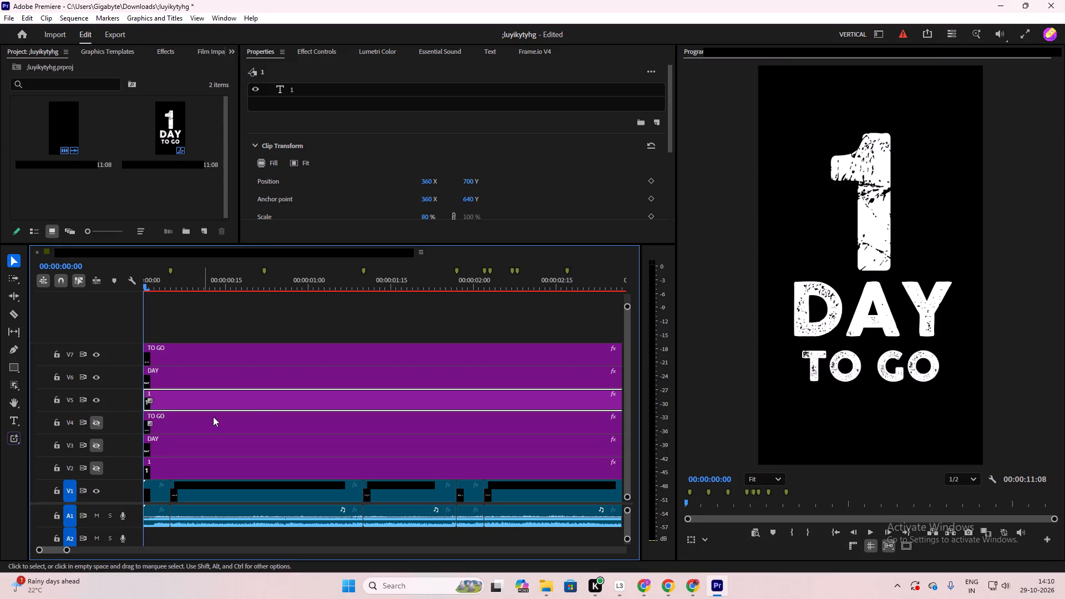
Look through the properties of the duplicate "1" clip for its text appearance settings.
{"action": "scroll", "coordinate": [367, 125], "scroll_direction": "down", "scroll_amount": 5}
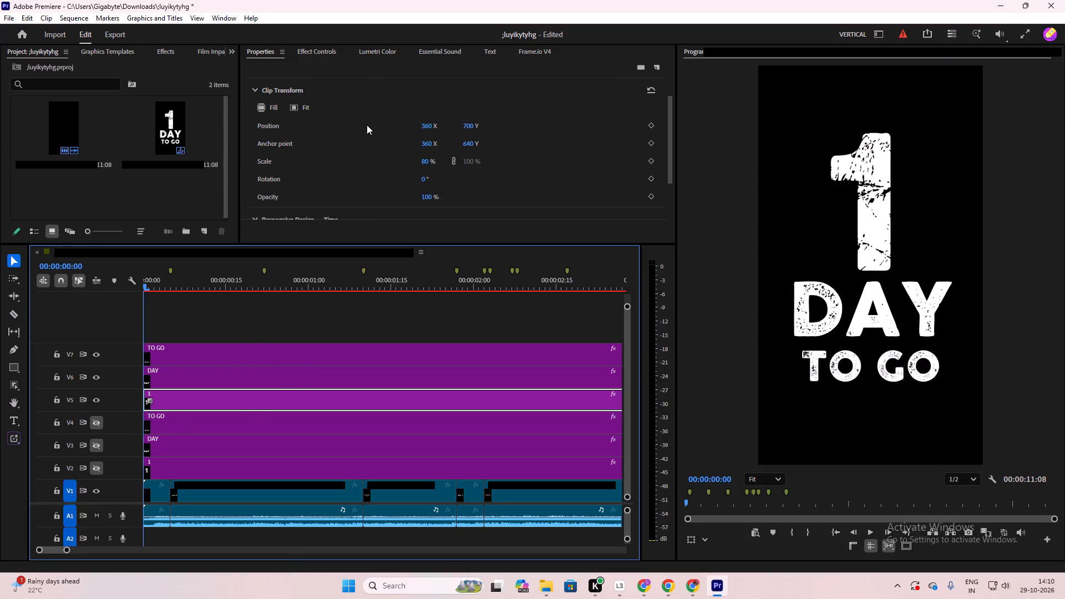
{"action": "scroll", "coordinate": [358, 133], "scroll_direction": "down", "scroll_amount": 11}
{"action": "scroll", "coordinate": [347, 162], "scroll_direction": "up", "scroll_amount": 10}
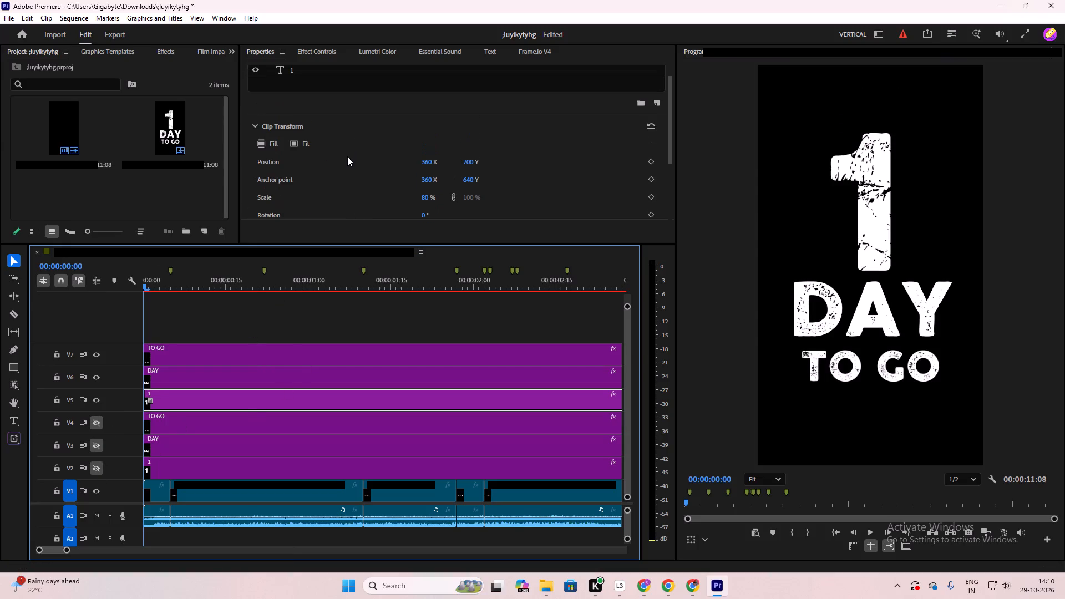
{"action": "scroll", "coordinate": [347, 156], "scroll_direction": "up", "scroll_amount": 4}
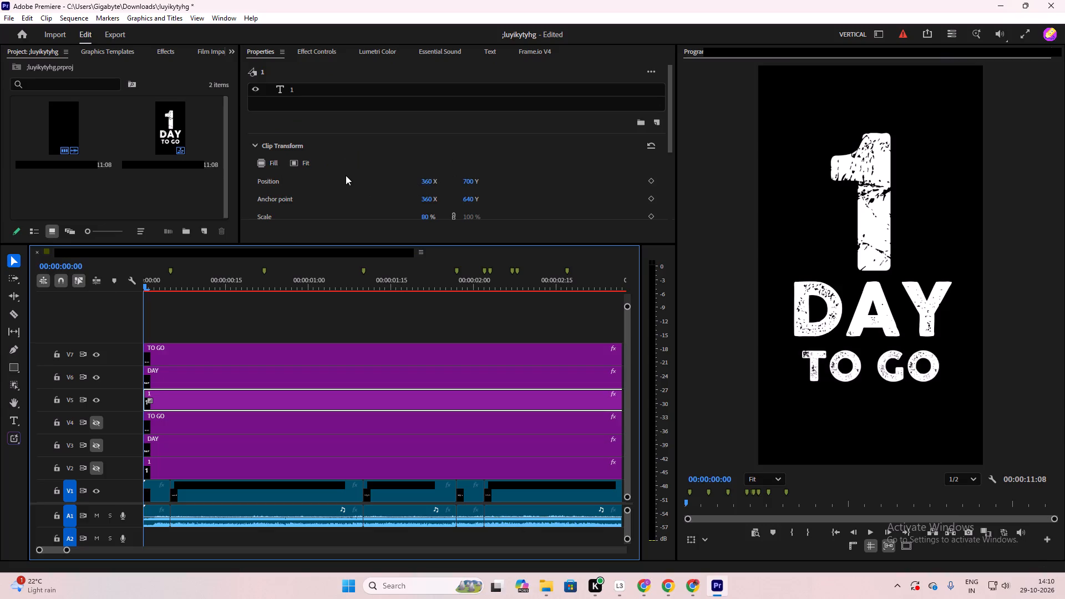
{"action": "scroll", "coordinate": [338, 171], "scroll_direction": "down", "scroll_amount": 6}
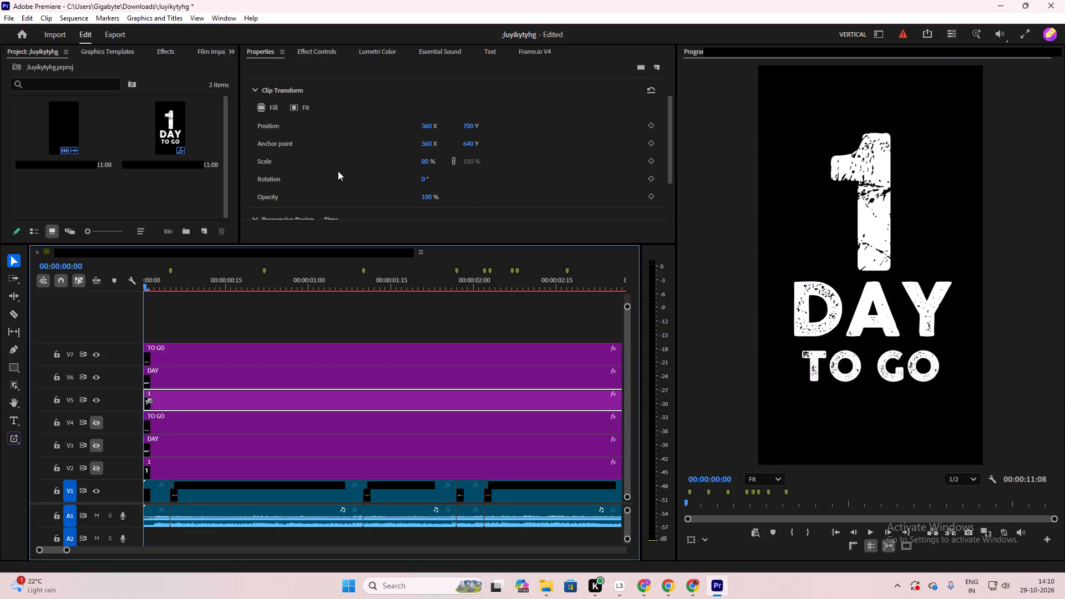
{"action": "scroll", "coordinate": [350, 189], "scroll_direction": "down", "scroll_amount": 7}
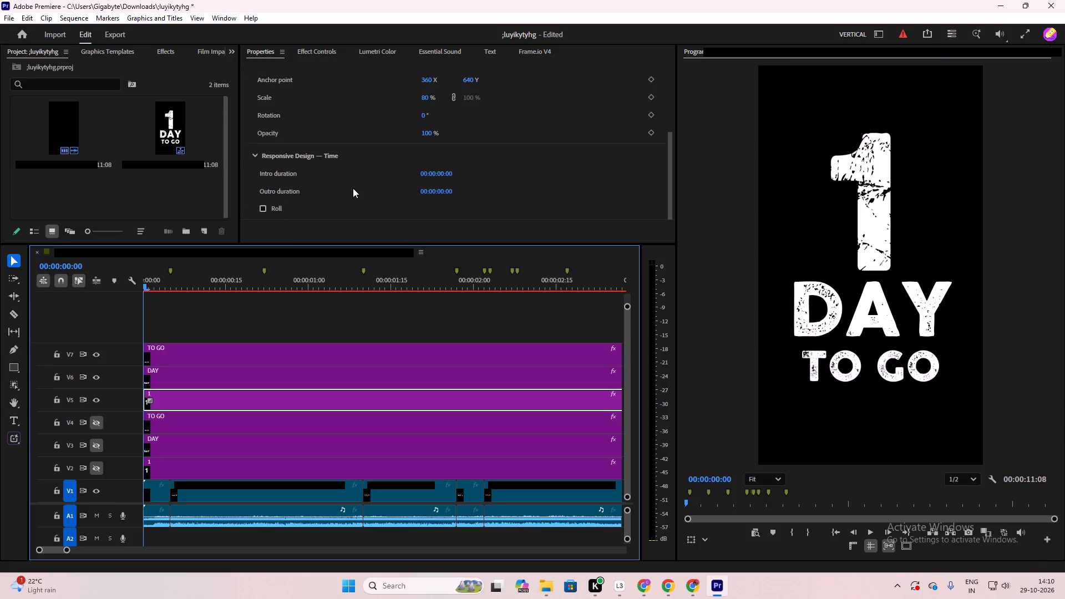
{"action": "scroll", "coordinate": [353, 188], "scroll_direction": "down", "scroll_amount": 6}
{"action": "scroll", "coordinate": [344, 180], "scroll_direction": "up", "scroll_amount": 17}
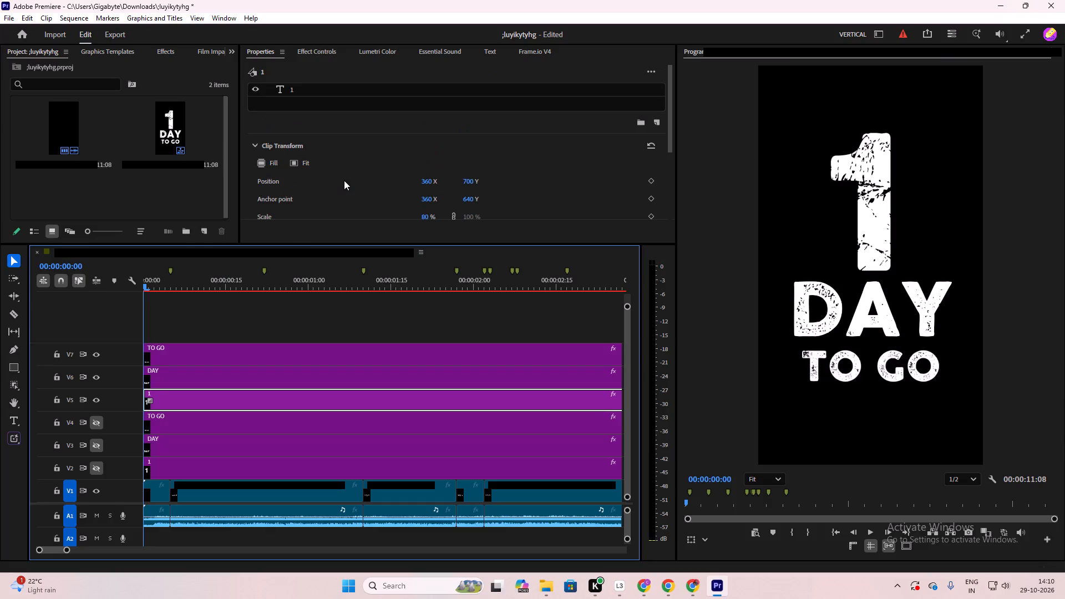
Give the duplicate "1" text layer an outline look by enabling its white stroke and disabling its fill.
{"action": "left_click", "coordinate": [286, 86]}
{"action": "scroll", "coordinate": [308, 148], "scroll_direction": "down", "scroll_amount": 1}
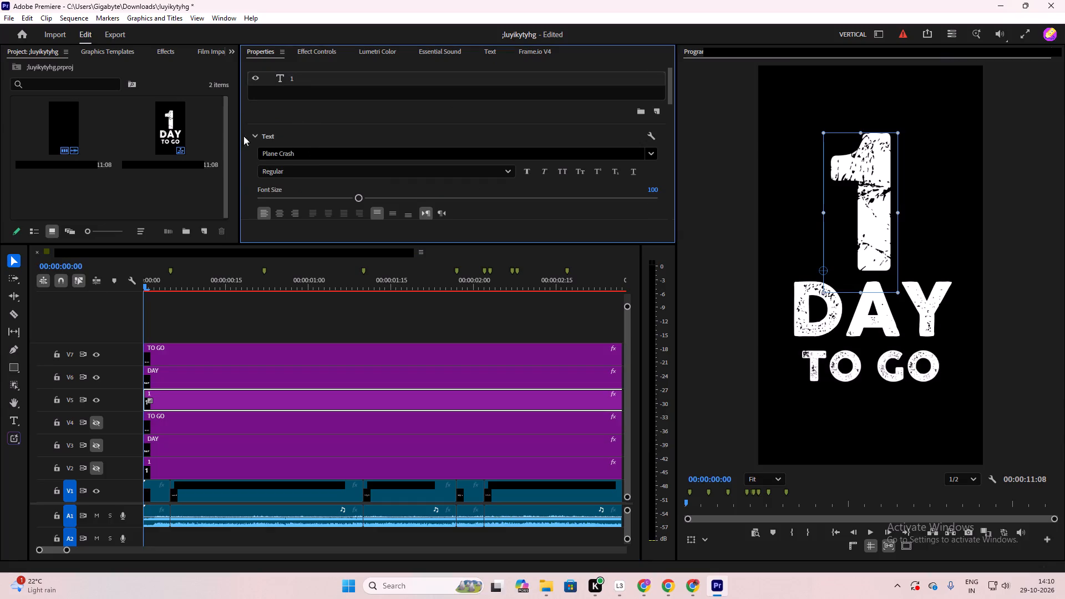
{"action": "scroll", "coordinate": [246, 182], "scroll_direction": "down", "scroll_amount": 7}
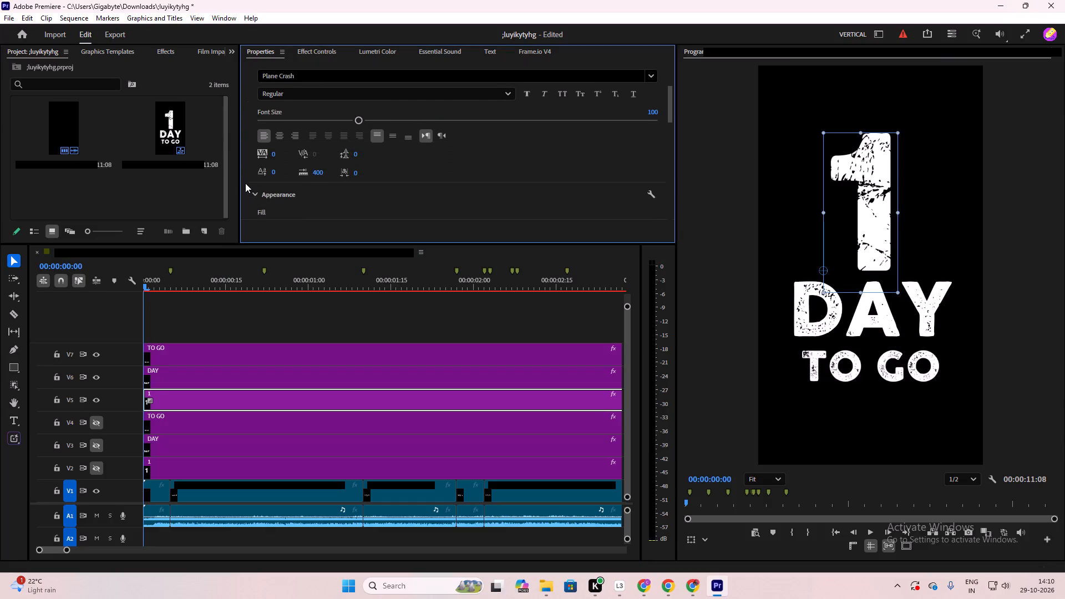
{"action": "scroll", "coordinate": [245, 183], "scroll_direction": "down", "scroll_amount": 8}
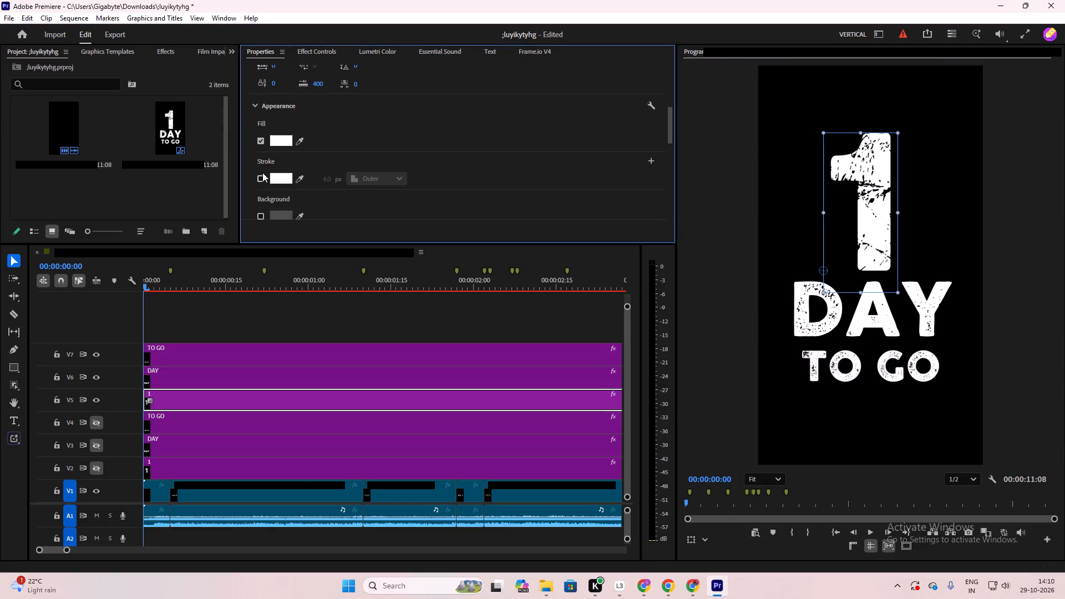
{"action": "left_click", "coordinate": [263, 177]}
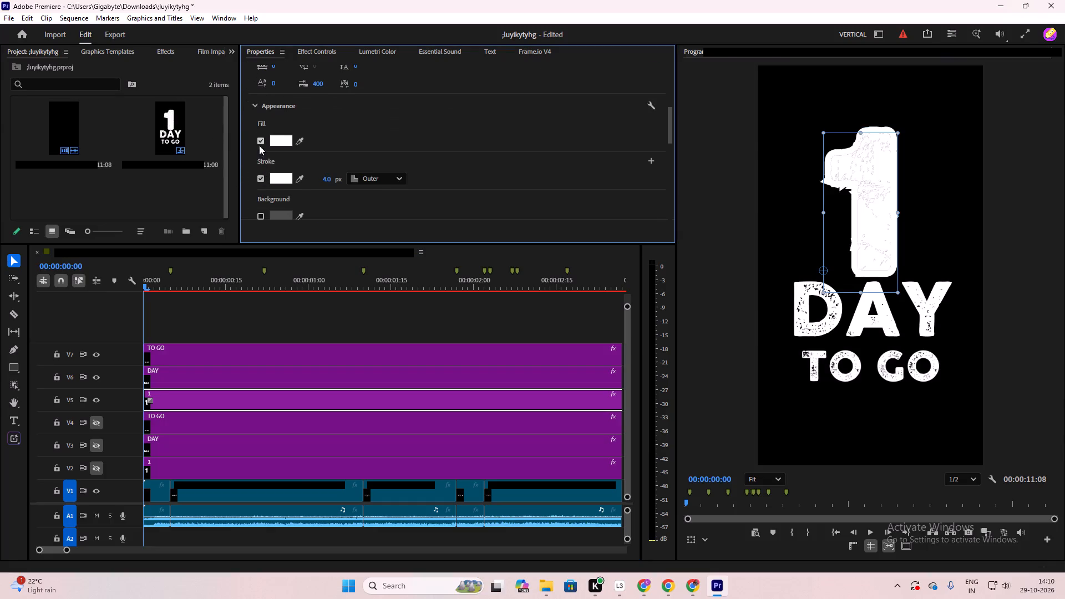
{"action": "left_click", "coordinate": [260, 144]}
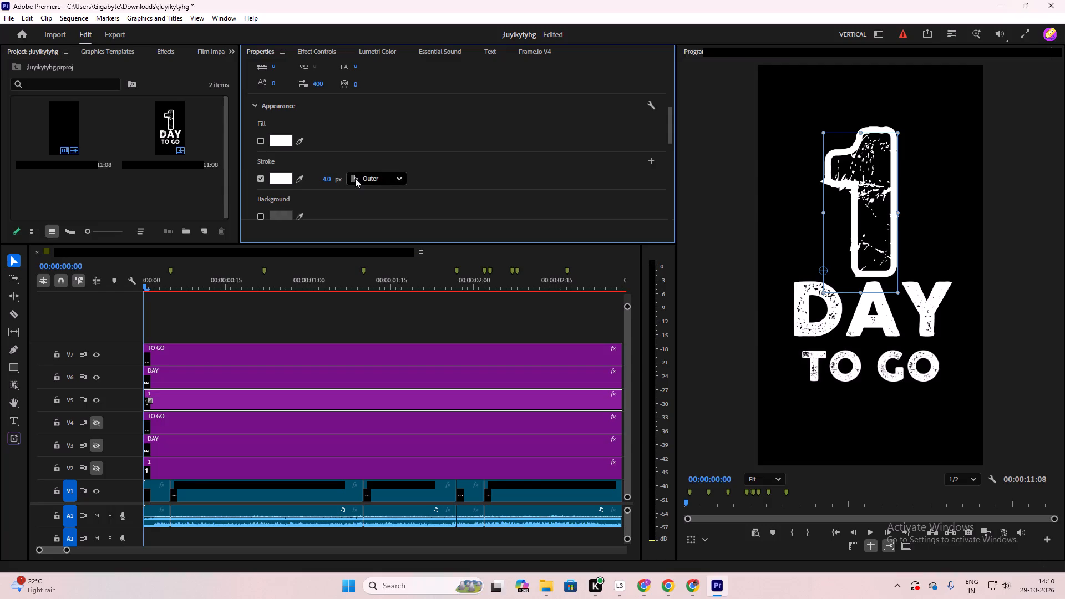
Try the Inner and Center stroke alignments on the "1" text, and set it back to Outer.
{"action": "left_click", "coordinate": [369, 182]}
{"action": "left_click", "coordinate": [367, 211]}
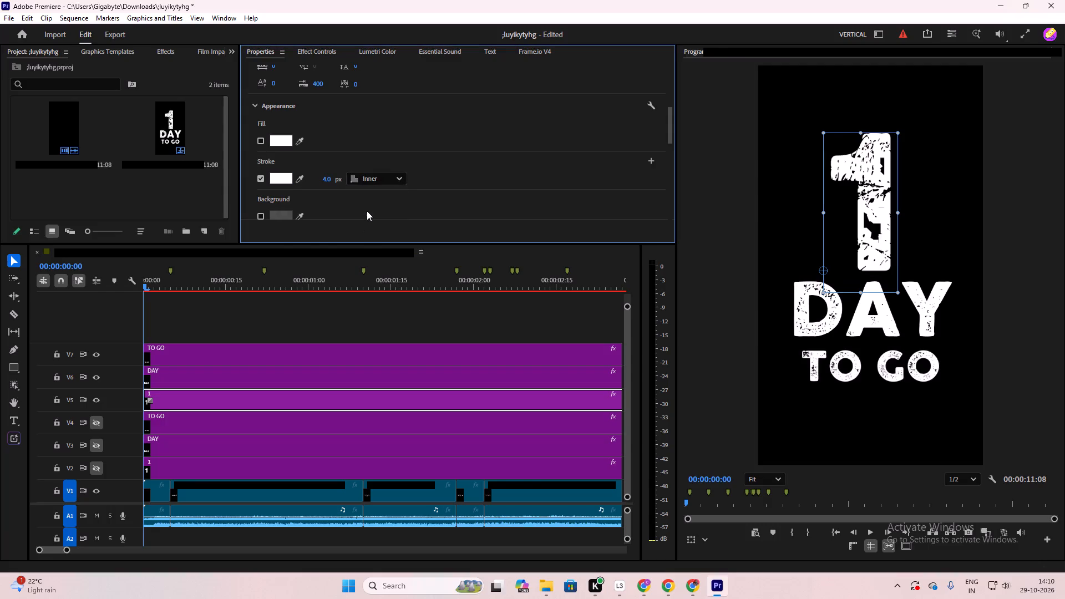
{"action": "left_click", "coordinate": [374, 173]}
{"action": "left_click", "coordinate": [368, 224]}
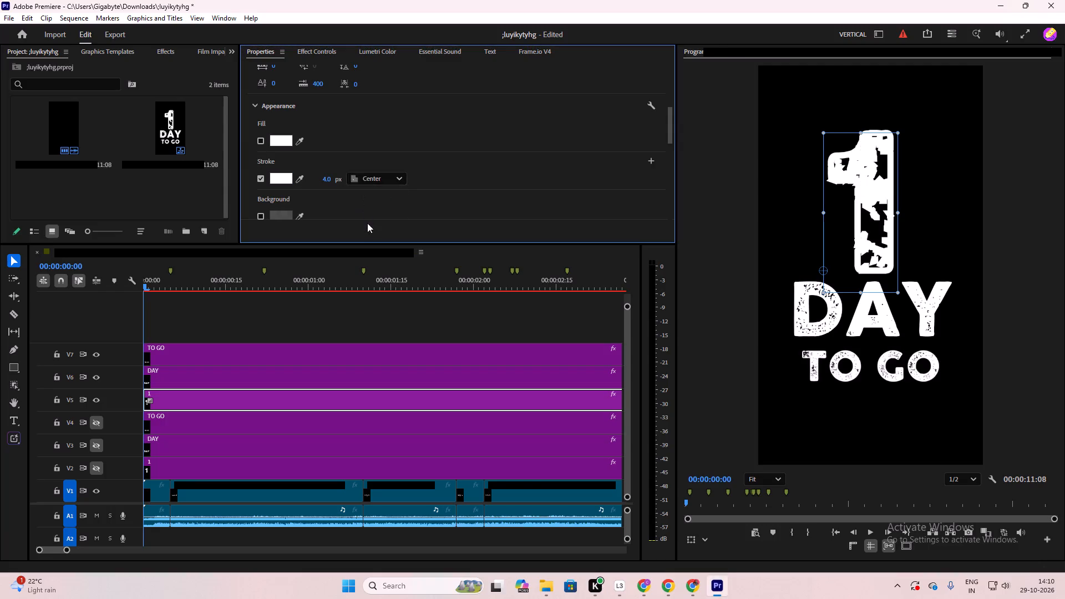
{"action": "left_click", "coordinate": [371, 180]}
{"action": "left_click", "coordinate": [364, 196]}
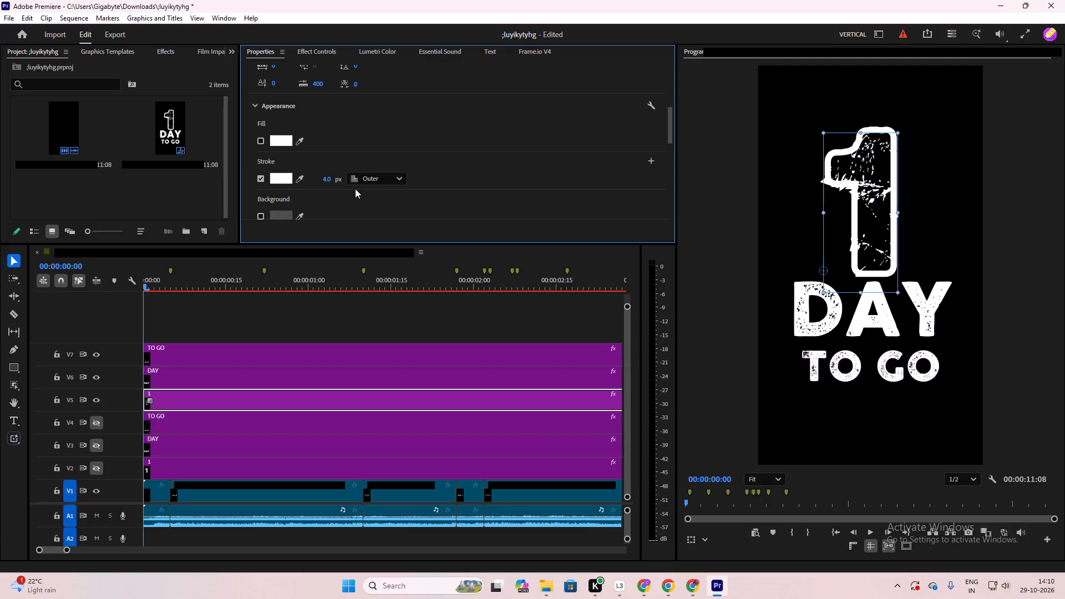
Set the stroke width of the duplicate "1" text to 1.0 px.
{"action": "left_click_drag", "start_coordinate": [324, 182], "coordinate": [316, 182]}
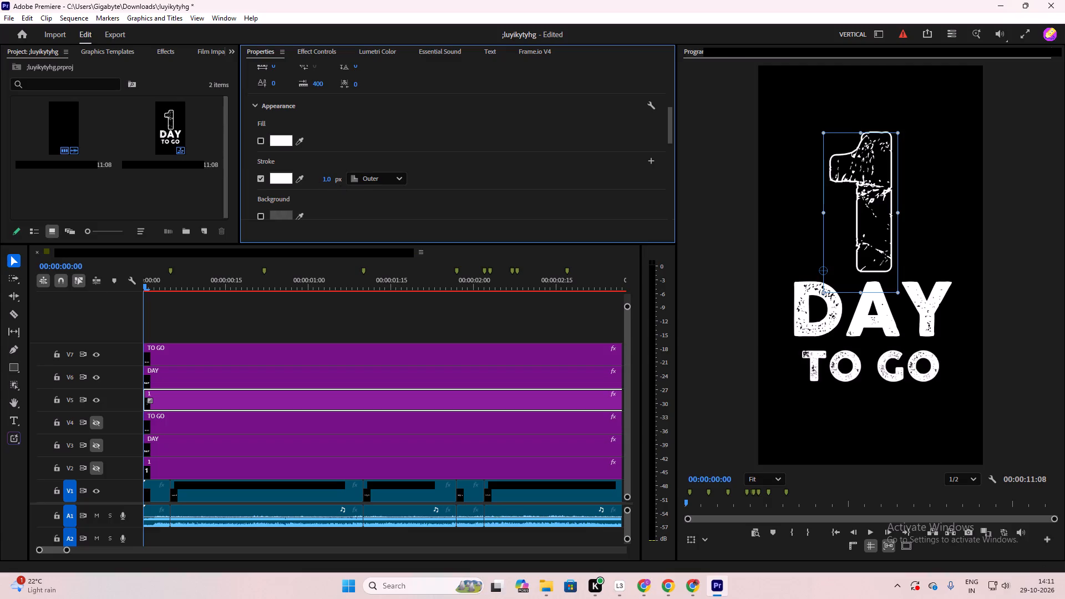
Set the stroke width of the duplicate "1" text to 3.0 px.
{"action": "left_click_drag", "start_coordinate": [316, 182], "coordinate": [317, 181]}
{"action": "left_click", "coordinate": [451, 170]}
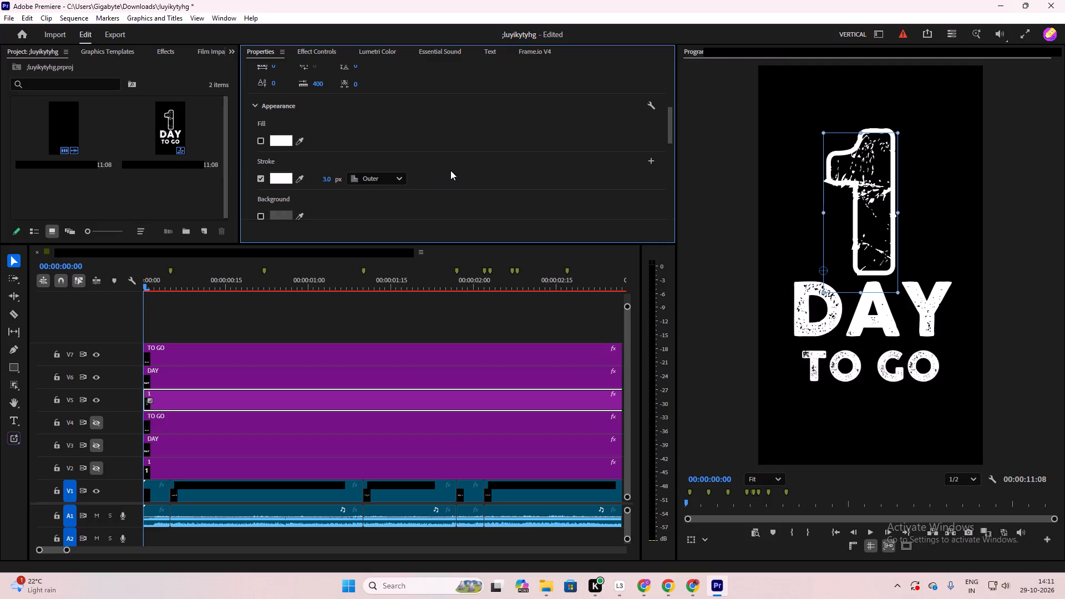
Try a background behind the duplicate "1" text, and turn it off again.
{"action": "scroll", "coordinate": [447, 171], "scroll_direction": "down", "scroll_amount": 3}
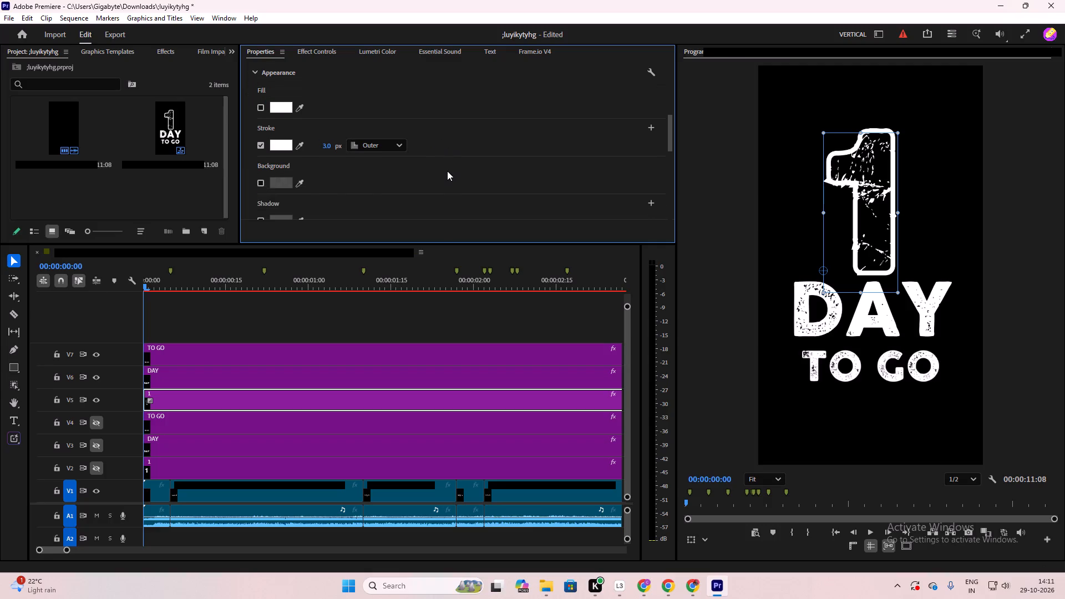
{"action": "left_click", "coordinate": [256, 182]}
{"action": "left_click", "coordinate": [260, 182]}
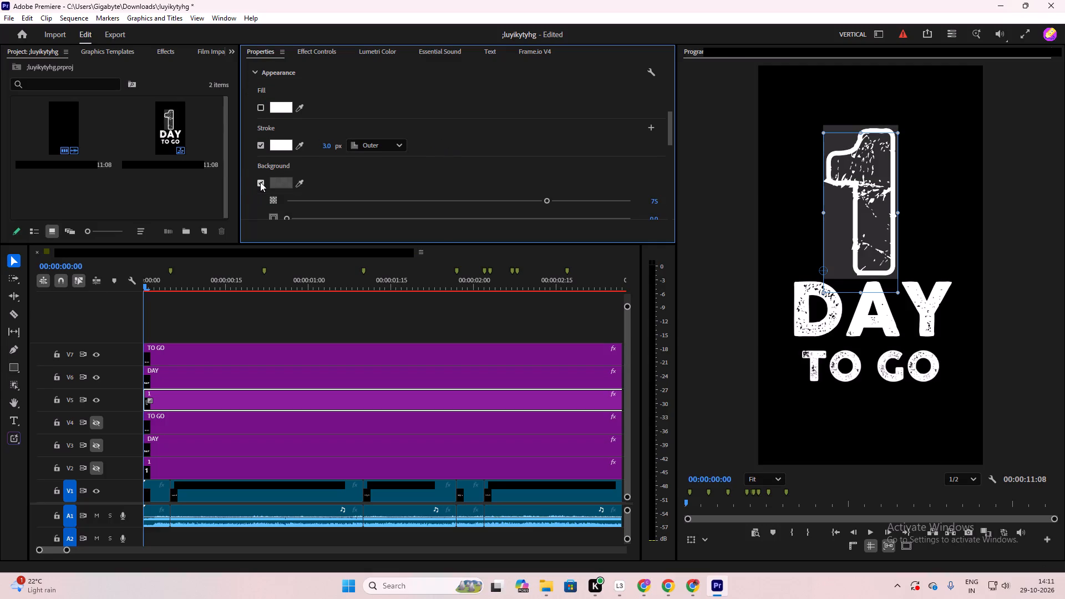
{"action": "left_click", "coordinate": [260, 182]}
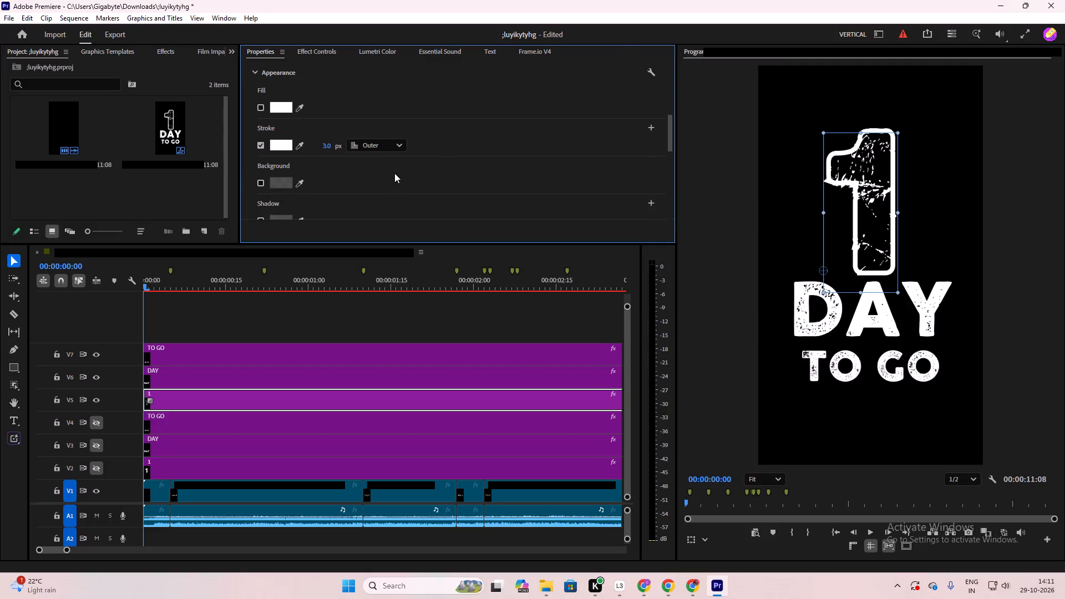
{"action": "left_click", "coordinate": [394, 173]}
Give the duplicate "DAY" text on V6 an outline look by enabling its white stroke and disabling its fill.
{"action": "left_click", "coordinate": [212, 373]}
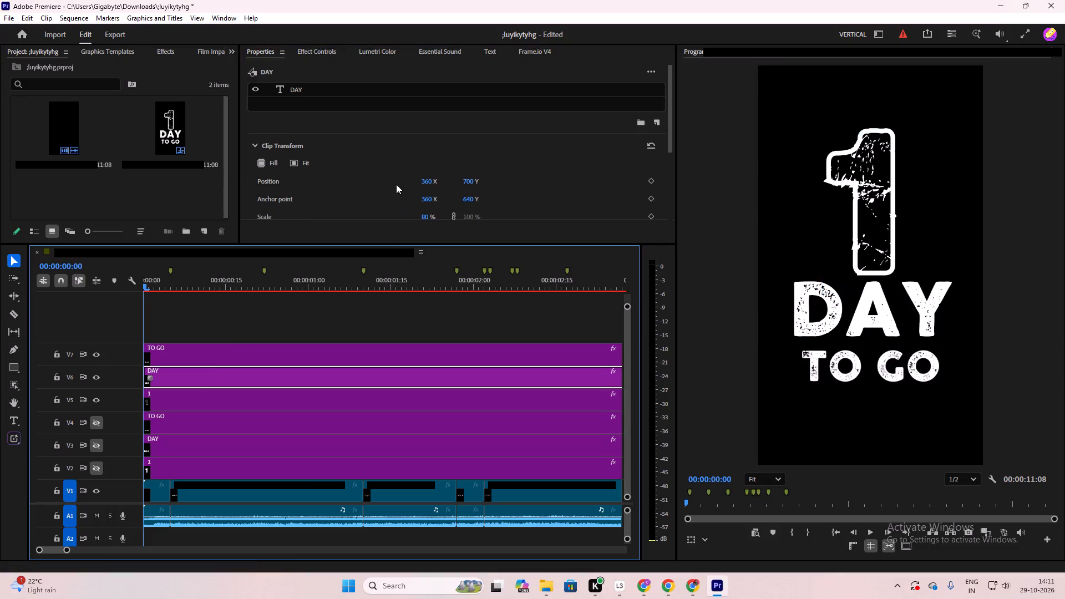
{"action": "left_click", "coordinate": [294, 90]}
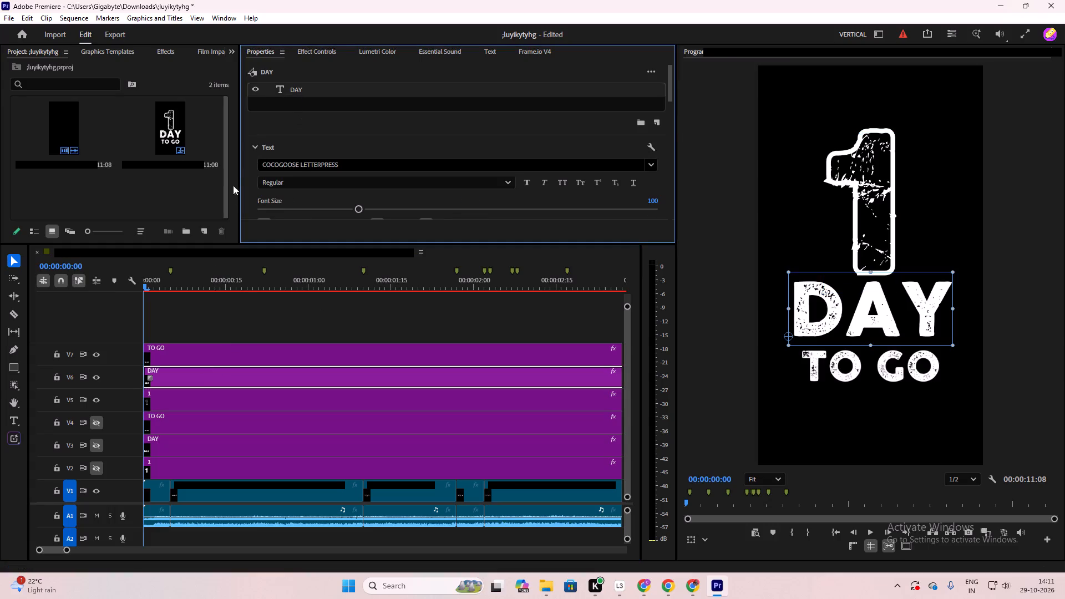
{"action": "scroll", "coordinate": [252, 197], "scroll_direction": "down", "scroll_amount": 15}
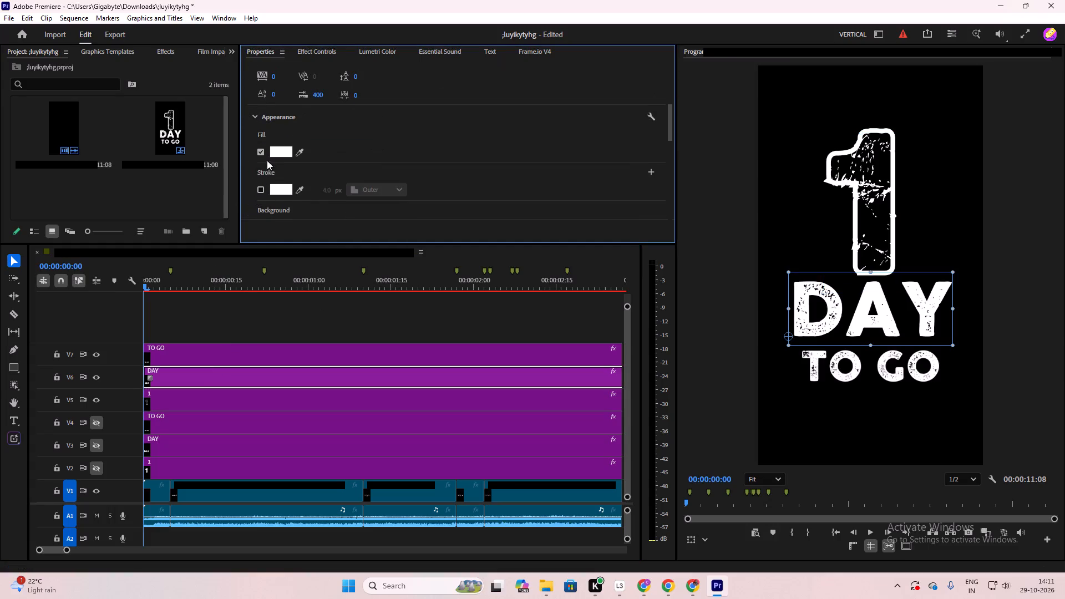
{"action": "left_click", "coordinate": [262, 191]}
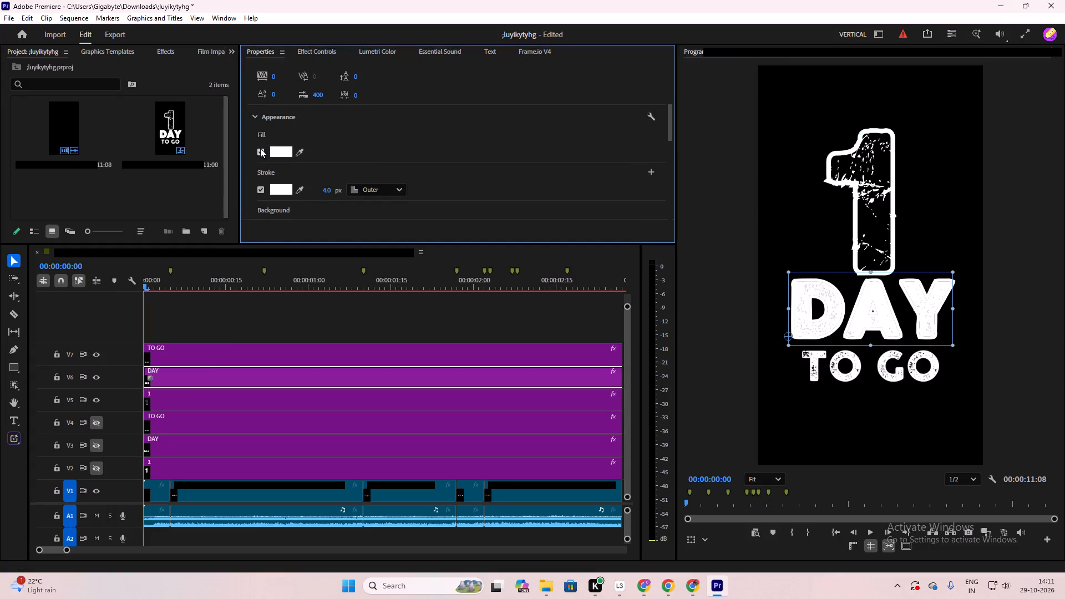
{"action": "left_click", "coordinate": [260, 148]}
Set the stroke width of the duplicate "DAY" text to 3 px.
{"action": "left_click", "coordinate": [324, 191]}
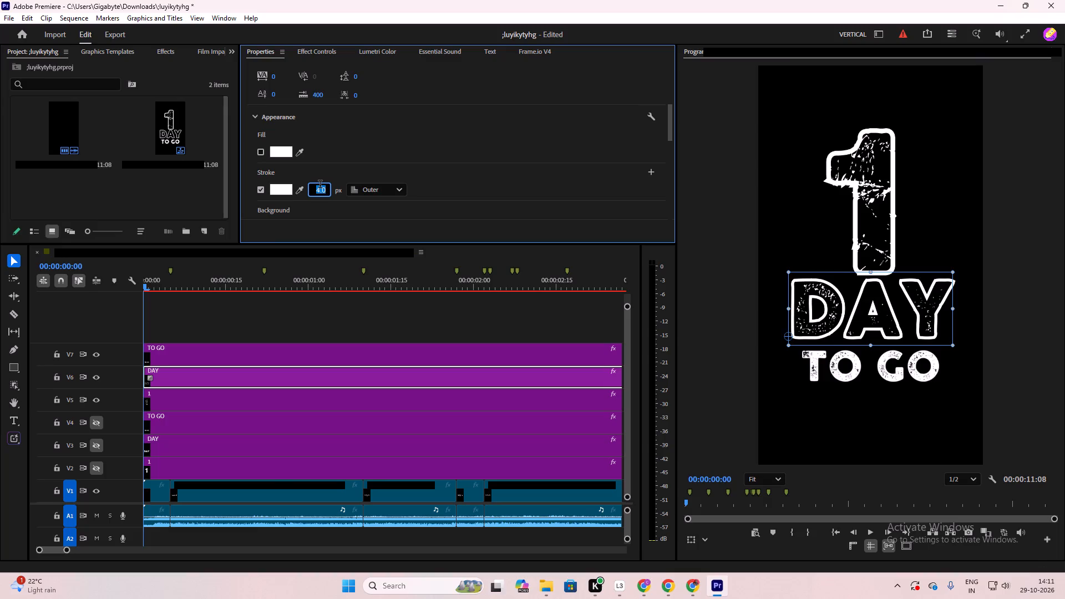
{"action": "key", "text": "BackSpace"}
{"action": "key", "text": "BackSpace"}
{"action": "key", "text": "BackSpace"}
{"action": "key", "text": "3"}
{"action": "key", "text": "Return"}
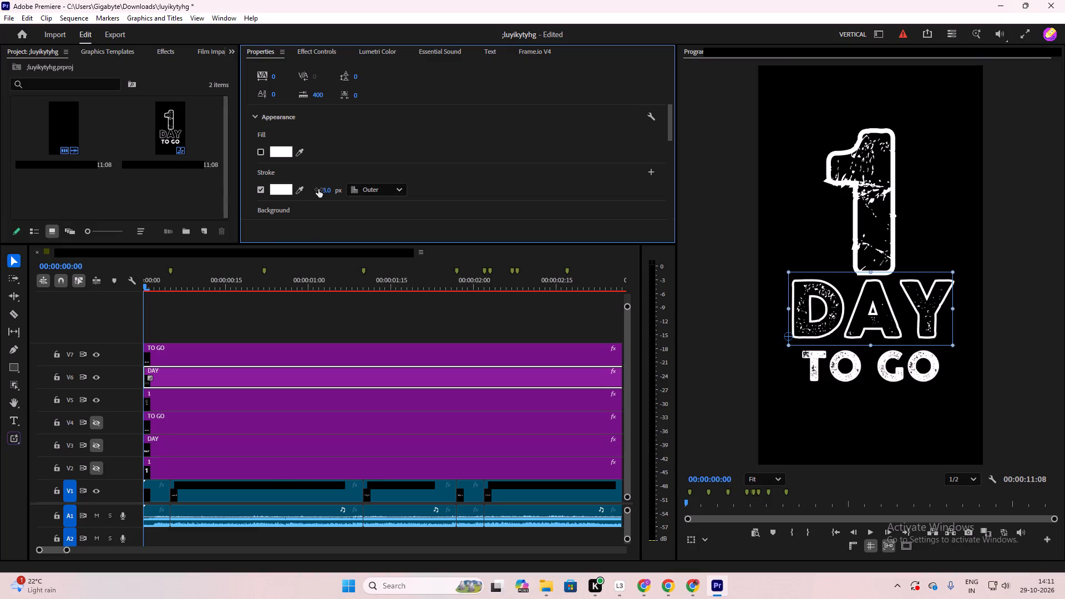
{"action": "left_click", "coordinate": [484, 180]}
Give the duplicate "TO GO" text on V7 an outline look by enabling its white stroke and disabling its fill.
{"action": "left_click", "coordinate": [184, 356]}
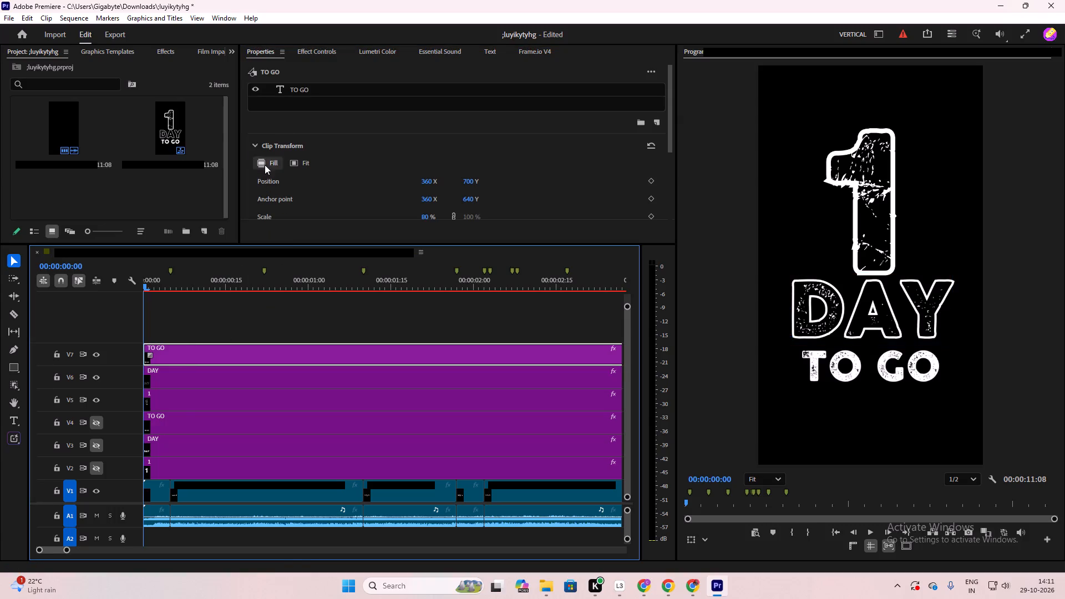
{"action": "left_click", "coordinate": [306, 88]}
{"action": "scroll", "coordinate": [253, 197], "scroll_direction": "down", "scroll_amount": 4}
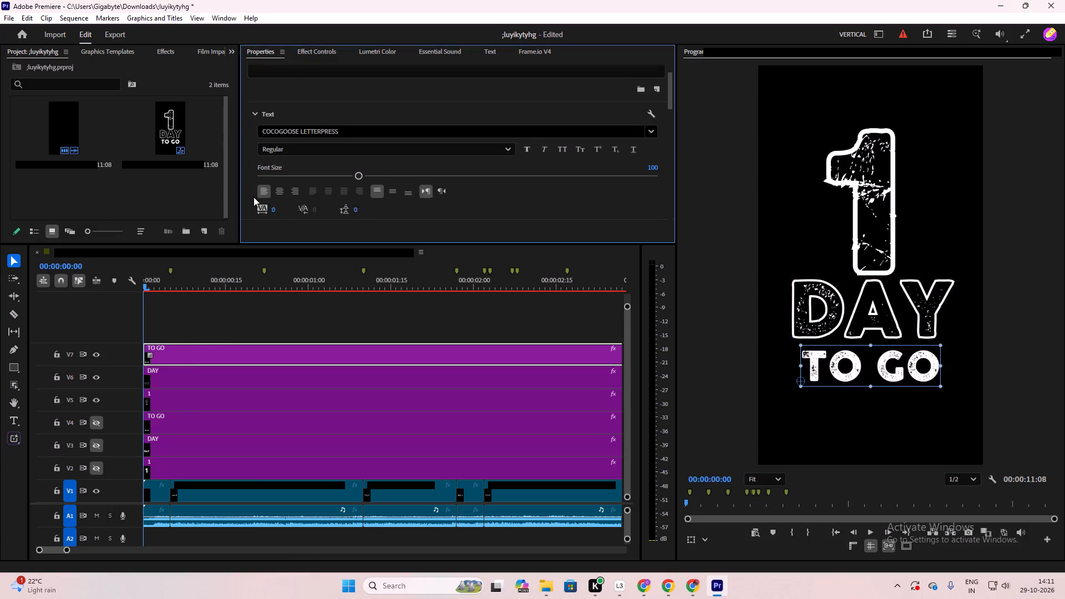
{"action": "scroll", "coordinate": [253, 197], "scroll_direction": "down", "scroll_amount": 12}
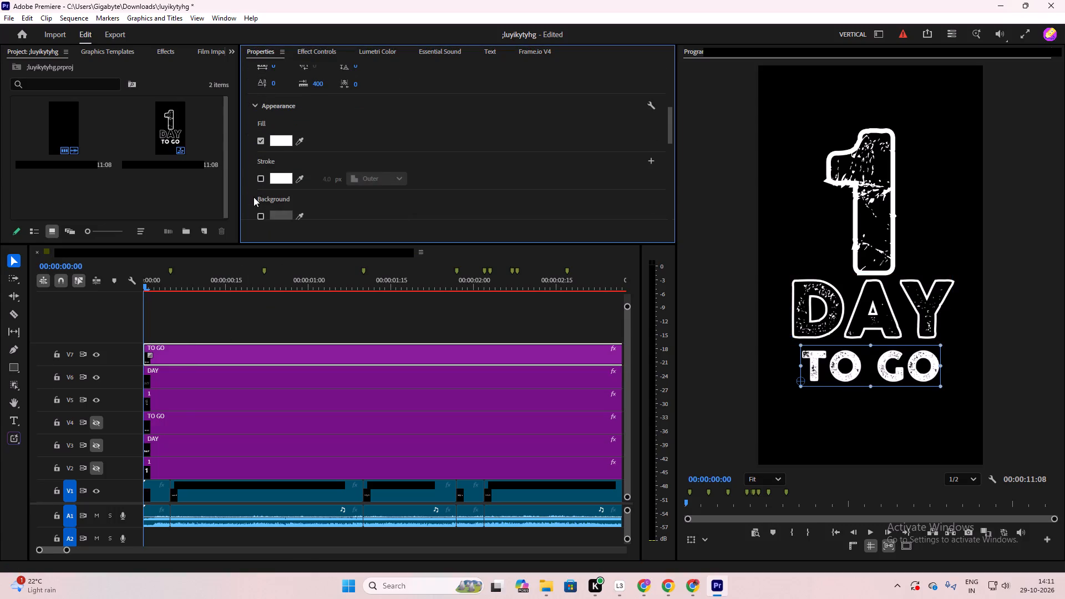
{"action": "left_click", "coordinate": [262, 177]}
{"action": "left_click", "coordinate": [257, 140]}
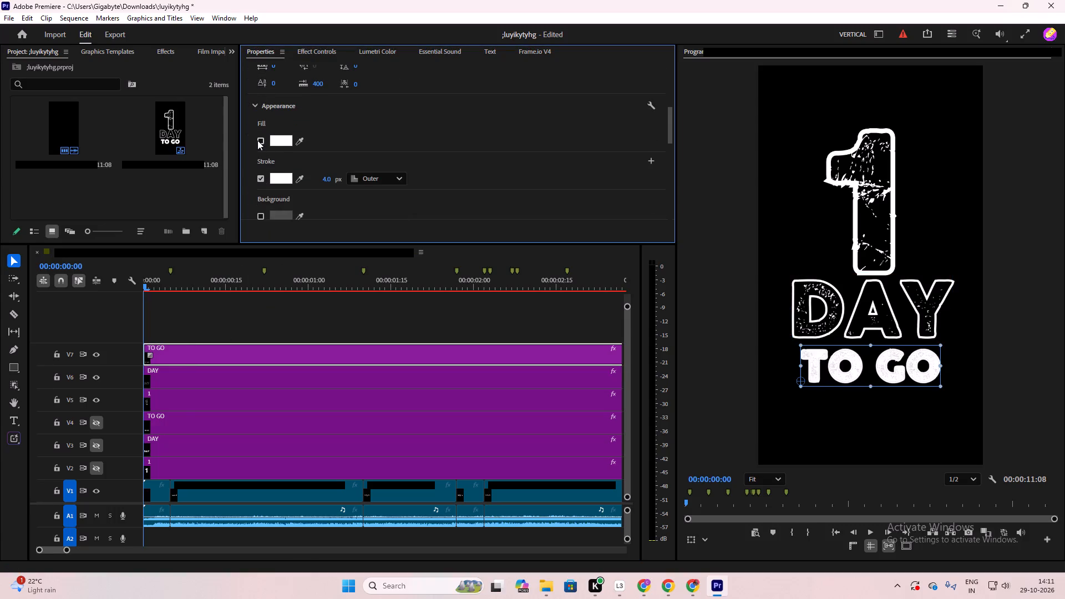
Try several stroke widths on the duplicate "TO GO" text and settle on 3.0 px.
{"action": "left_click_drag", "start_coordinate": [326, 179], "coordinate": [319, 183]}
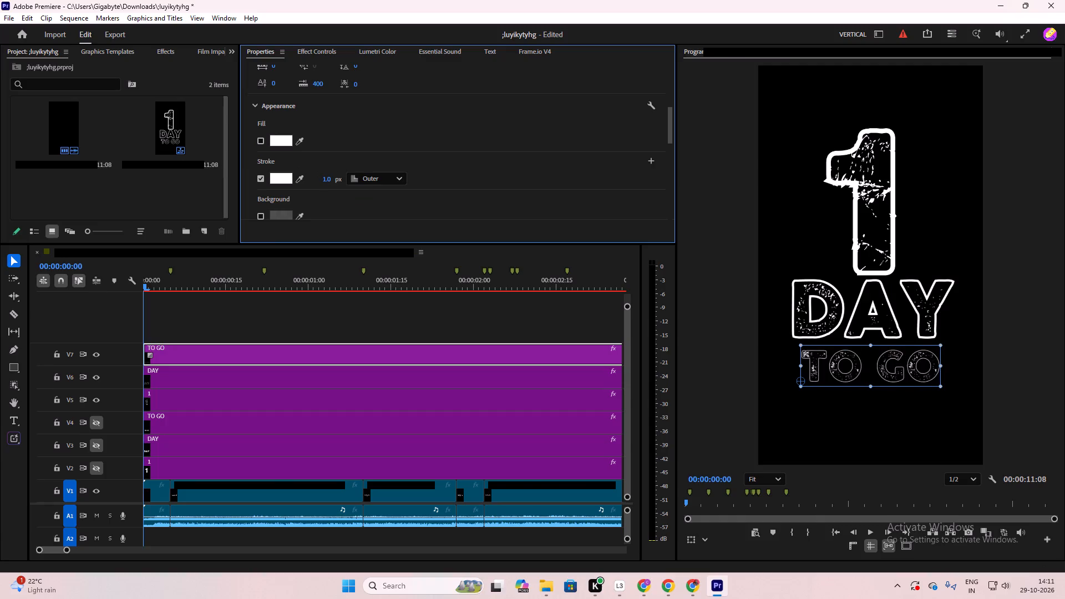
{"action": "left_click_drag", "start_coordinate": [319, 183], "coordinate": [323, 185]}
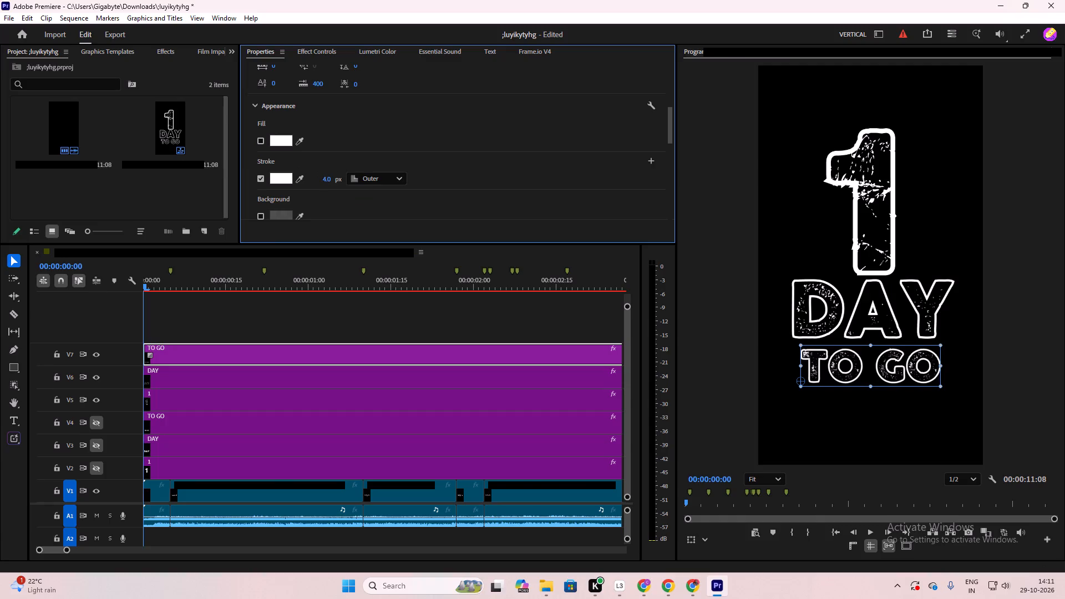
{"action": "left_click_drag", "start_coordinate": [323, 185], "coordinate": [325, 185]}
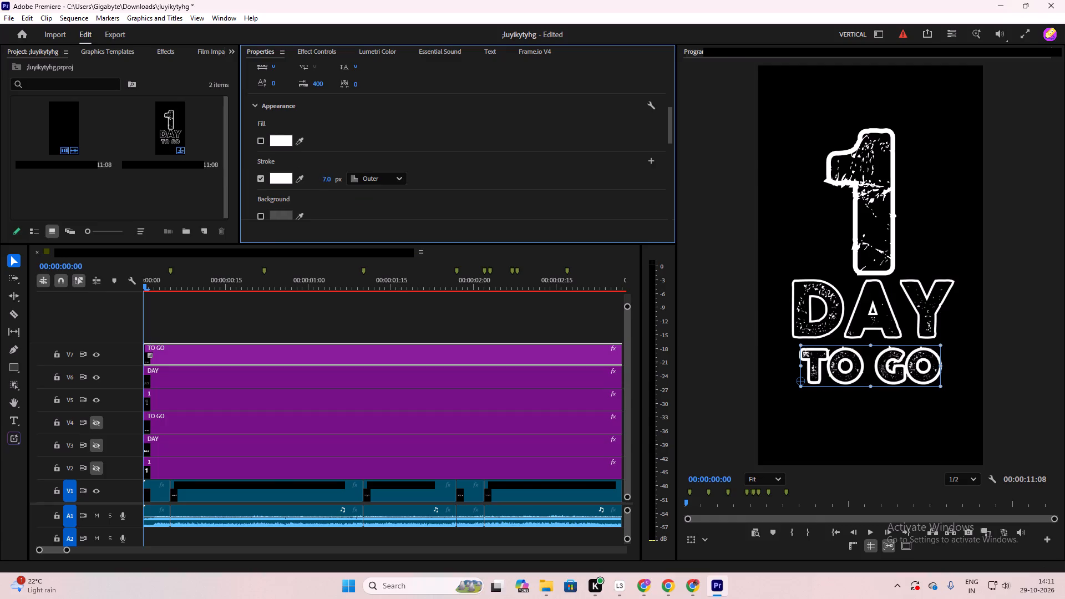
{"action": "left_click_drag", "start_coordinate": [325, 185], "coordinate": [324, 186]}
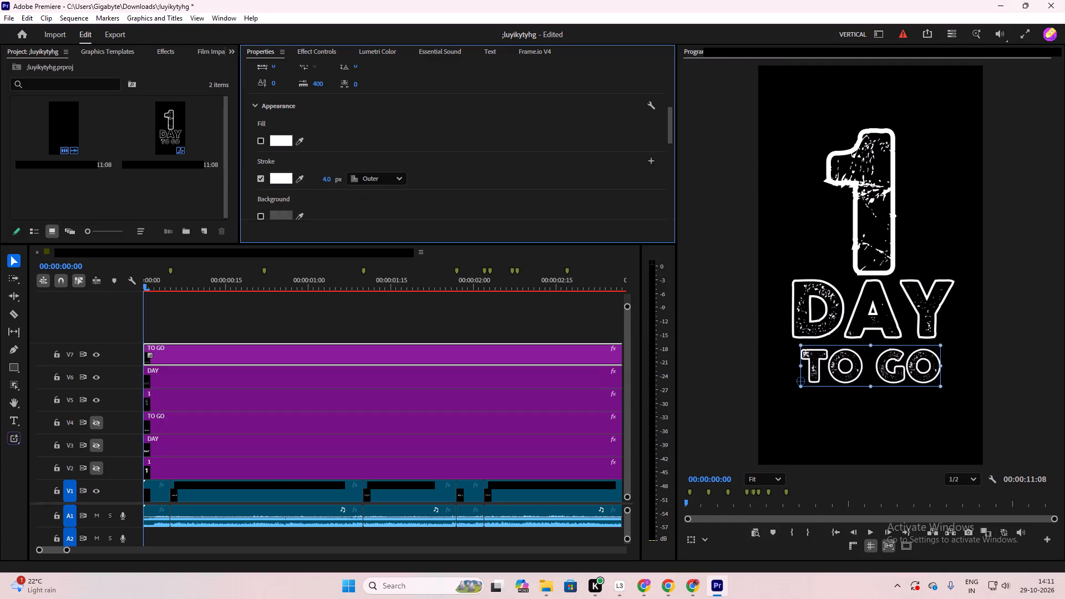
{"action": "left_click_drag", "start_coordinate": [324, 186], "coordinate": [323, 186]}
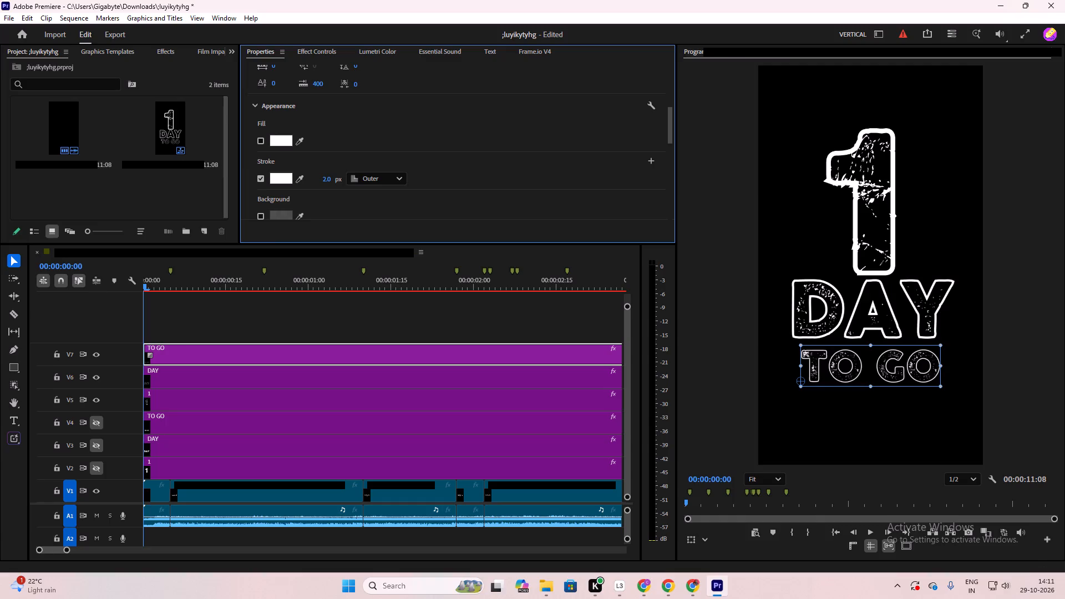
{"action": "left_click_drag", "start_coordinate": [323, 186], "coordinate": [323, 186]}
{"action": "left_click_drag", "start_coordinate": [323, 186], "coordinate": [324, 185]}
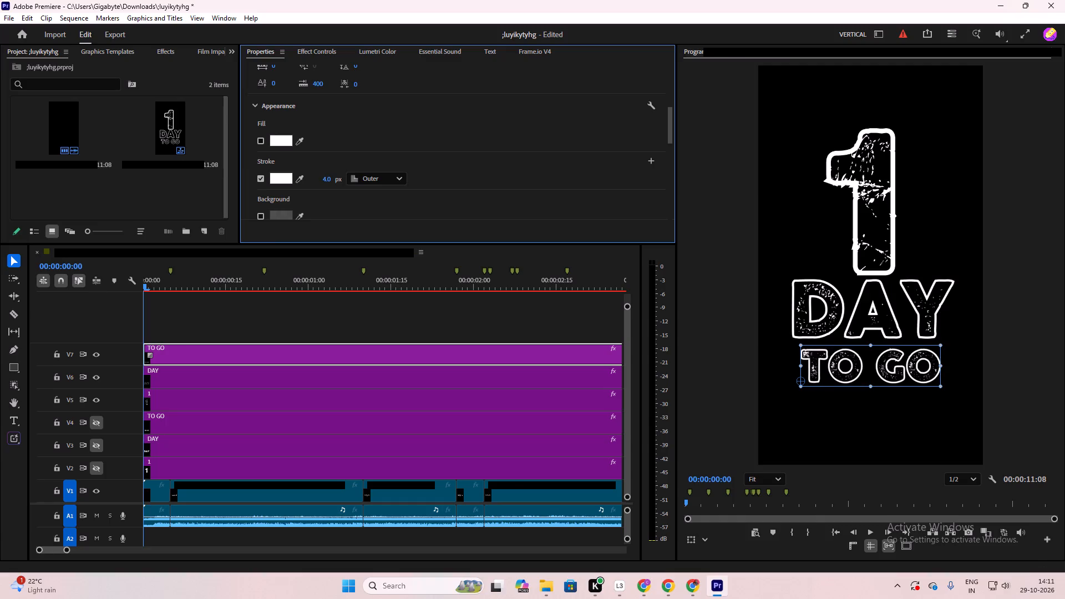
{"action": "left_click_drag", "start_coordinate": [324, 185], "coordinate": [324, 186]}
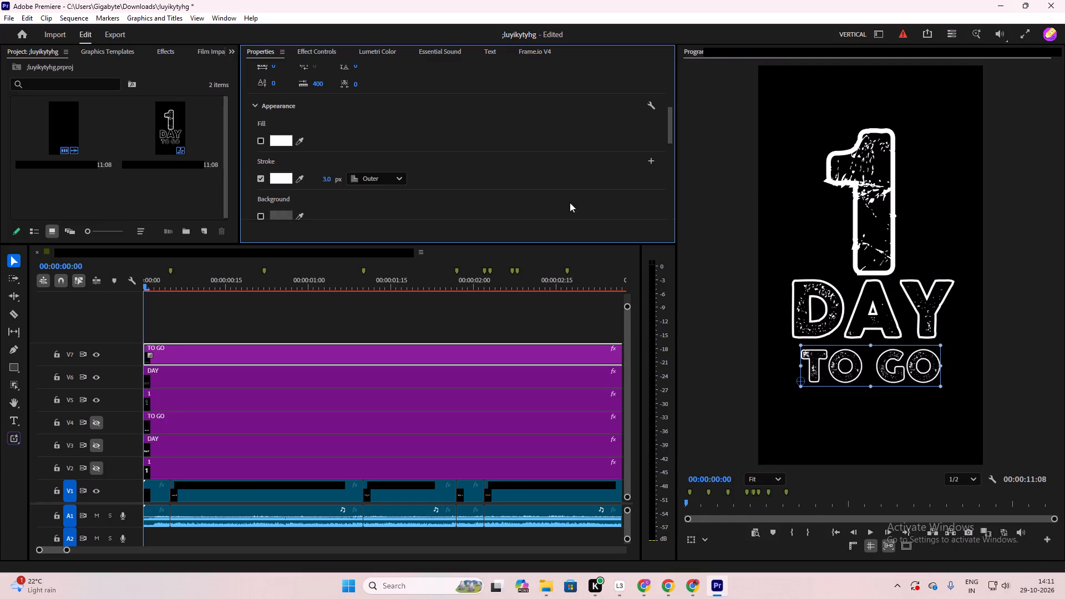
{"action": "left_click", "coordinate": [572, 177]}
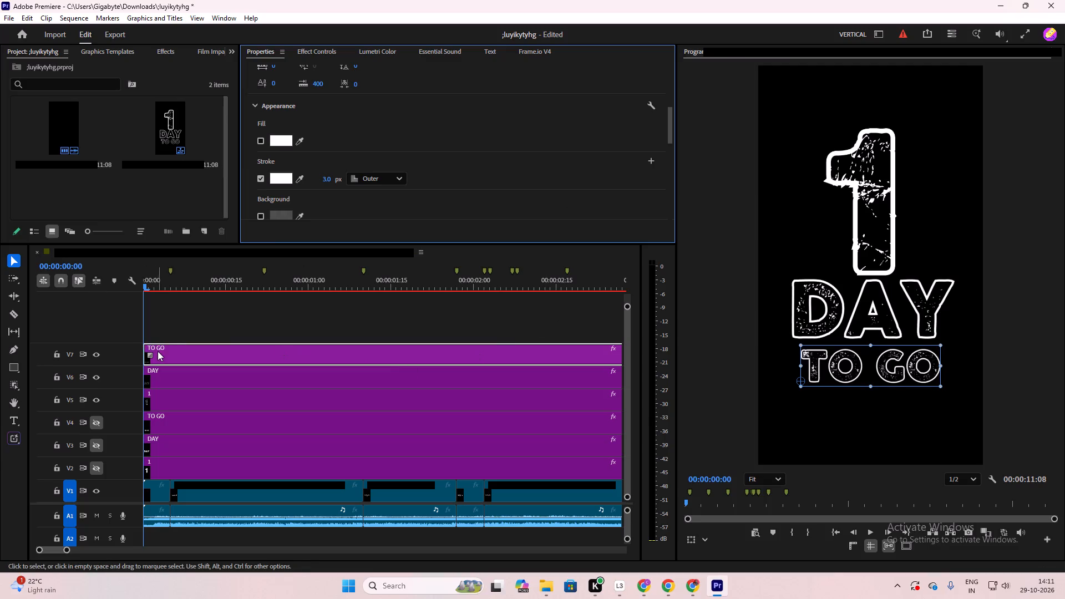
Turn on the output of tracks V2, V3 and V4 to show the original filled titles.
{"action": "left_click", "coordinate": [100, 468]}
{"action": "left_click", "coordinate": [96, 450]}
{"action": "left_click", "coordinate": [98, 426]}
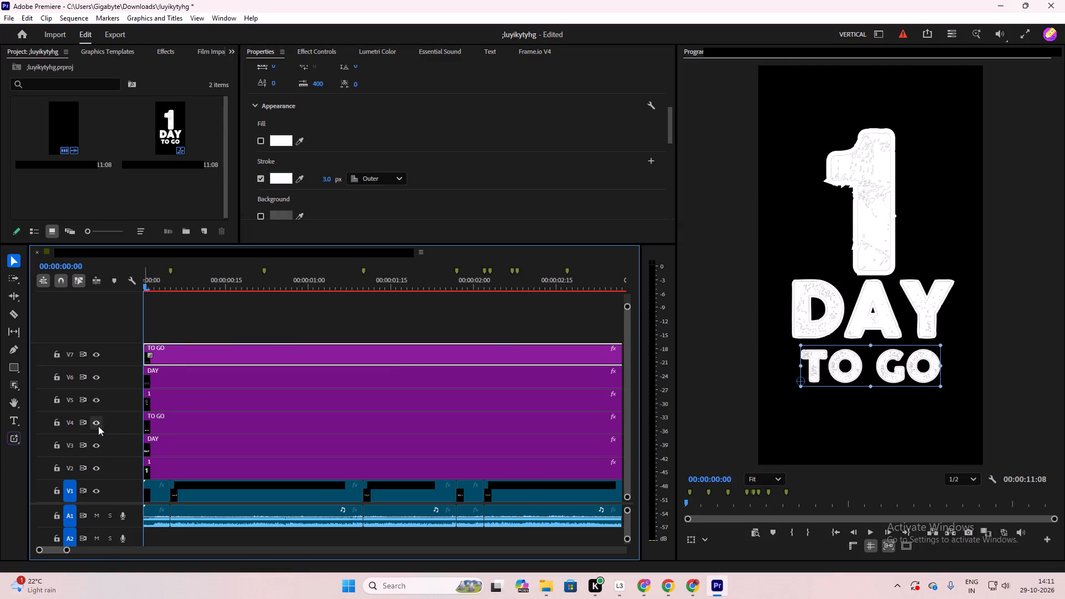
Hide tracks V5, V6 and V7 holding the outlined titles, leaving the original "1" clip on V2 selected.
{"action": "left_click", "coordinate": [164, 423]}
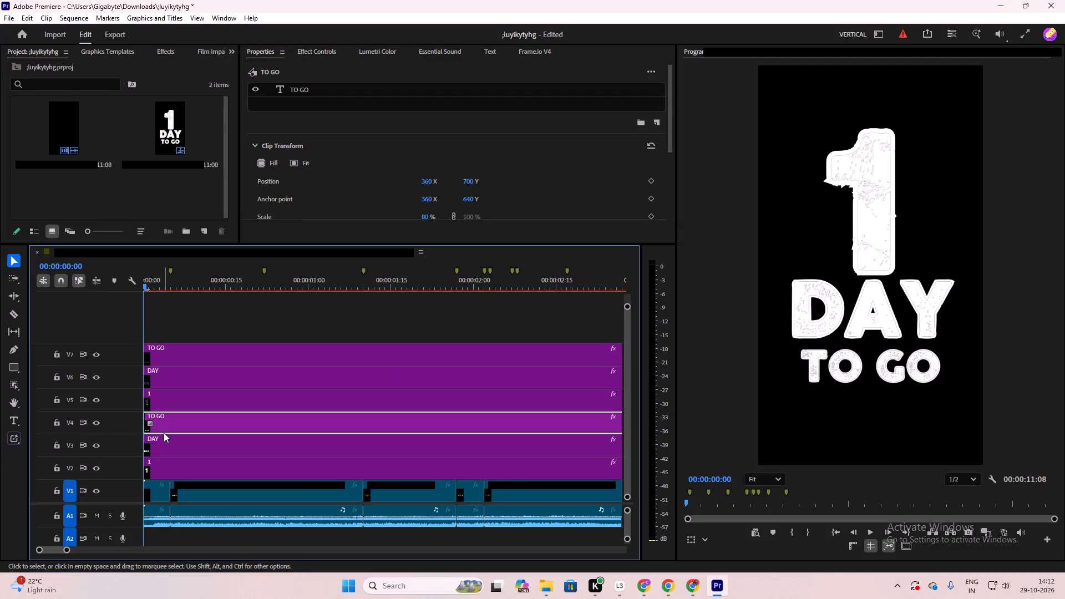
{"action": "left_click", "coordinate": [161, 465]}
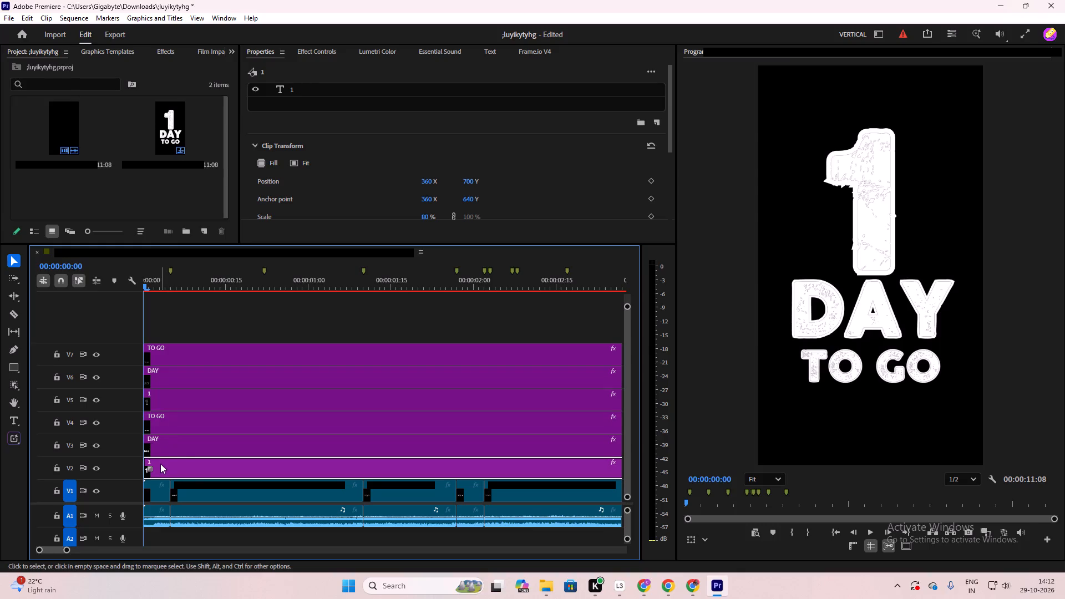
{"action": "left_click_drag", "start_coordinate": [99, 403], "coordinate": [97, 361]}
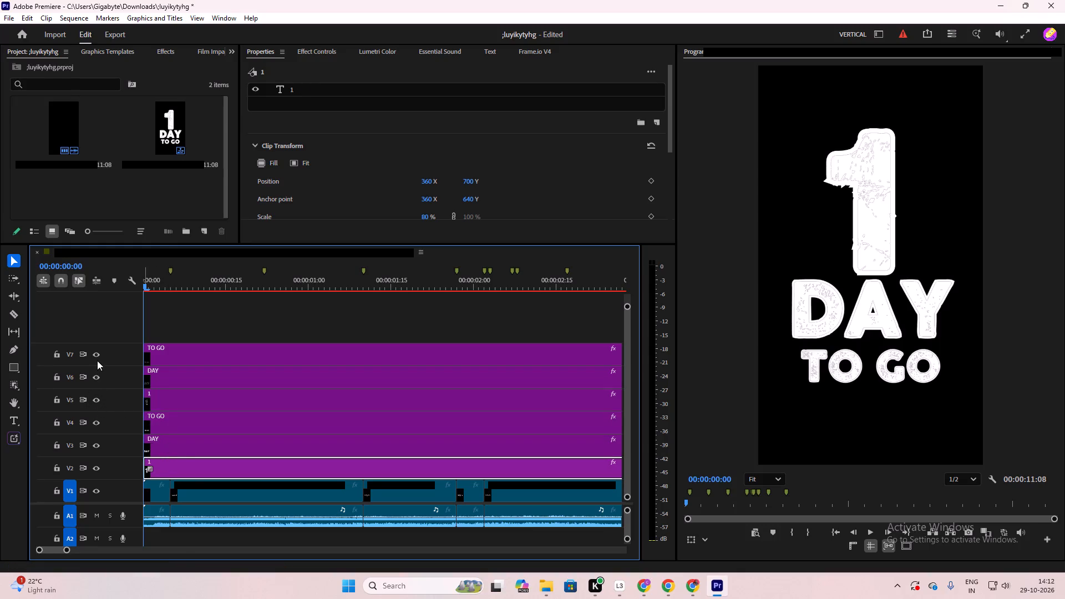
{"action": "left_click_drag", "start_coordinate": [97, 361], "coordinate": [97, 359]}
{"action": "left_click_drag", "start_coordinate": [97, 358], "coordinate": [96, 397]}
{"action": "left_click", "coordinate": [95, 398]}
{"action": "left_click", "coordinate": [97, 383]}
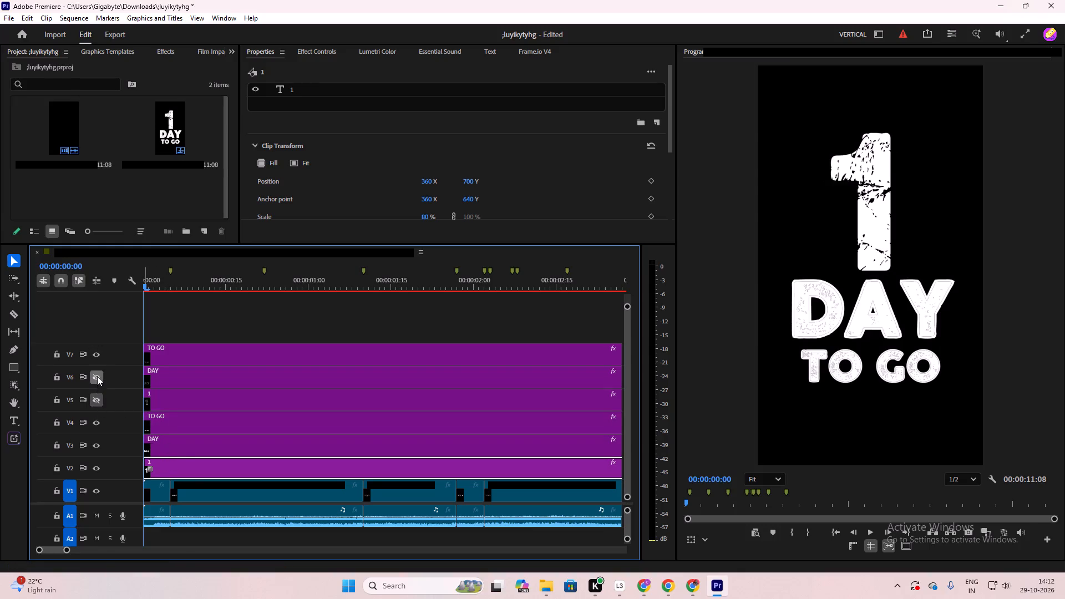
{"action": "left_click", "coordinate": [99, 357]}
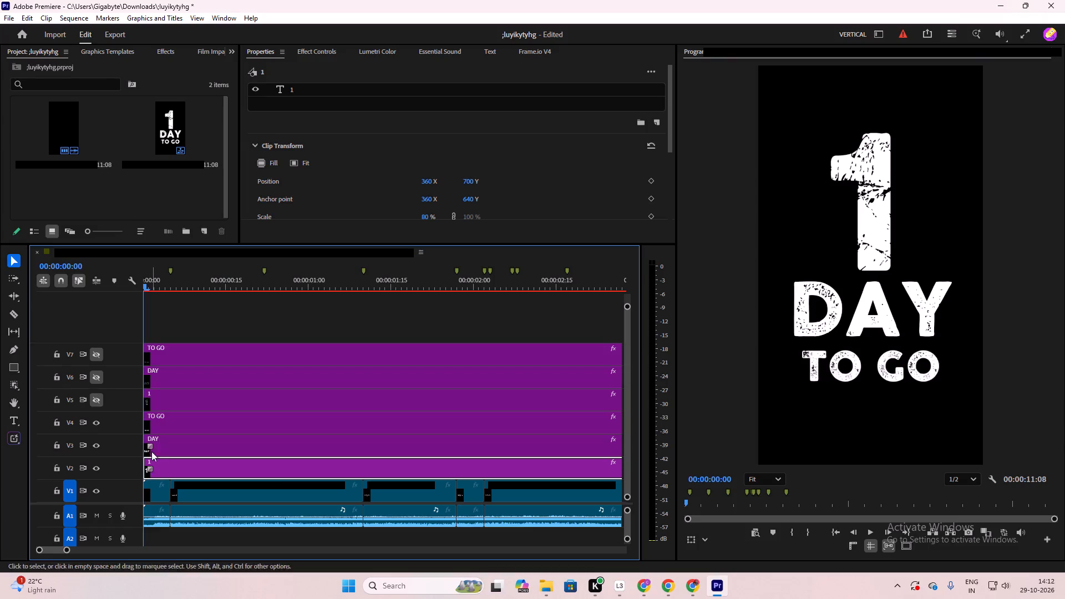
Move the original "1" clip on V2 so it starts at the first timeline marker.
{"action": "left_click_drag", "start_coordinate": [160, 471], "coordinate": [168, 470]}
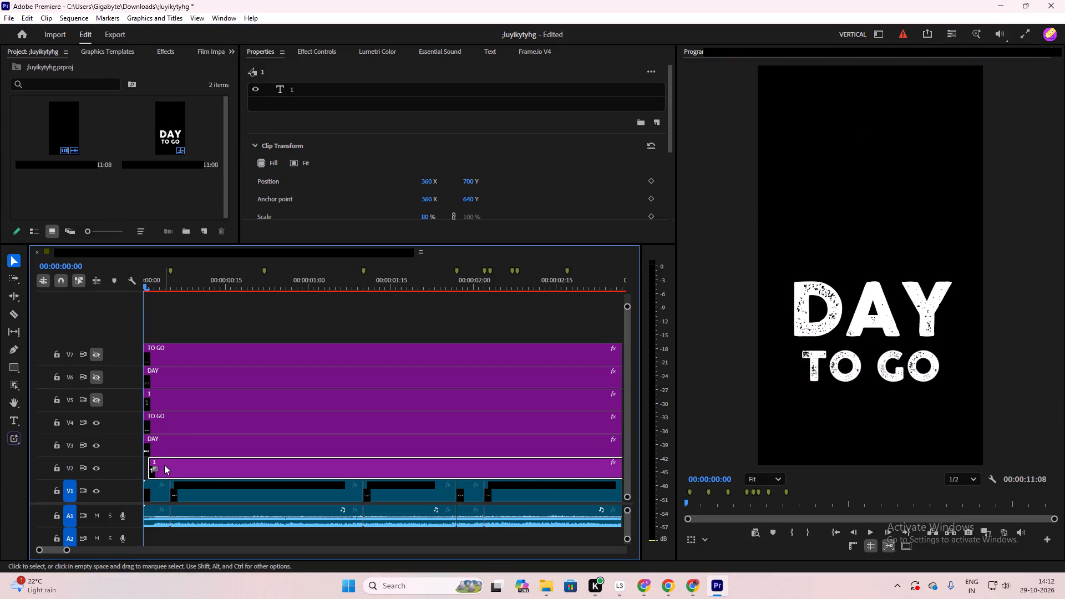
{"action": "left_click", "coordinate": [164, 465]}
{"action": "left_click_drag", "start_coordinate": [171, 470], "coordinate": [171, 469]}
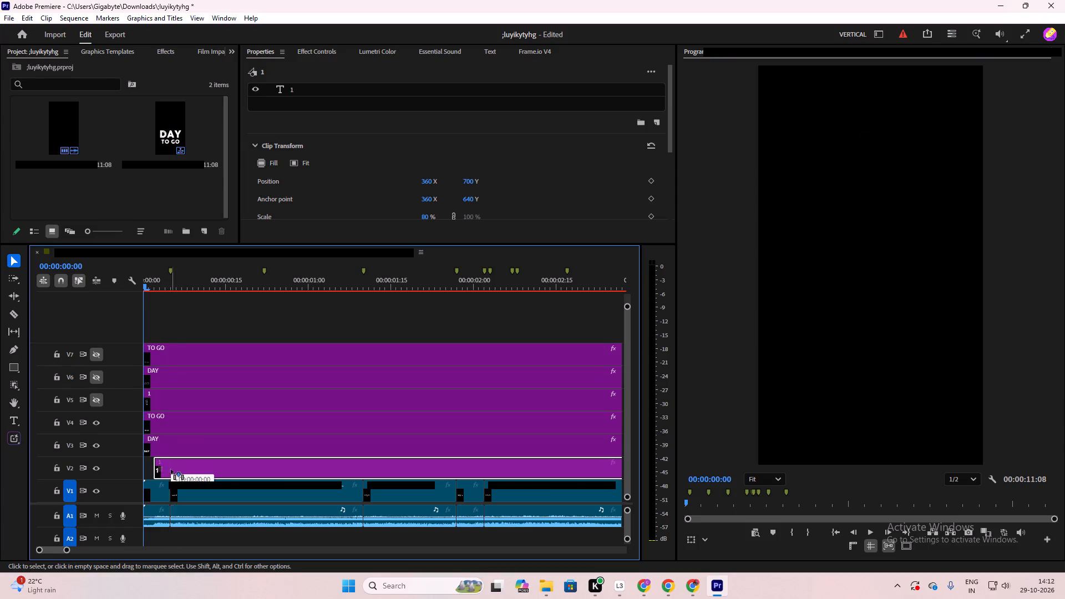
{"action": "left_click_drag", "start_coordinate": [171, 469], "coordinate": [184, 468]}
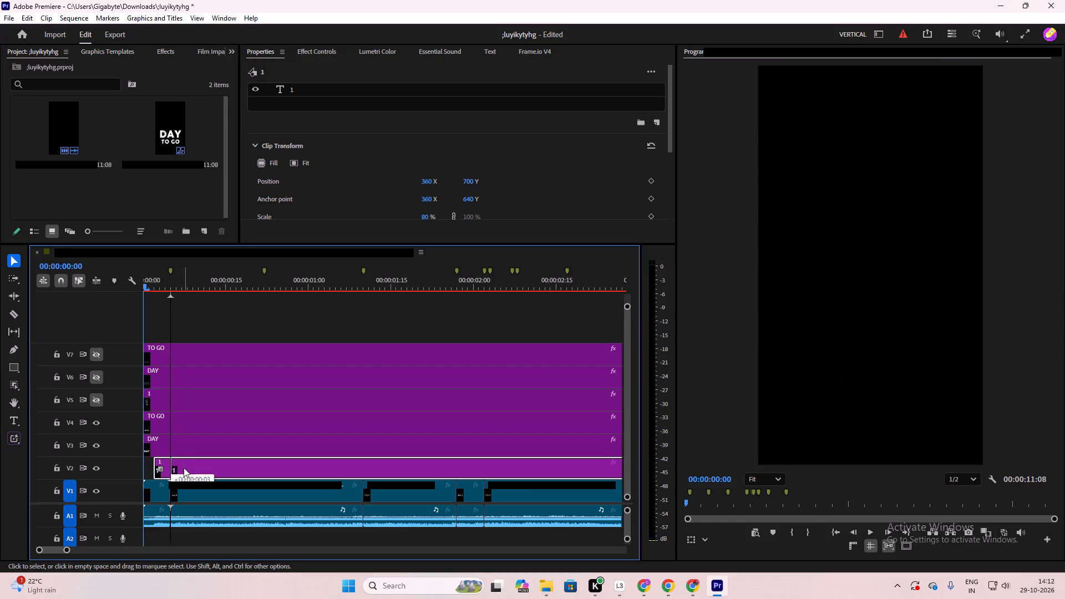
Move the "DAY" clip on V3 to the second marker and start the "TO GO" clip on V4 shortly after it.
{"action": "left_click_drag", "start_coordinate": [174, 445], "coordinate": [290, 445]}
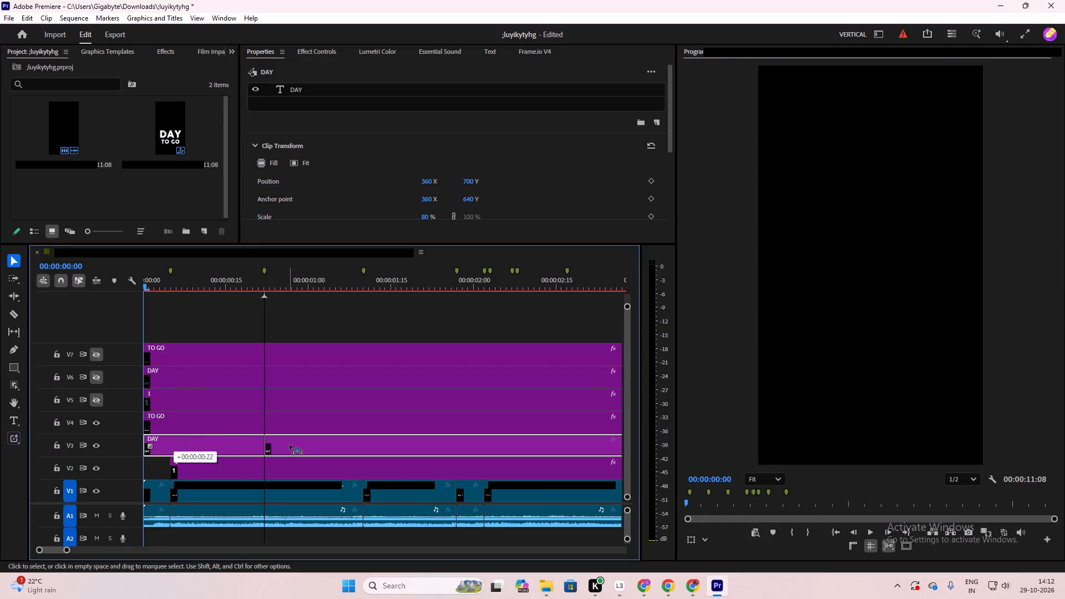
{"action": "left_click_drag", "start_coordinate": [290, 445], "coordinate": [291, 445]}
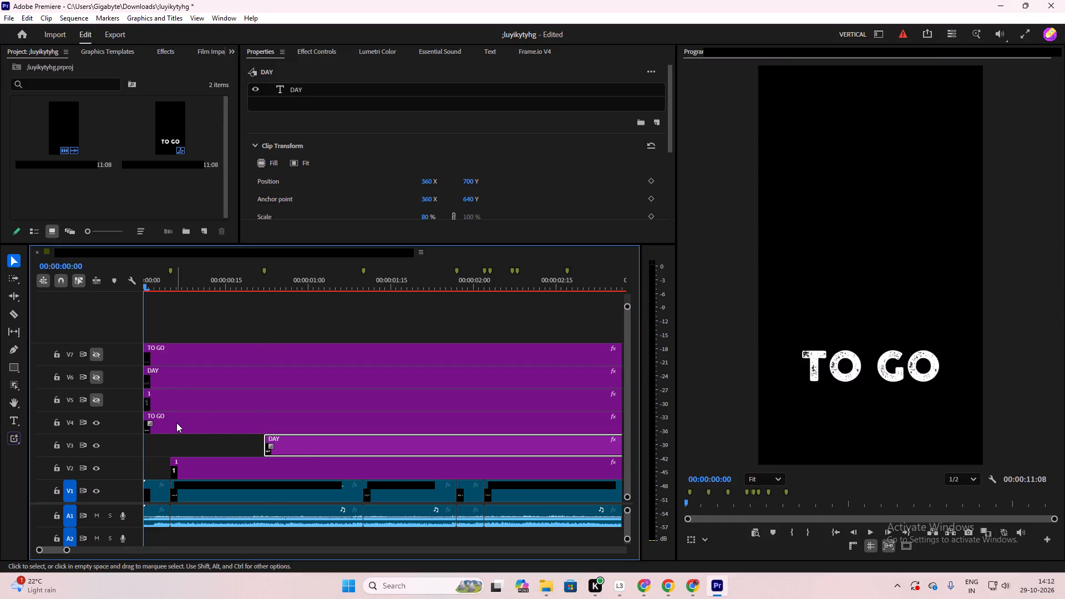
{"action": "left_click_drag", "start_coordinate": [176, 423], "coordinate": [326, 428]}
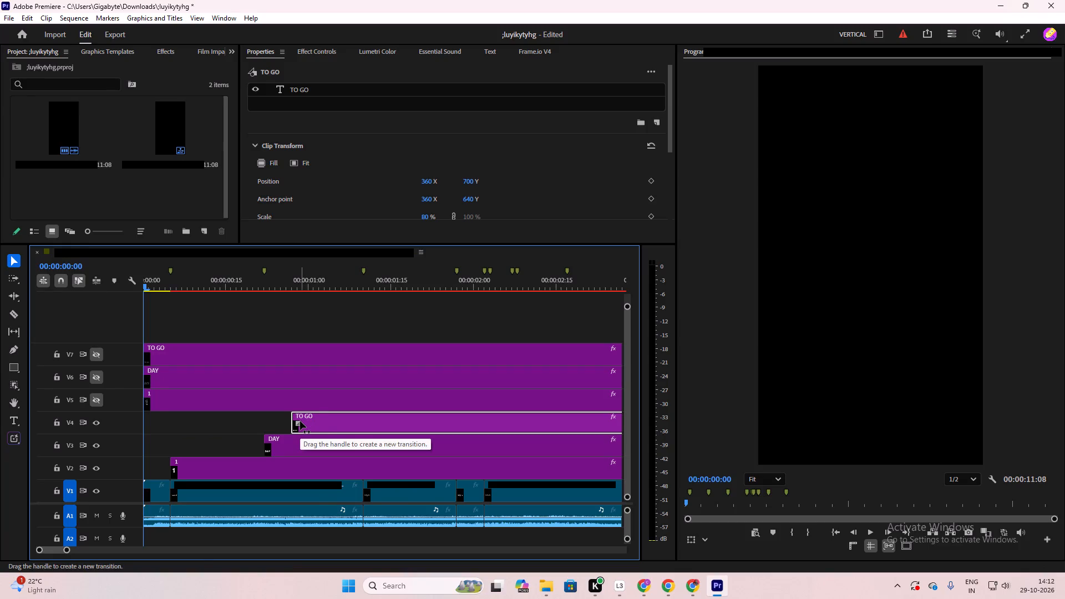
Play and scrub through the opening second to review the timing of the staggered titles.
{"action": "scroll", "coordinate": [300, 421], "scroll_direction": "down", "scroll_amount": 8, "text": "alt"}
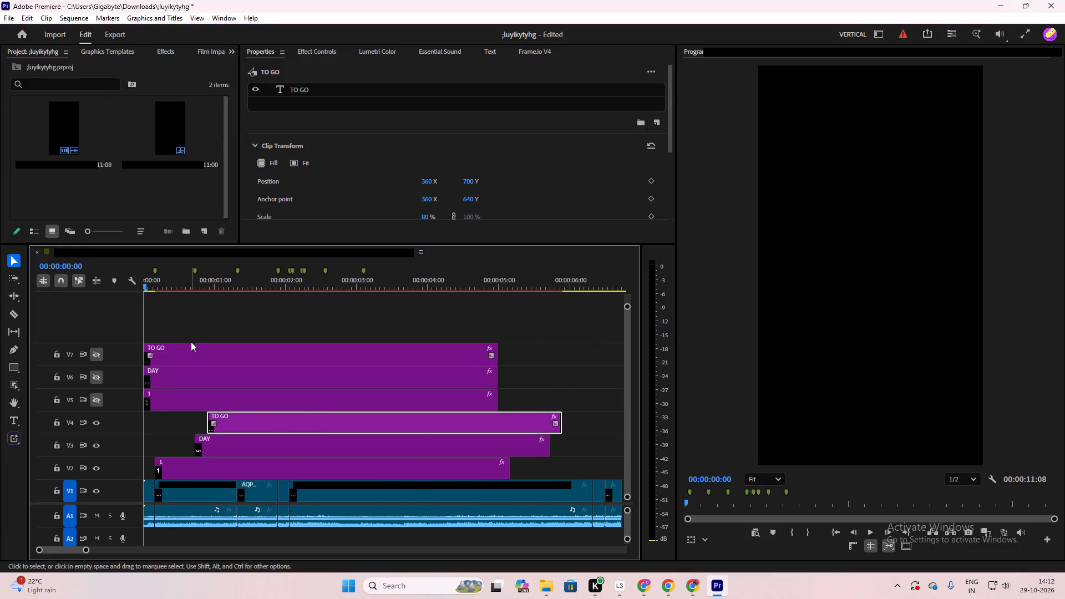
{"action": "key", "text": "space"}
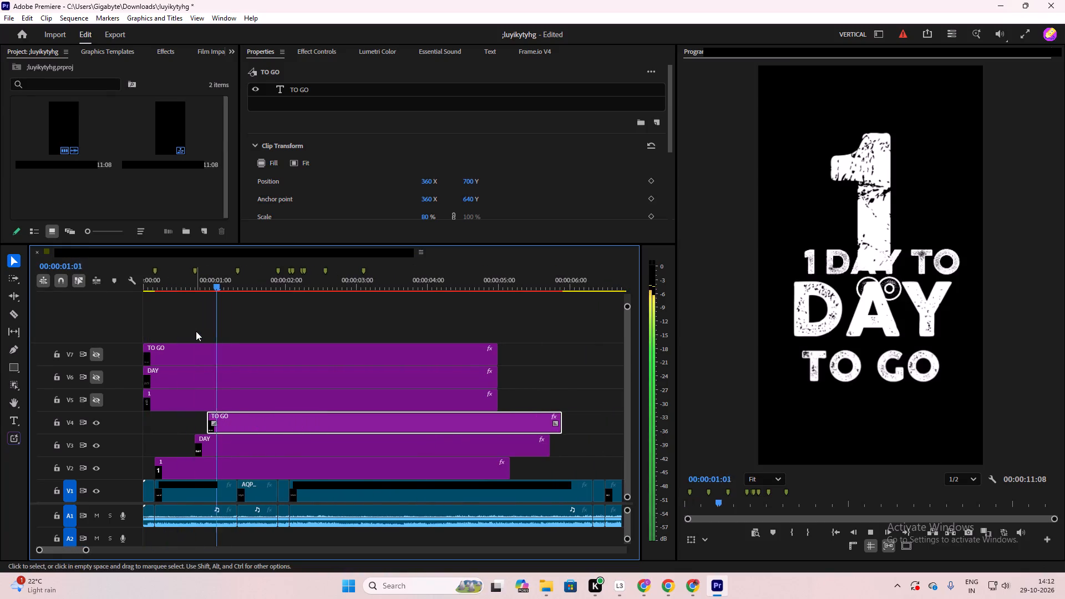
{"action": "key", "text": "space"}
{"action": "left_click_drag", "start_coordinate": [242, 287], "coordinate": [205, 308]}
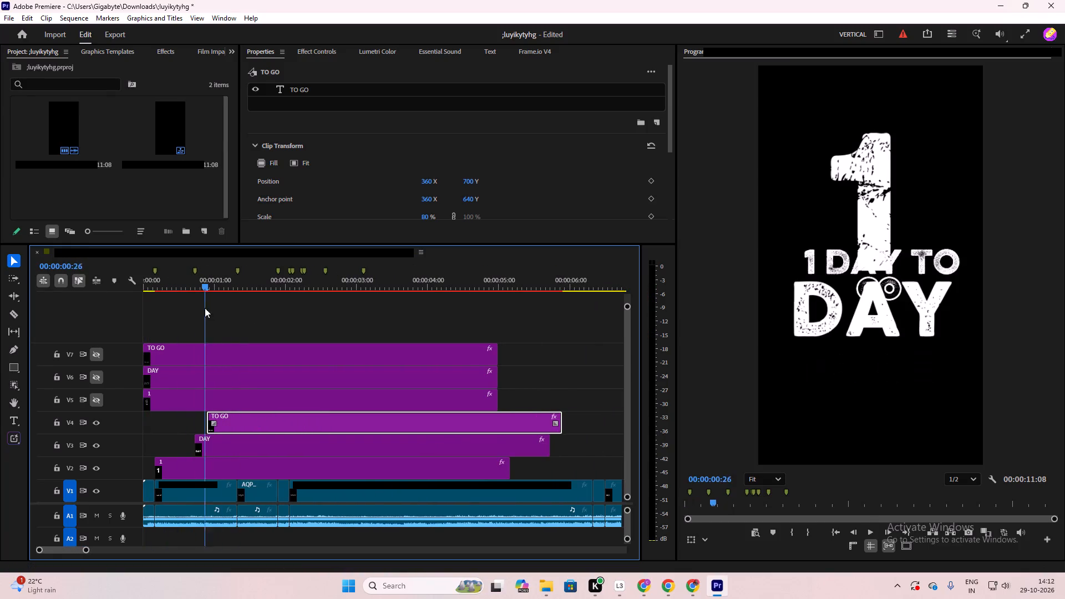
{"action": "left_click_drag", "start_coordinate": [205, 308], "coordinate": [197, 343]}
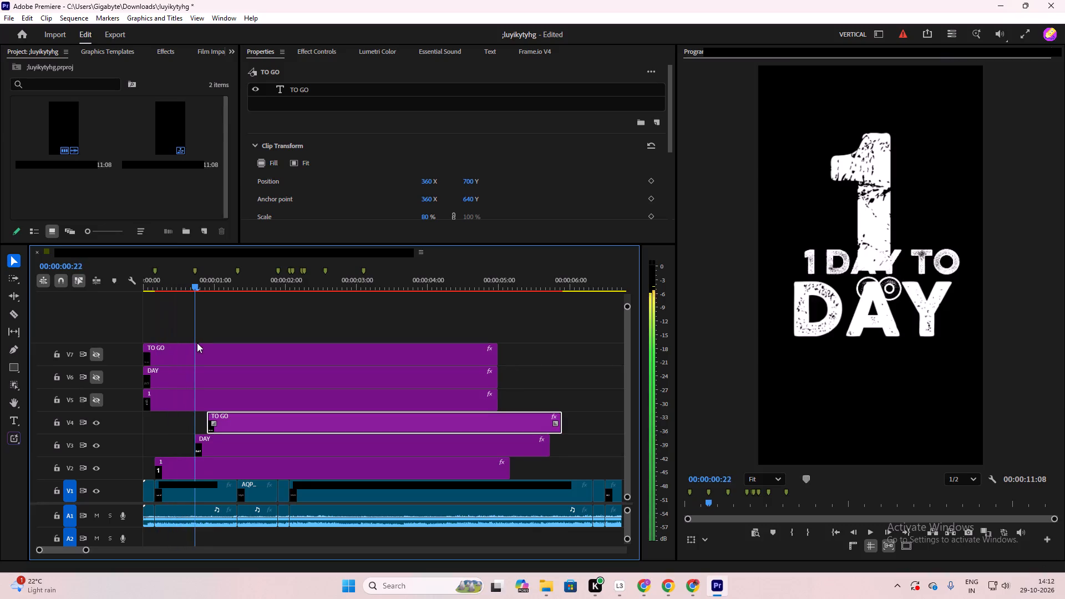
{"action": "left_click_drag", "start_coordinate": [197, 343], "coordinate": [157, 346]}
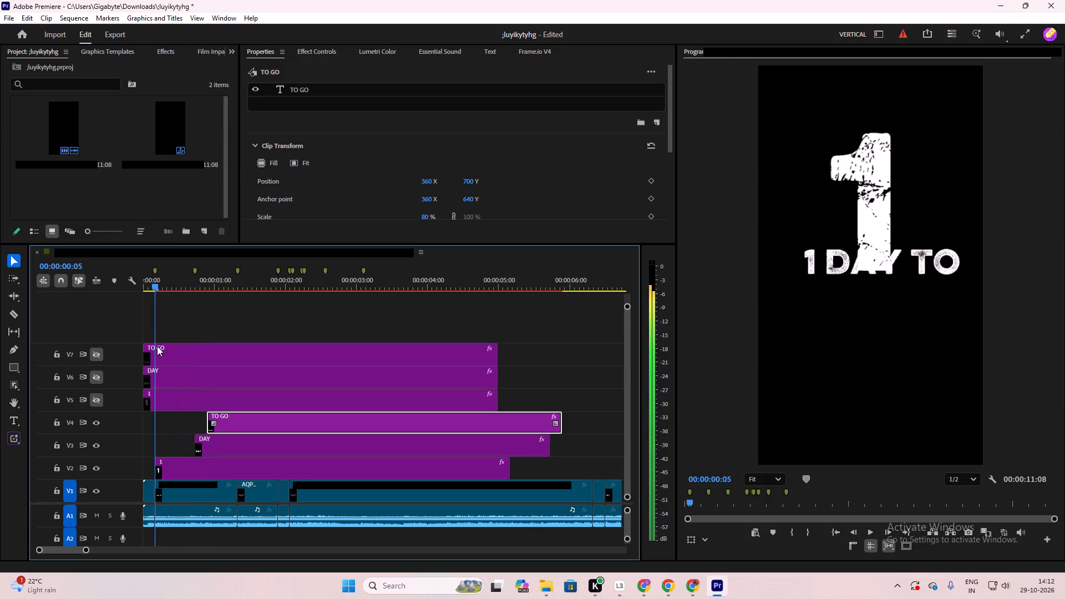
{"action": "left_click_drag", "start_coordinate": [157, 346], "coordinate": [160, 352]}
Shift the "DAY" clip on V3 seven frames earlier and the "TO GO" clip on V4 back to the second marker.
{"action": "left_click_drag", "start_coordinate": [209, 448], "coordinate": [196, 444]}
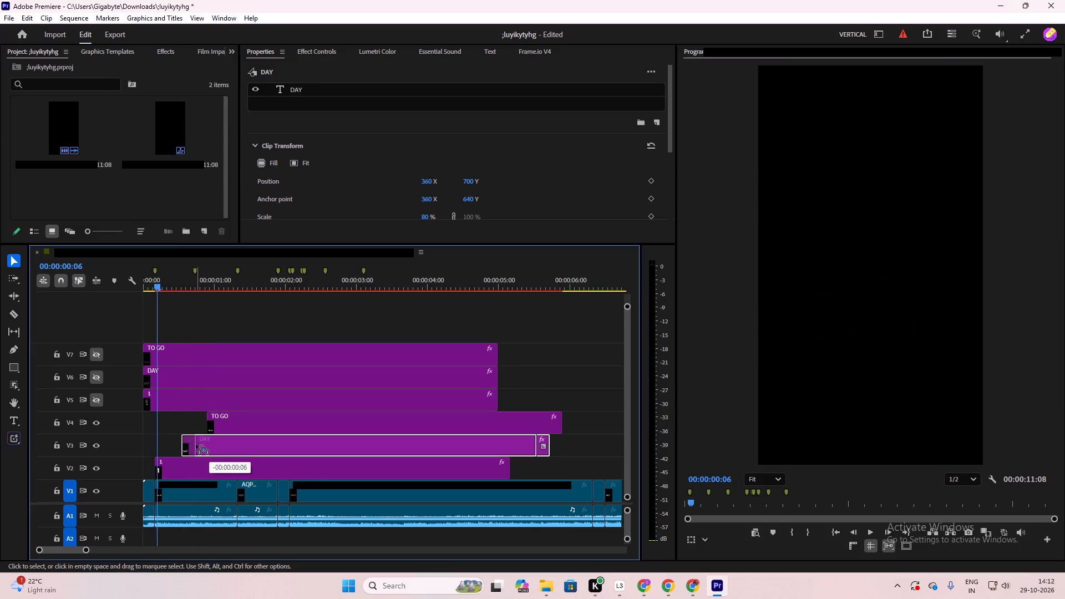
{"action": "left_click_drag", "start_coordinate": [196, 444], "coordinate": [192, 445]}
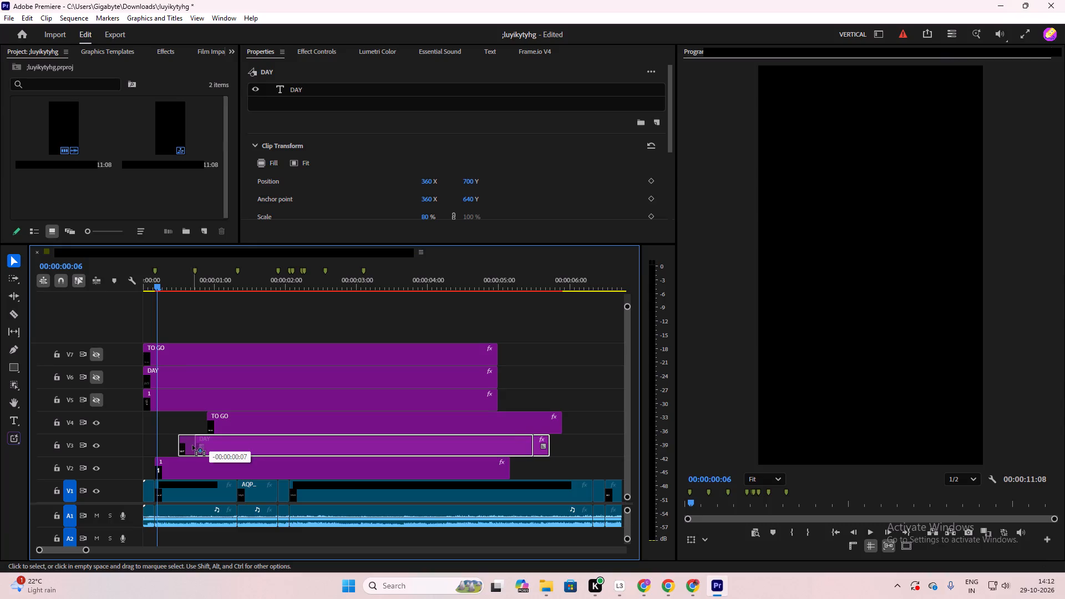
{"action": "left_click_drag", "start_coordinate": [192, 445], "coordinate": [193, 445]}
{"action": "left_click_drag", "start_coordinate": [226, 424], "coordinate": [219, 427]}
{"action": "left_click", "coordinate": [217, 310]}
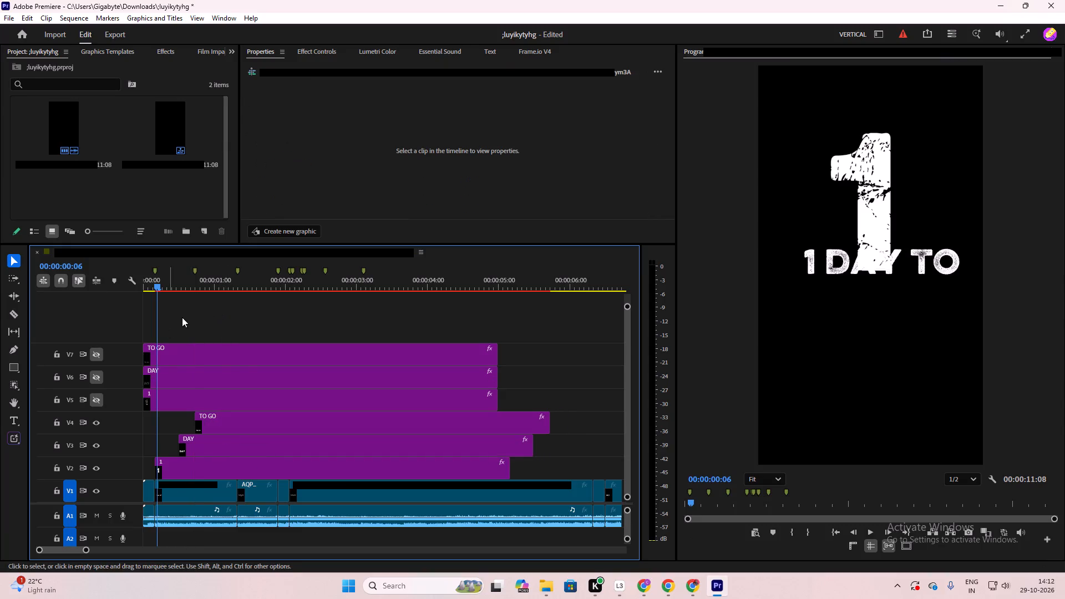
Hide track V1 and play the opening repeatedly to review only the staggered filled titles.
{"action": "left_click", "coordinate": [95, 495]}
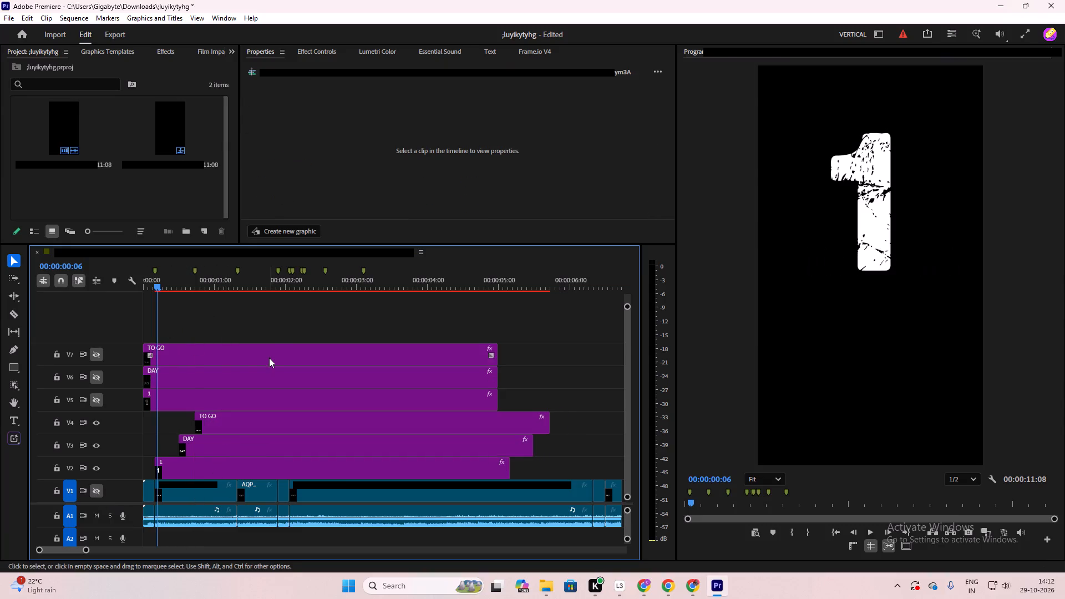
{"action": "left_click", "coordinate": [271, 314]}
{"action": "left_click_drag", "start_coordinate": [163, 278], "coordinate": [93, 306]}
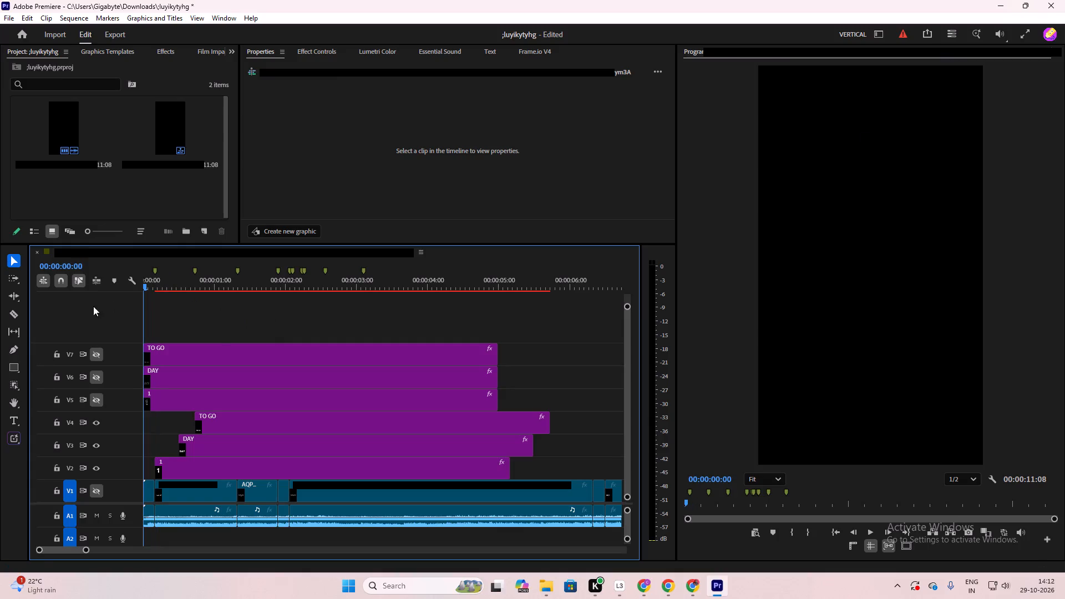
{"action": "left_click_drag", "start_coordinate": [93, 306], "coordinate": [82, 310]}
{"action": "left_click", "coordinate": [220, 327]}
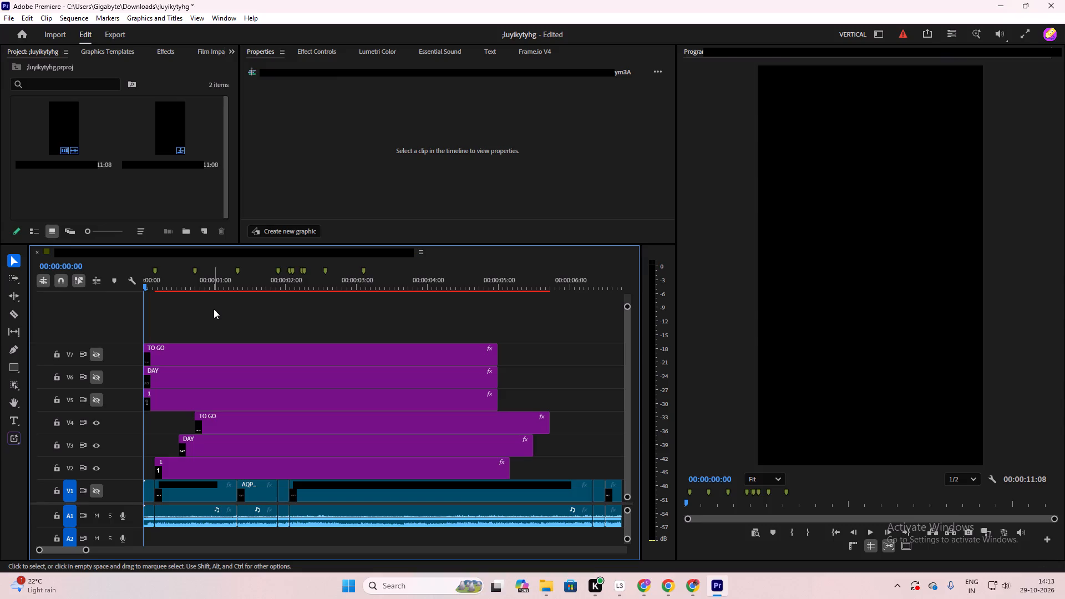
{"action": "key", "text": "space"}
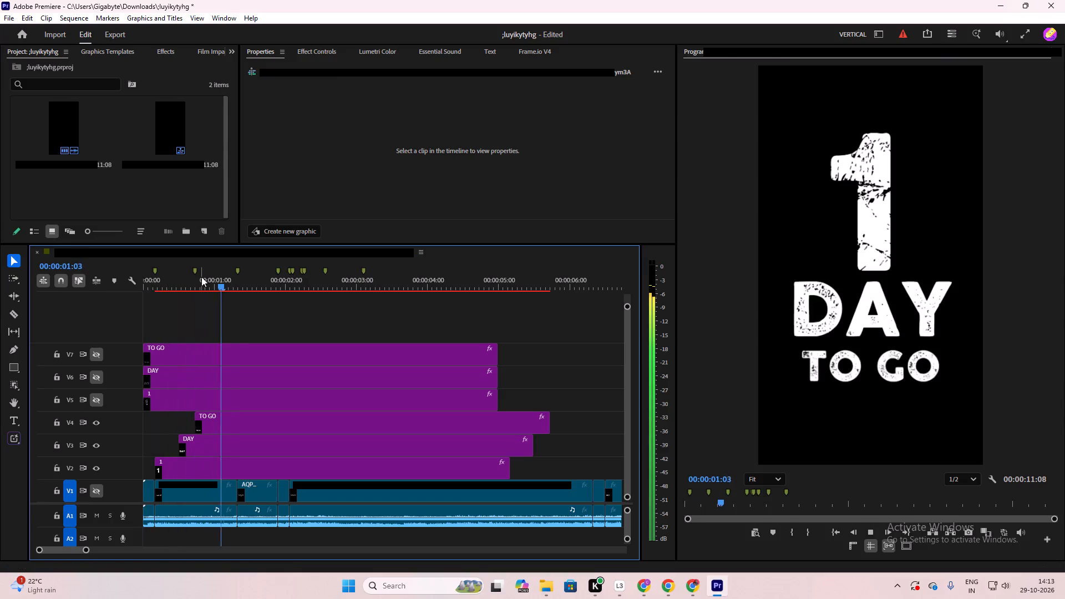
{"action": "key", "text": "space"}
{"action": "left_click_drag", "start_coordinate": [235, 284], "coordinate": [108, 366]}
{"action": "key", "text": "space"}
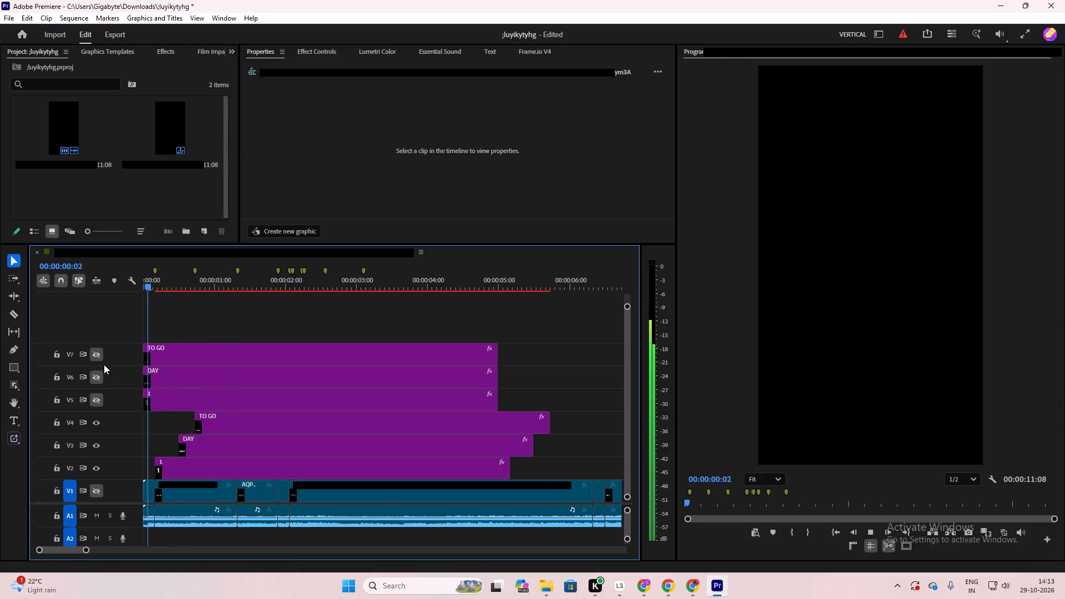
{"action": "key", "text": "space"}
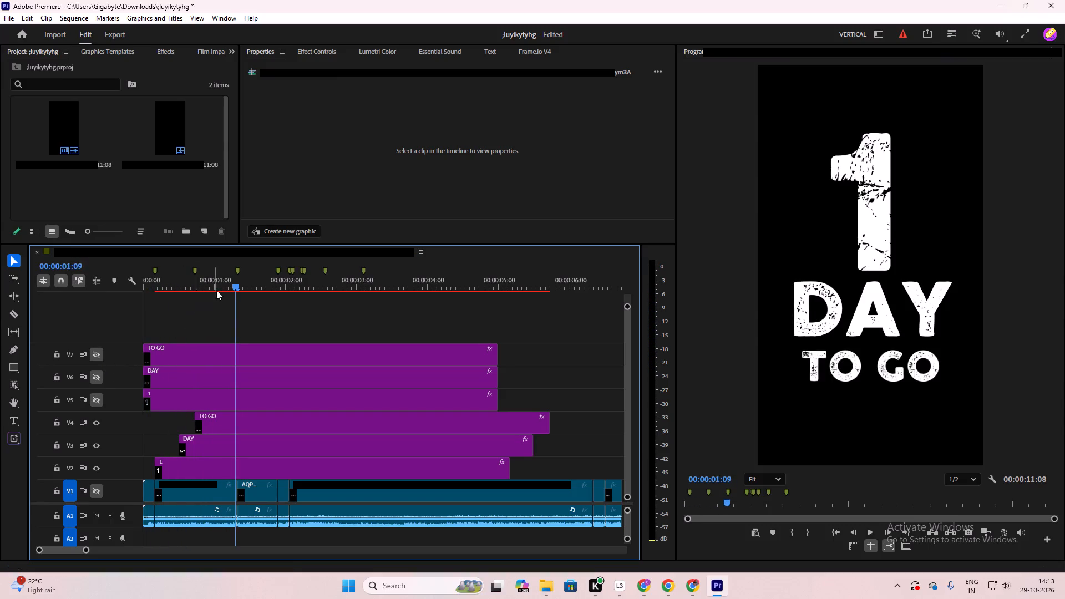
{"action": "left_click_drag", "start_coordinate": [234, 285], "coordinate": [136, 356]}
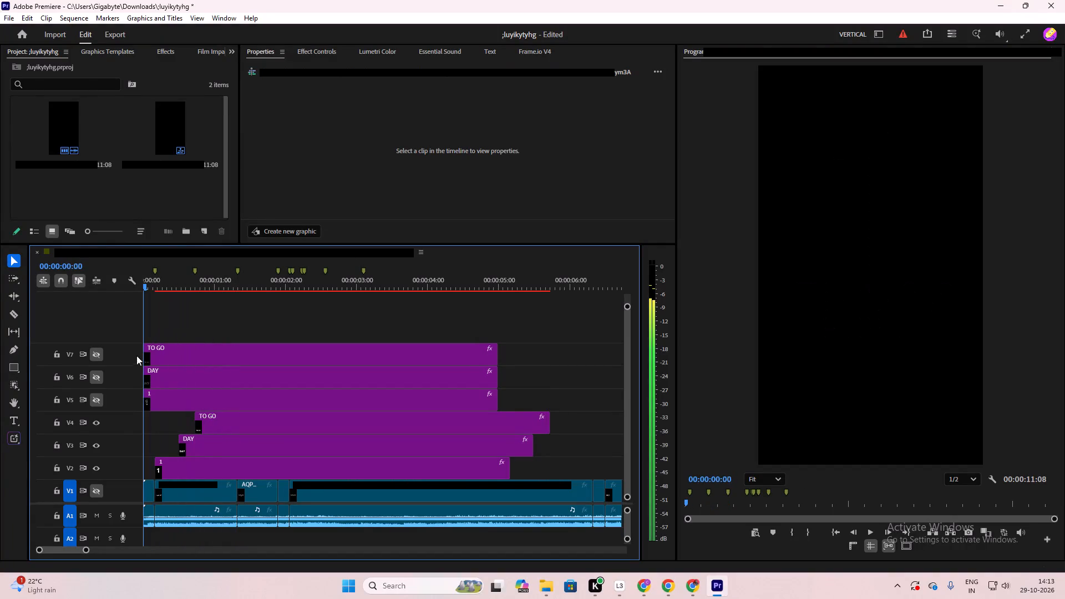
{"action": "left_click_drag", "start_coordinate": [136, 356], "coordinate": [127, 361]}
Turn the output of track V1 back on and hide tracks V2, V3 and V4.
{"action": "left_click", "coordinate": [92, 491]}
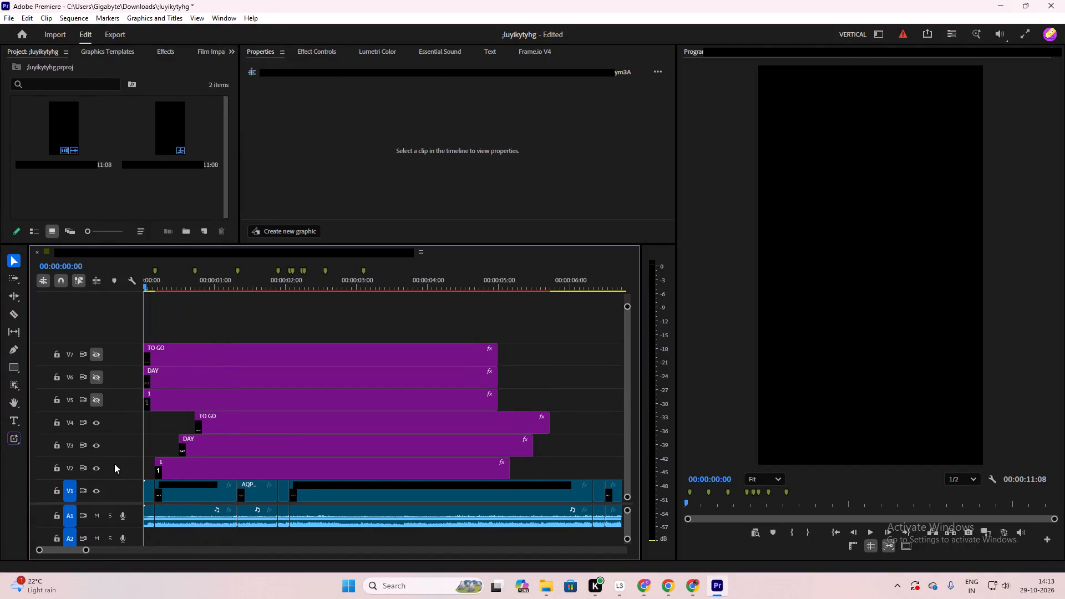
{"action": "left_click_drag", "start_coordinate": [95, 469], "coordinate": [96, 423]}
{"action": "left_click", "coordinate": [96, 423]}
{"action": "left_click", "coordinate": [96, 441]}
{"action": "left_click", "coordinate": [95, 468]}
Play and scrub the opening of the V1 footage to examine when its own countdown words appear.
{"action": "key", "text": "space"}
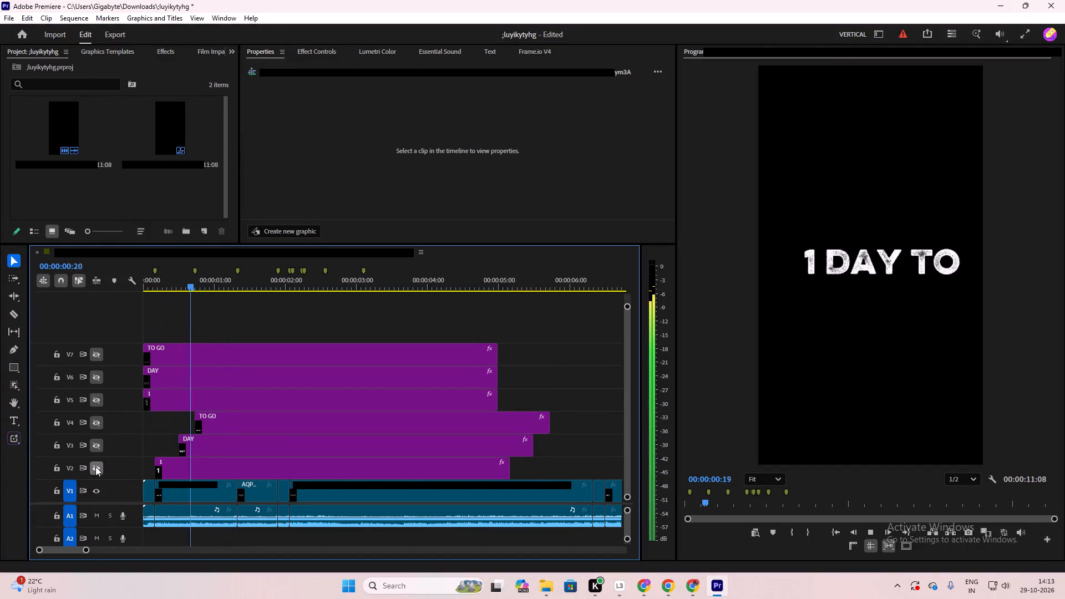
{"action": "key", "text": "space"}
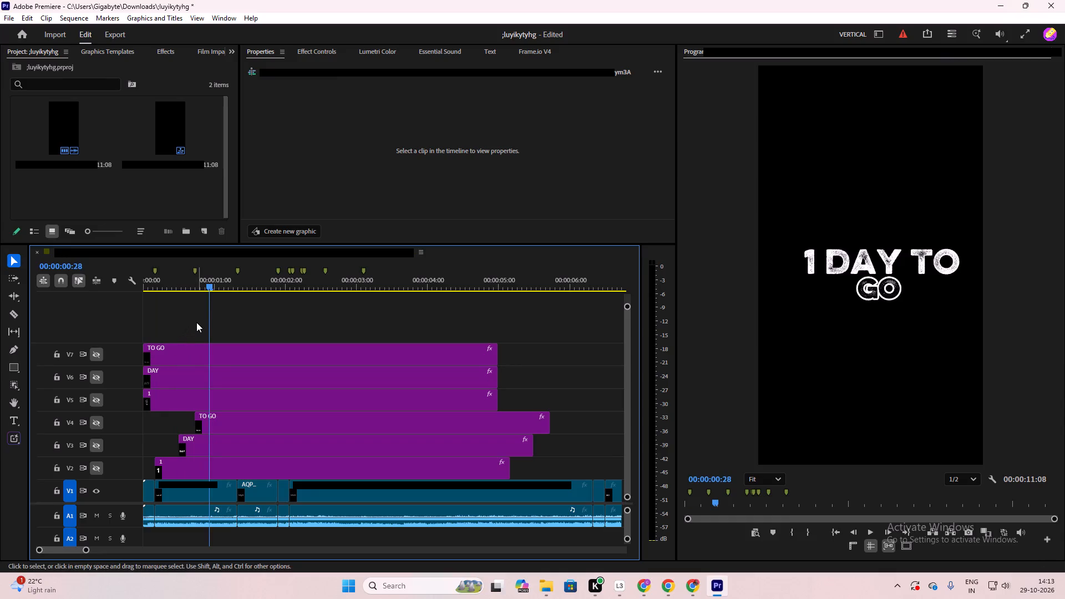
{"action": "left_click_drag", "start_coordinate": [209, 286], "coordinate": [125, 337]}
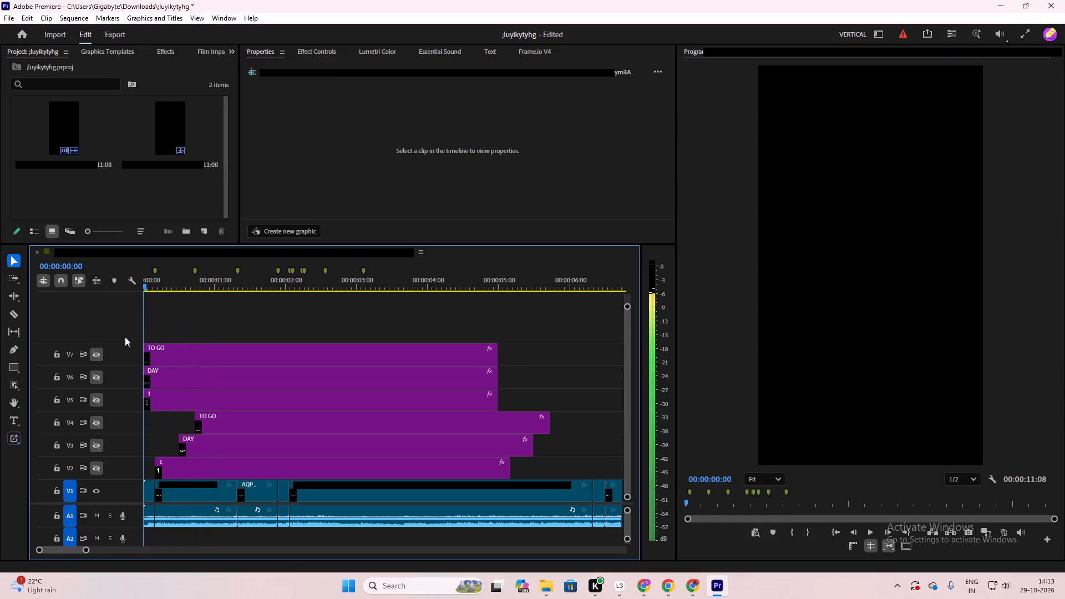
{"action": "left_click_drag", "start_coordinate": [125, 337], "coordinate": [118, 342]}
{"action": "key", "text": "space"}
{"action": "key", "text": "space"}
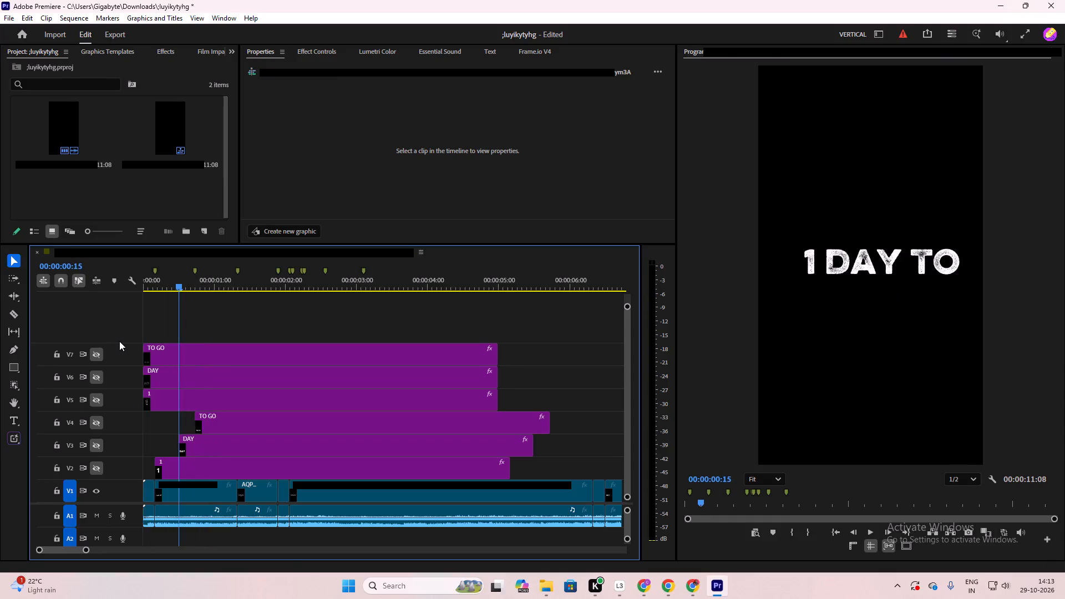
{"action": "key", "text": "space"}
{"action": "key", "text": "space"}
{"action": "left_click_drag", "start_coordinate": [215, 282], "coordinate": [213, 282]}
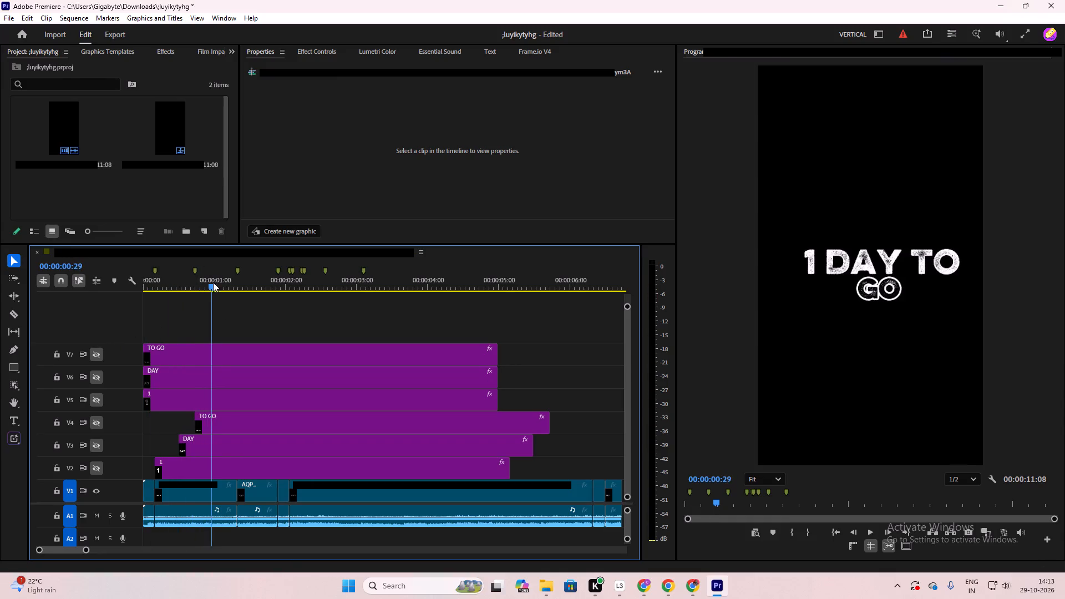
{"action": "left_click_drag", "start_coordinate": [213, 282], "coordinate": [199, 300]}
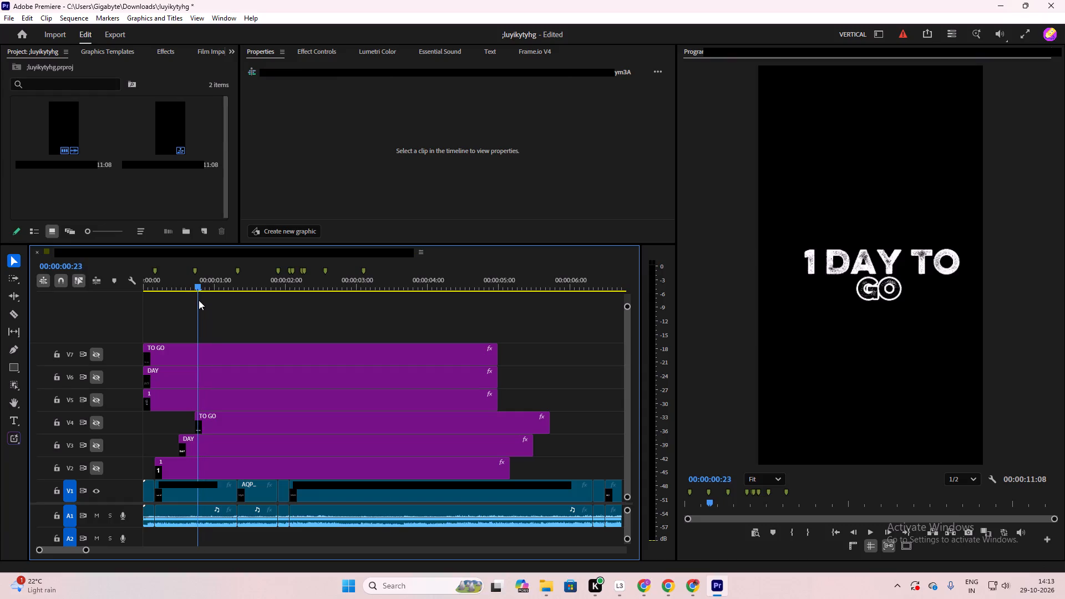
{"action": "left_click_drag", "start_coordinate": [199, 300], "coordinate": [199, 301]}
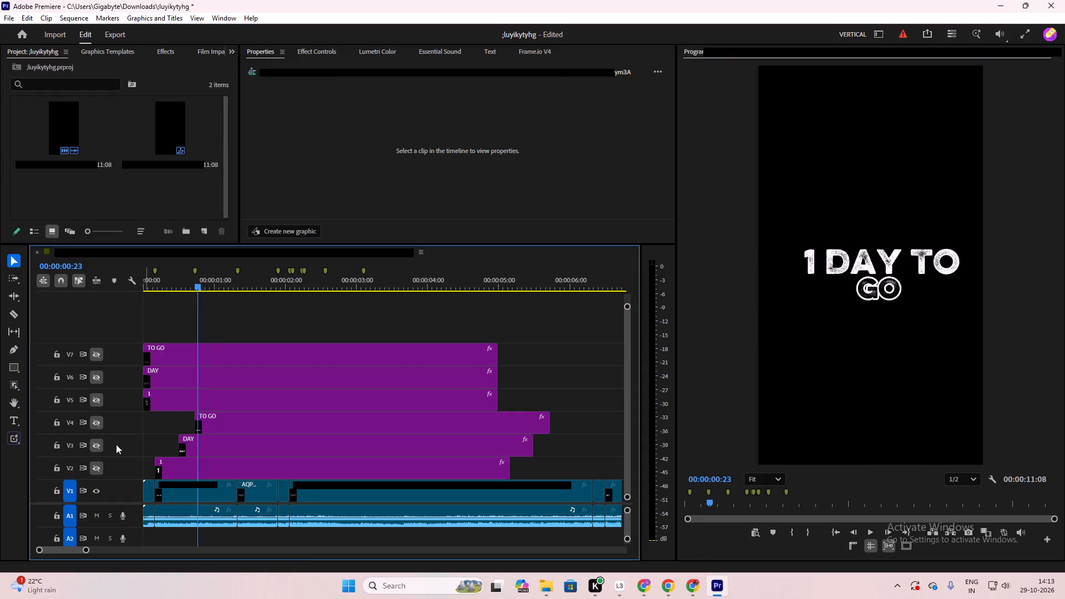
Move the "DAY" clip on V3 to about 00:00:01:15 and the "TO GO" clip on V4 to about 00:00:01:24.
{"action": "left_click_drag", "start_coordinate": [209, 444], "coordinate": [273, 435]}
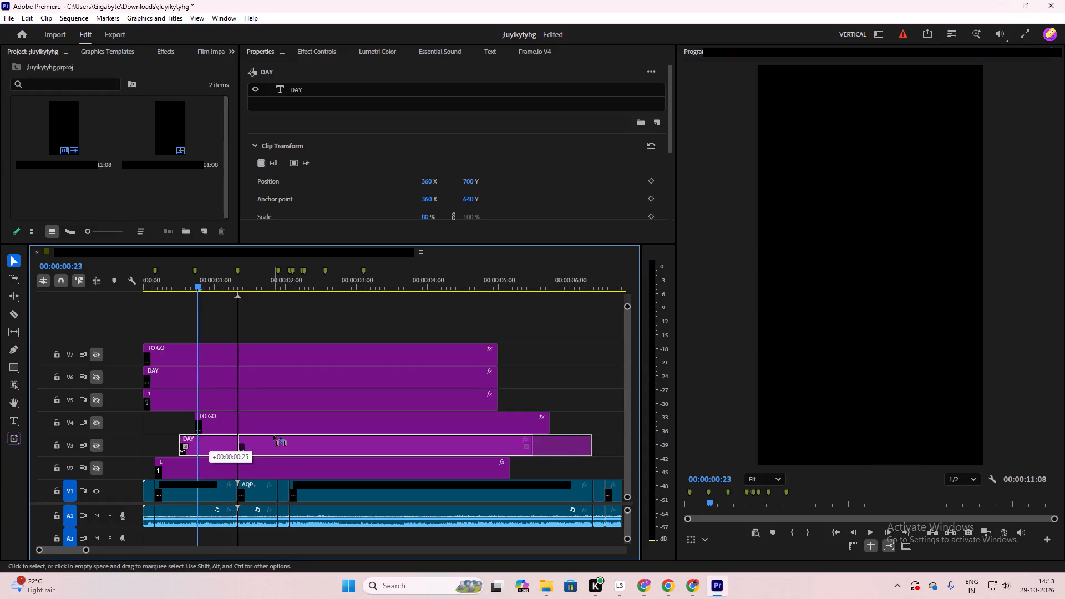
{"action": "left_click_drag", "start_coordinate": [273, 435], "coordinate": [276, 435]}
{"action": "left_click_drag", "start_coordinate": [221, 424], "coordinate": [296, 419]}
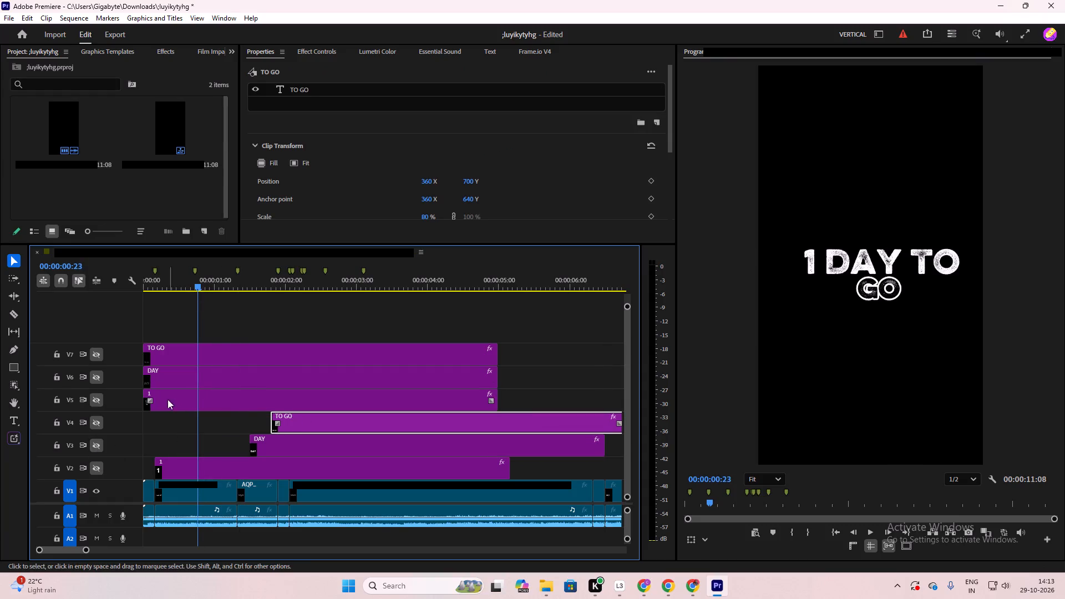
Briefly show the outlined "1" on V5 over the V1 footage and hide the track again.
{"action": "left_click", "coordinate": [95, 402]}
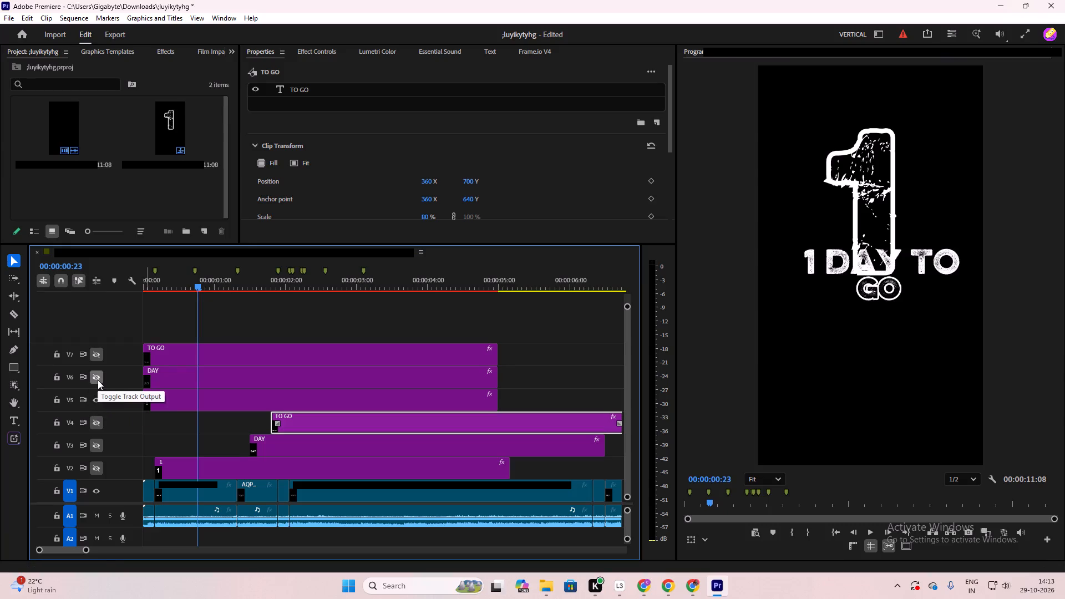
{"action": "left_click", "coordinate": [95, 399]}
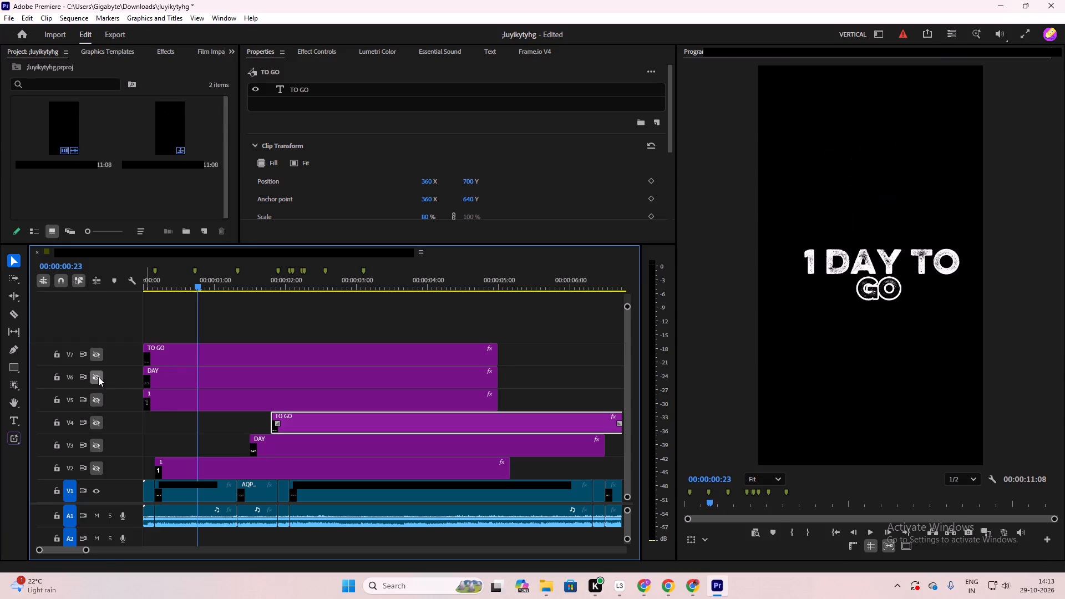
Show track V6, move its outlined "DAY" clip to start at 00:00:00:23, and play the opening to check it.
{"action": "left_click", "coordinate": [98, 377]}
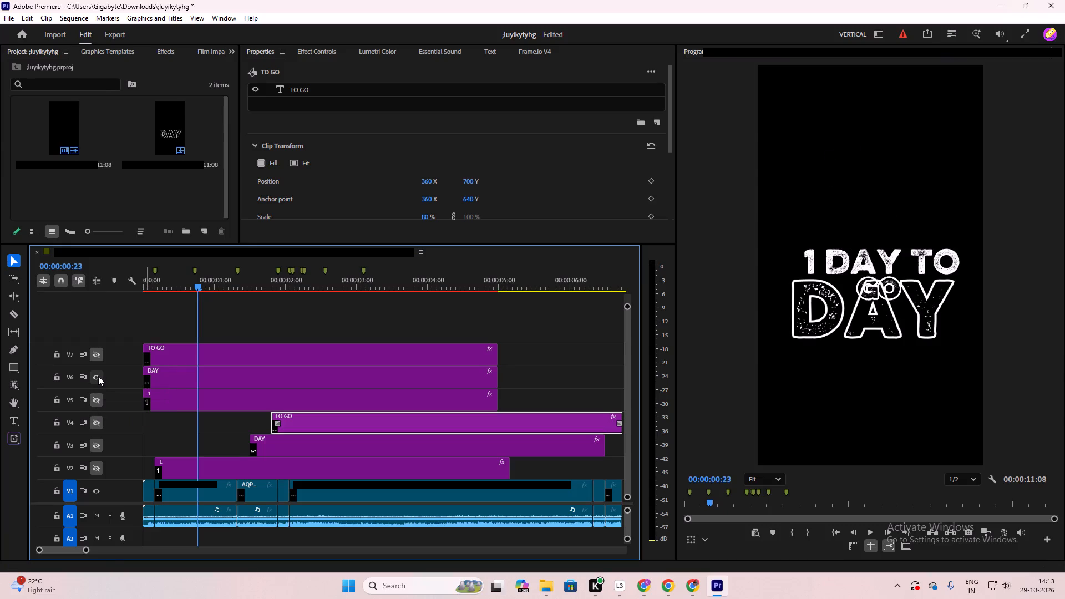
{"action": "left_click_drag", "start_coordinate": [207, 375], "coordinate": [220, 377]}
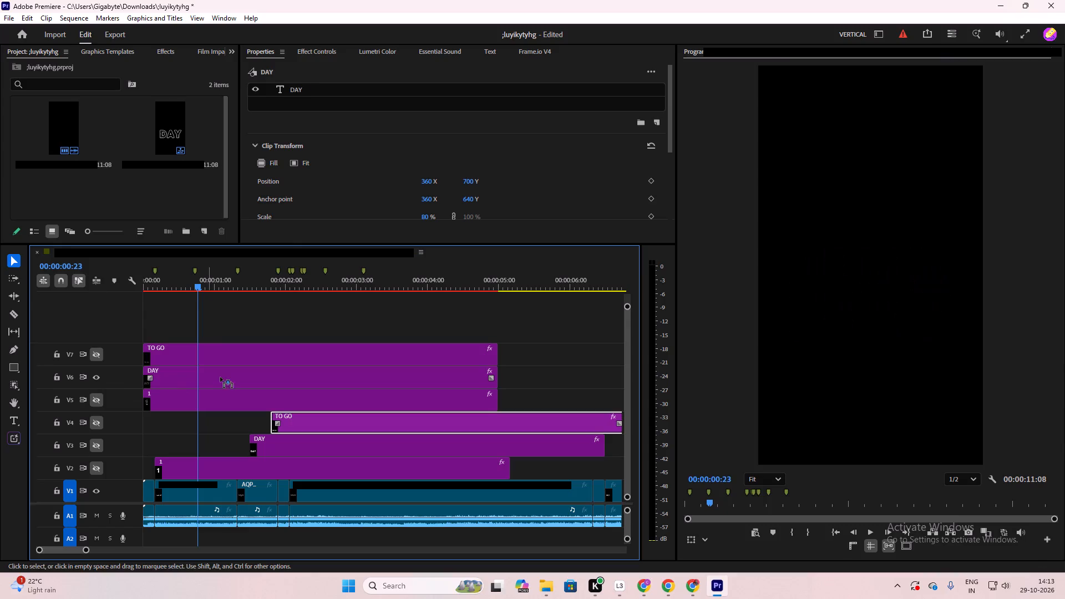
{"action": "left_click_drag", "start_coordinate": [220, 377], "coordinate": [268, 379]}
{"action": "left_click_drag", "start_coordinate": [202, 280], "coordinate": [146, 304]}
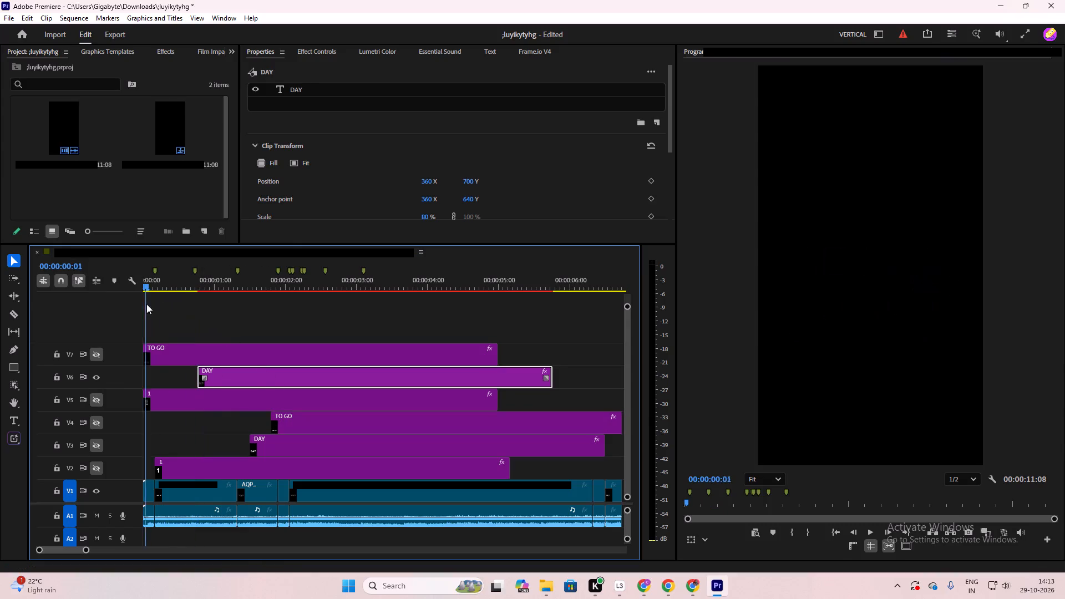
{"action": "left_click_drag", "start_coordinate": [146, 304], "coordinate": [131, 313]}
{"action": "key", "text": "space"}
{"action": "key", "text": "space"}
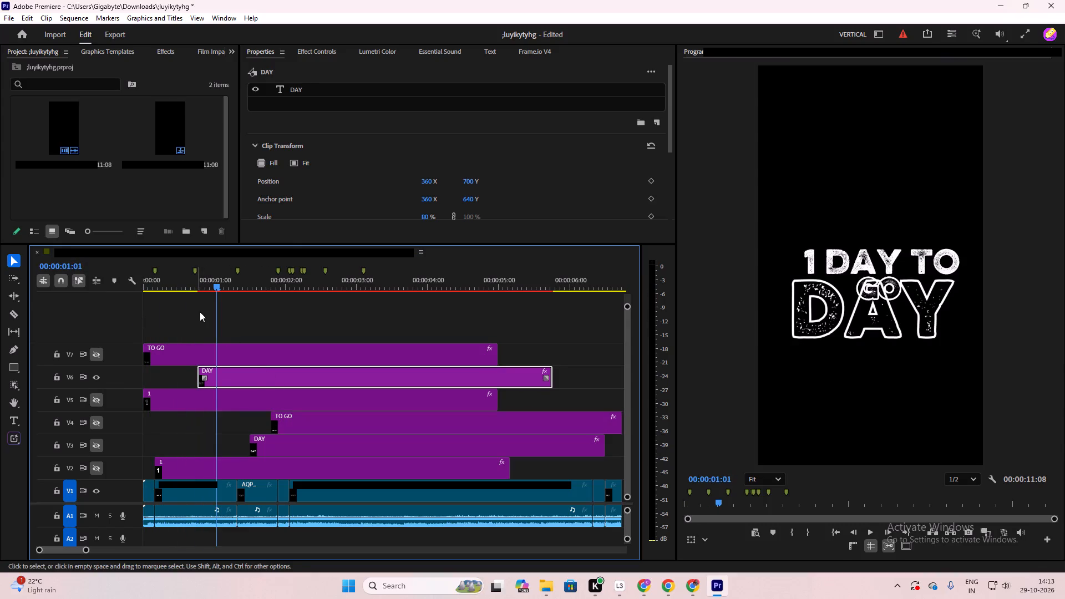
{"action": "left_click_drag", "start_coordinate": [224, 285], "coordinate": [209, 291]}
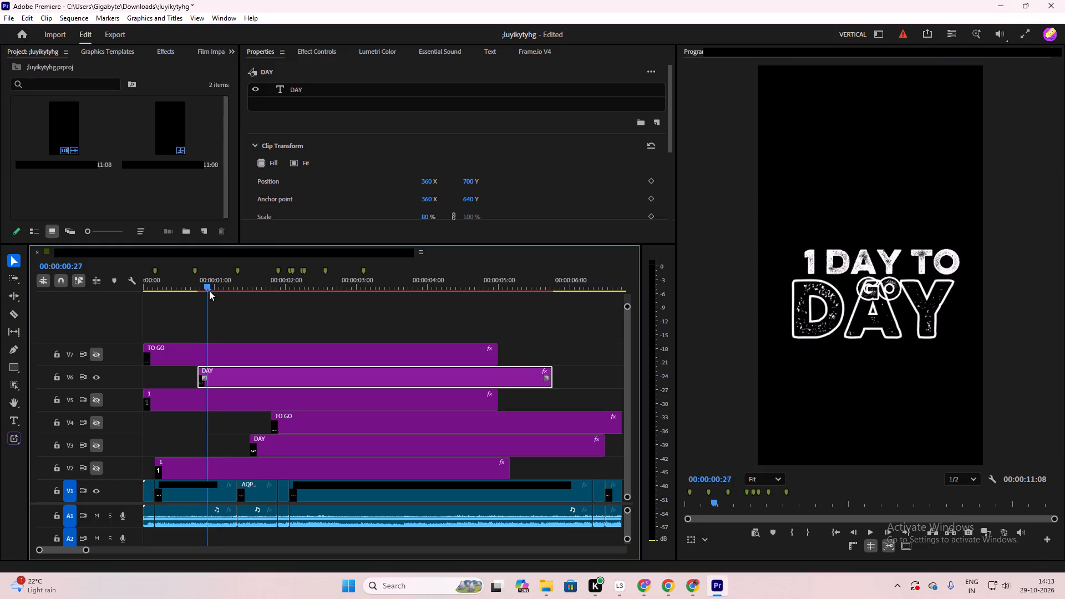
{"action": "left_click_drag", "start_coordinate": [209, 291], "coordinate": [166, 317]}
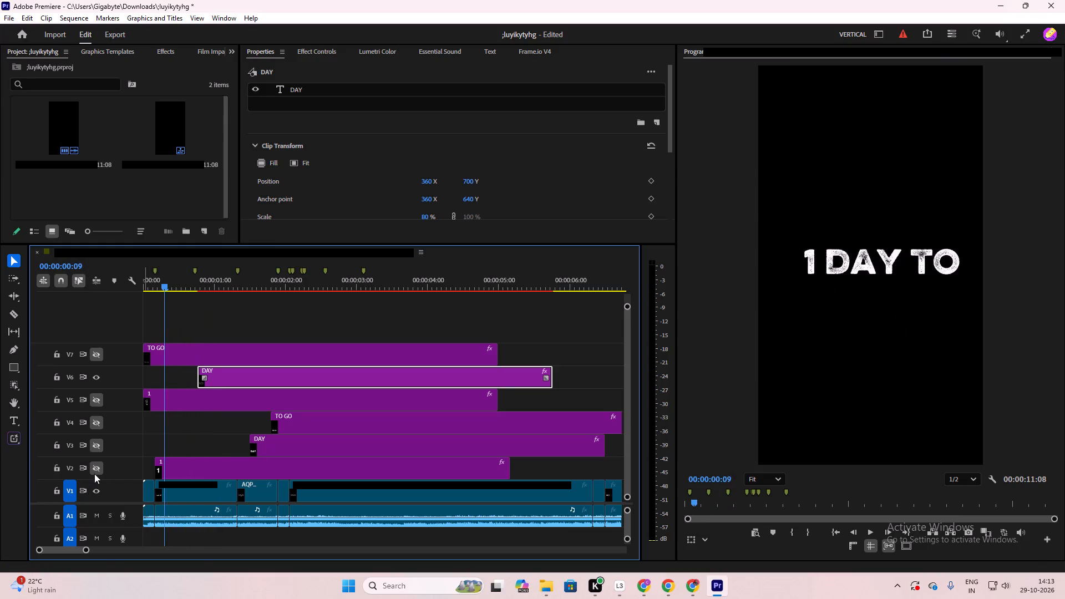
Show track V2 and play from the start to just before 00:00:01:00 to check the filled "1" with the outlined "DAY".
{"action": "left_click", "coordinate": [94, 474]}
{"action": "left_click_drag", "start_coordinate": [171, 289], "coordinate": [118, 323]}
{"action": "key", "text": "space"}
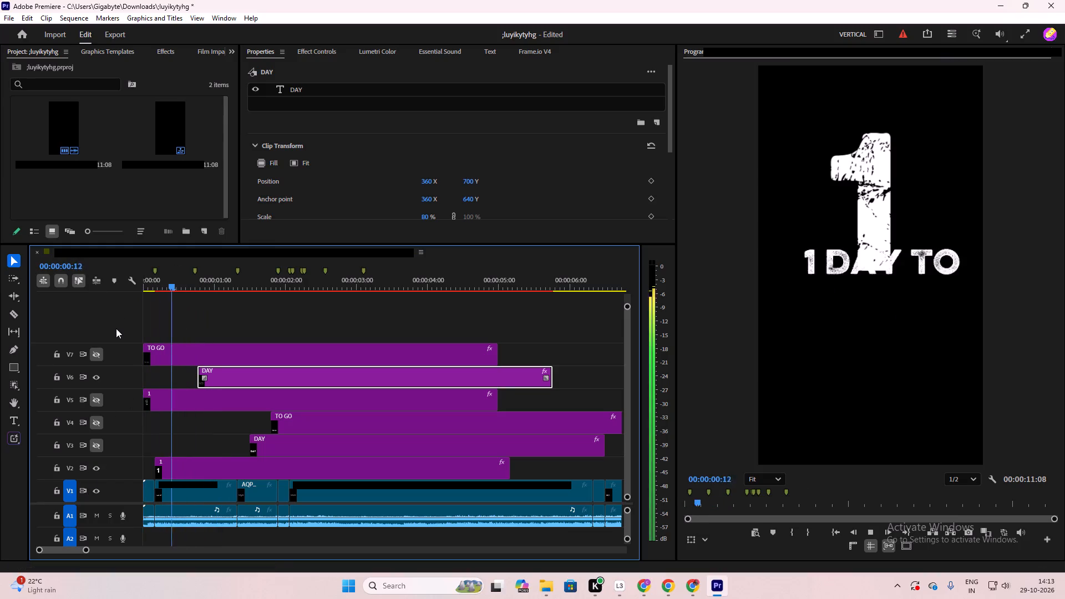
{"action": "key", "text": "space"}
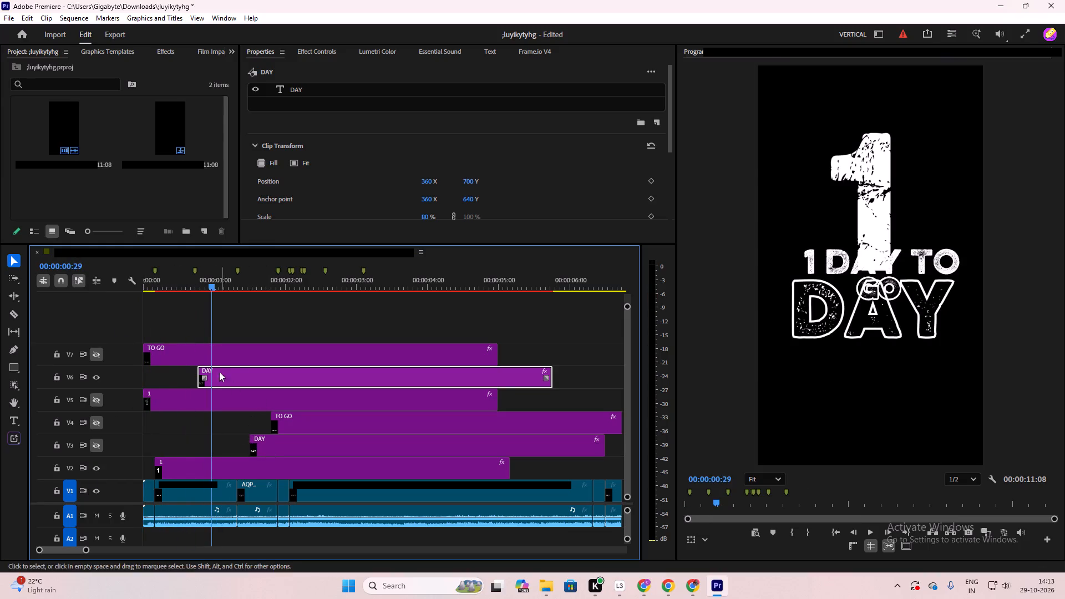
Move the outlined "TO GO" clip on V7 to start at 00:00:00:29, show its track, and play the opening back.
{"action": "left_click_drag", "start_coordinate": [171, 351], "coordinate": [244, 352]}
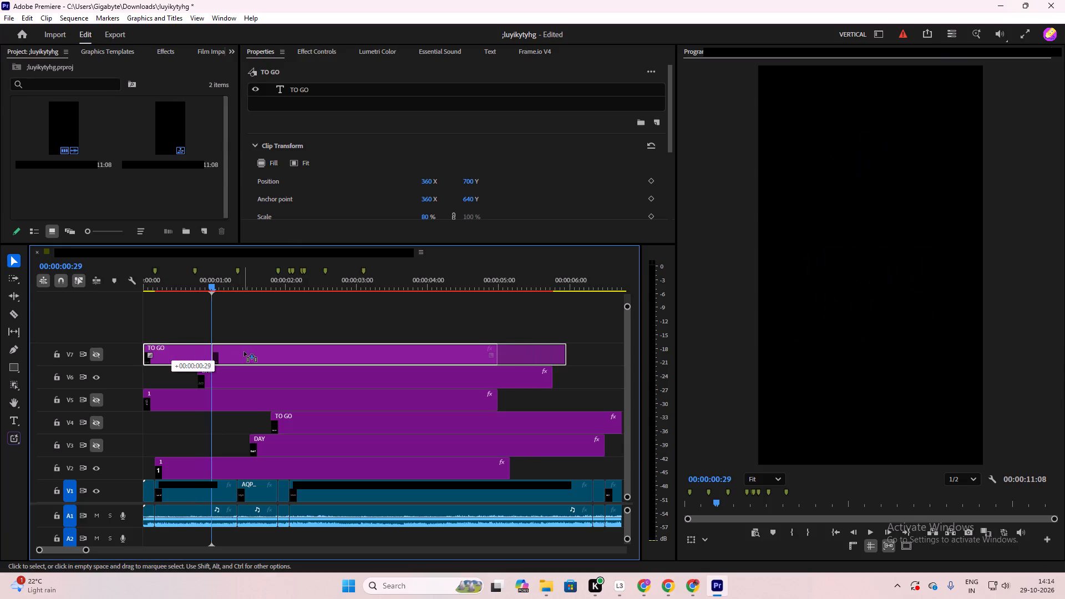
{"action": "left_click_drag", "start_coordinate": [244, 352], "coordinate": [246, 349]}
{"action": "left_click_drag", "start_coordinate": [246, 349], "coordinate": [246, 349]}
{"action": "left_click", "coordinate": [98, 358]}
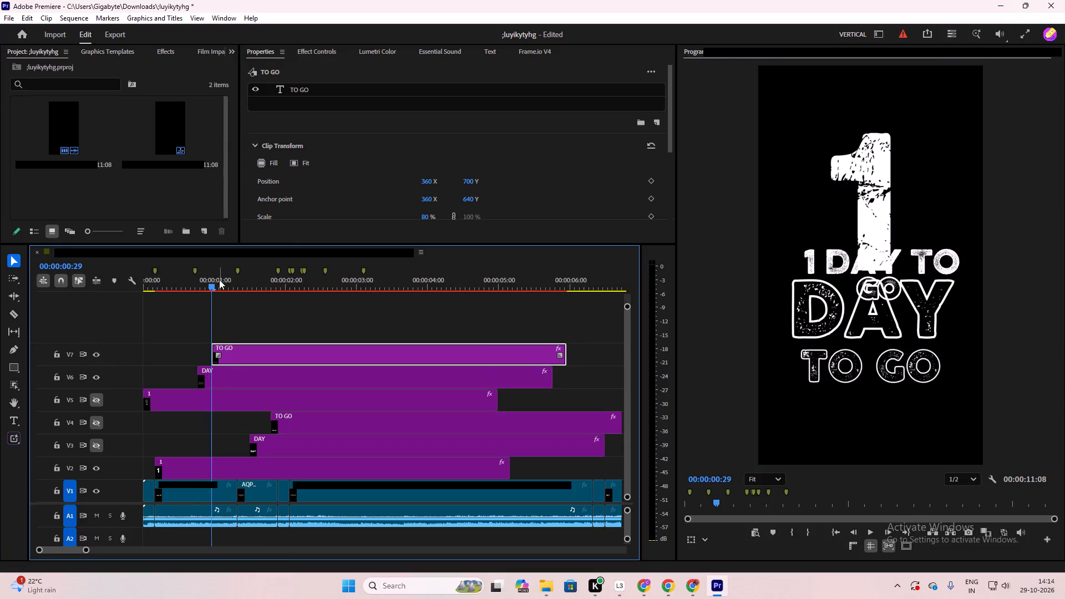
{"action": "left_click_drag", "start_coordinate": [217, 281], "coordinate": [136, 320]}
{"action": "key", "text": "space"}
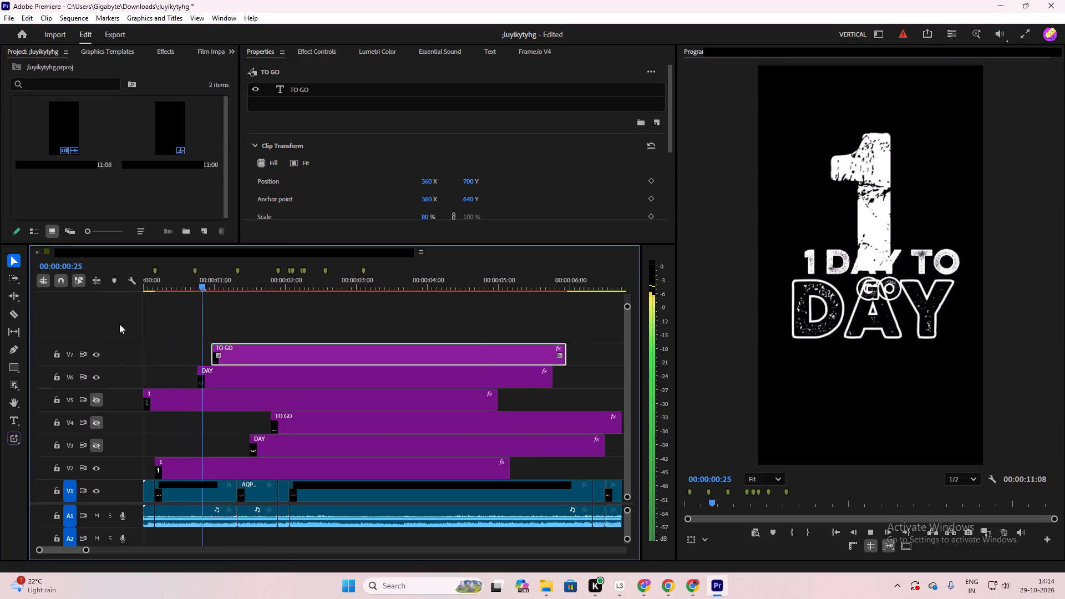
{"action": "key", "text": "space"}
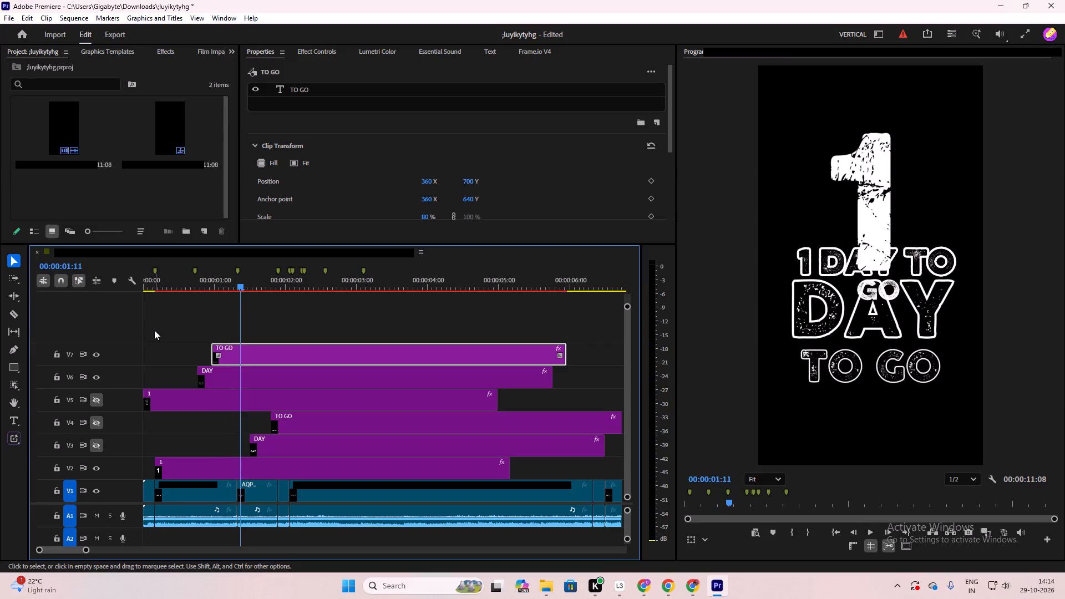
Move the filled "DAY" clip on V3 and the filled "TO GO" clip on V4 to start at 00:00:01:11.
{"action": "left_click_drag", "start_coordinate": [242, 281], "coordinate": [241, 287]}
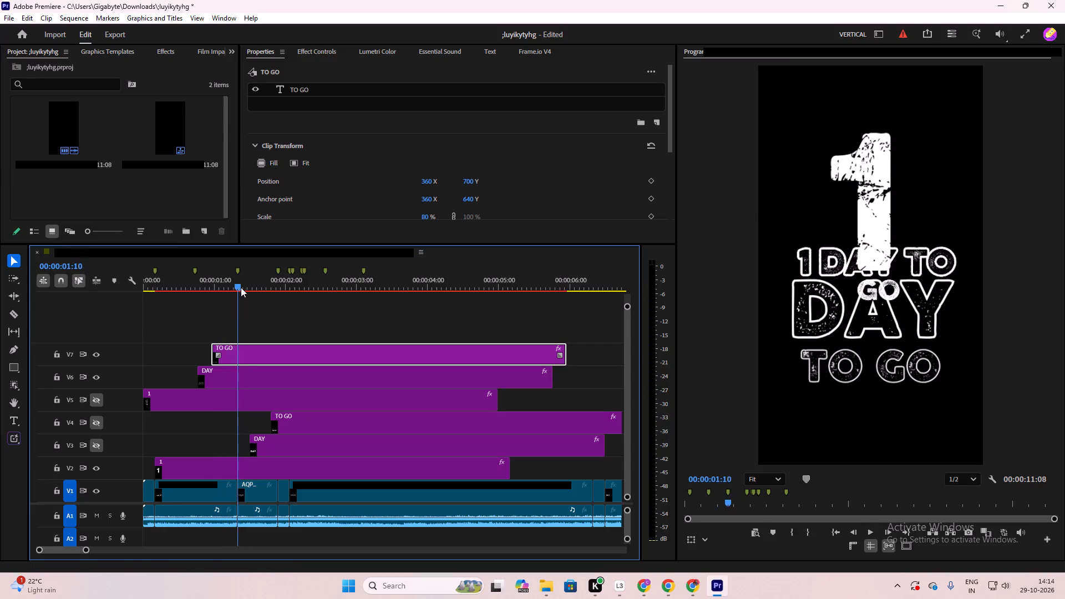
{"action": "left_click_drag", "start_coordinate": [241, 287], "coordinate": [242, 287]}
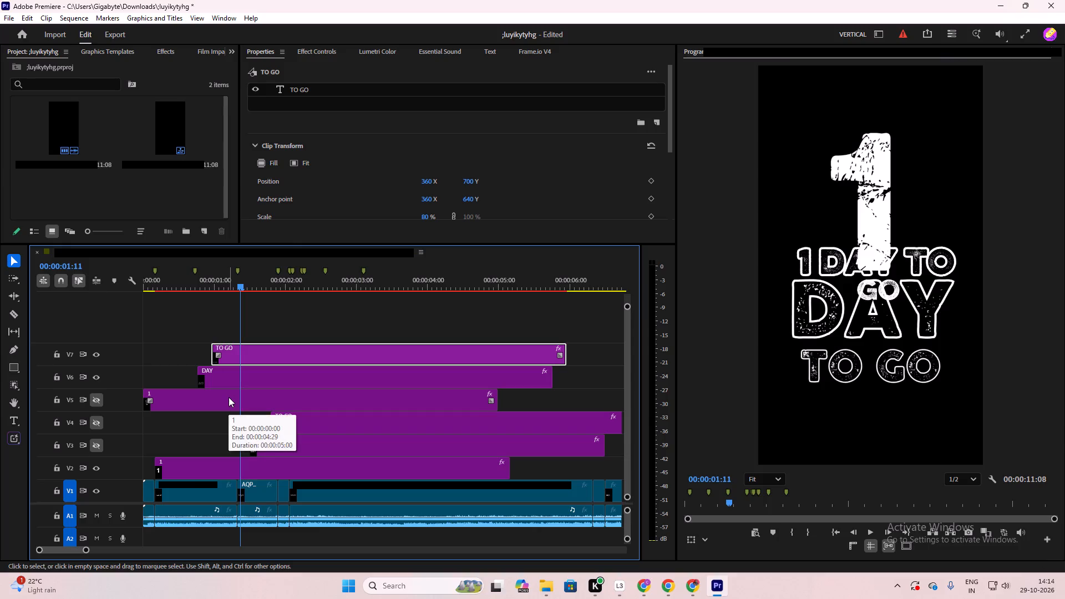
{"action": "left_click_drag", "start_coordinate": [274, 448], "coordinate": [275, 448]}
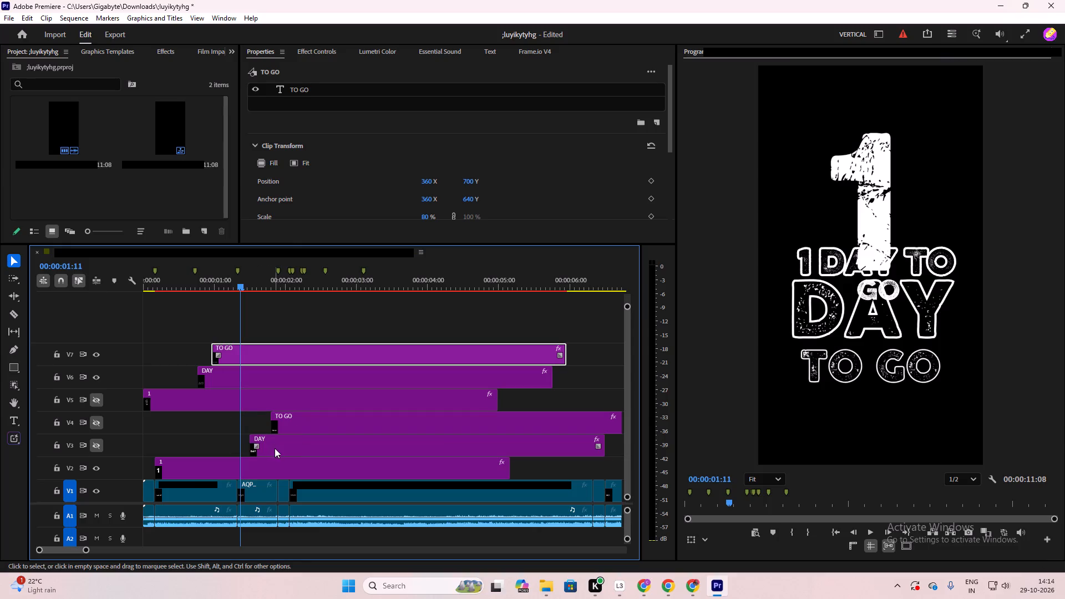
{"action": "left_click_drag", "start_coordinate": [275, 448], "coordinate": [262, 447]}
{"action": "left_click", "coordinate": [265, 445]}
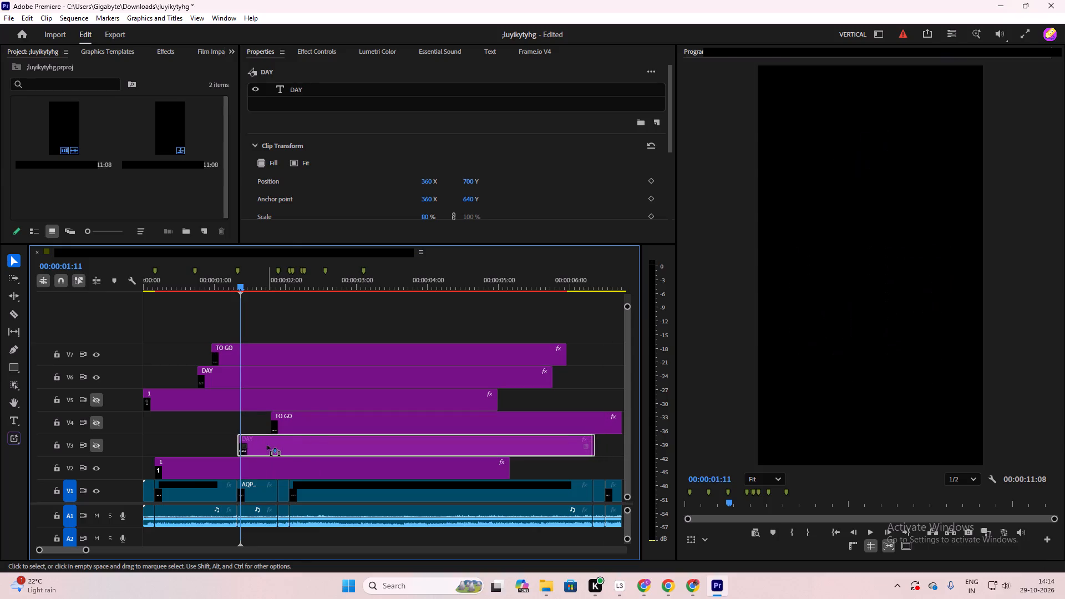
{"action": "left_click_drag", "start_coordinate": [290, 427], "coordinate": [267, 430]}
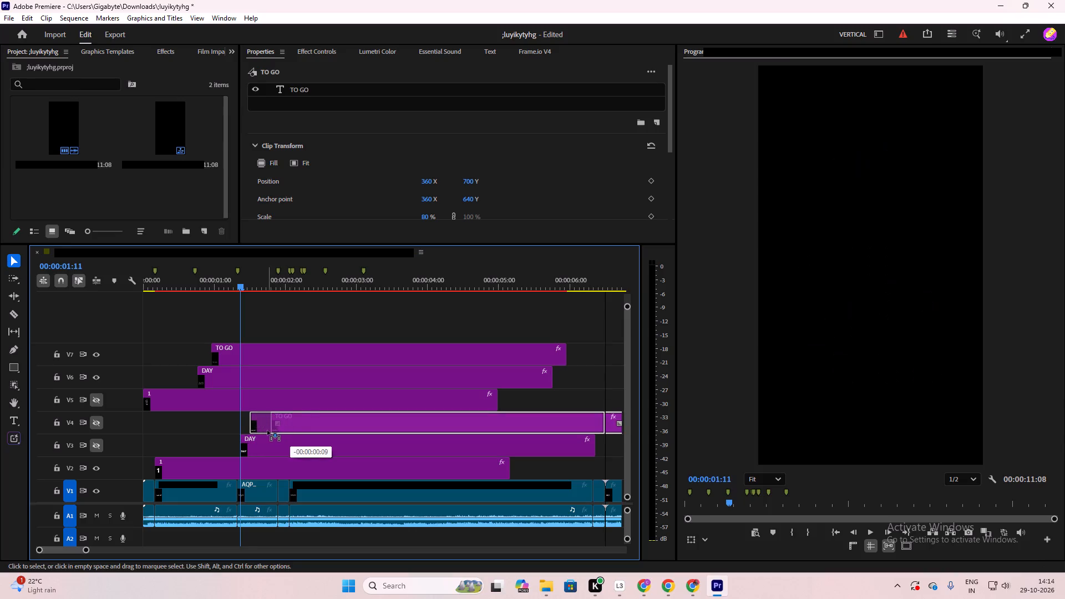
{"action": "left_click_drag", "start_coordinate": [267, 430], "coordinate": [264, 432]}
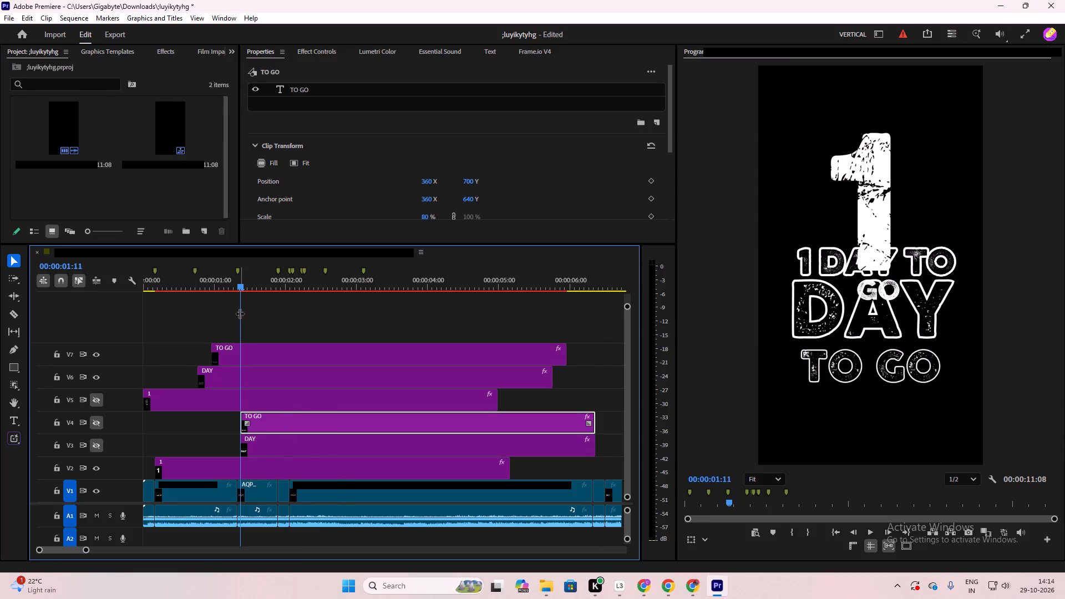
Split the outlined "TO GO" clip on V7 and the outlined "DAY" clip on V6 at 00:00:01:11.
{"action": "left_click", "coordinate": [249, 351]}
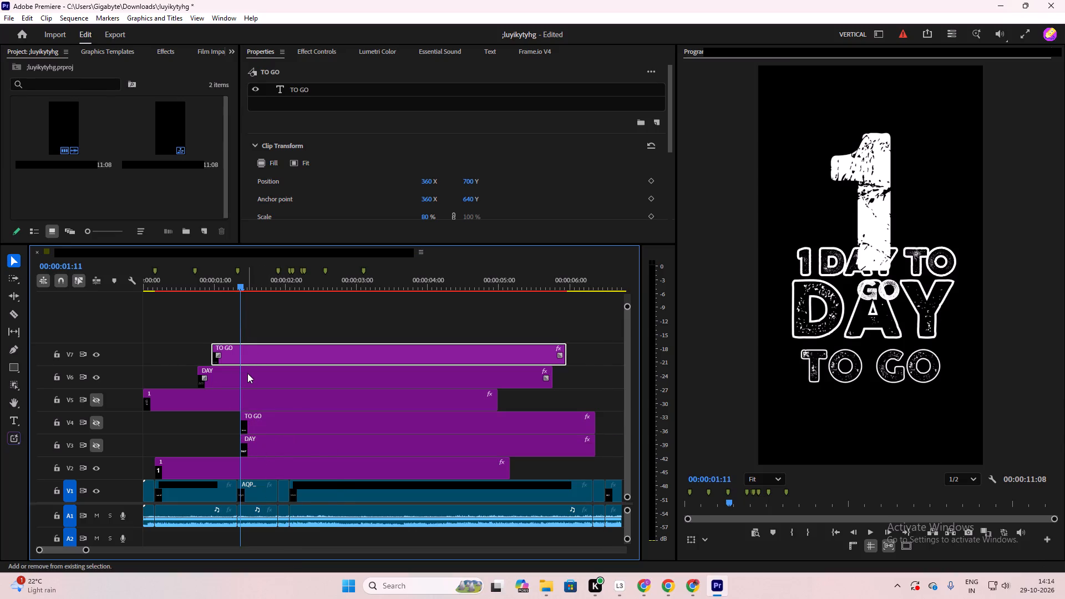
{"action": "left_click", "coordinate": [247, 373], "text": "shift"}
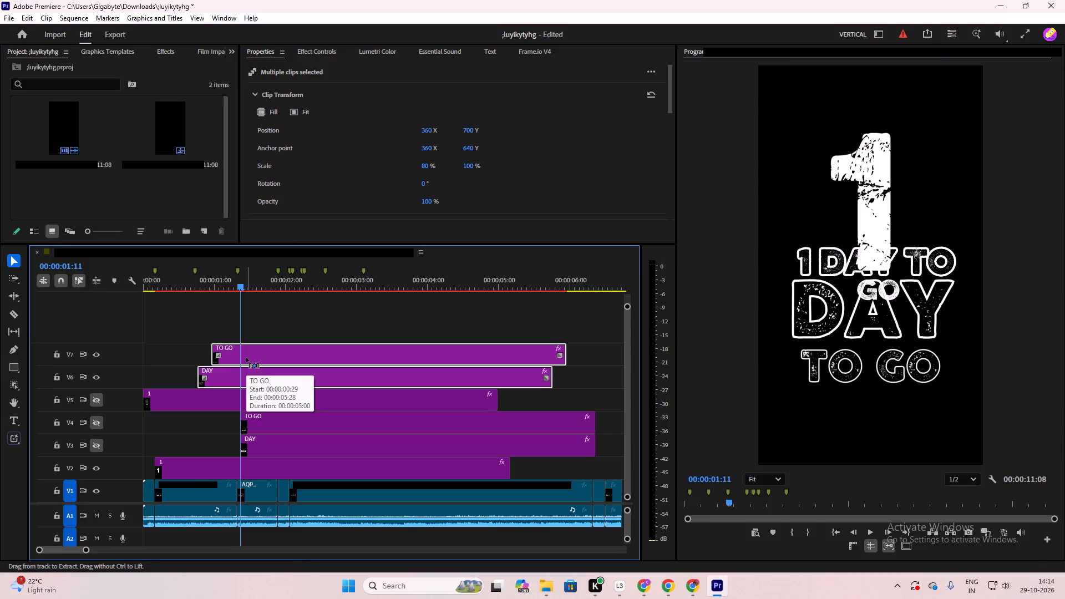
{"action": "key", "text": "ctrl+super+k"}
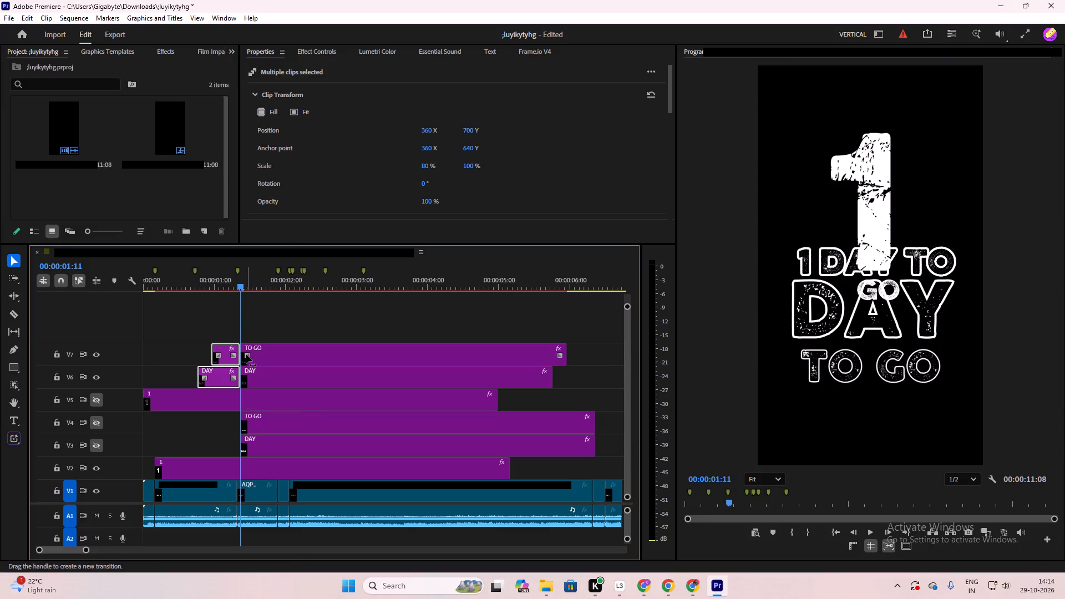
Move the second pieces of the outlined "TO GO" and "DAY" clips, plus the outlined "1" on V5, to start at about 00:00:03:18.
{"action": "left_click", "coordinate": [264, 349]}
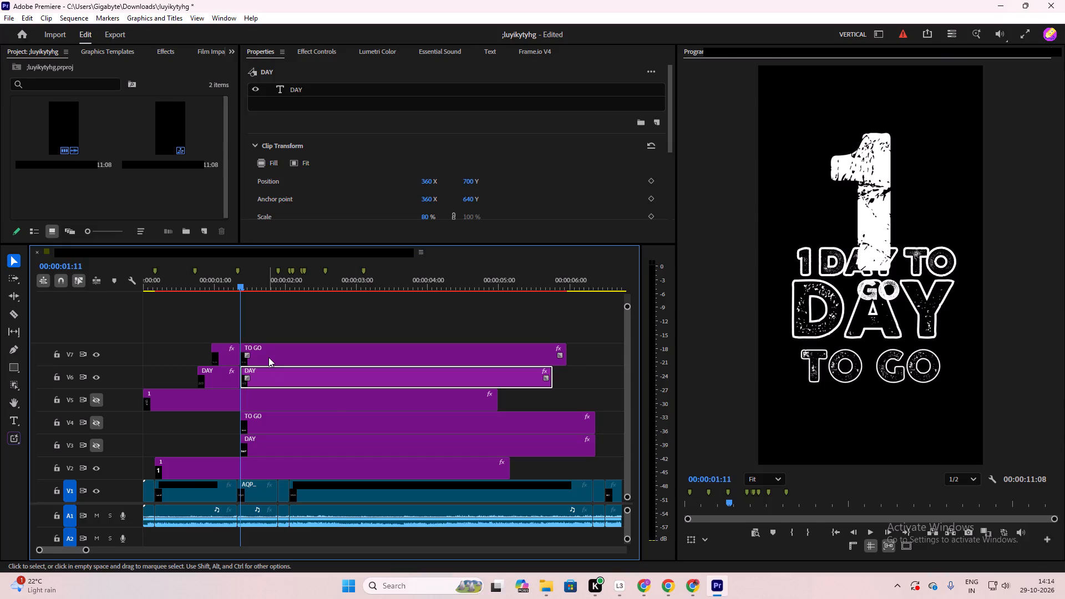
{"action": "left_click", "coordinate": [268, 356], "text": "shift"}
{"action": "left_click_drag", "start_coordinate": [265, 378], "coordinate": [417, 370]}
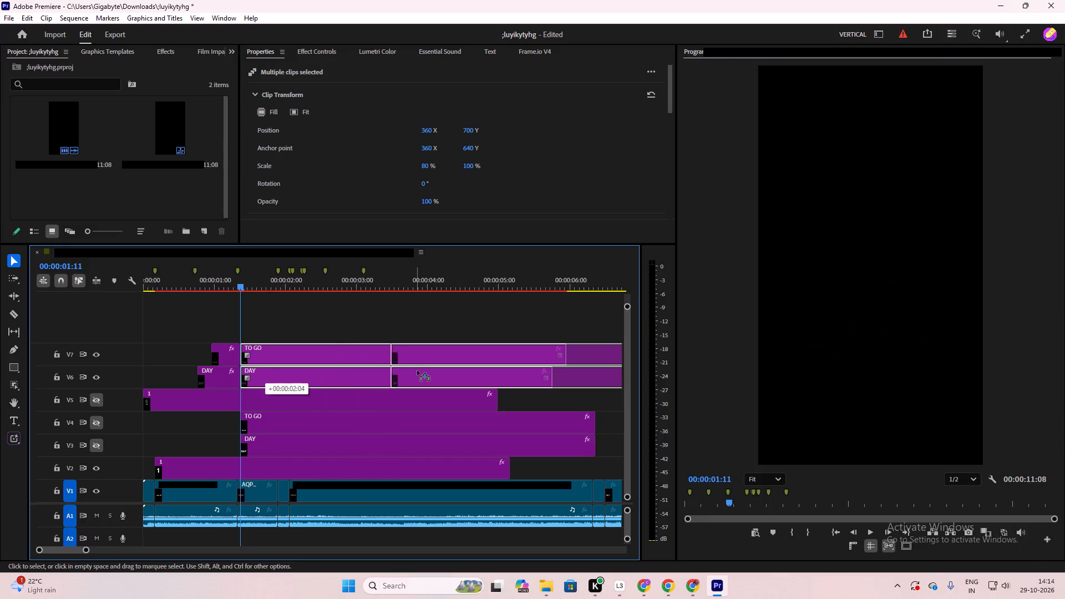
{"action": "left_click_drag", "start_coordinate": [417, 370], "coordinate": [425, 370]}
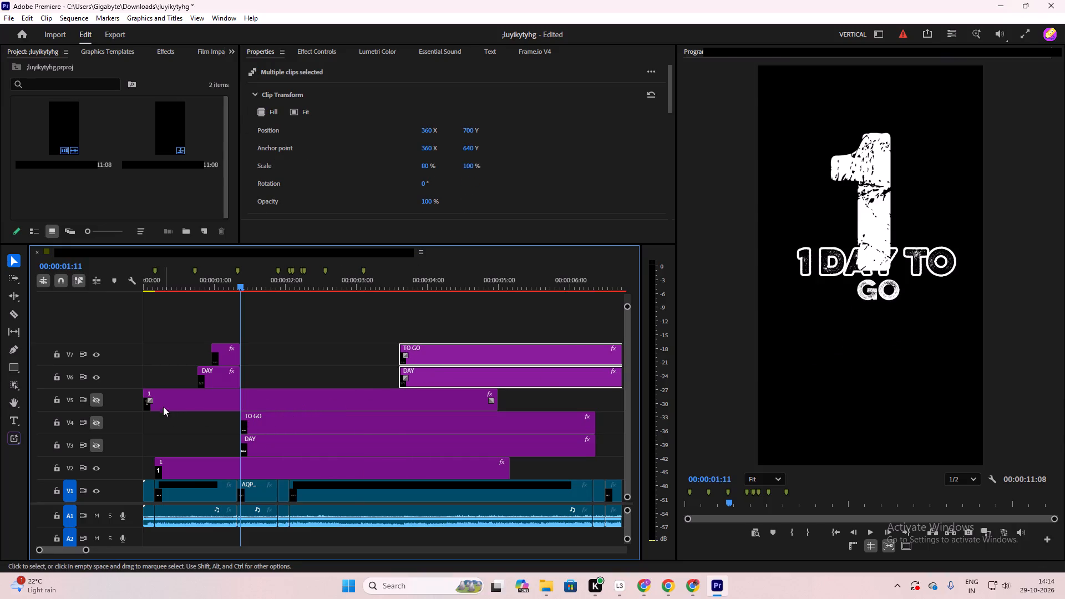
{"action": "left_click_drag", "start_coordinate": [161, 402], "coordinate": [414, 402]}
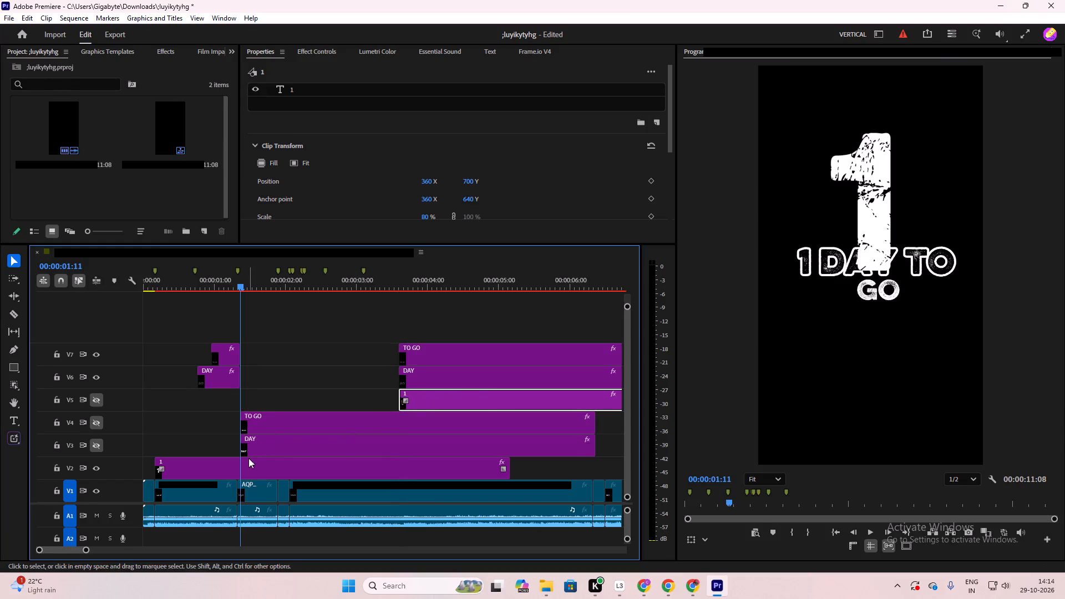
Find the footage change at the marker and move the filled "DAY" and "TO GO" clips together to start at 00:00:01:10.
{"action": "left_click", "coordinate": [244, 465]}
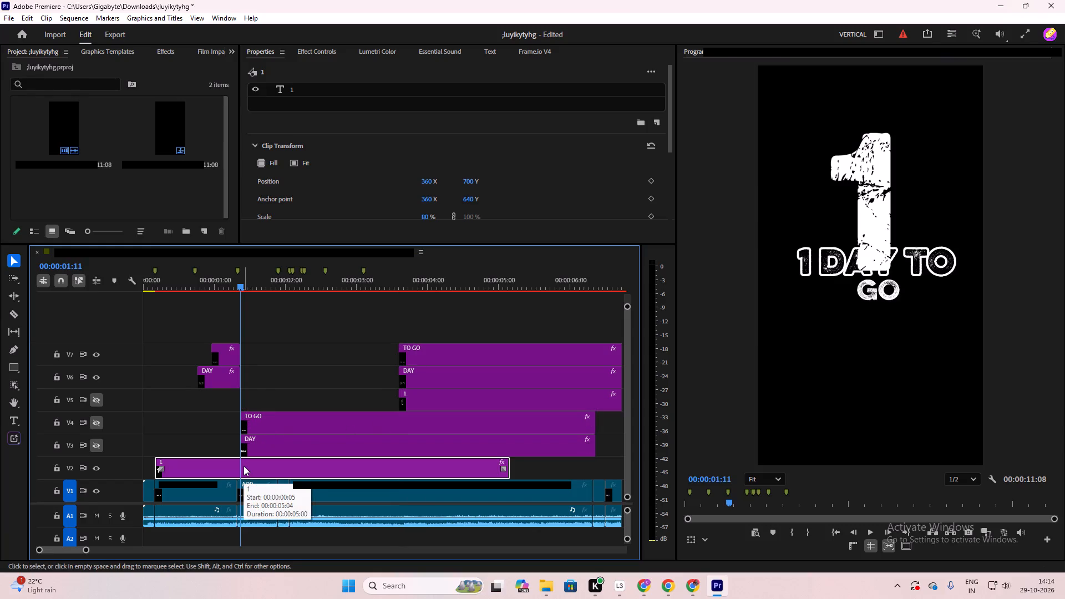
{"action": "left_click_drag", "start_coordinate": [239, 282], "coordinate": [221, 291]}
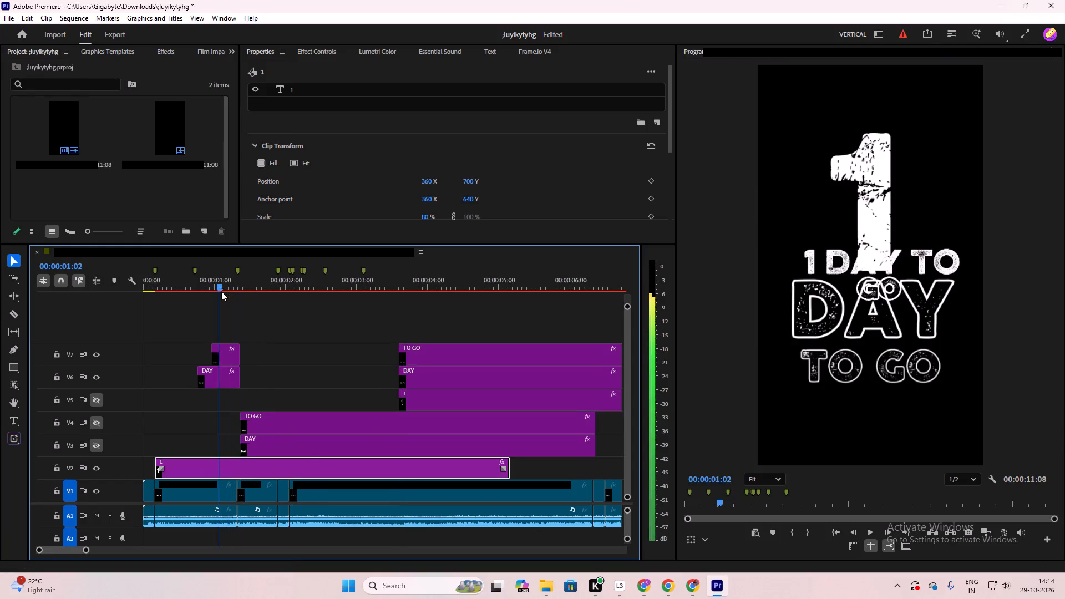
{"action": "left_click_drag", "start_coordinate": [221, 291], "coordinate": [243, 306]}
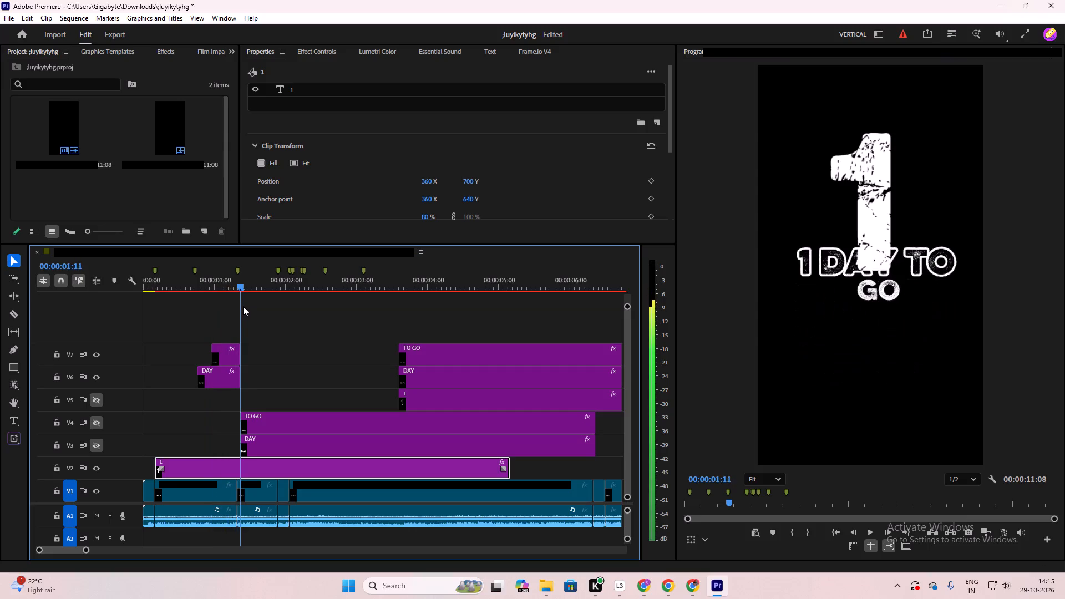
{"action": "left_click_drag", "start_coordinate": [243, 306], "coordinate": [242, 309]}
{"action": "left_click_drag", "start_coordinate": [242, 309], "coordinate": [240, 313]}
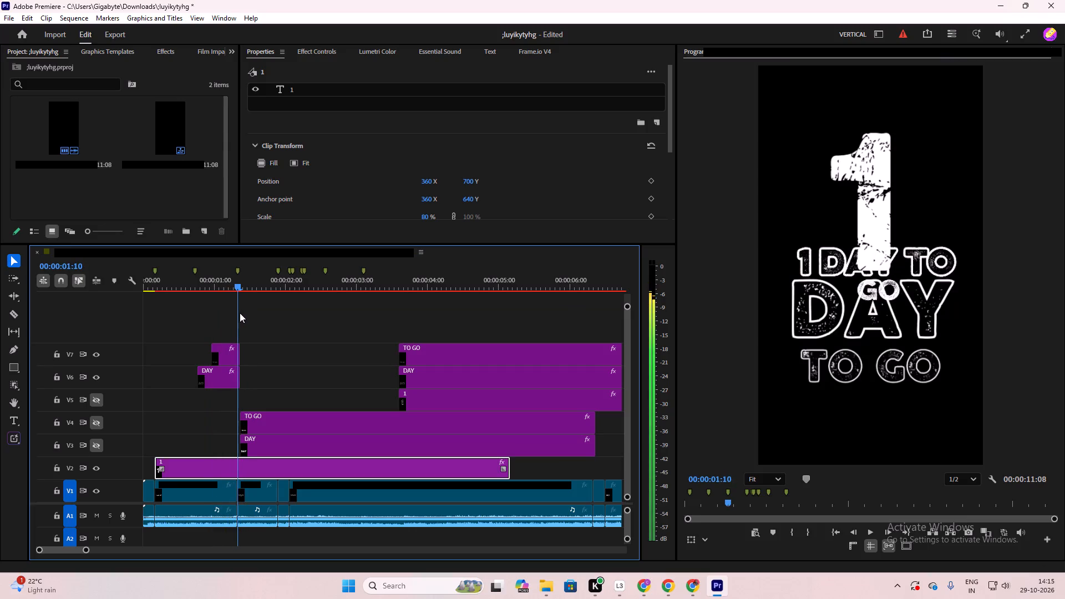
{"action": "left_click_drag", "start_coordinate": [240, 313], "coordinate": [237, 316]}
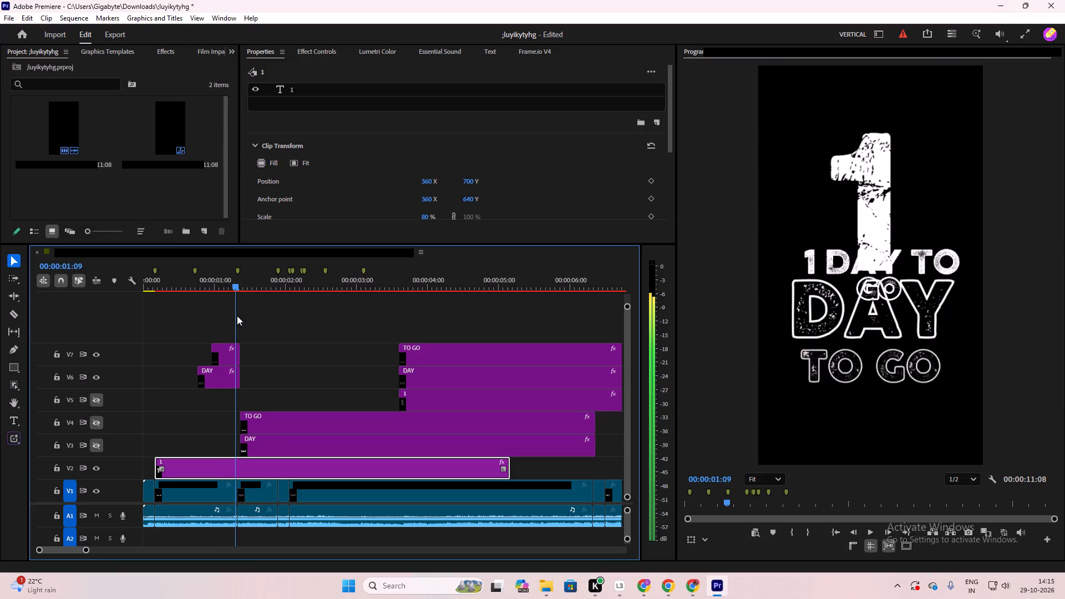
{"action": "left_click_drag", "start_coordinate": [237, 316], "coordinate": [239, 316]}
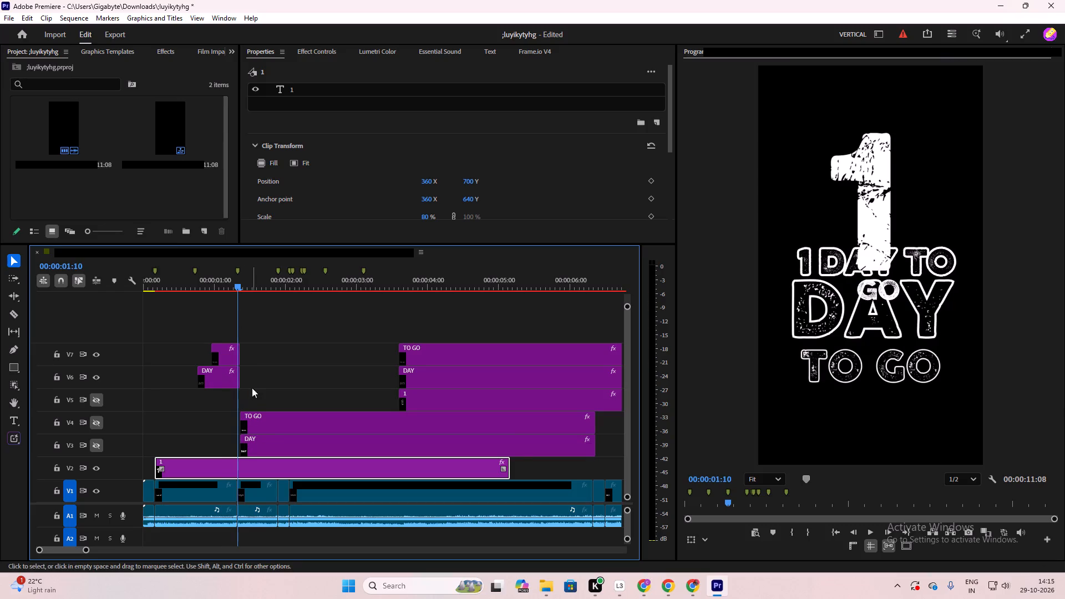
{"action": "left_click_drag", "start_coordinate": [252, 387], "coordinate": [282, 444]}
{"action": "left_click", "coordinate": [269, 447]}
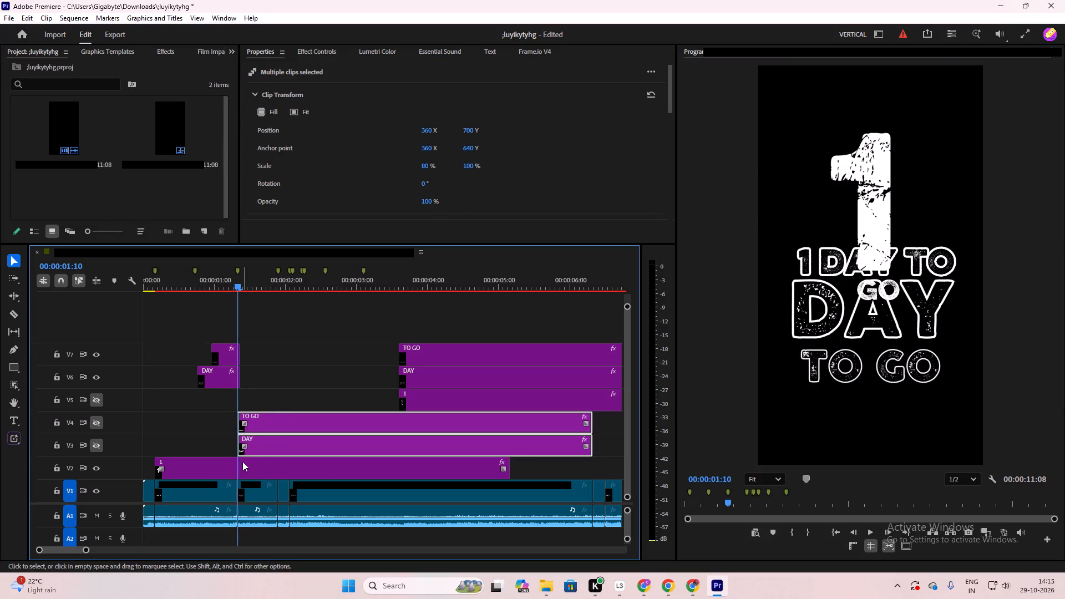
Split the filled "1" clip on V2 at 00:00:01:10.
{"action": "left_click", "coordinate": [242, 469]}
{"action": "key", "text": "ctrl+k"}
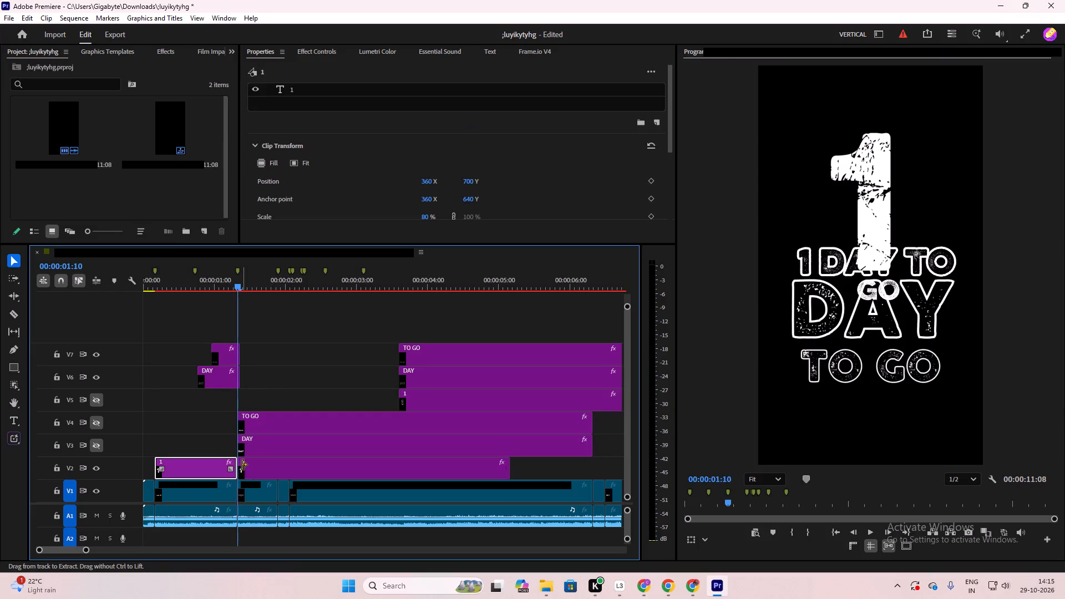
Move the second piece of the filled "1" clip on V2 to start at about 00:00:02:20.
{"action": "left_click", "coordinate": [257, 464]}
{"action": "left_click_drag", "start_coordinate": [259, 466], "coordinate": [343, 464]}
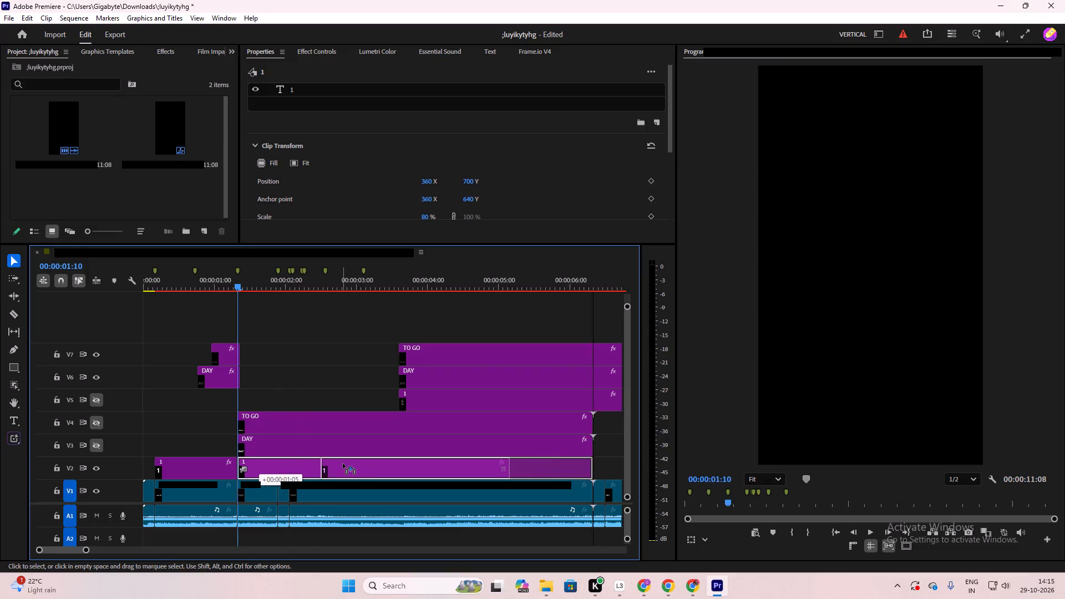
{"action": "left_click_drag", "start_coordinate": [343, 464], "coordinate": [353, 464]}
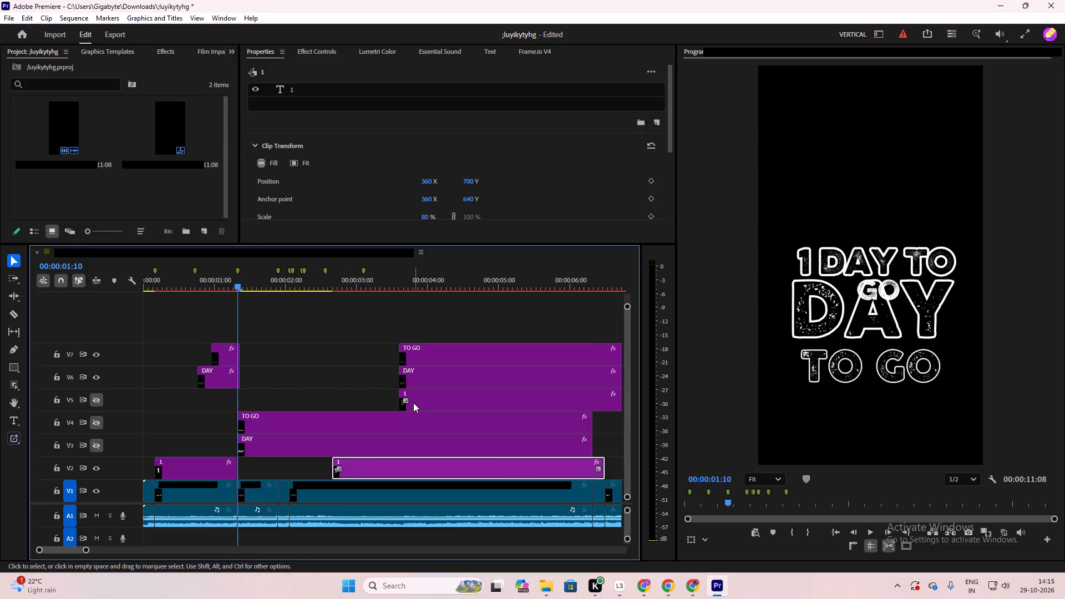
Move the outlined "1" clip on V5 to start at 00:00:01:10 and shorten it to end at about 00:00:01:22.
{"action": "left_click_drag", "start_coordinate": [421, 399], "coordinate": [276, 398]}
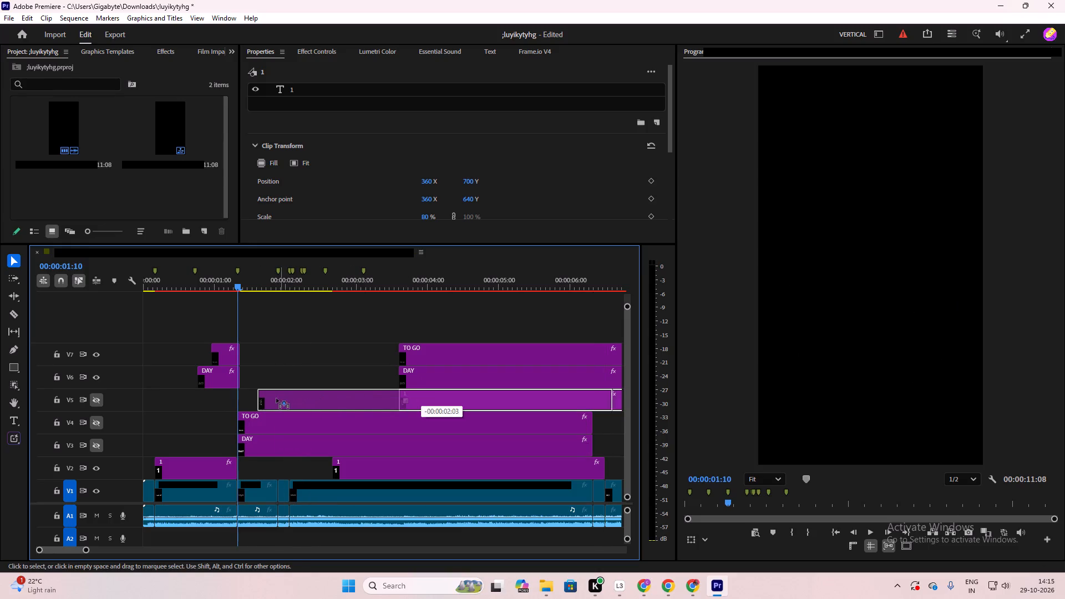
{"action": "left_click_drag", "start_coordinate": [276, 398], "coordinate": [254, 404]}
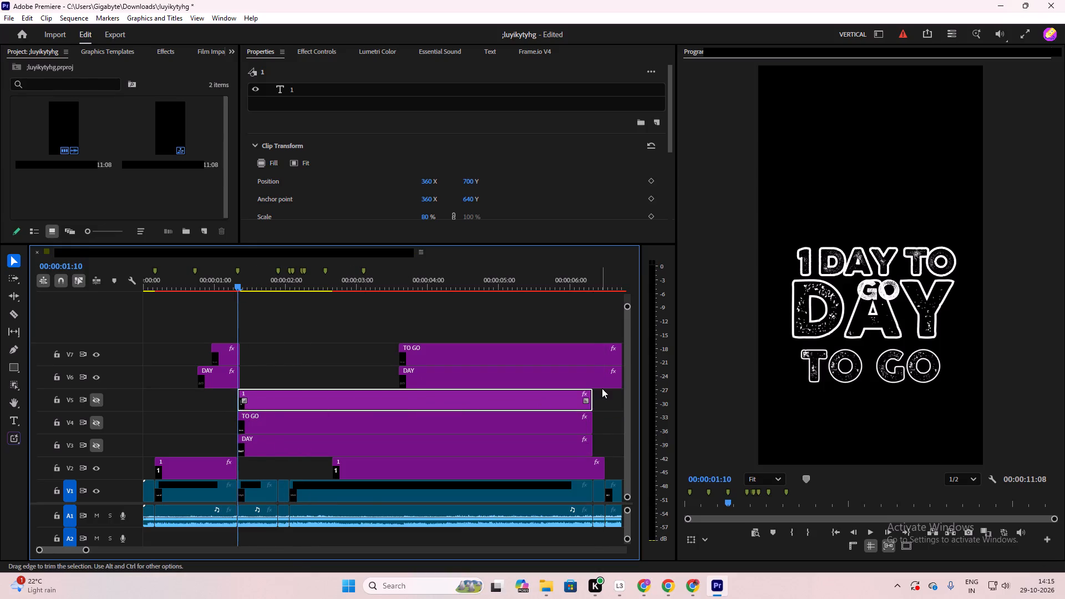
{"action": "left_click_drag", "start_coordinate": [590, 402], "coordinate": [591, 403]}
{"action": "left_click_drag", "start_coordinate": [591, 403], "coordinate": [262, 435]}
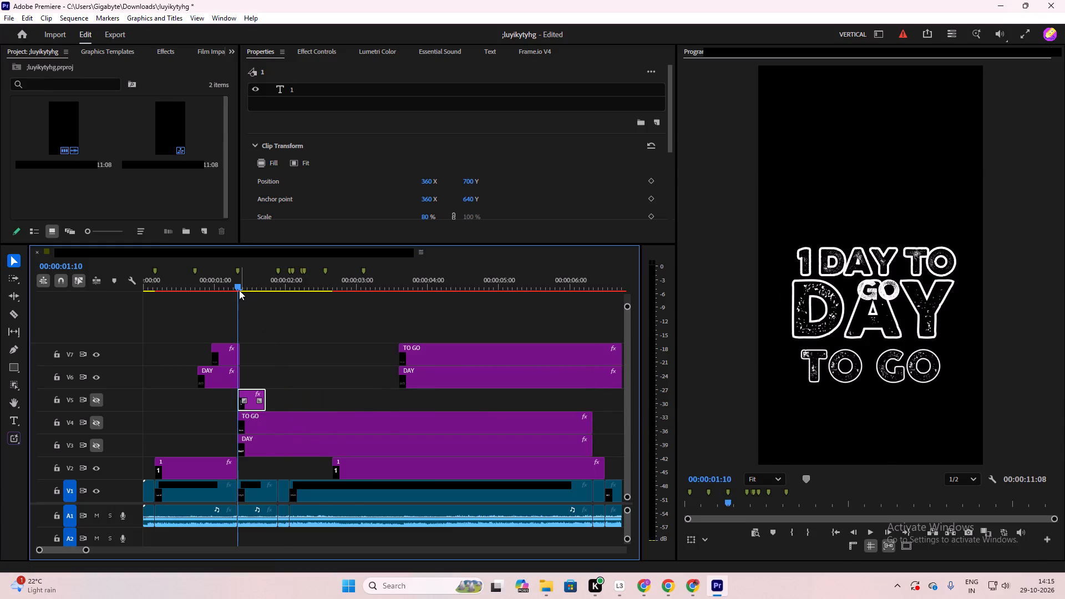
Hide the V1 footage track and play the titles from the start of the sequence to review their timing.
{"action": "left_click_drag", "start_coordinate": [239, 287], "coordinate": [126, 366]}
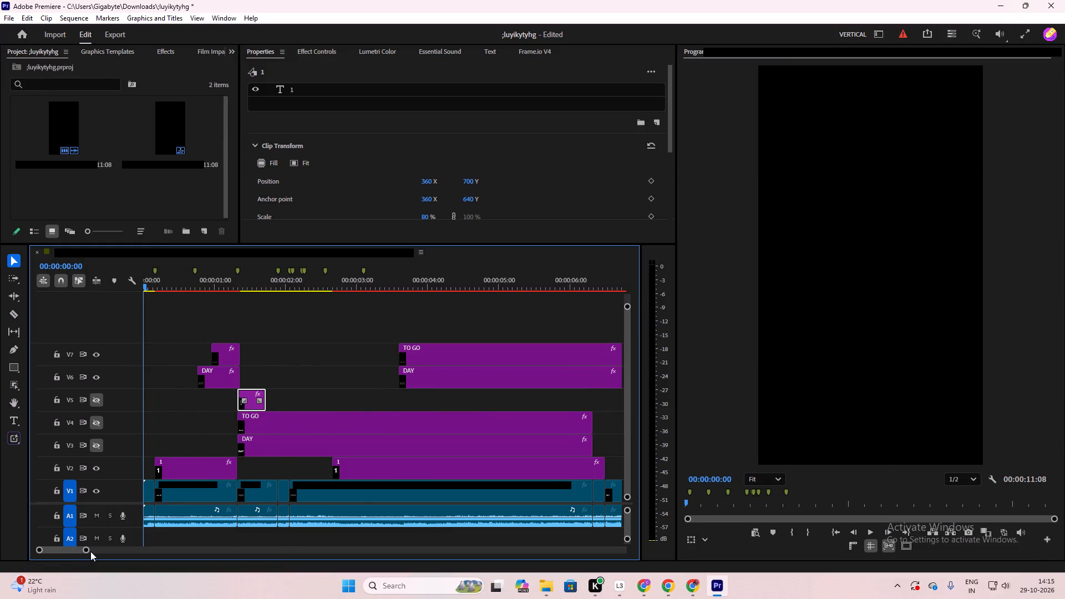
{"action": "left_click_drag", "start_coordinate": [87, 550], "coordinate": [60, 557]}
{"action": "key", "text": "space"}
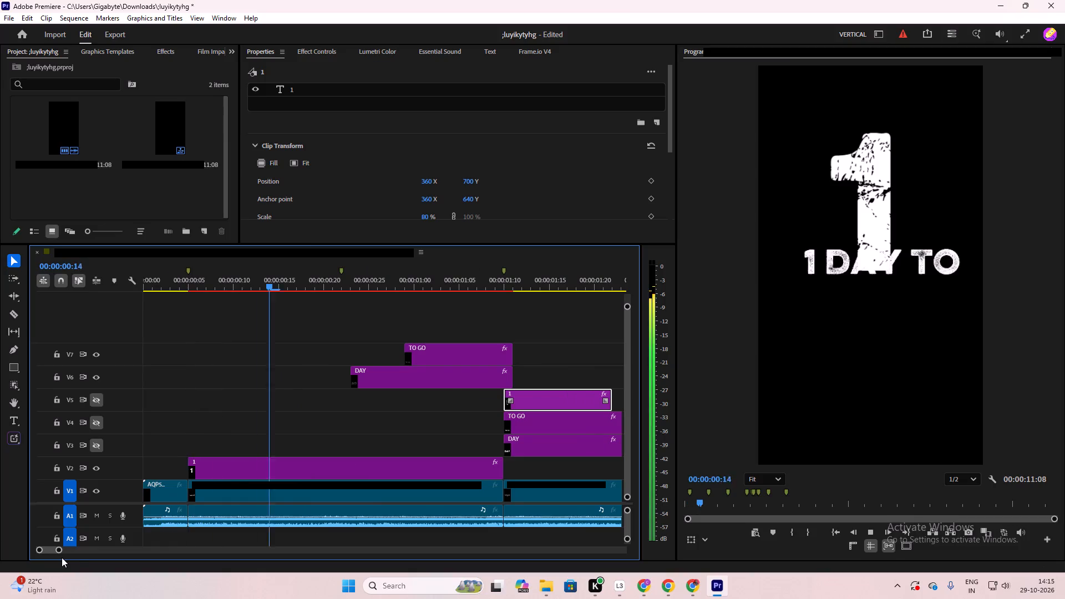
{"action": "key", "text": "space"}
{"action": "left_click", "coordinate": [97, 494]}
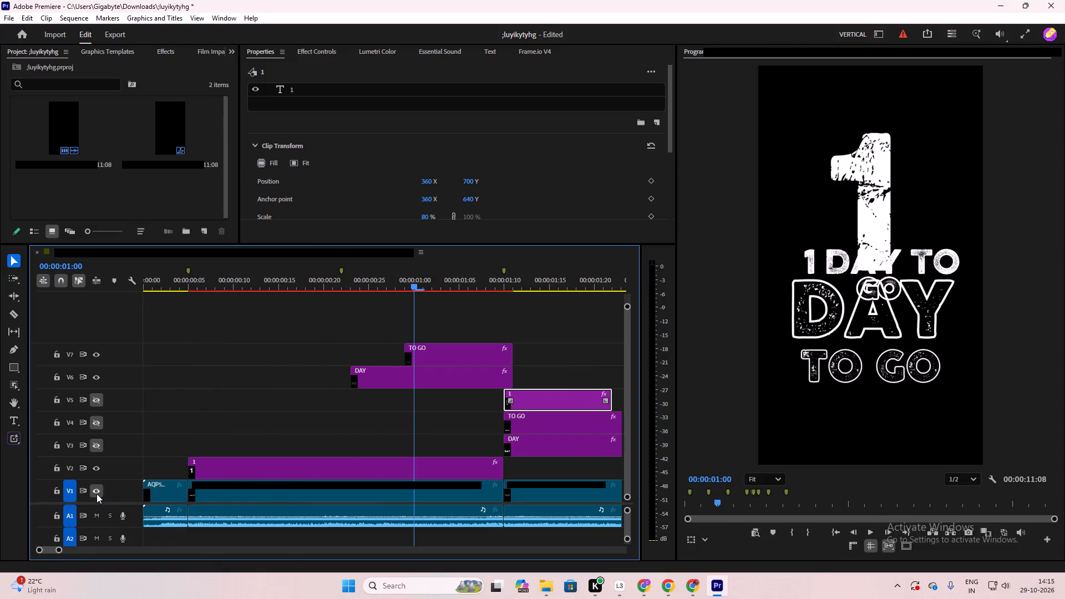
{"action": "left_click_drag", "start_coordinate": [420, 276], "coordinate": [157, 384]}
{"action": "key", "text": "space"}
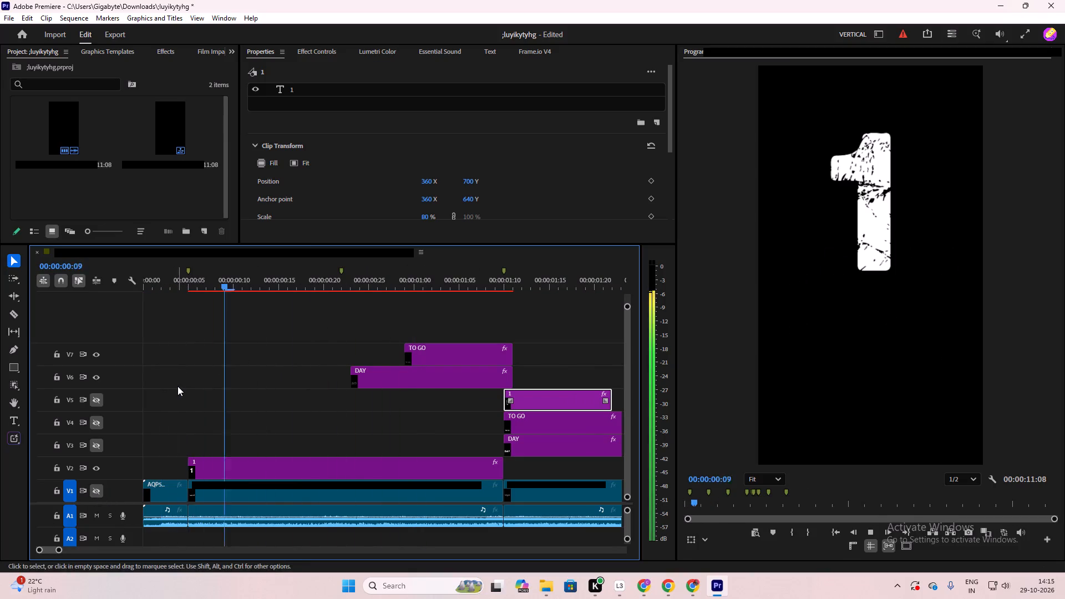
{"action": "key", "text": "space"}
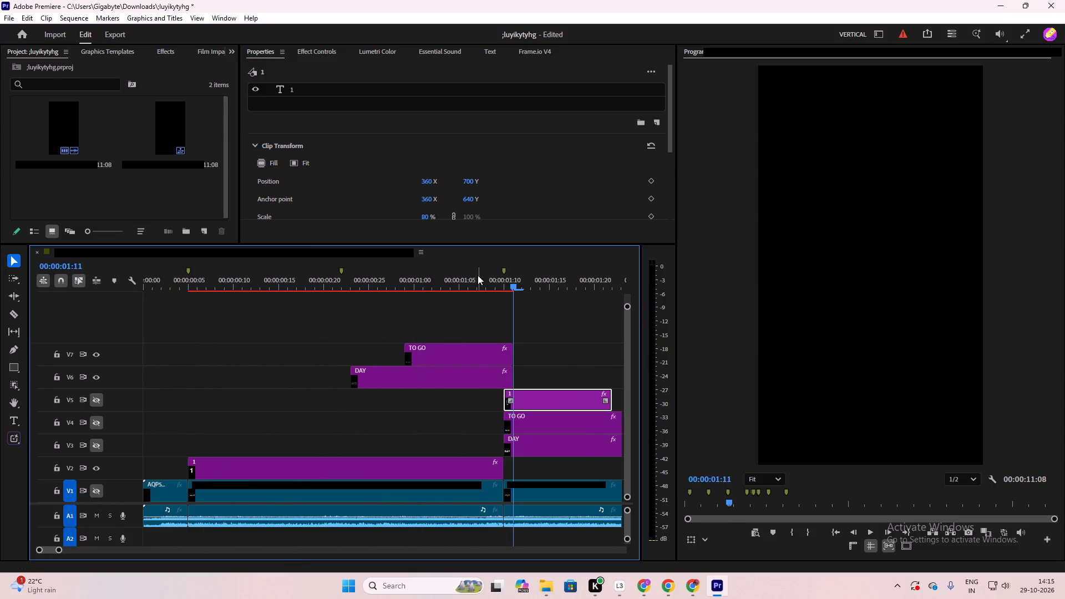
Make the V3, V4 and V5 title tracks visible and play through the change from the filled to the outlined "1".
{"action": "left_click_drag", "start_coordinate": [512, 280], "coordinate": [502, 291]}
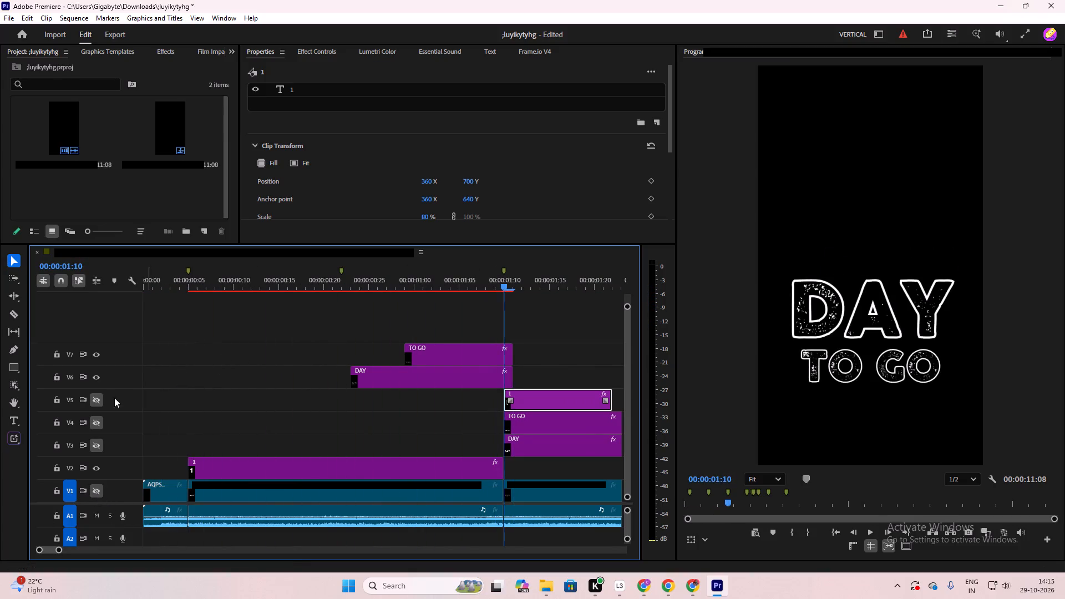
{"action": "left_click_drag", "start_coordinate": [100, 399], "coordinate": [101, 430]}
{"action": "left_click", "coordinate": [99, 425]}
{"action": "left_click", "coordinate": [96, 403]}
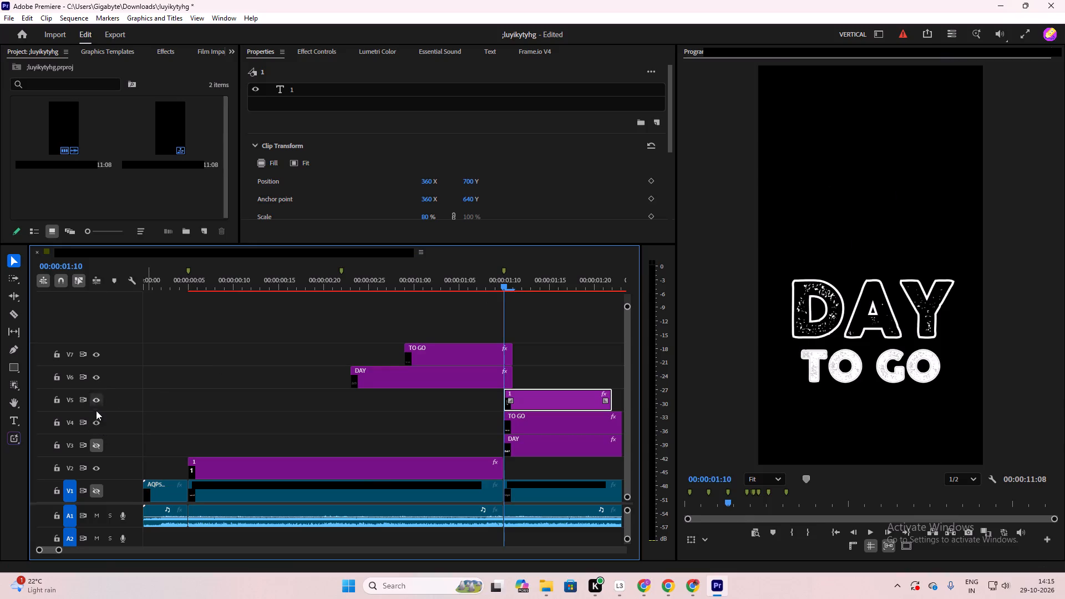
{"action": "left_click", "coordinate": [98, 443]}
{"action": "left_click_drag", "start_coordinate": [480, 286], "coordinate": [435, 314]}
{"action": "key", "text": "space"}
{"action": "key", "text": "space"}
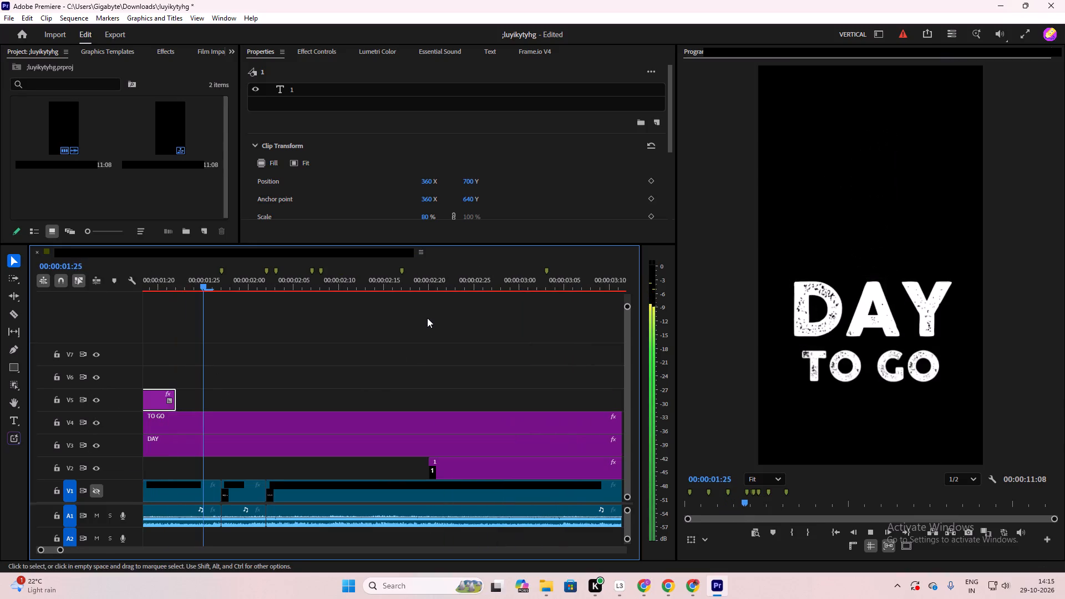
Extend the end of the outlined "1" clip on V5 to the marker at 00:00:01:27.
{"action": "scroll", "coordinate": [380, 361], "scroll_direction": "down", "scroll_amount": 4, "text": "alt"}
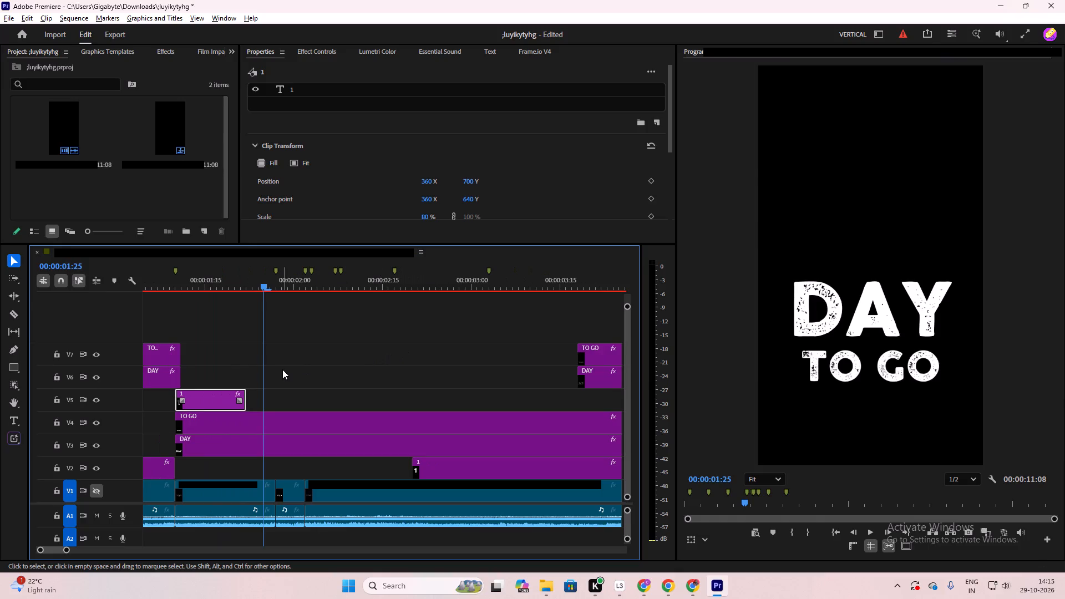
{"action": "left_click", "coordinate": [245, 403]}
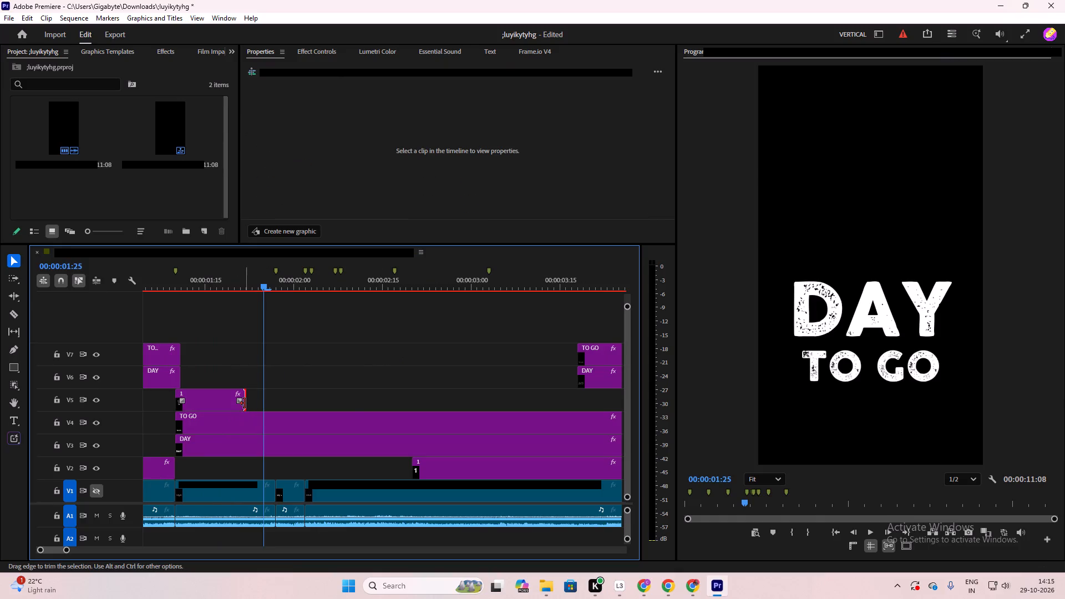
{"action": "left_click_drag", "start_coordinate": [245, 403], "coordinate": [264, 403]}
{"action": "left_click", "coordinate": [264, 403]}
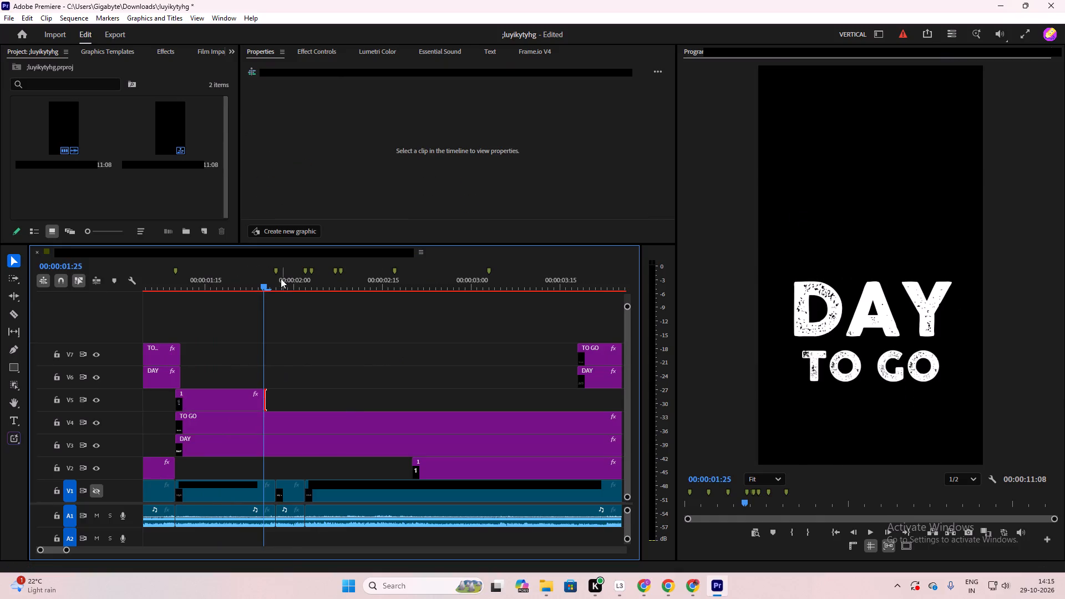
{"action": "left_click_drag", "start_coordinate": [259, 282], "coordinate": [250, 291]}
{"action": "left_click_drag", "start_coordinate": [244, 281], "coordinate": [295, 295]}
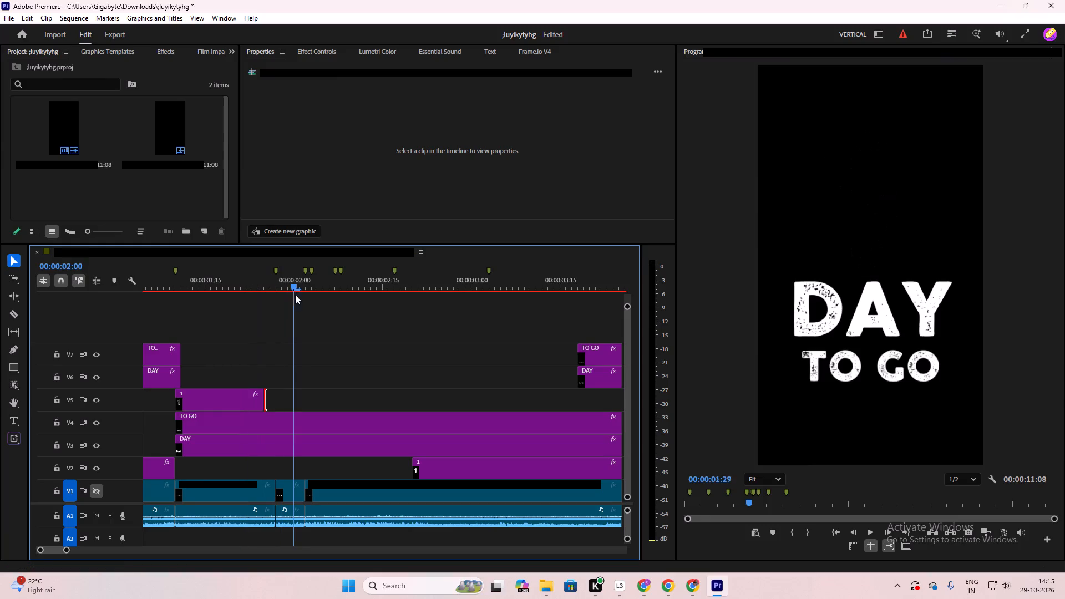
{"action": "left_click_drag", "start_coordinate": [295, 295], "coordinate": [297, 295]}
{"action": "left_click_drag", "start_coordinate": [264, 398], "coordinate": [277, 403]}
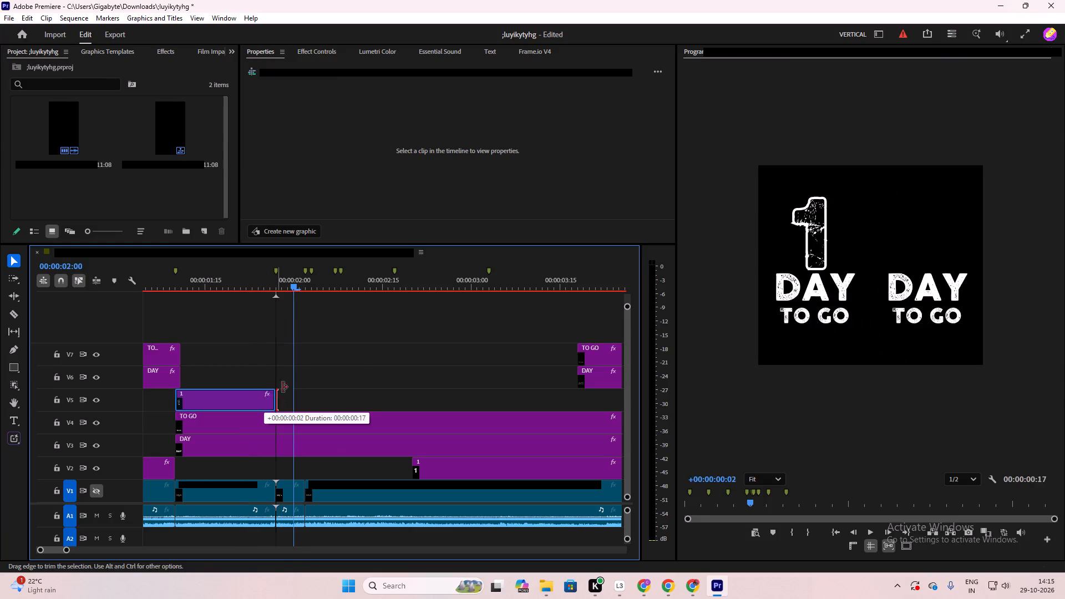
Play the titles from 00:00:01:09 and examine the frames around the end of the outlined "1" clip.
{"action": "left_click_drag", "start_coordinate": [298, 285], "coordinate": [171, 378]}
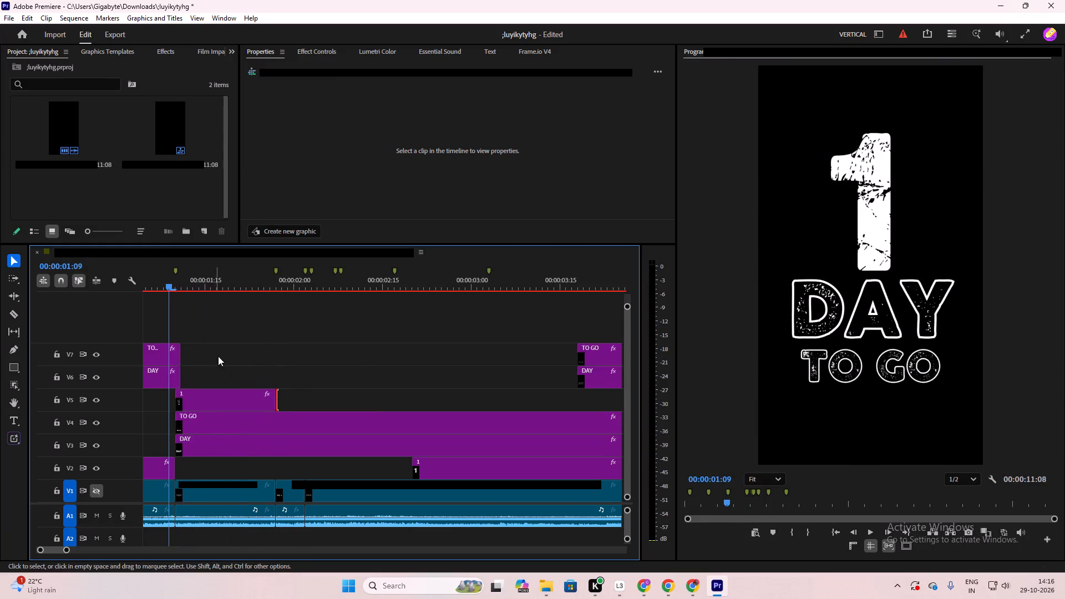
{"action": "left_click", "coordinate": [219, 356]}
{"action": "key", "text": "space"}
{"action": "key", "text": "space"}
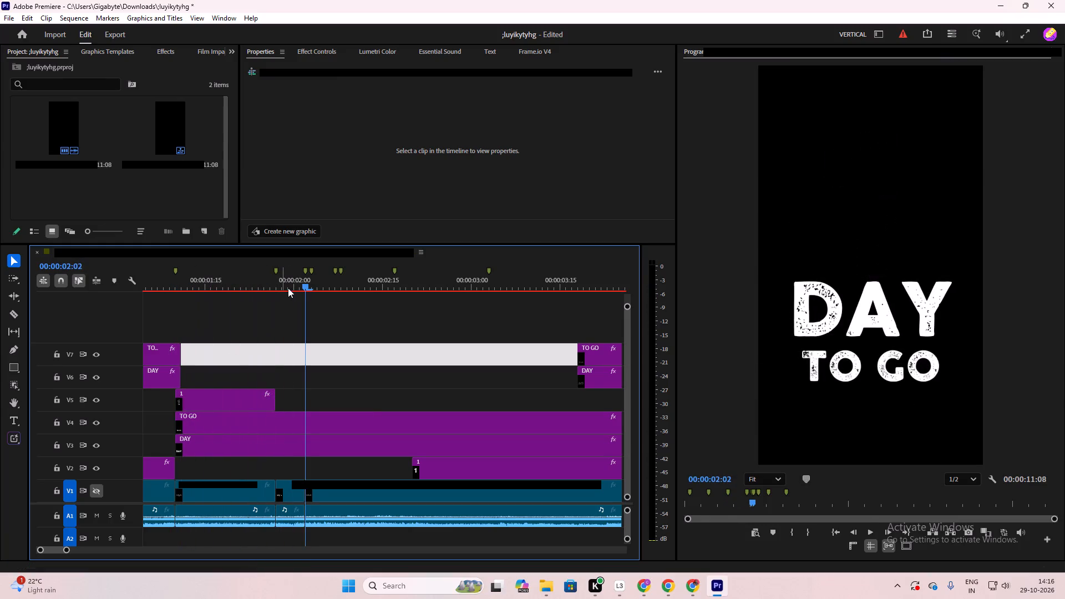
{"action": "left_click_drag", "start_coordinate": [306, 282], "coordinate": [273, 316]}
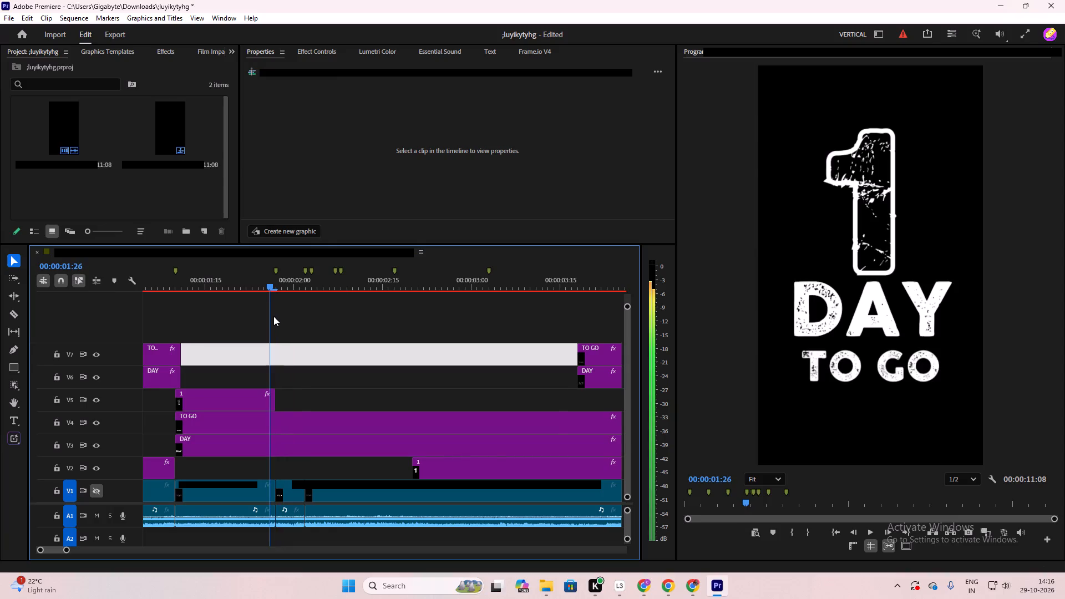
{"action": "left_click_drag", "start_coordinate": [273, 316], "coordinate": [275, 318]}
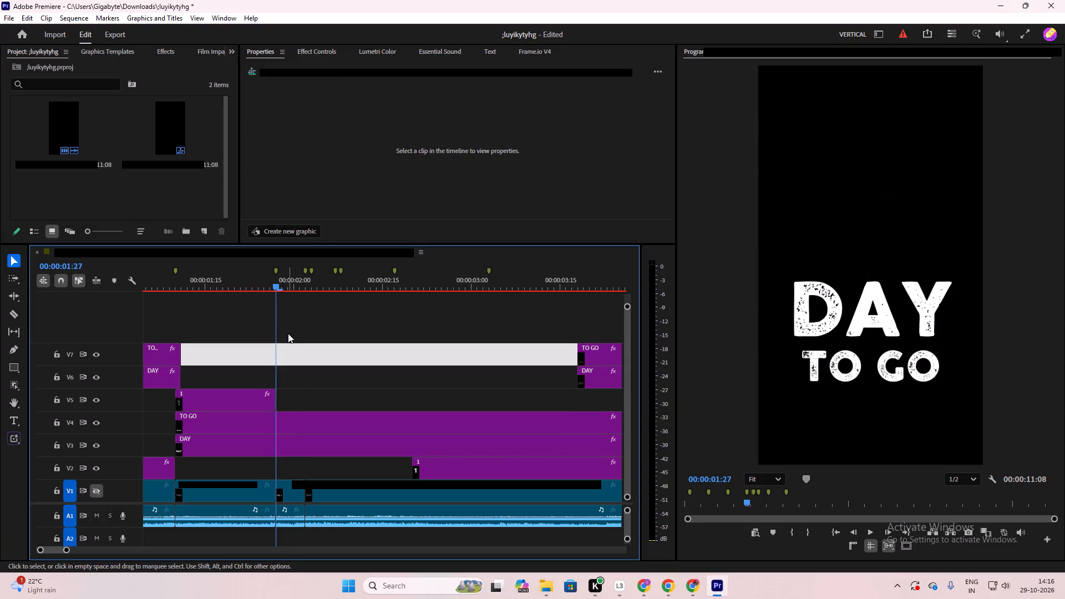
Save the project with the current title arrangement.
{"action": "scroll", "coordinate": [290, 331], "scroll_direction": "down", "scroll_amount": 9, "text": "alt"}
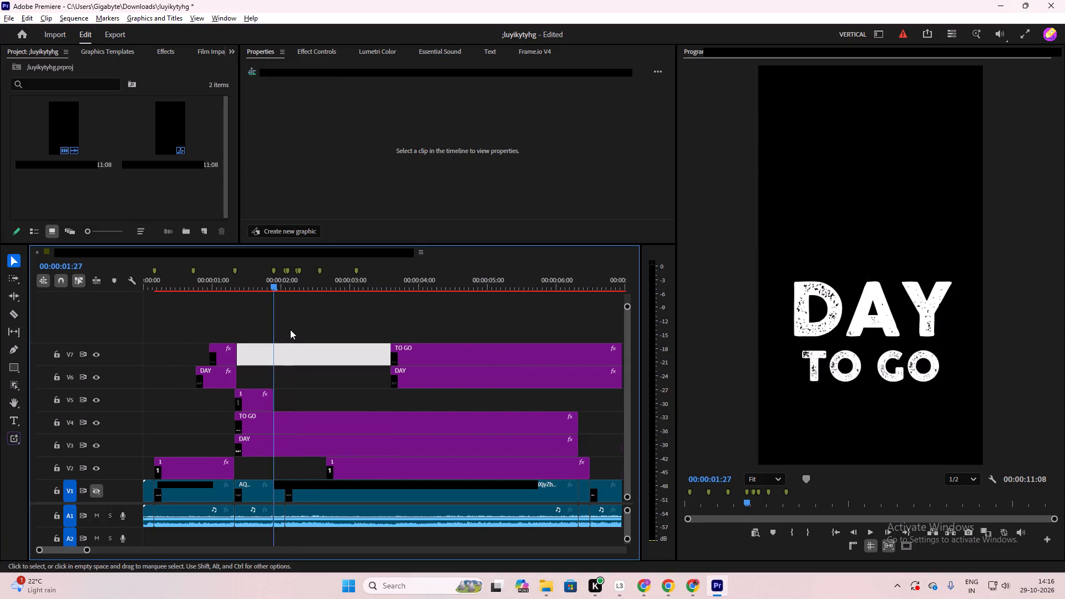
{"action": "scroll", "coordinate": [290, 329], "scroll_direction": "down", "scroll_amount": 1, "text": "alt"}
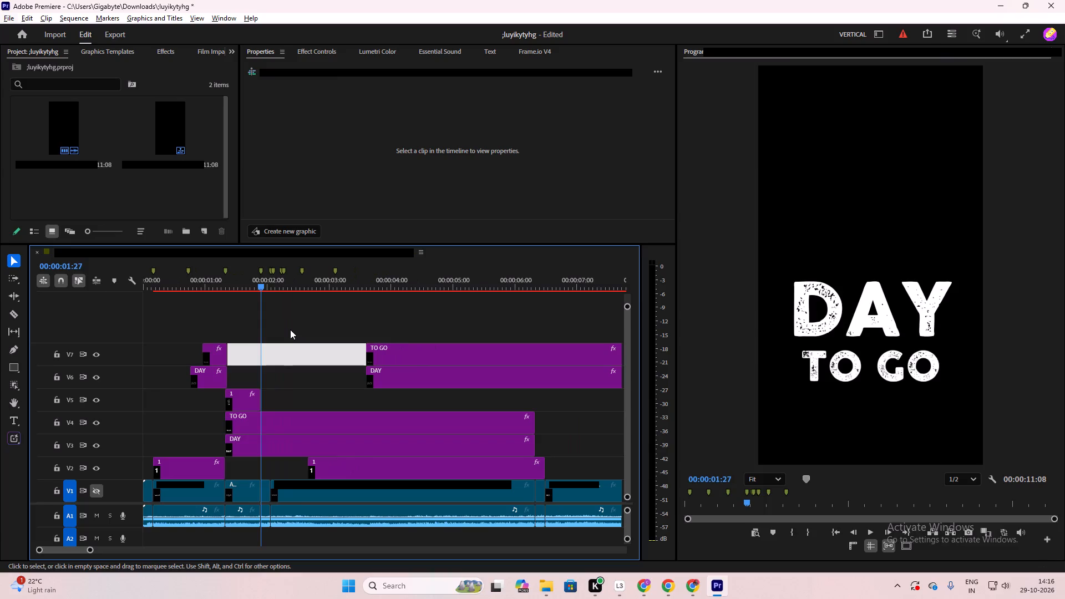
{"action": "key", "text": "ctrl+s"}
{"action": "key", "text": "ctrl+s"}
{"action": "key", "text": "ctrl+s"}
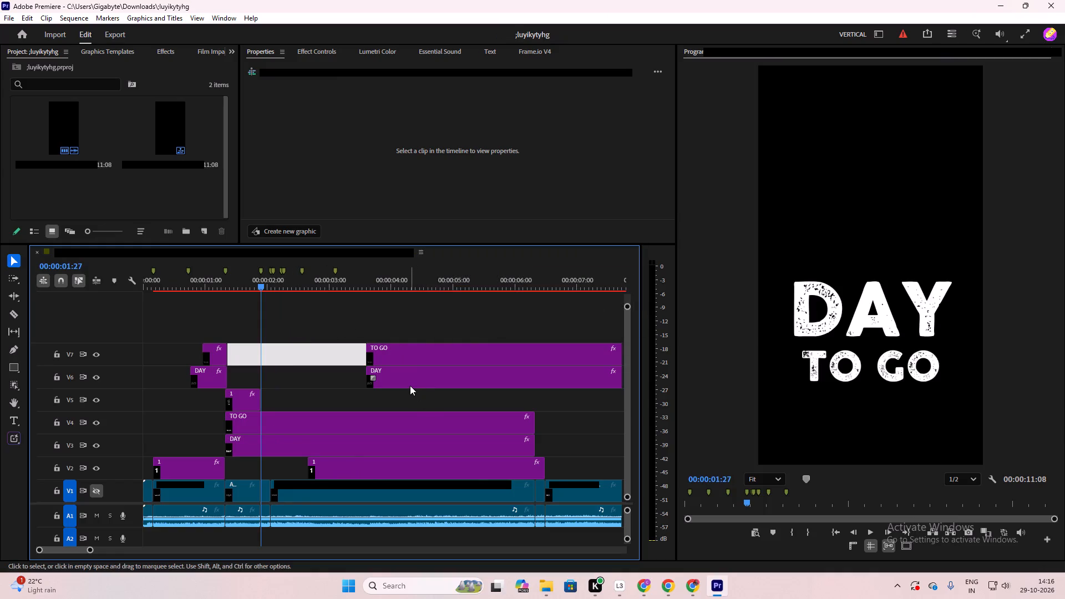
Render the sequence previews and play the titles from the start.
{"action": "key", "text": "Return"}
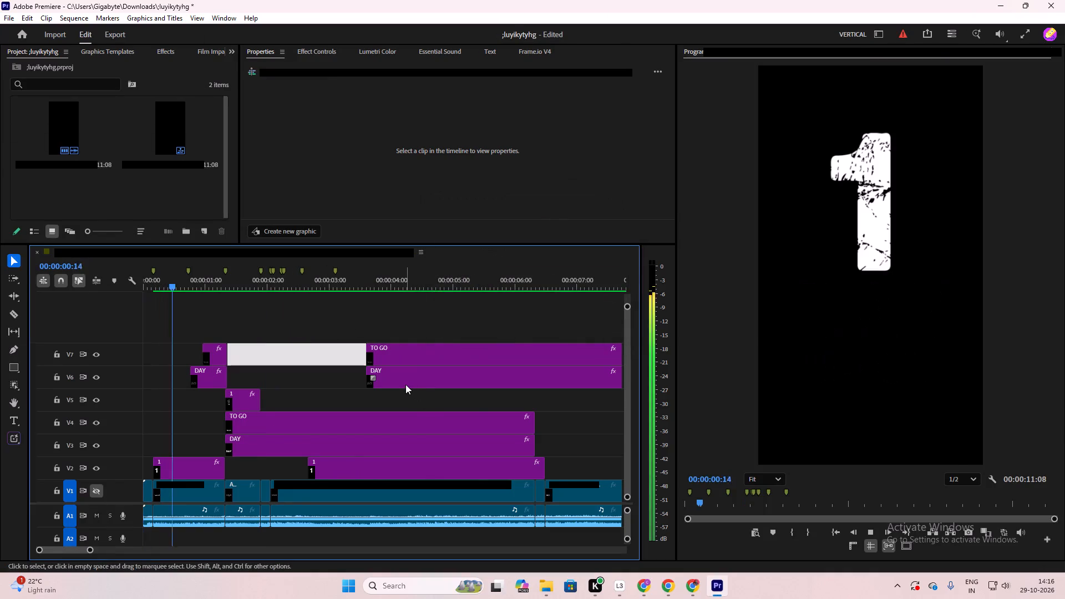
{"action": "key", "text": "space"}
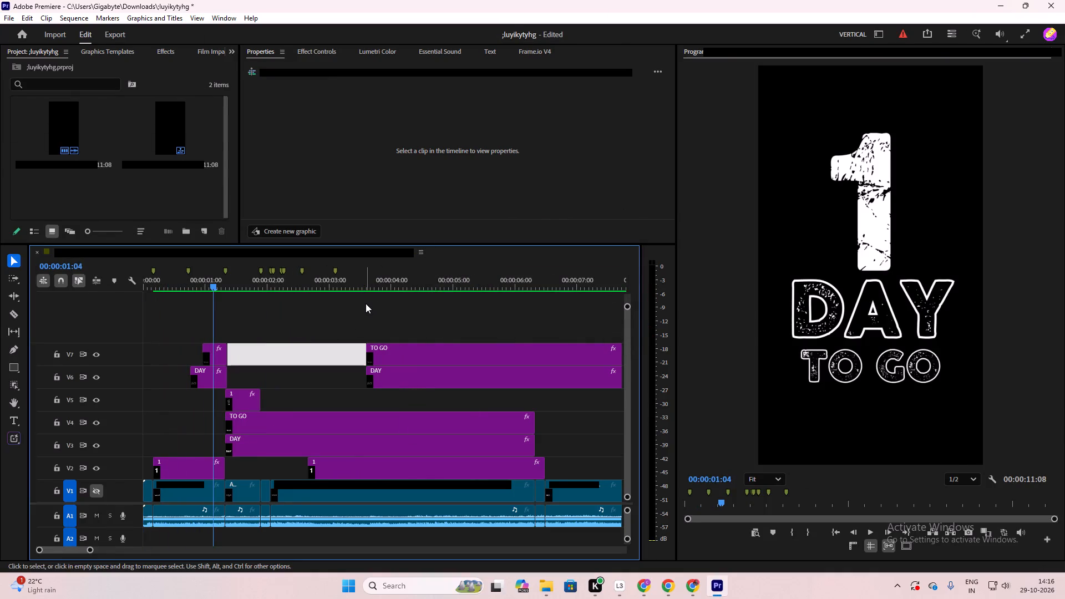
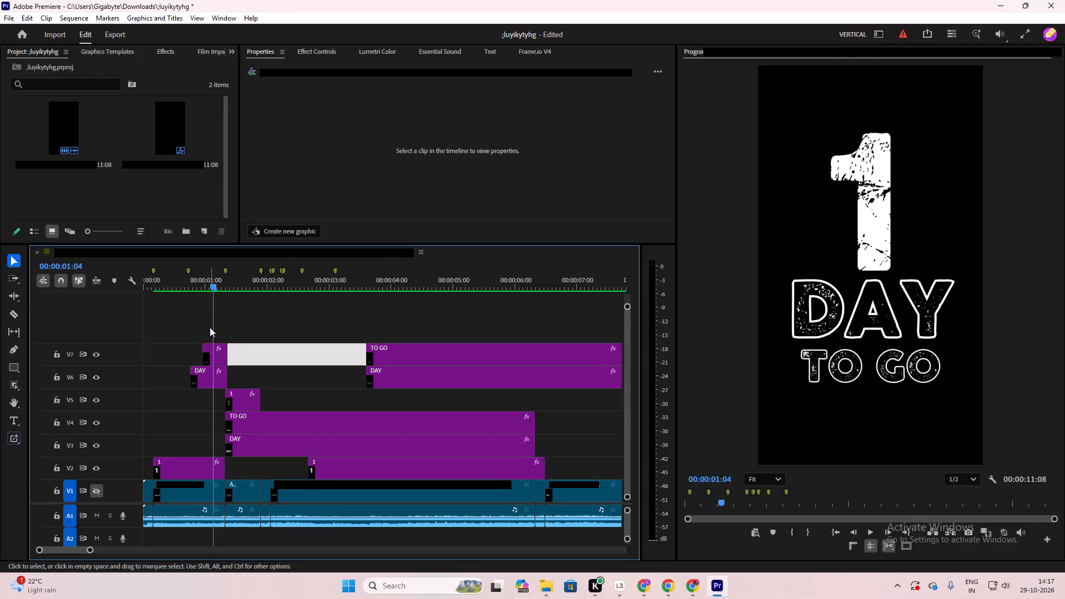
Play the titles repeatedly from the start to about 00:00:01:28 and check the timing of each title change.
{"action": "left_click_drag", "start_coordinate": [214, 286], "coordinate": [156, 292]}
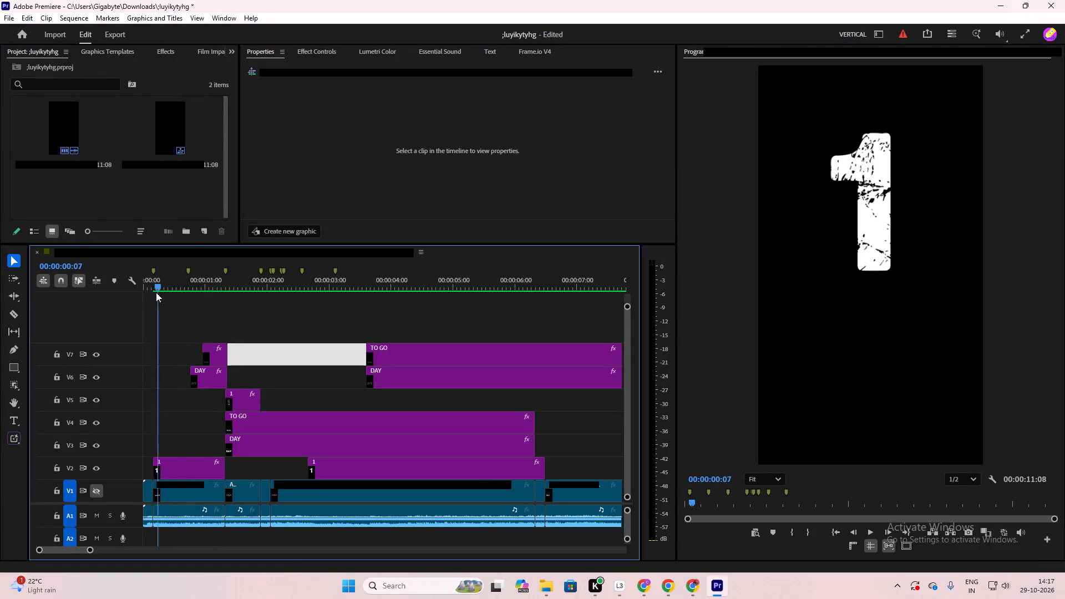
{"action": "left_click_drag", "start_coordinate": [156, 292], "coordinate": [86, 306]}
{"action": "key", "text": "space"}
{"action": "key", "text": "space"}
{"action": "key", "text": "space"}
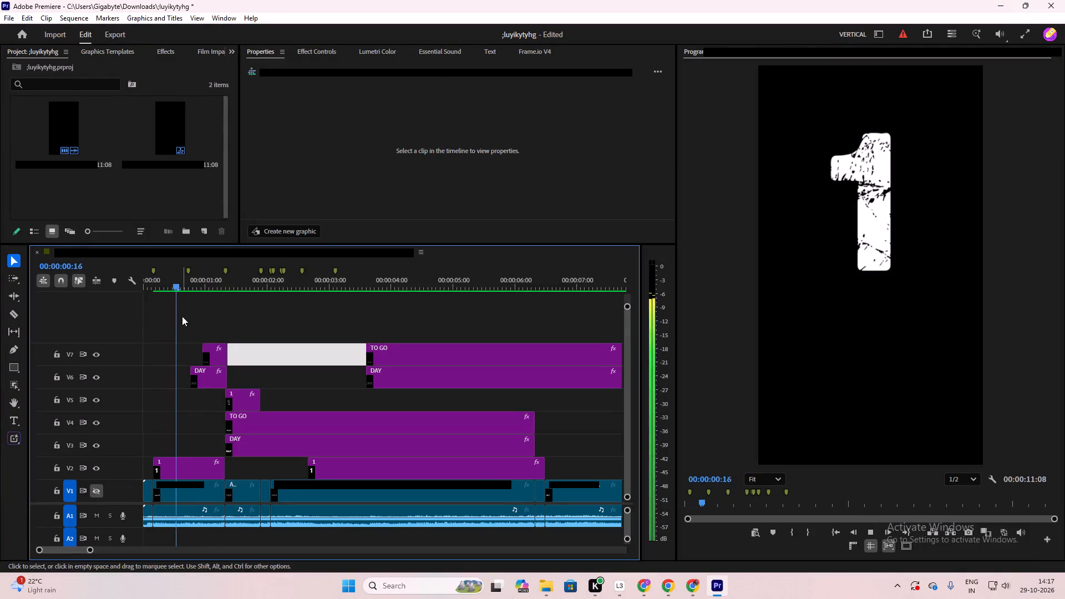
{"action": "key", "text": "space"}
{"action": "key", "text": "space"}
{"action": "key", "text": "space"}
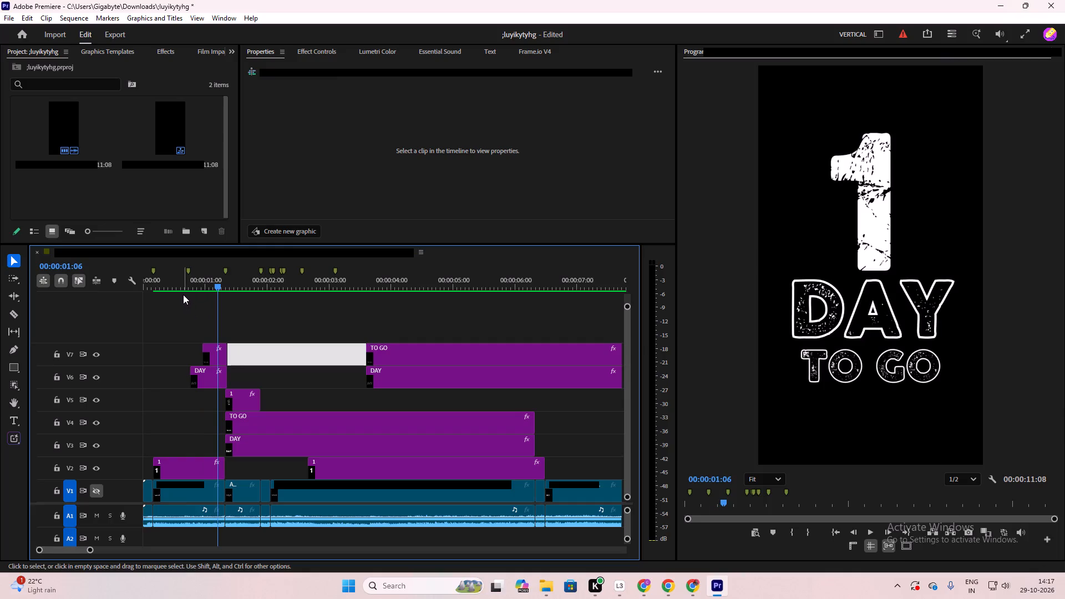
{"action": "left_click_drag", "start_coordinate": [219, 286], "coordinate": [135, 301]}
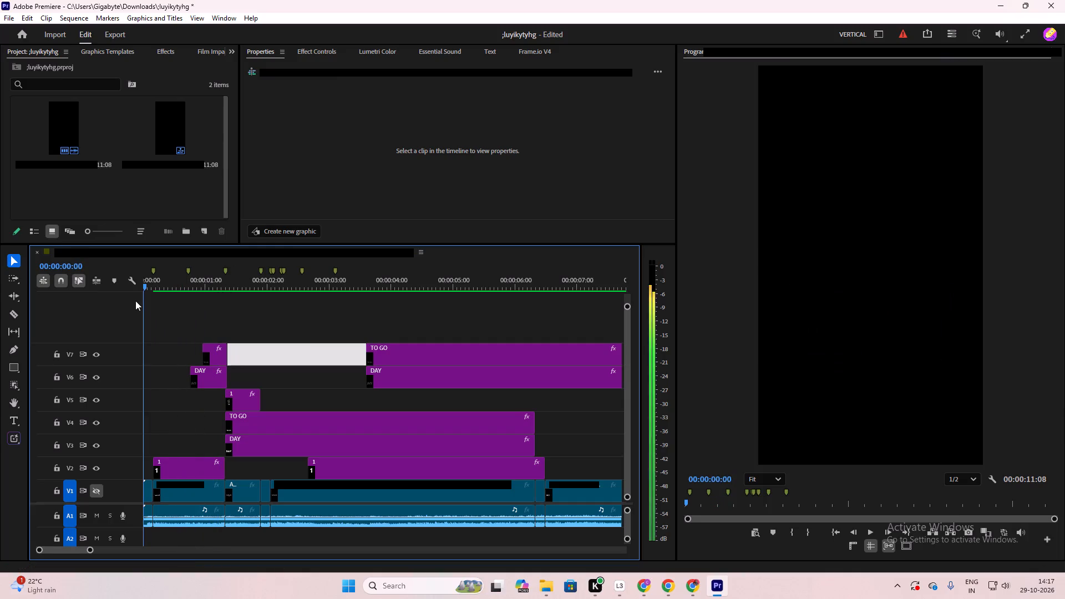
{"action": "left_click_drag", "start_coordinate": [135, 301], "coordinate": [131, 301]}
{"action": "key", "text": "space"}
{"action": "key", "text": "space"}
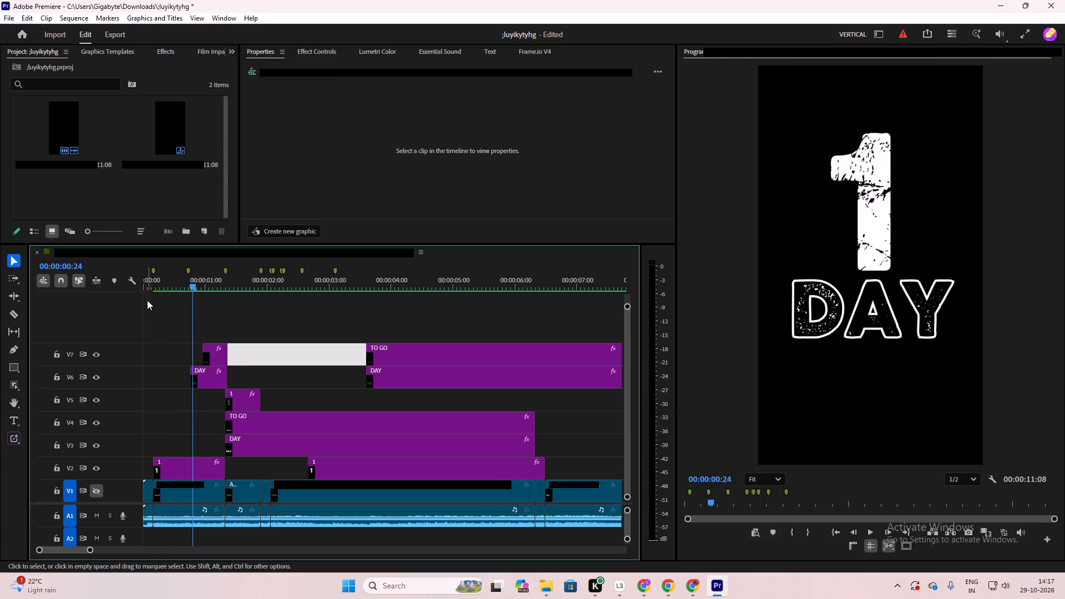
{"action": "key", "text": "space"}
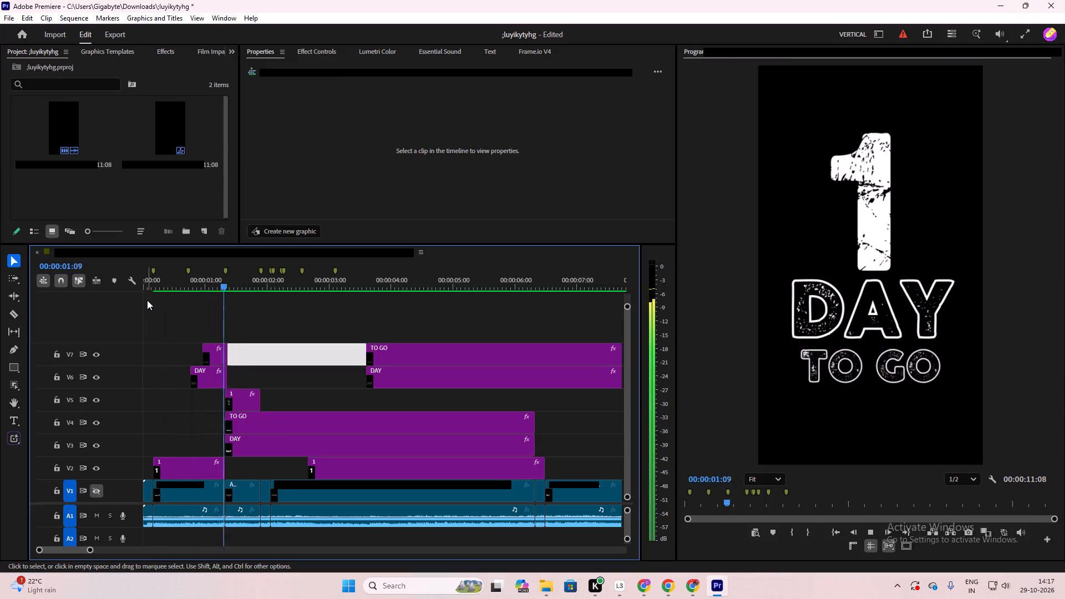
{"action": "key", "text": "space"}
{"action": "key", "text": "space"}
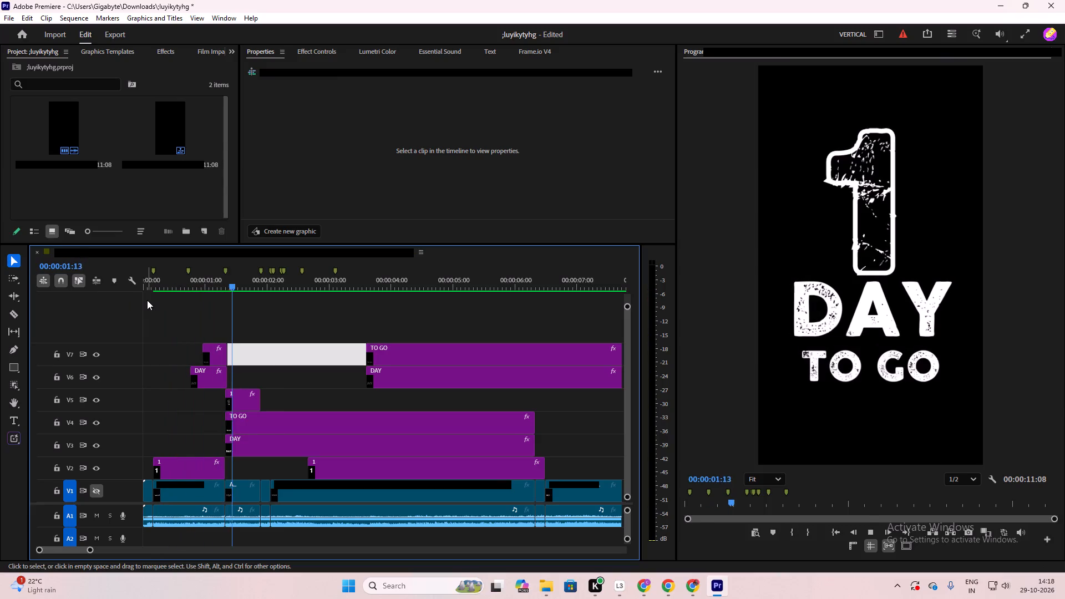
{"action": "key", "text": "space"}
{"action": "key", "text": "space"}
{"action": "key", "text": "space"}
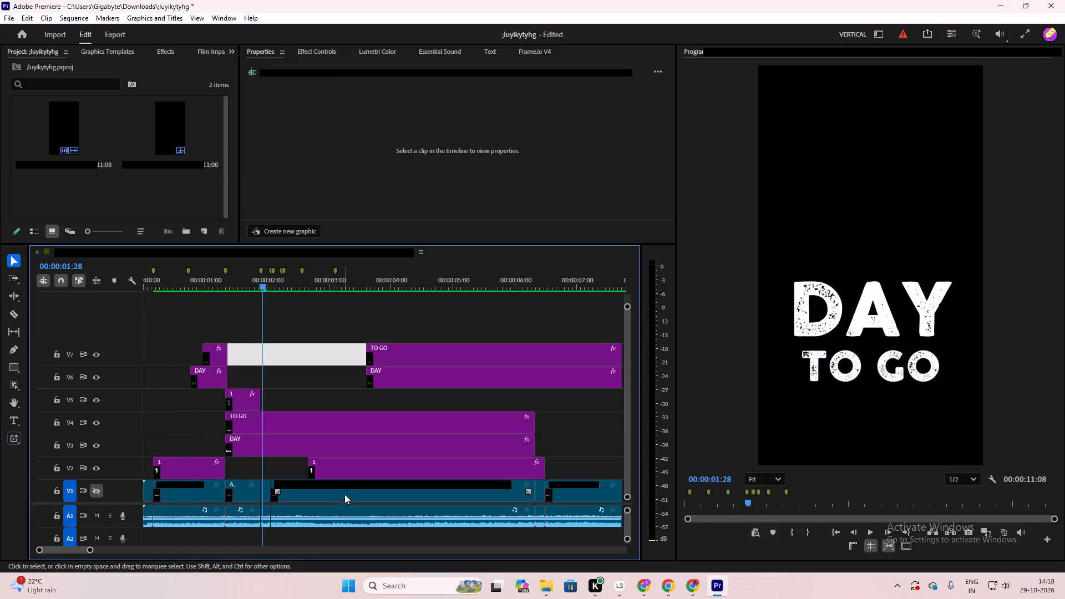
Make the V1 footage visible again with the playhead at the 00:00:01:27 marker.
{"action": "left_click_drag", "start_coordinate": [90, 552], "coordinate": [88, 551]}
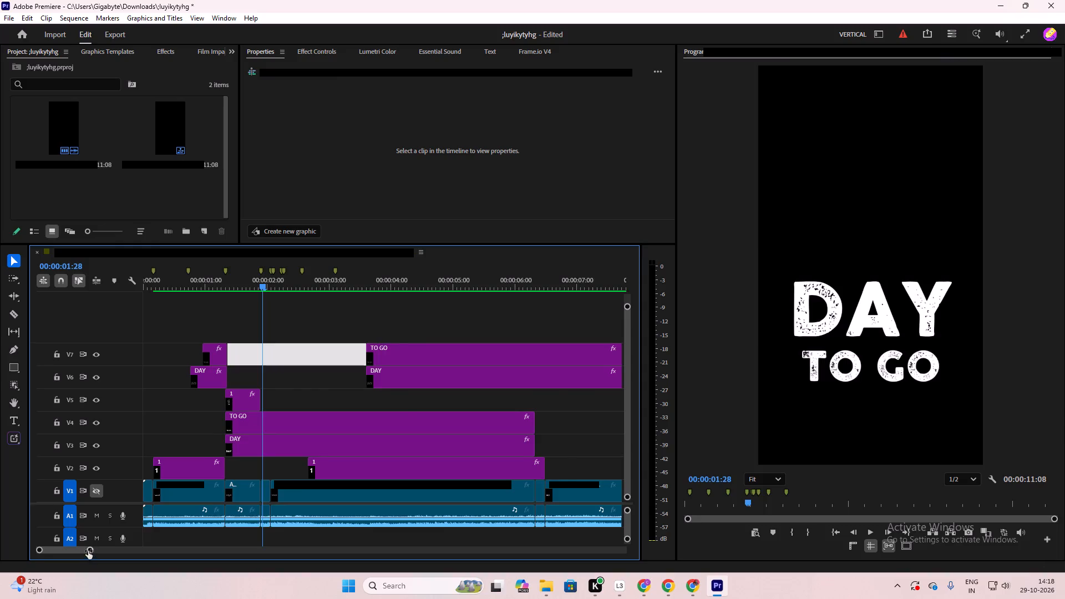
{"action": "left_click_drag", "start_coordinate": [88, 551], "coordinate": [55, 559]}
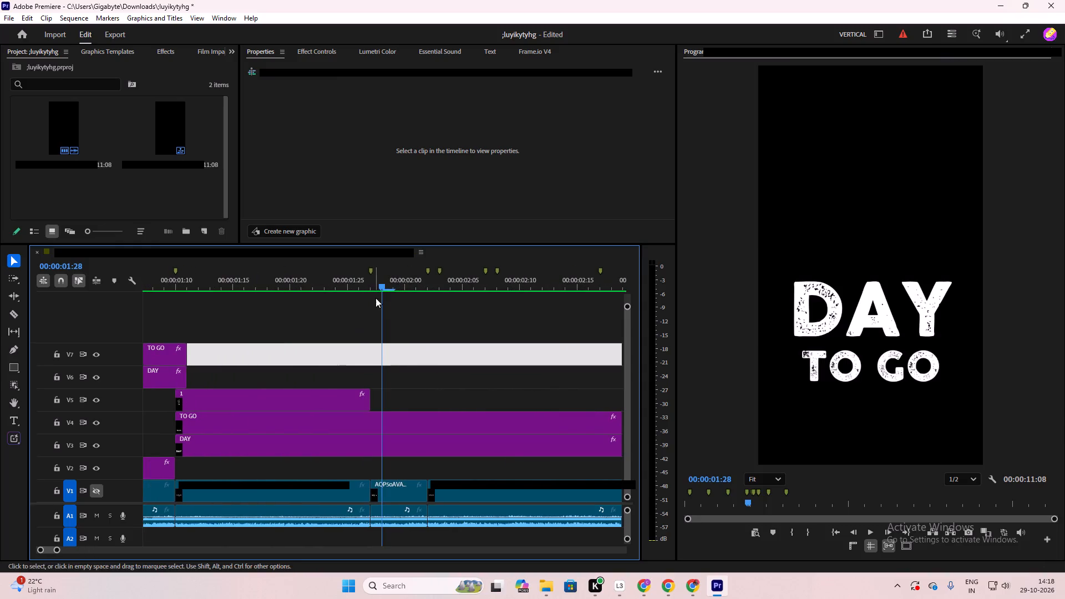
{"action": "left_click_drag", "start_coordinate": [383, 286], "coordinate": [373, 291]}
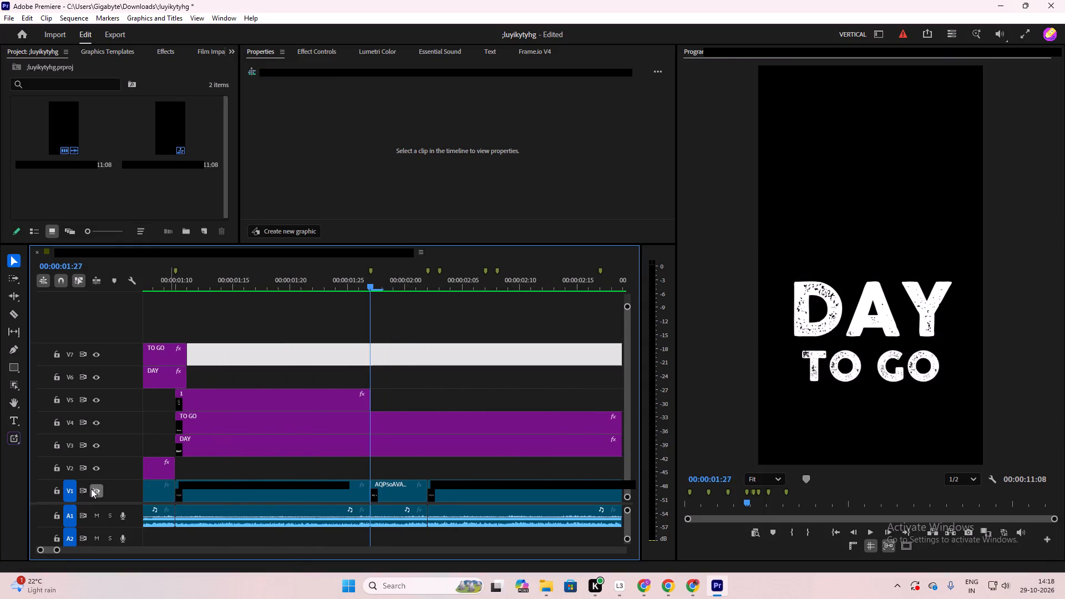
{"action": "left_click", "coordinate": [92, 490]}
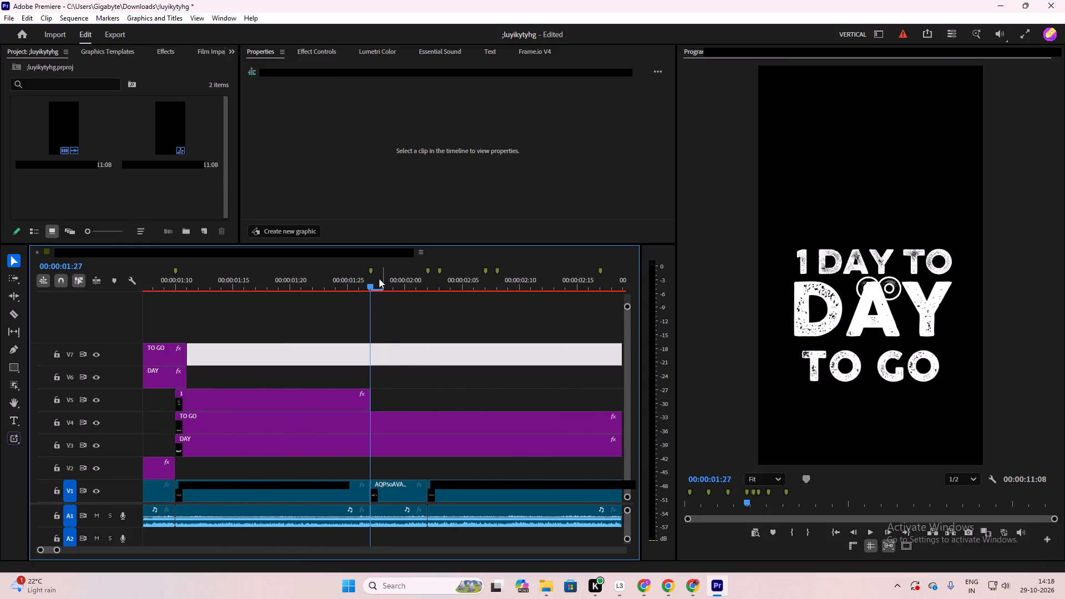
Compare the titles with the V1 footage's words in the frames around the 00:00:01:27 marker.
{"action": "left_click_drag", "start_coordinate": [371, 281], "coordinate": [310, 298]}
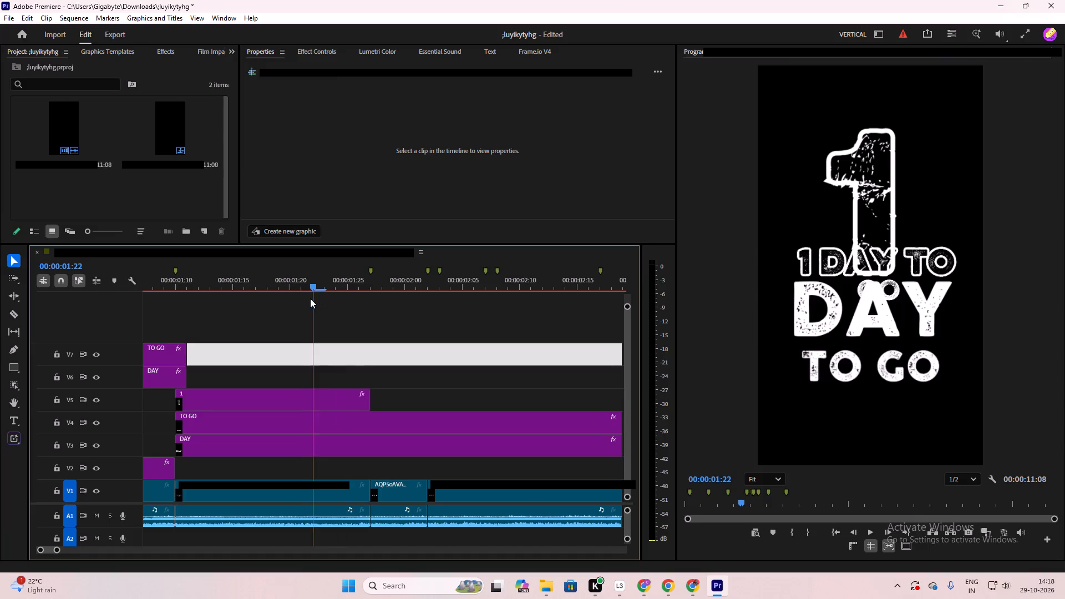
{"action": "left_click_drag", "start_coordinate": [310, 298], "coordinate": [293, 303]}
{"action": "key", "text": "space"}
{"action": "key", "text": "space"}
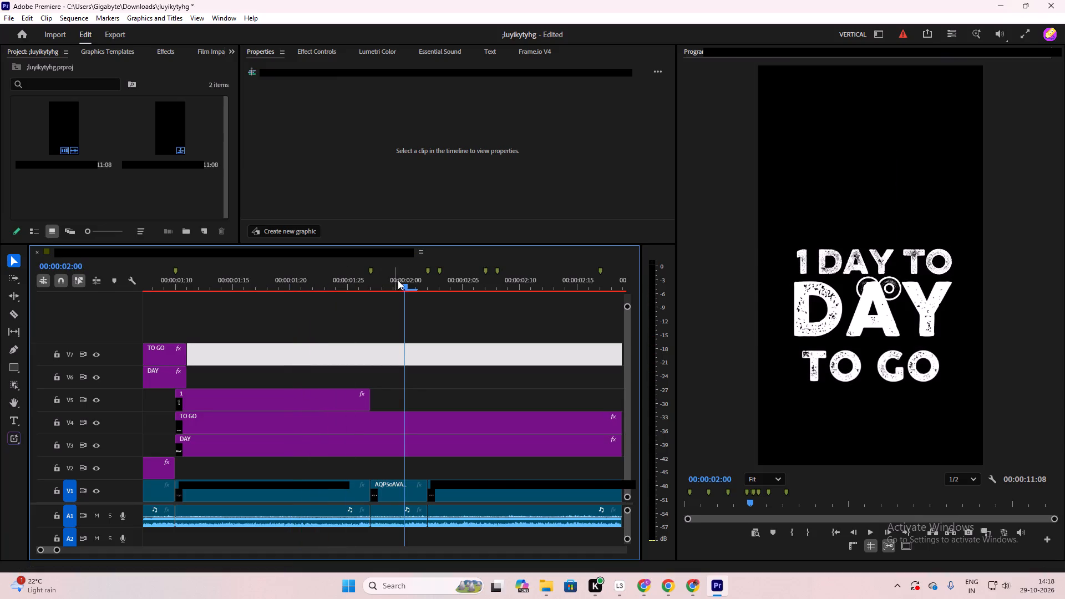
{"action": "left_click_drag", "start_coordinate": [404, 283], "coordinate": [372, 302]}
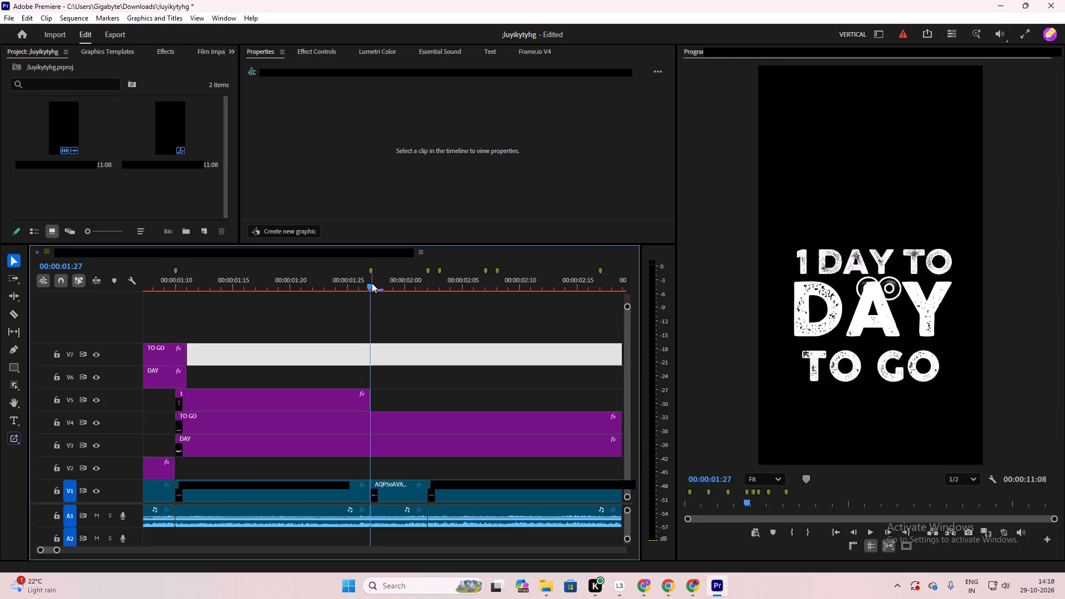
{"action": "left_click_drag", "start_coordinate": [374, 284], "coordinate": [351, 296]}
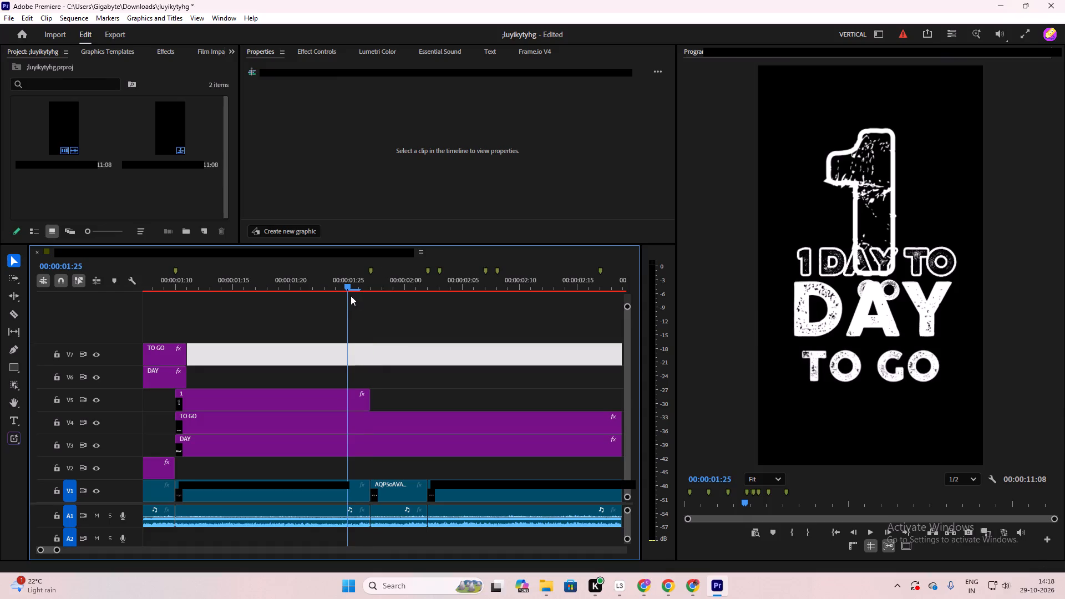
Review the titles against the V1 footage's filled and outlined words from the start up to 00:00:01:27.
{"action": "left_click_drag", "start_coordinate": [351, 296], "coordinate": [97, 339]}
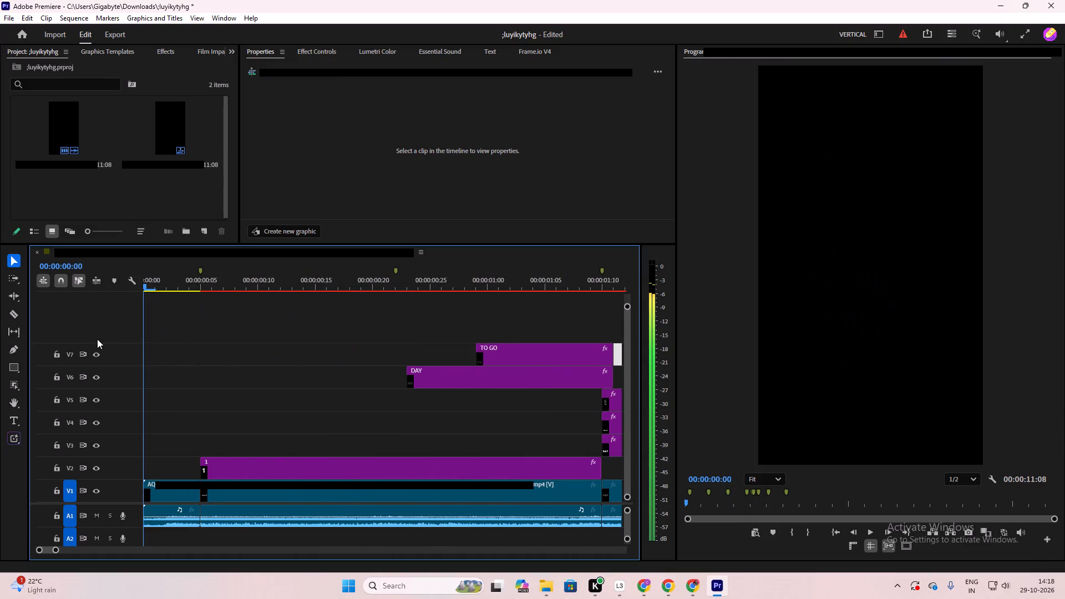
{"action": "left_click_drag", "start_coordinate": [97, 339], "coordinate": [259, 346]}
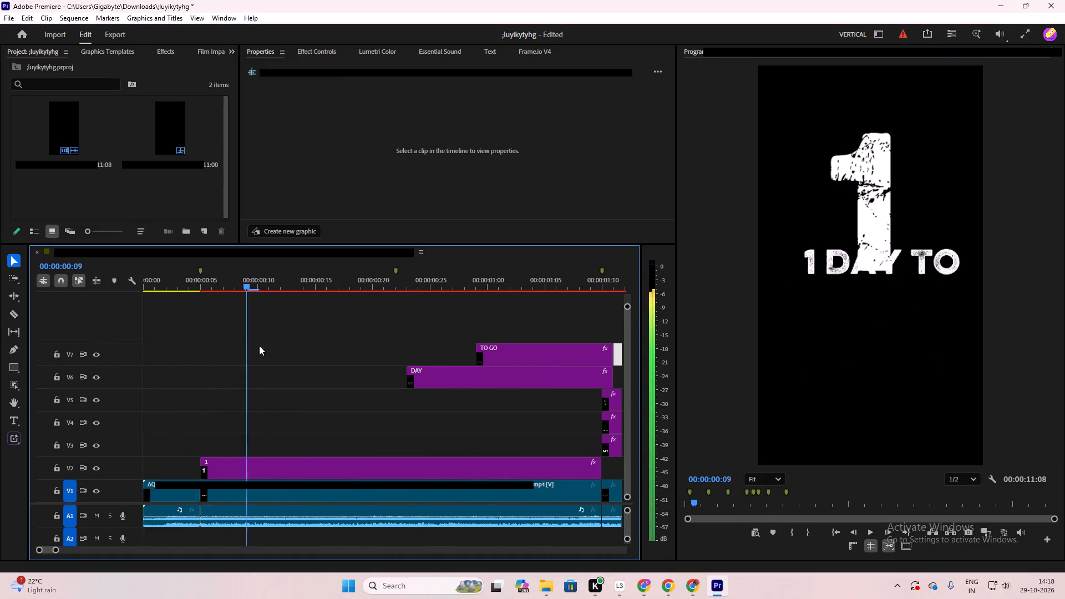
{"action": "left_click_drag", "start_coordinate": [259, 346], "coordinate": [499, 346]}
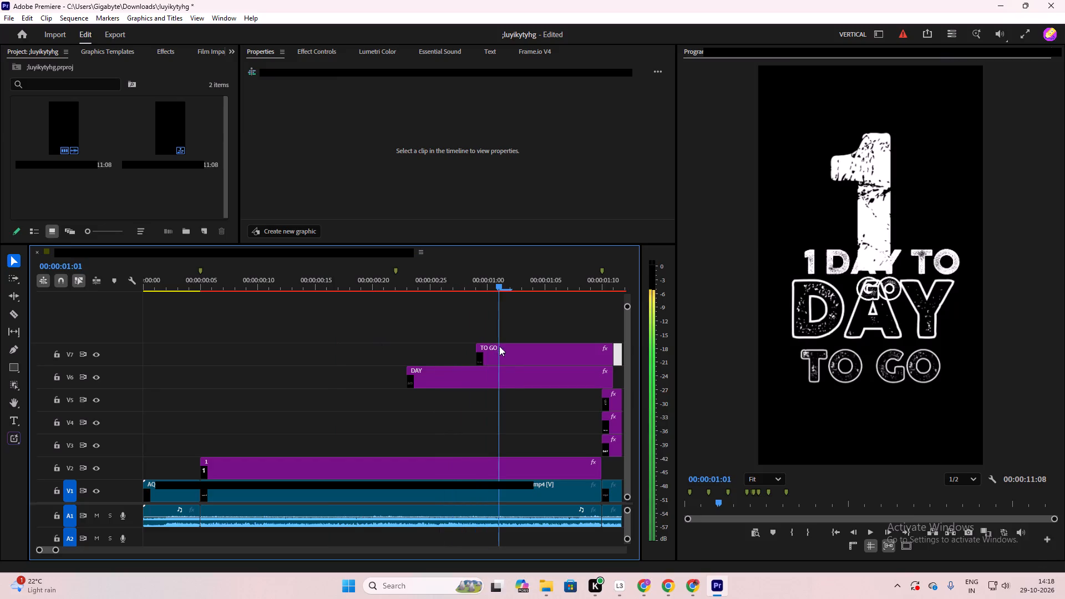
{"action": "left_click_drag", "start_coordinate": [499, 346], "coordinate": [553, 349]}
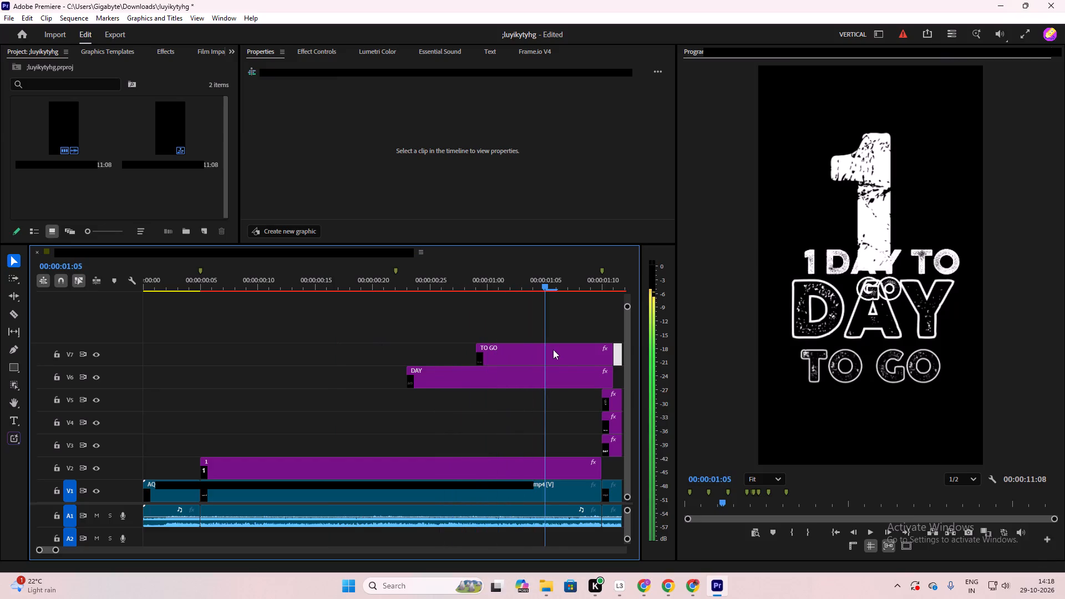
{"action": "left_click_drag", "start_coordinate": [553, 349], "coordinate": [558, 349]}
{"action": "key", "text": "space"}
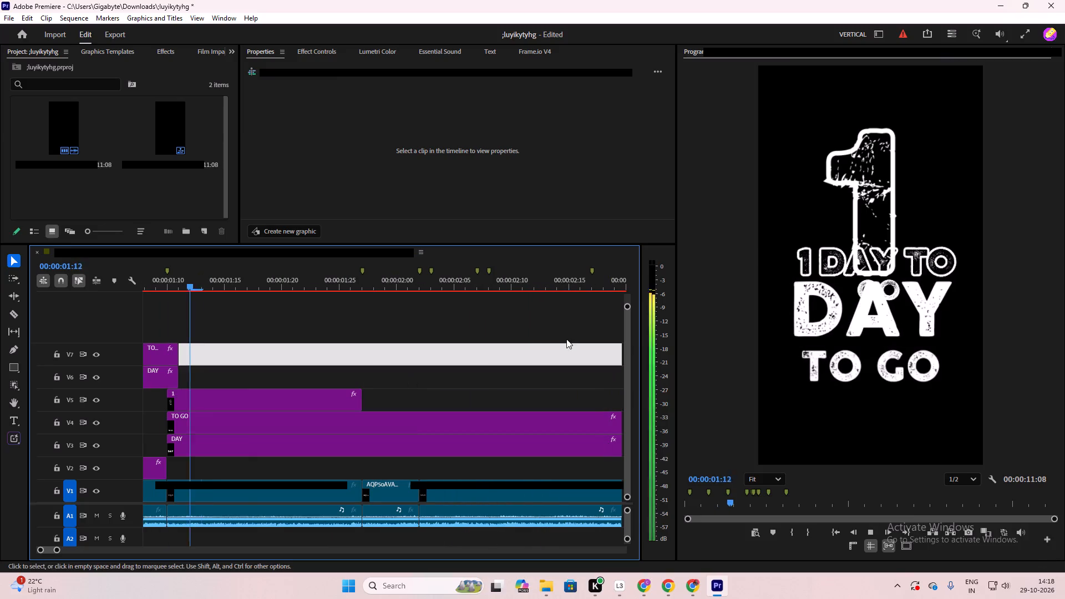
{"action": "key", "text": "space"}
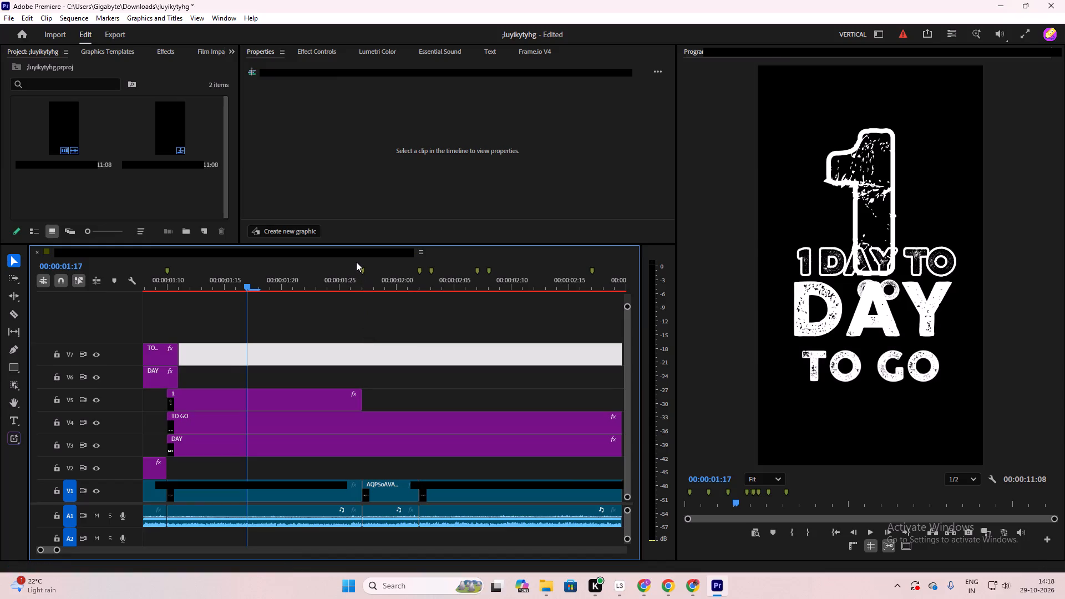
{"action": "key", "text": "space"}
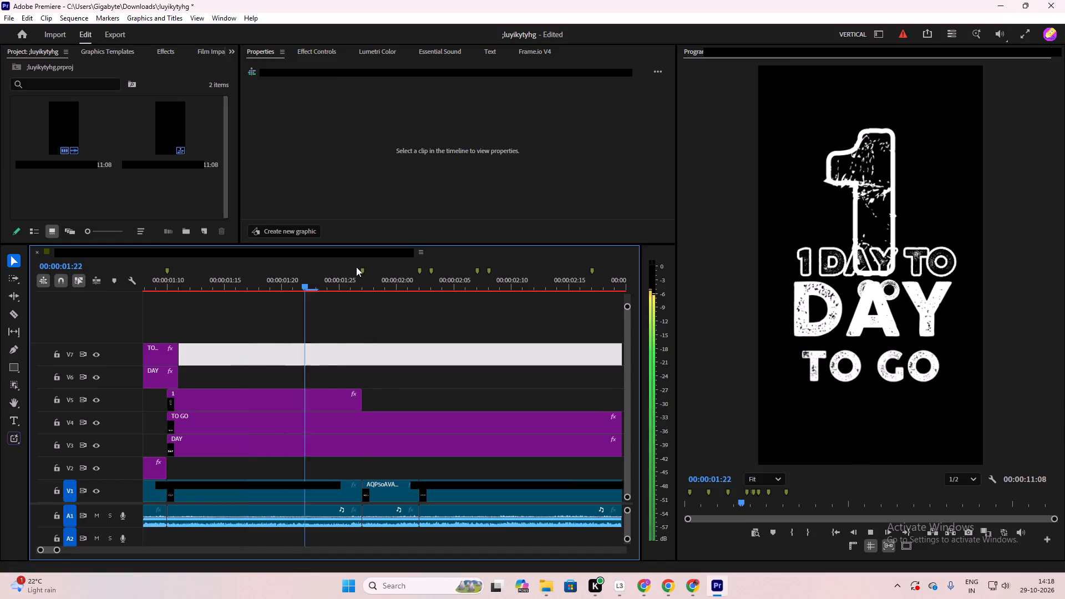
{"action": "key", "text": "space"}
{"action": "left_click_drag", "start_coordinate": [366, 288], "coordinate": [344, 295]}
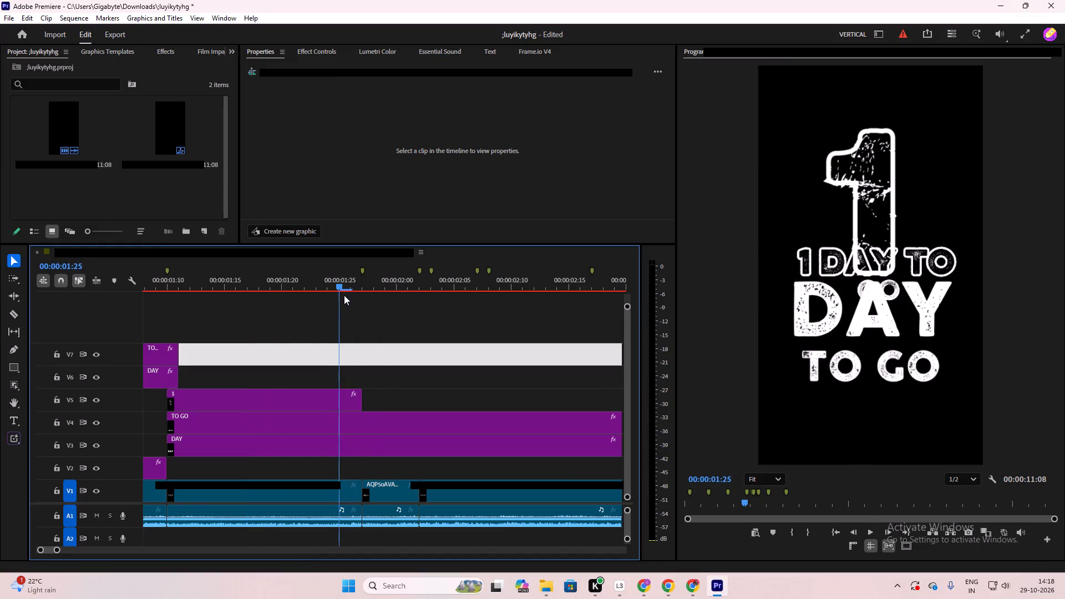
{"action": "left_click_drag", "start_coordinate": [344, 295], "coordinate": [316, 303]}
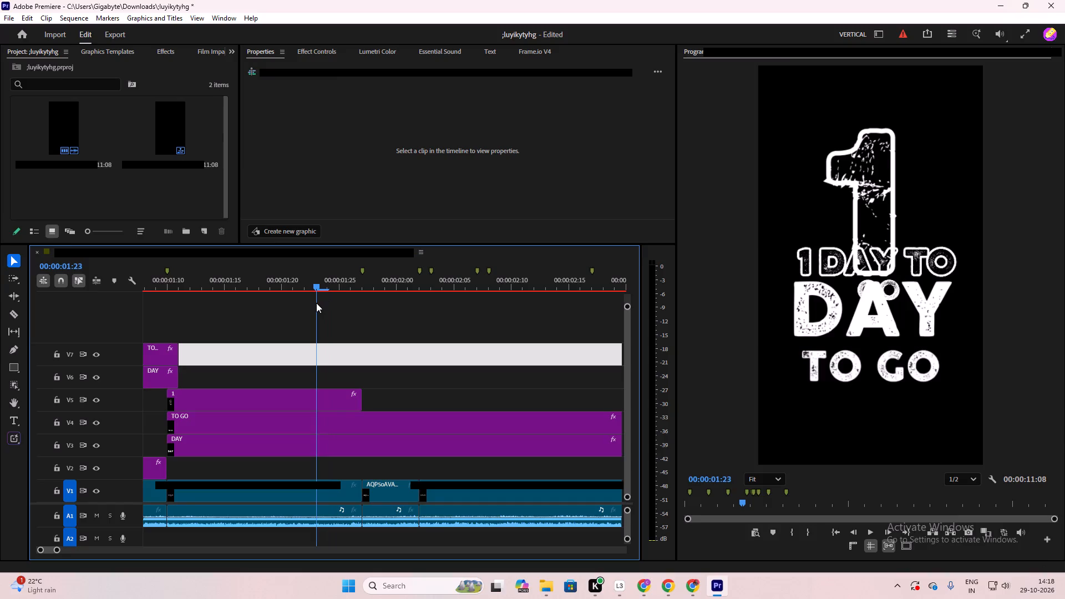
{"action": "left_click_drag", "start_coordinate": [316, 303], "coordinate": [363, 324]}
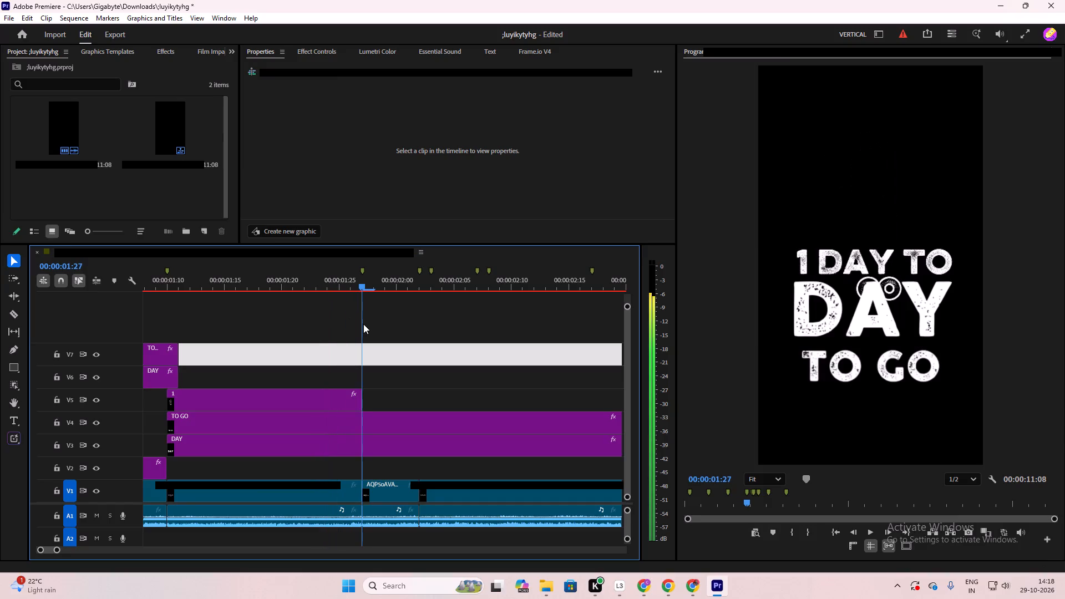
{"action": "left_click_drag", "start_coordinate": [363, 324], "coordinate": [365, 324]}
{"action": "left_click_drag", "start_coordinate": [365, 324], "coordinate": [369, 325]}
{"action": "left_click_drag", "start_coordinate": [369, 325], "coordinate": [369, 326]}
Copy the filled "1" clip from V2 to V5, starting at 00:00:01:27 directly after the outlined "1" clip.
{"action": "left_click", "coordinate": [155, 474]}
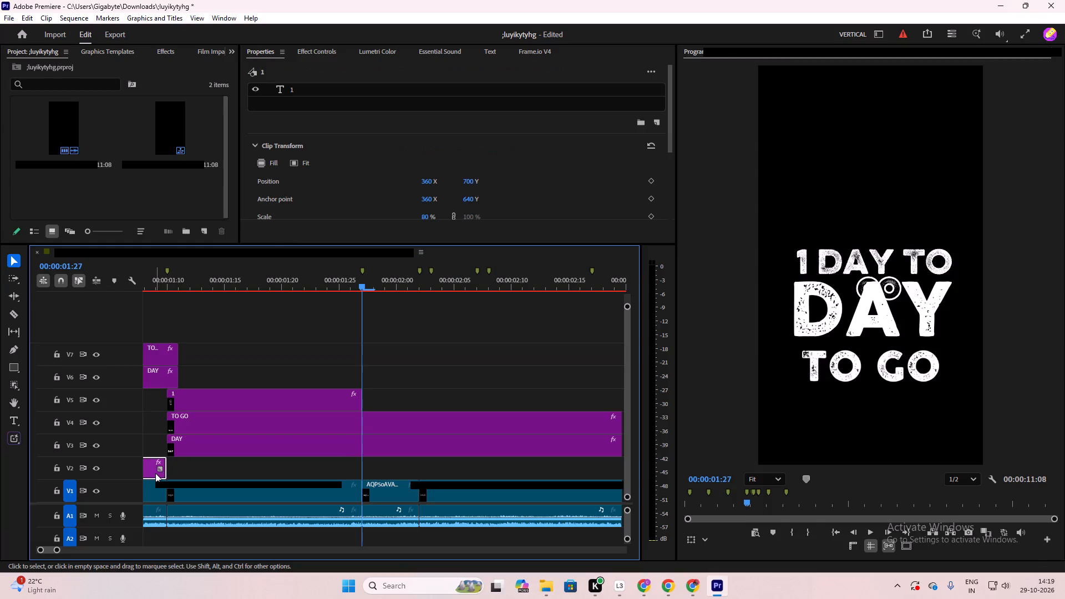
{"action": "left_click_drag", "start_coordinate": [157, 475], "coordinate": [618, 336], "text": "alt"}
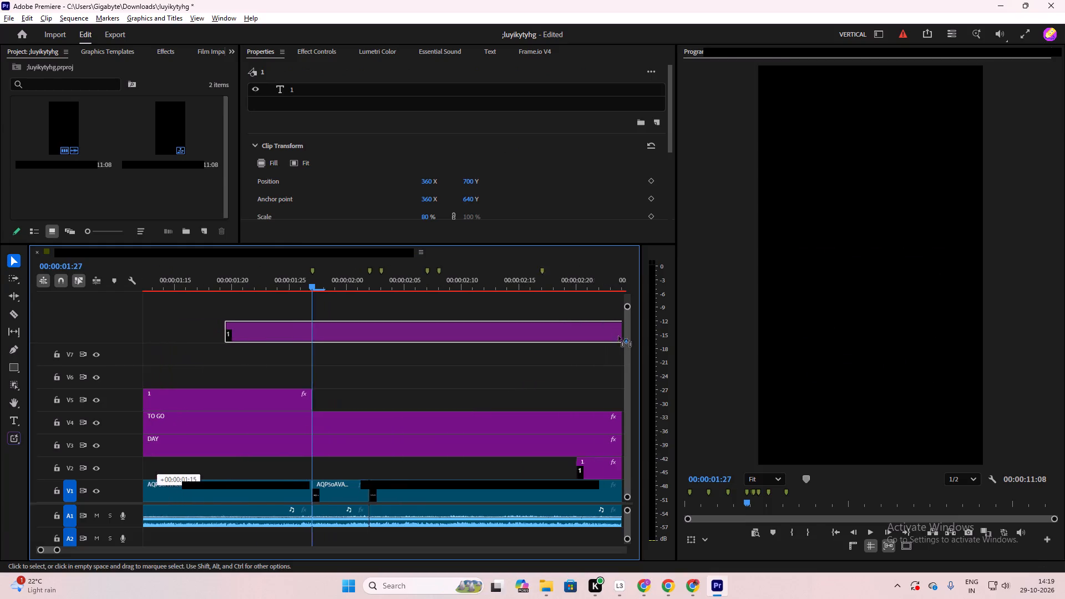
{"action": "left_click_drag", "start_coordinate": [618, 336], "coordinate": [561, 358], "text": "alt"}
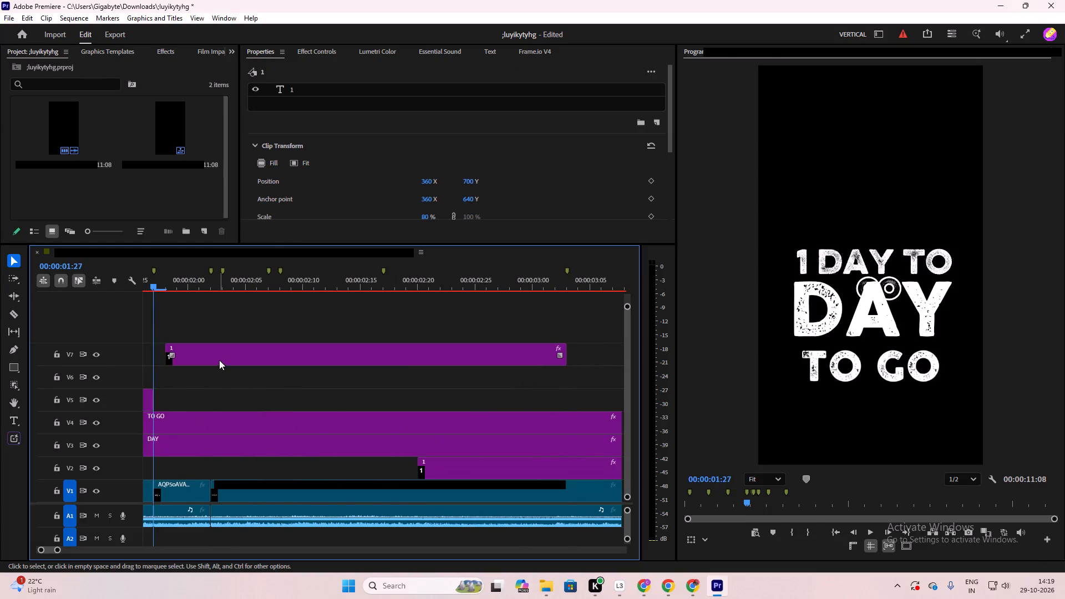
{"action": "left_click_drag", "start_coordinate": [218, 359], "coordinate": [205, 397]}
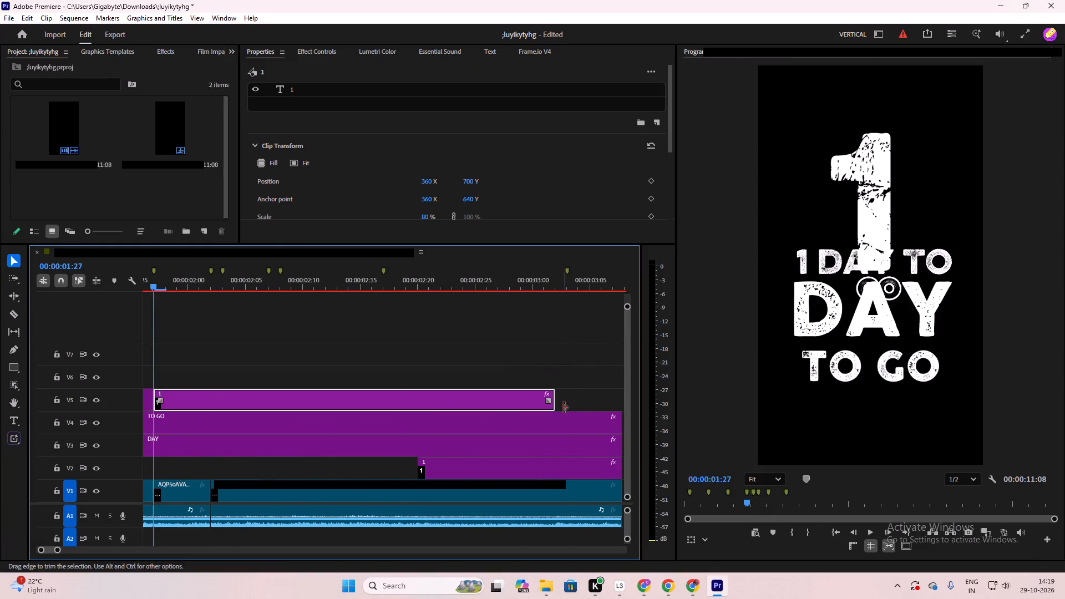
Trim the end of the copied filled "1" clip on V5 back to the 00:00:02:02 marker.
{"action": "left_click_drag", "start_coordinate": [555, 404], "coordinate": [197, 420]}
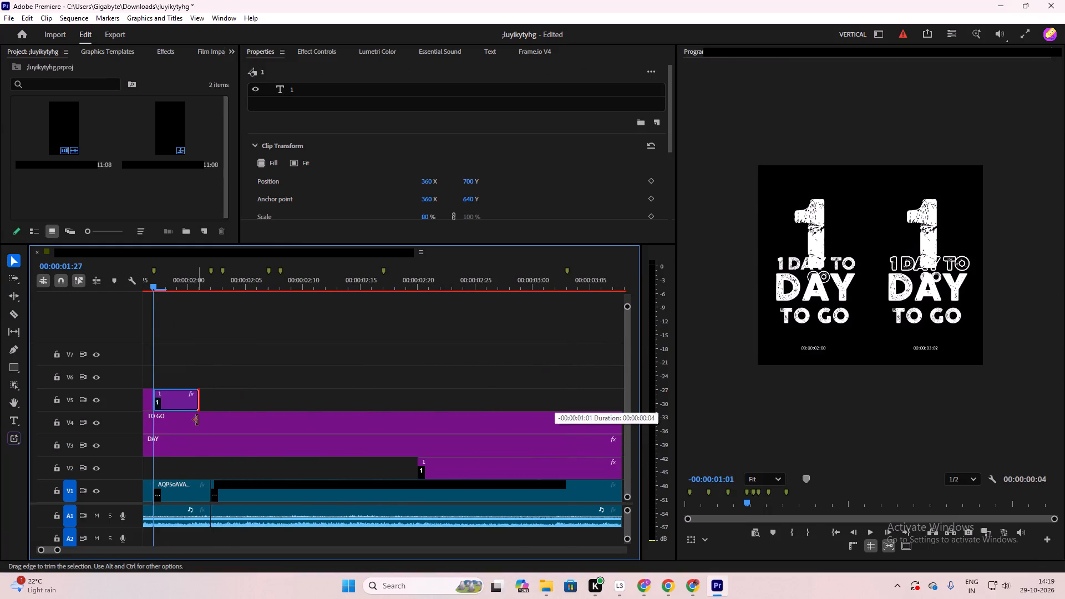
{"action": "left_click_drag", "start_coordinate": [197, 420], "coordinate": [239, 409]}
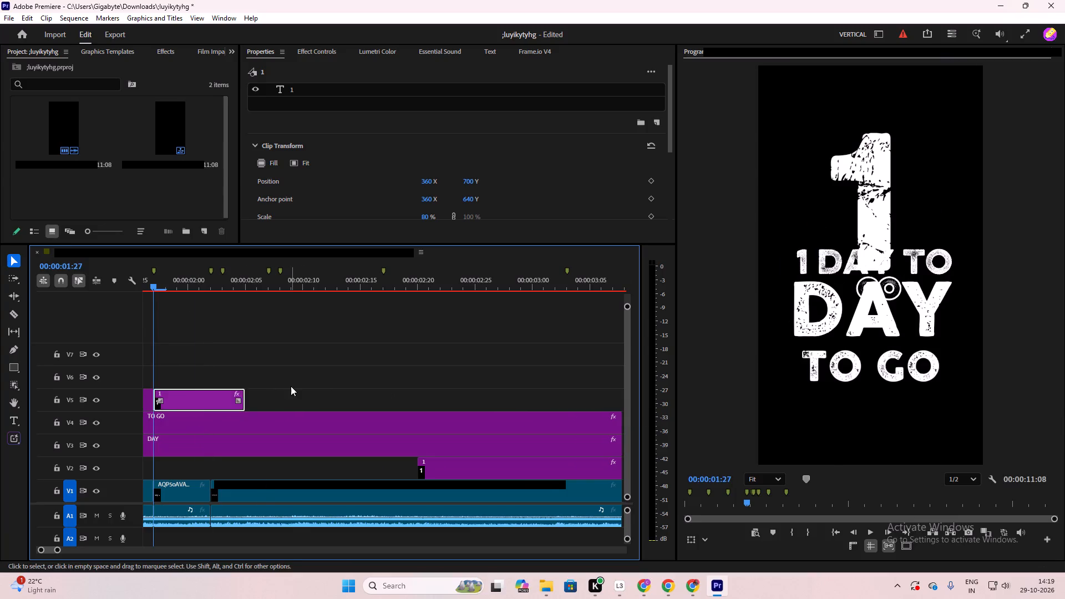
{"action": "scroll", "coordinate": [291, 386], "scroll_direction": "up", "scroll_amount": 10}
{"action": "left_click_drag", "start_coordinate": [409, 404], "coordinate": [409, 405]}
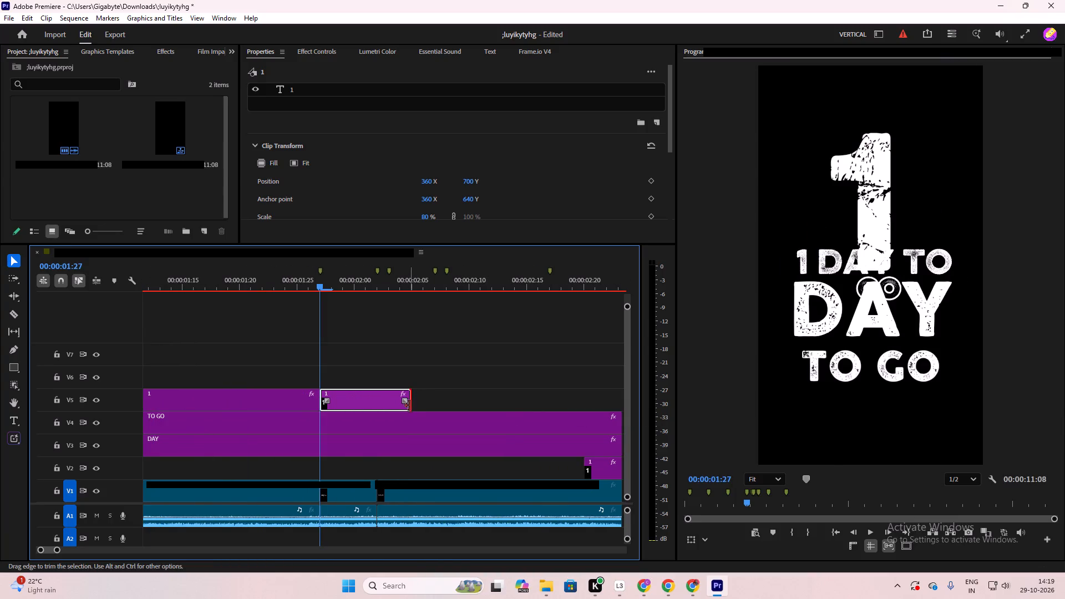
{"action": "left_click_drag", "start_coordinate": [409, 405], "coordinate": [373, 404]}
{"action": "scroll", "coordinate": [403, 383], "scroll_direction": "up", "scroll_amount": 5}
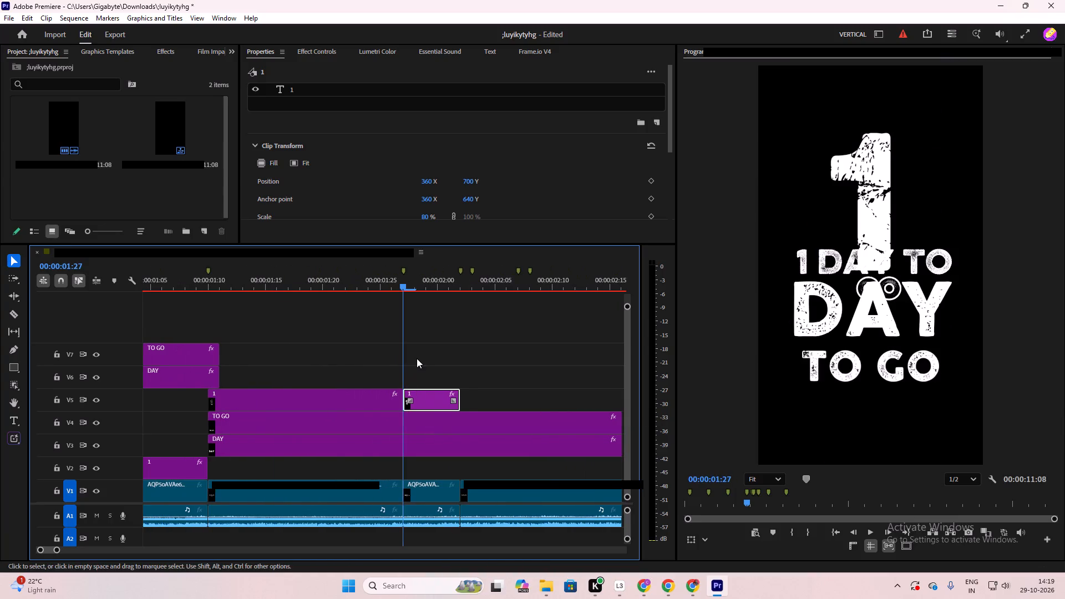
Split the TO GO and DAY clips on V4 and V3 at the 00:00:01:27 marker.
{"action": "left_click_drag", "start_coordinate": [400, 283], "coordinate": [415, 299]}
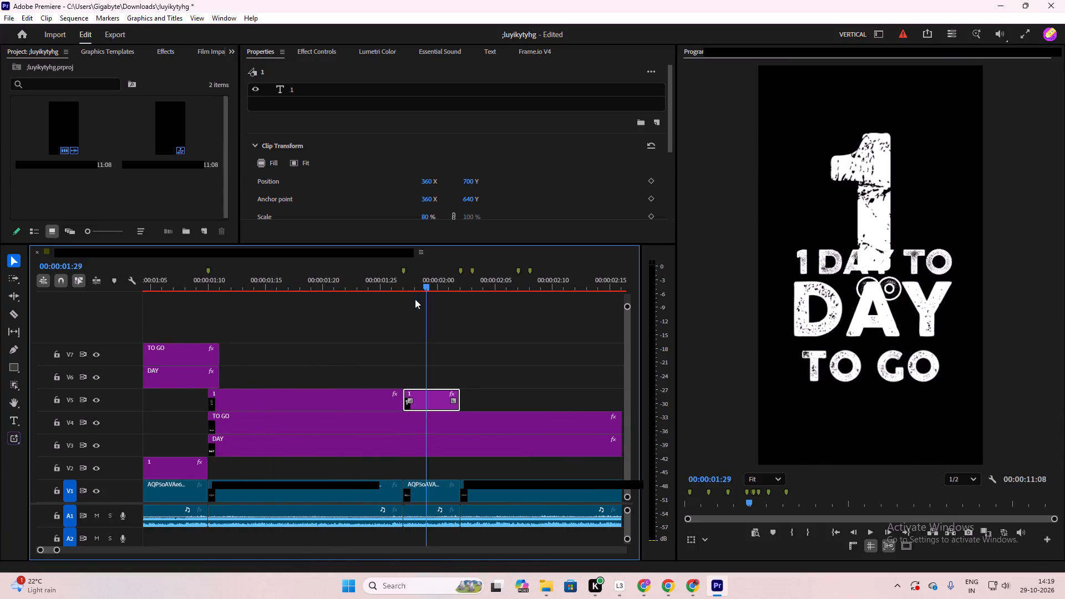
{"action": "left_click_drag", "start_coordinate": [415, 299], "coordinate": [407, 309]}
{"action": "scroll", "coordinate": [446, 326], "scroll_direction": "down", "scroll_amount": 7}
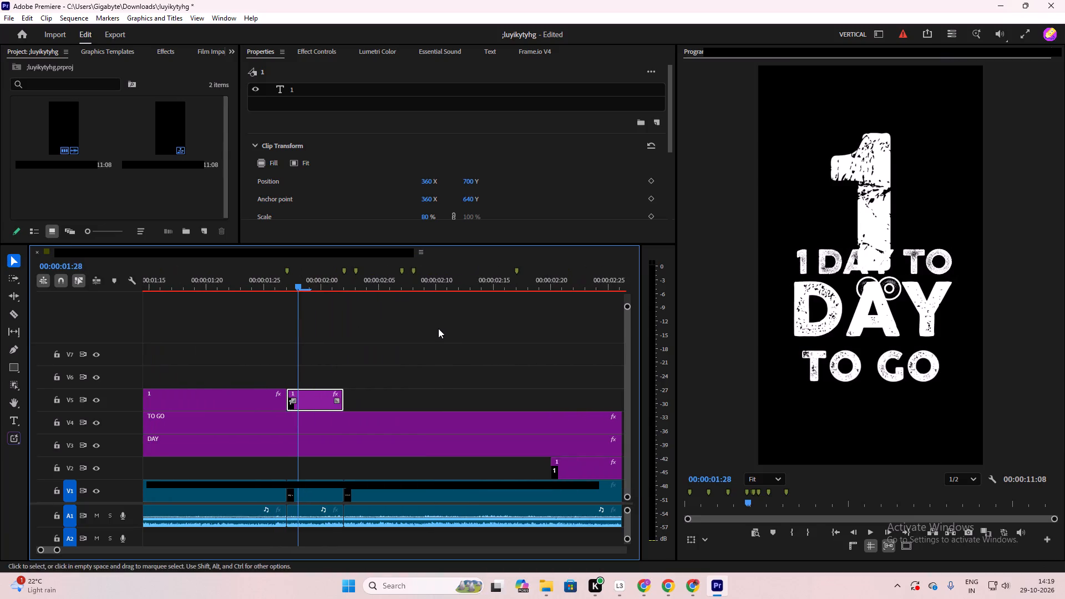
{"action": "scroll", "coordinate": [433, 329], "scroll_direction": "down", "scroll_amount": 7}
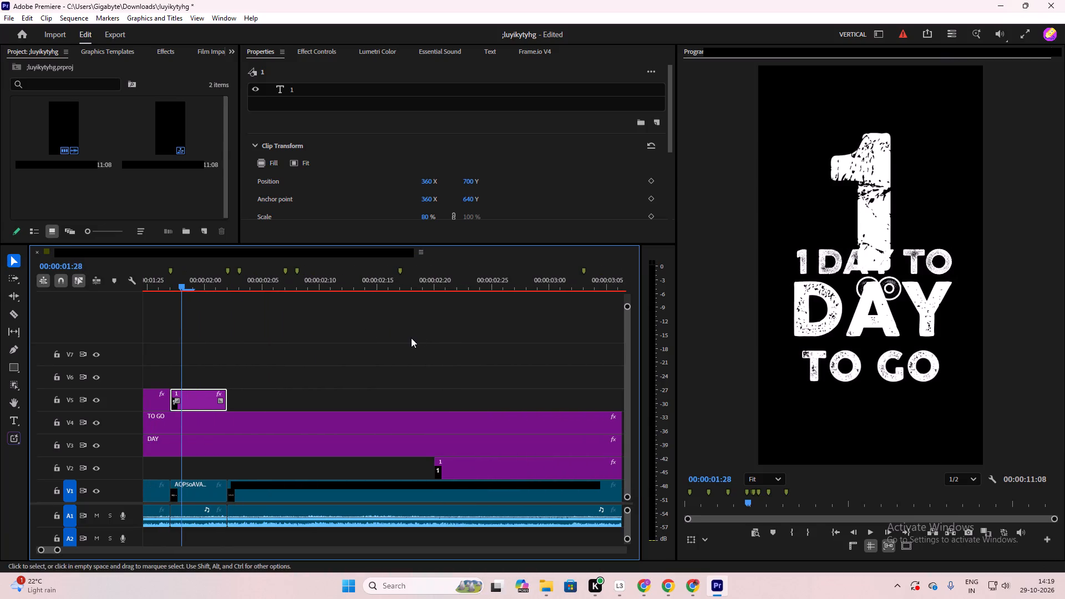
{"action": "scroll", "coordinate": [411, 338], "scroll_direction": "up", "scroll_amount": 10}
{"action": "left_click_drag", "start_coordinate": [348, 282], "coordinate": [346, 283]}
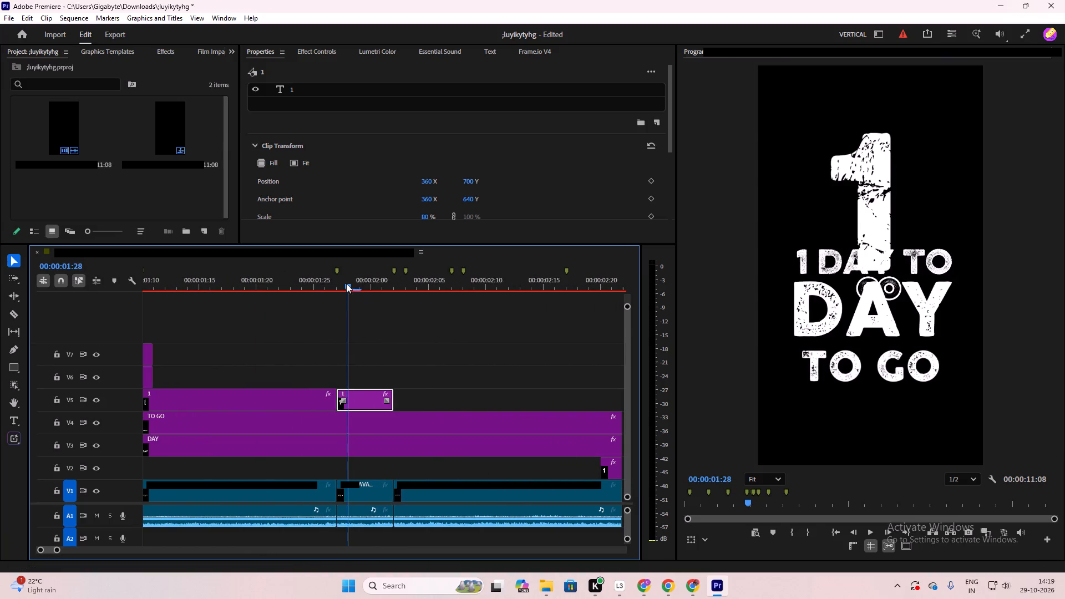
{"action": "left_click_drag", "start_coordinate": [346, 283], "coordinate": [339, 292]}
{"action": "left_click", "coordinate": [406, 424]}
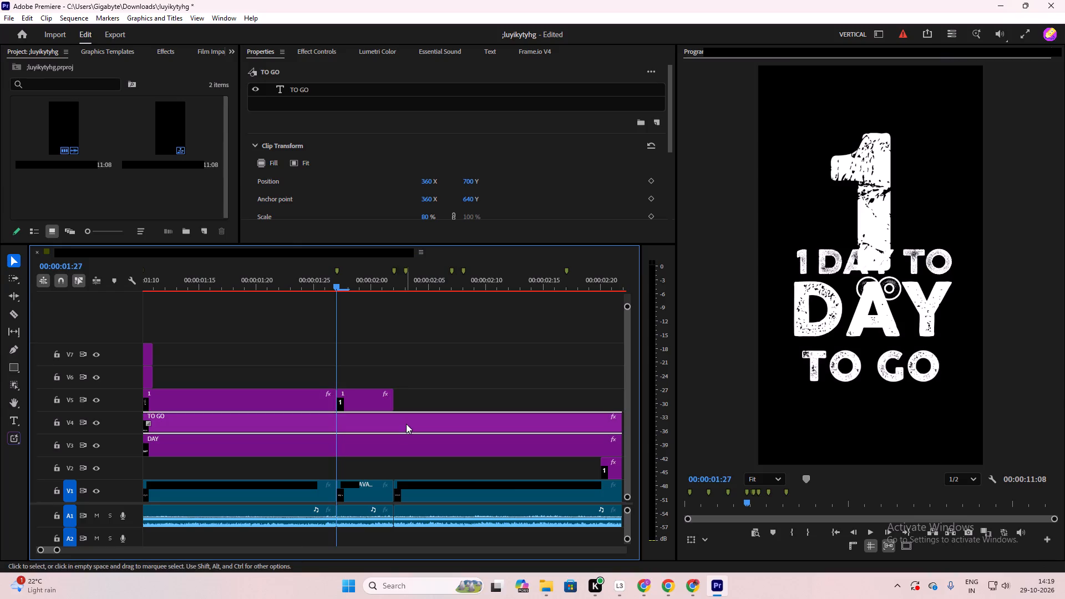
{"action": "left_click", "coordinate": [372, 457], "text": "shift"}
{"action": "left_click", "coordinate": [355, 427]}
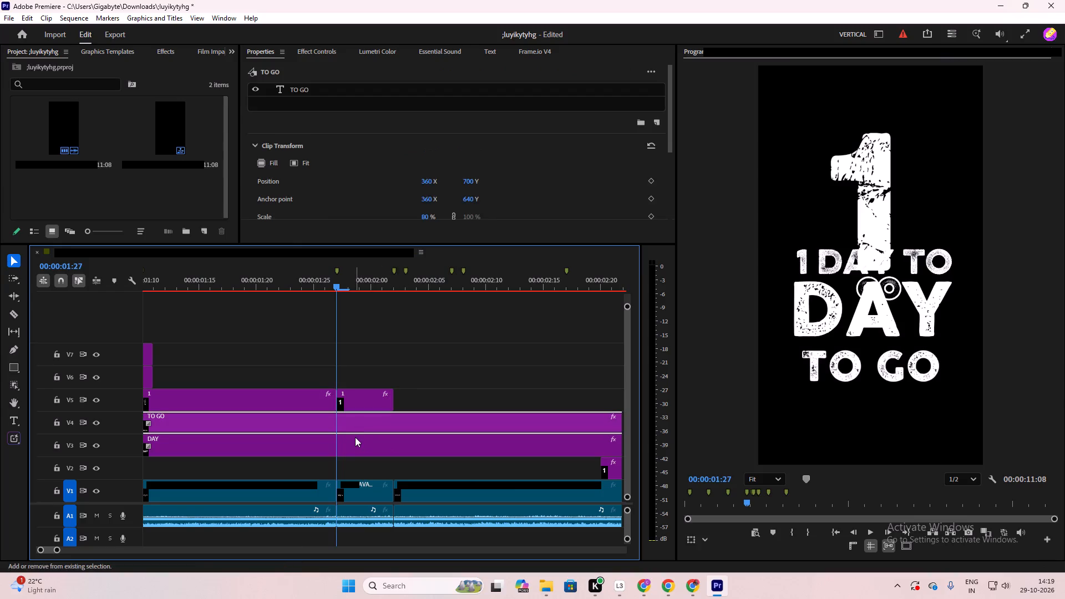
{"action": "left_click", "coordinate": [354, 443], "text": "shift"}
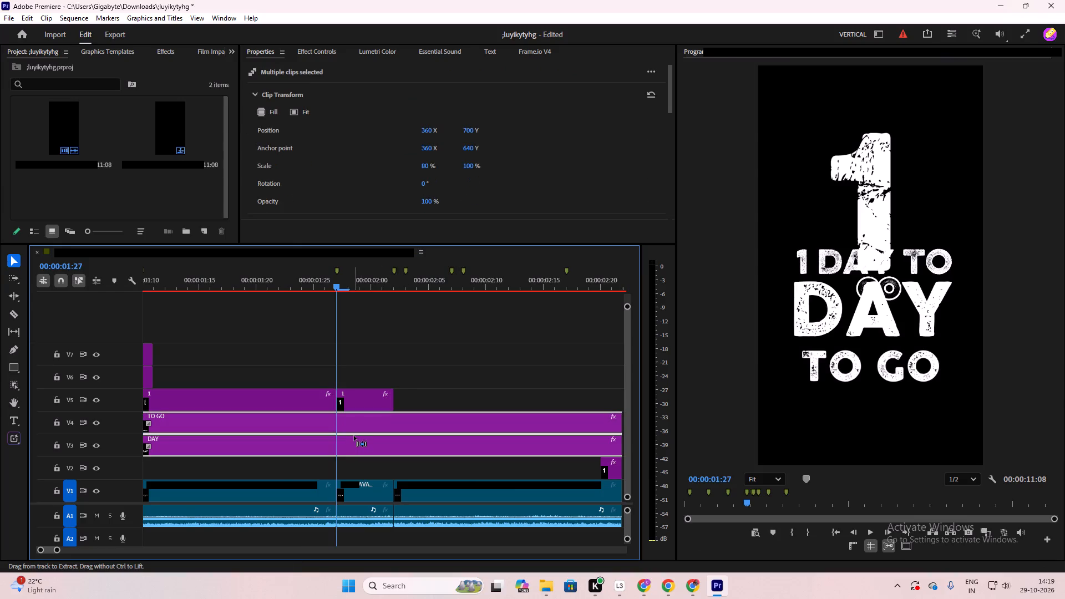
{"action": "key", "text": "ctrl+k"}
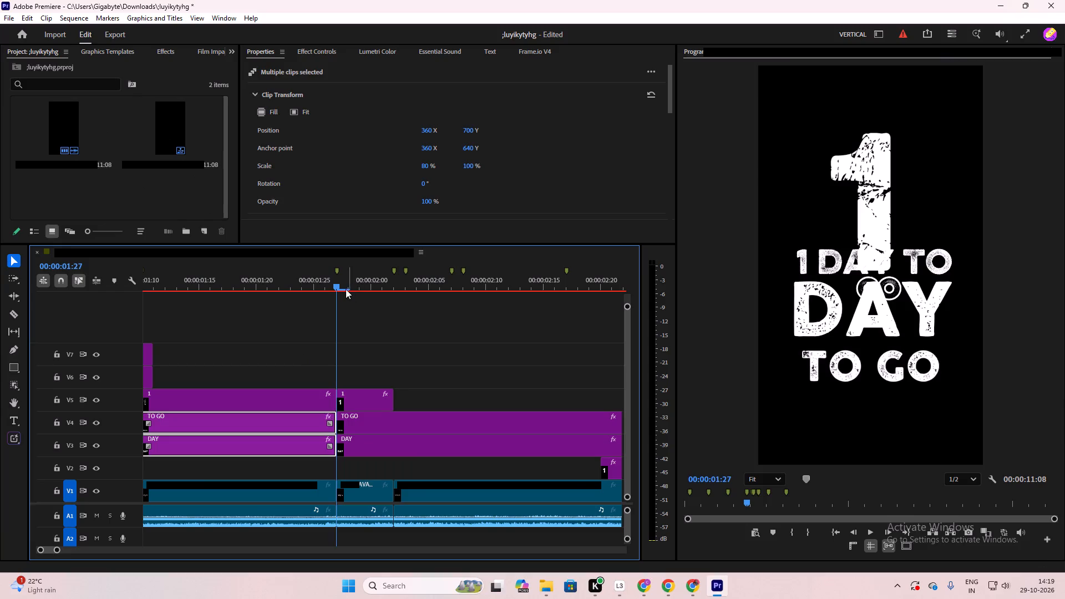
Split the V4 and V3 title clips again at 00:00:02:02 and remove the pieces between 00:00:01:27 and 00:00:02:02.
{"action": "left_click_drag", "start_coordinate": [336, 288], "coordinate": [395, 311]}
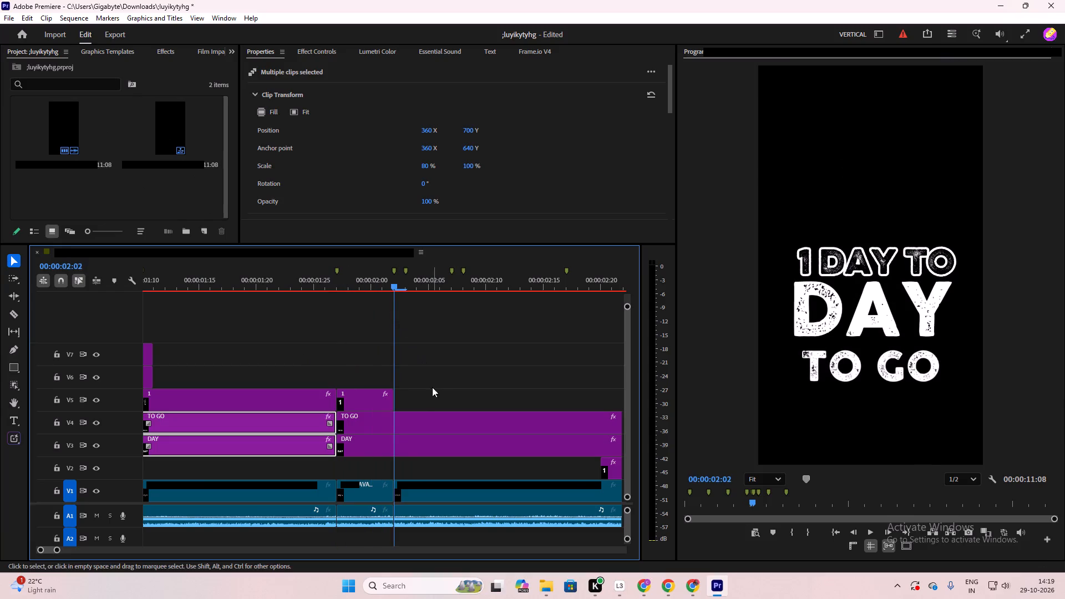
{"action": "left_click", "coordinate": [409, 417]}
{"action": "left_click", "coordinate": [407, 439], "text": "shift"}
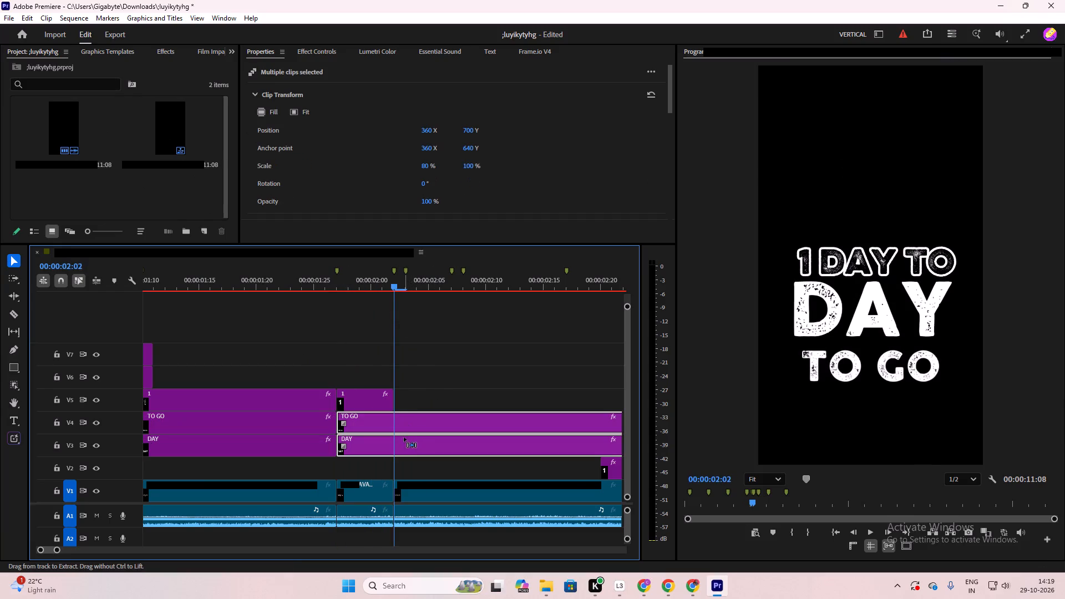
{"action": "key", "text": "ctrl+k"}
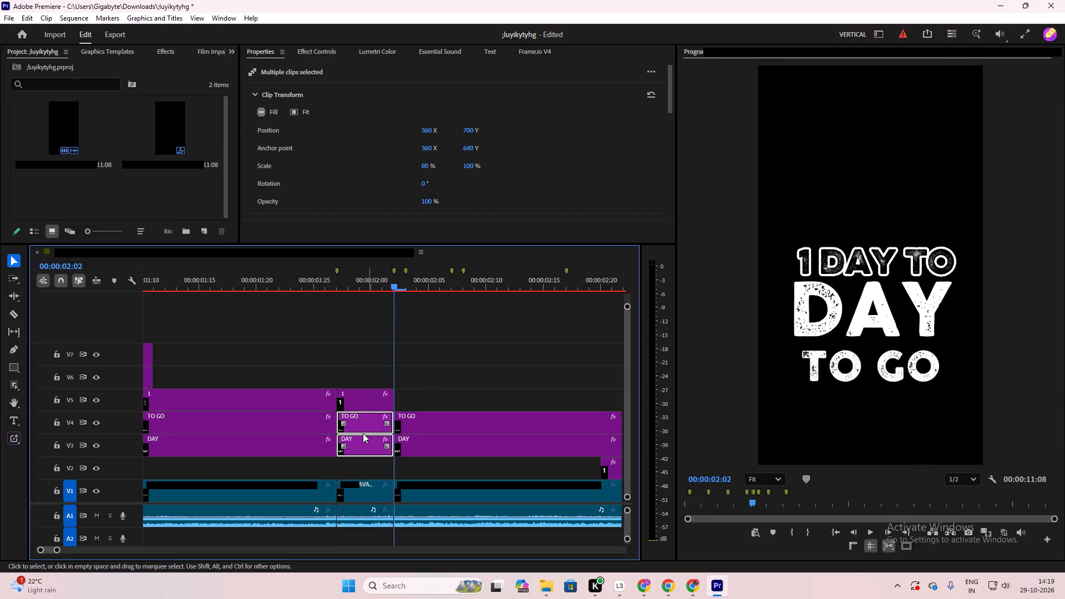
{"action": "key", "text": "ctrl+x"}
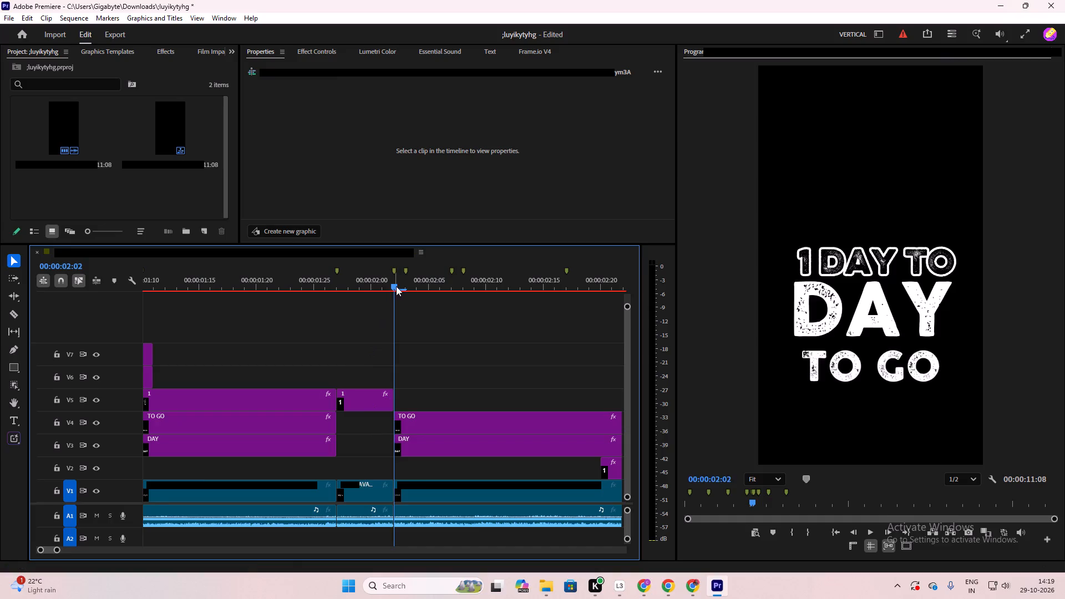
Examine the titles across the gap from 00:00:01:27 to 00:00:02:02 and the arrangement of the title clips along the sequence.
{"action": "left_click_drag", "start_coordinate": [395, 286], "coordinate": [324, 321]}
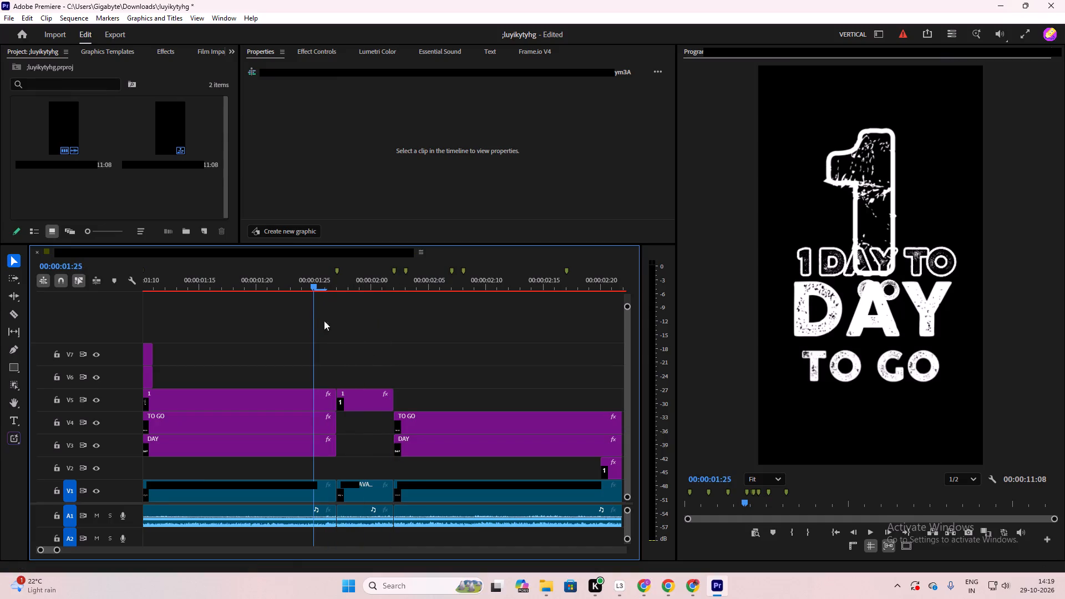
{"action": "left_click_drag", "start_coordinate": [324, 321], "coordinate": [361, 316]}
{"action": "scroll", "coordinate": [387, 316], "scroll_direction": "up", "scroll_amount": 11}
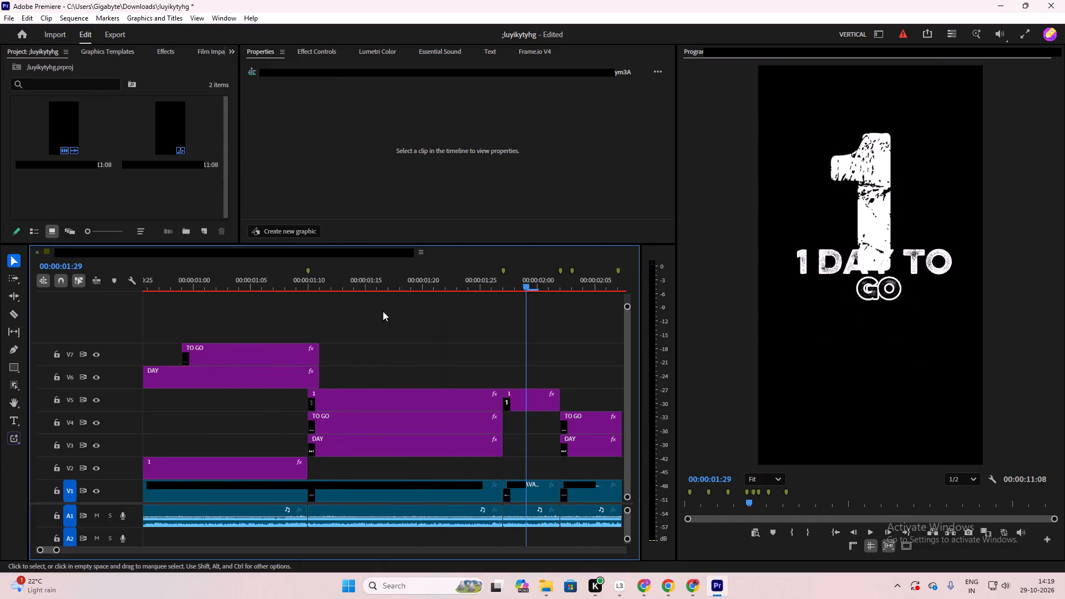
{"action": "scroll", "coordinate": [371, 315], "scroll_direction": "up", "scroll_amount": 5}
{"action": "scroll", "coordinate": [352, 314], "scroll_direction": "down", "scroll_amount": 5}
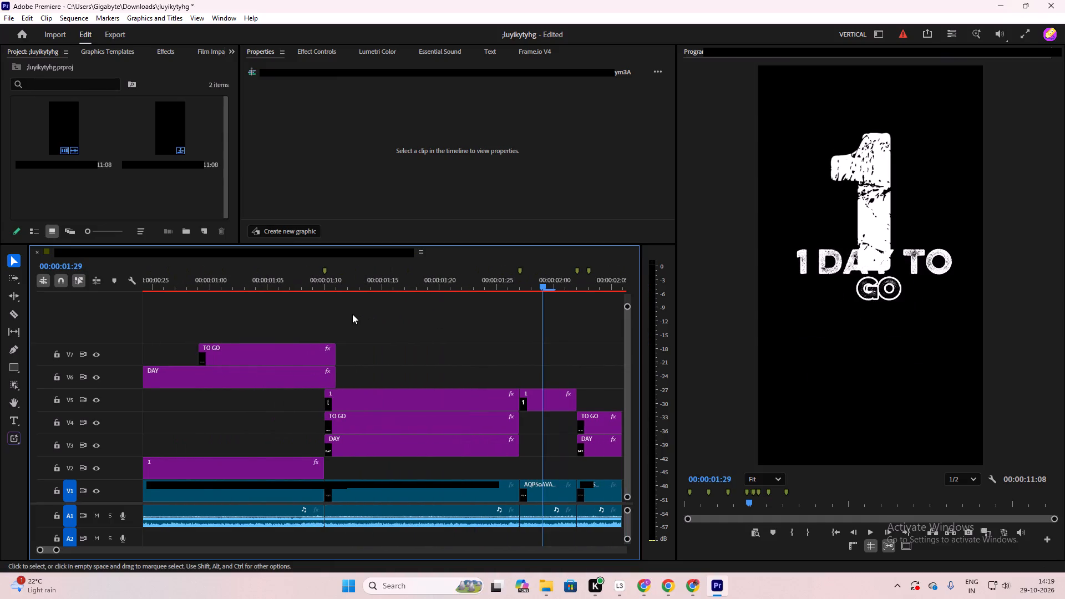
{"action": "left_click_drag", "start_coordinate": [234, 329], "coordinate": [291, 314]}
{"action": "scroll", "coordinate": [358, 337], "scroll_direction": "down", "scroll_amount": 6, "text": "alt"}
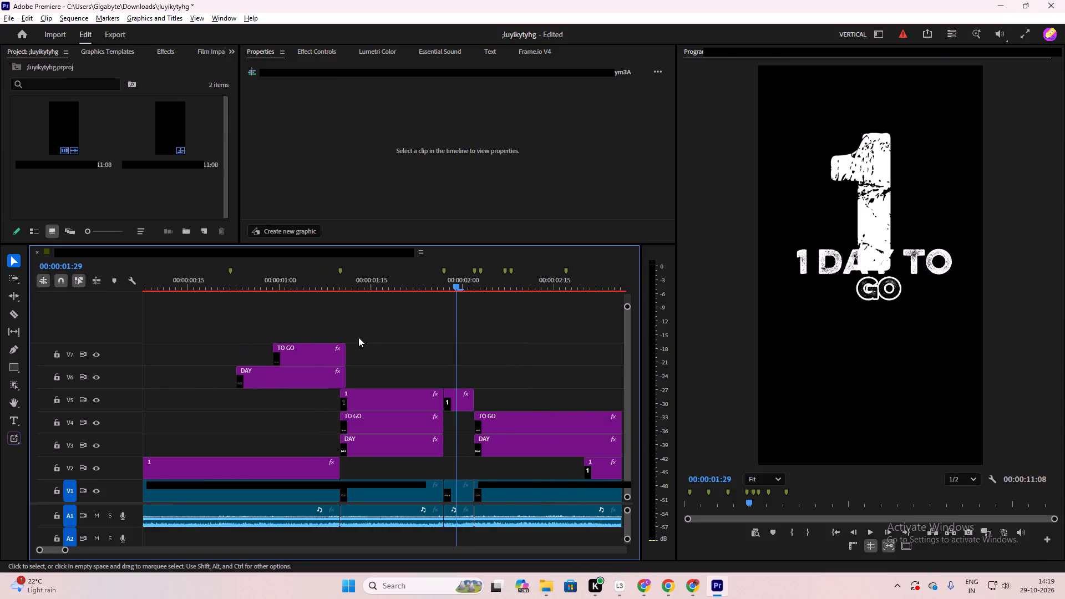
{"action": "scroll", "coordinate": [358, 337], "scroll_direction": "down", "scroll_amount": 13, "text": "alt"}
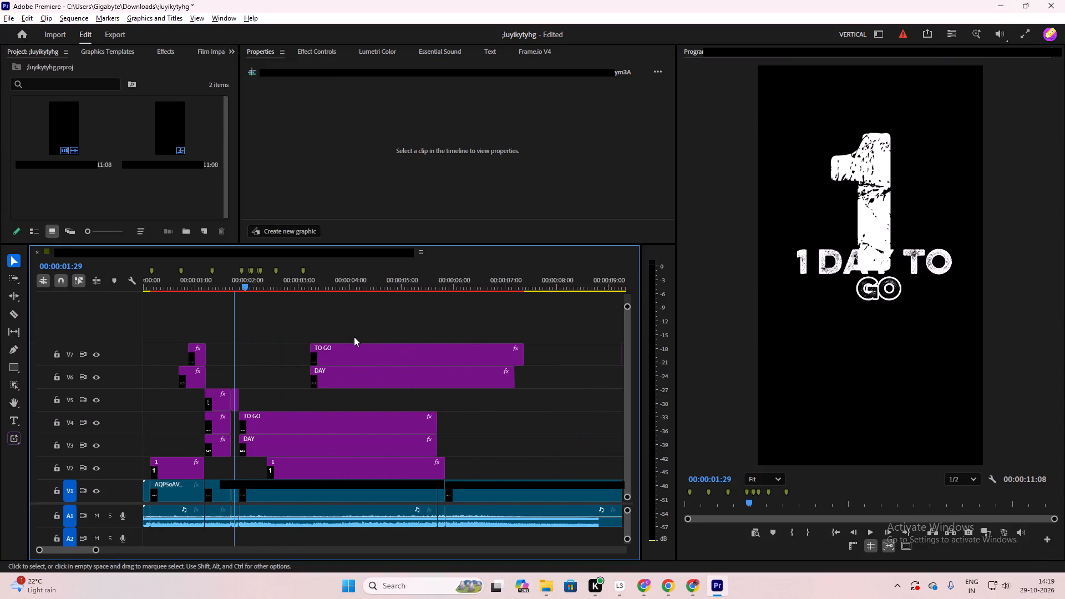
{"action": "scroll", "coordinate": [354, 337], "scroll_direction": "down", "scroll_amount": 1, "text": "alt"}
{"action": "scroll", "coordinate": [354, 337], "scroll_direction": "up", "scroll_amount": 5, "text": "alt"}
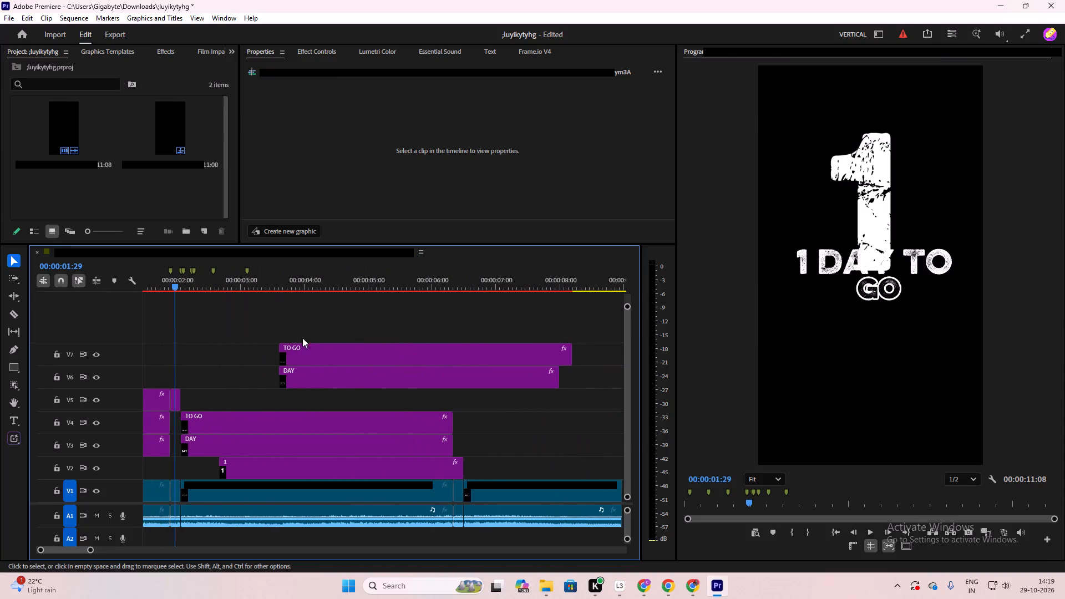
Split the long TO GO and DAY clips on V7 and V6 at 00:00:04:01 and remove the parts after the cut.
{"action": "left_click_drag", "start_coordinate": [178, 283], "coordinate": [308, 314]}
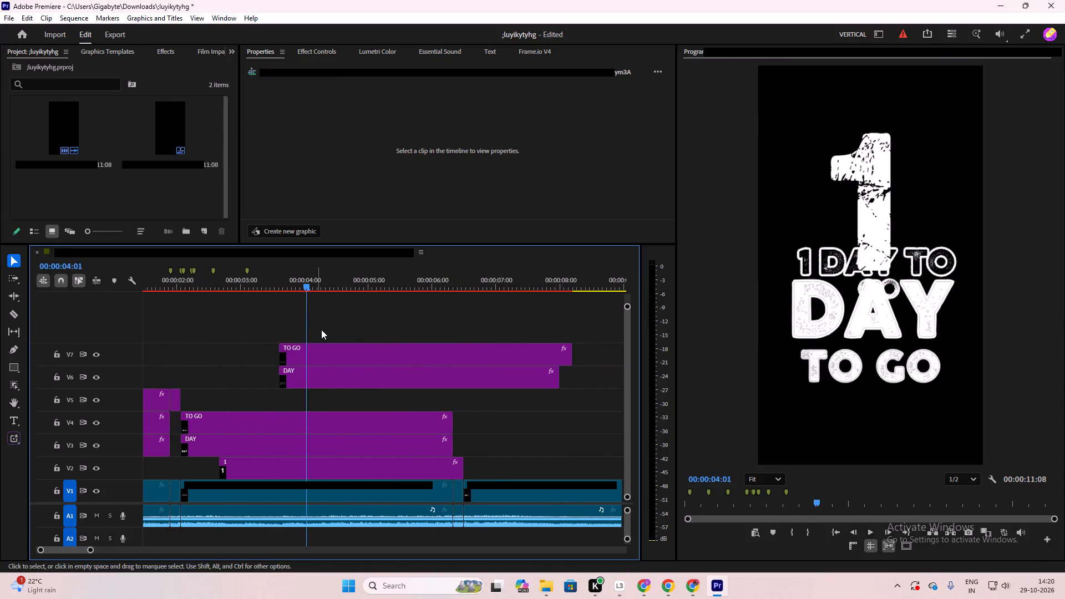
{"action": "left_click", "coordinate": [319, 353]}
{"action": "left_click", "coordinate": [315, 378], "text": "shift"}
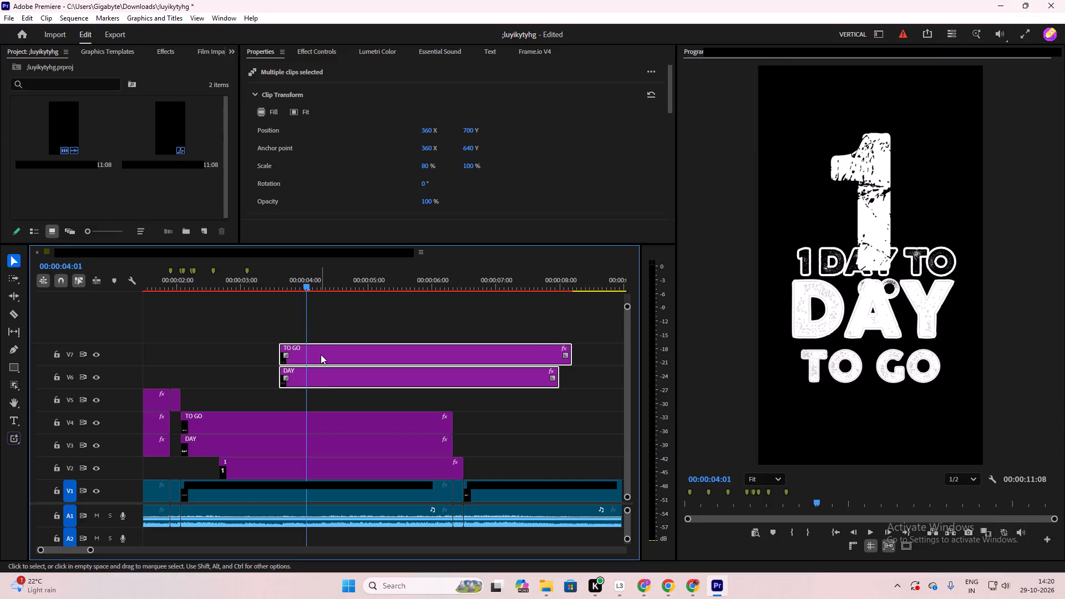
{"action": "left_click", "coordinate": [321, 354]}
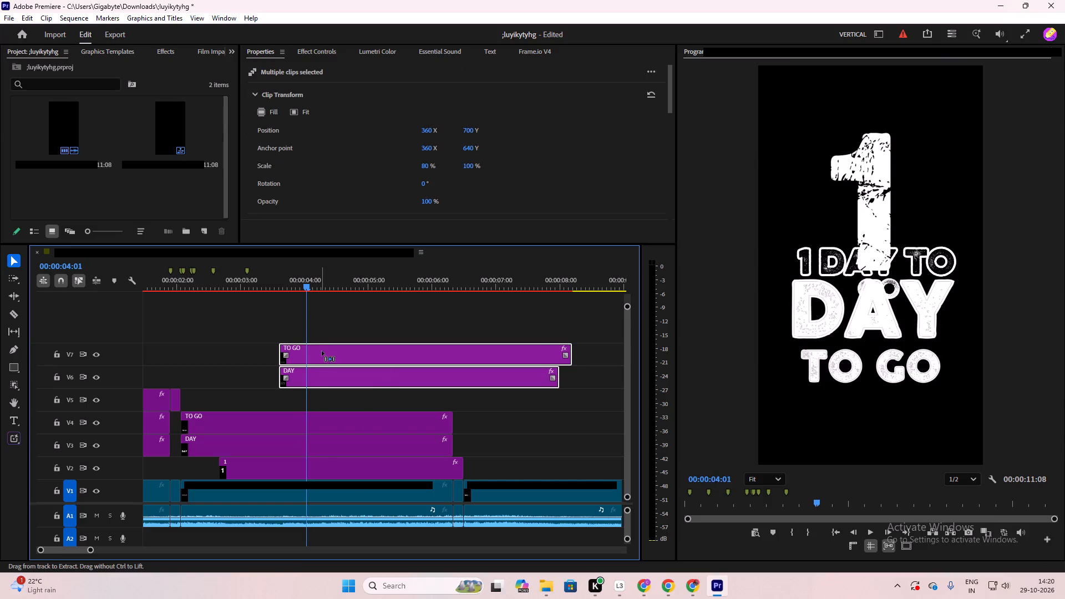
{"action": "key", "text": "ctrl+k"}
{"action": "left_click_drag", "start_coordinate": [329, 327], "coordinate": [363, 394]}
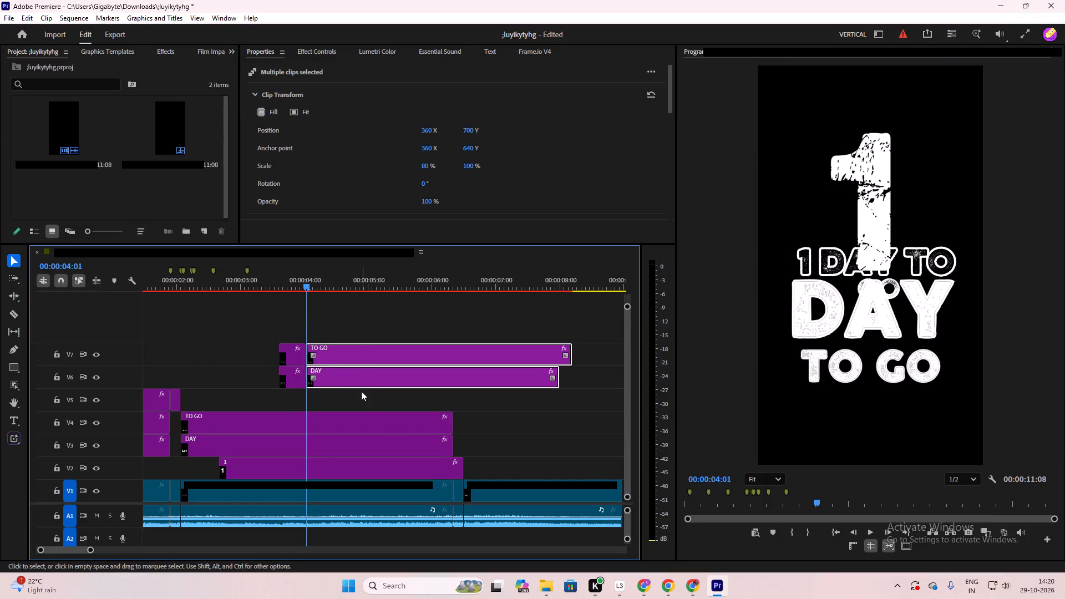
{"action": "key", "text": "ctrl+x"}
Copy the shortened TO GO and DAY clips from V7 and V6 to V8 and V7, starting at 00:00:01:27.
{"action": "scroll", "coordinate": [316, 364], "scroll_direction": "up", "scroll_amount": 12}
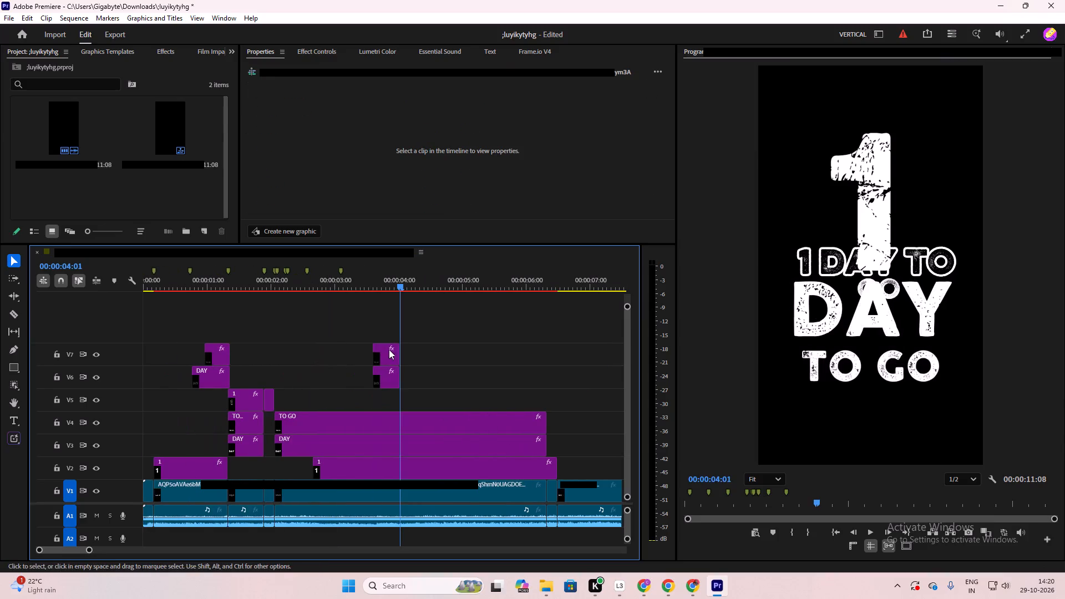
{"action": "left_click_drag", "start_coordinate": [354, 321], "coordinate": [405, 384]}
{"action": "left_click", "coordinate": [385, 372]}
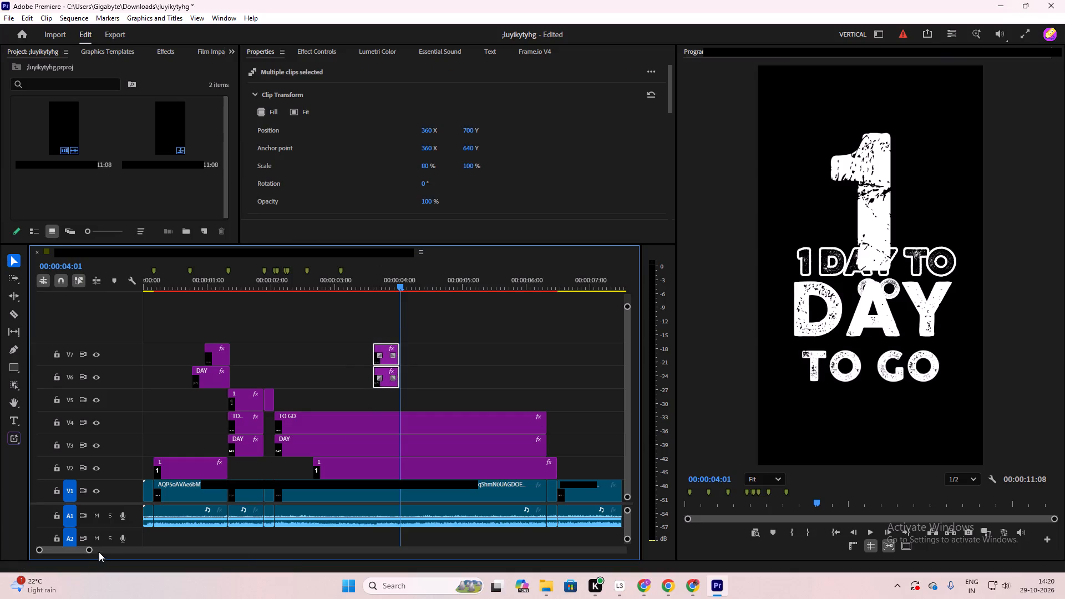
{"action": "left_click_drag", "start_coordinate": [92, 550], "coordinate": [69, 556]}
{"action": "scroll", "coordinate": [145, 539], "scroll_direction": "down", "scroll_amount": 1}
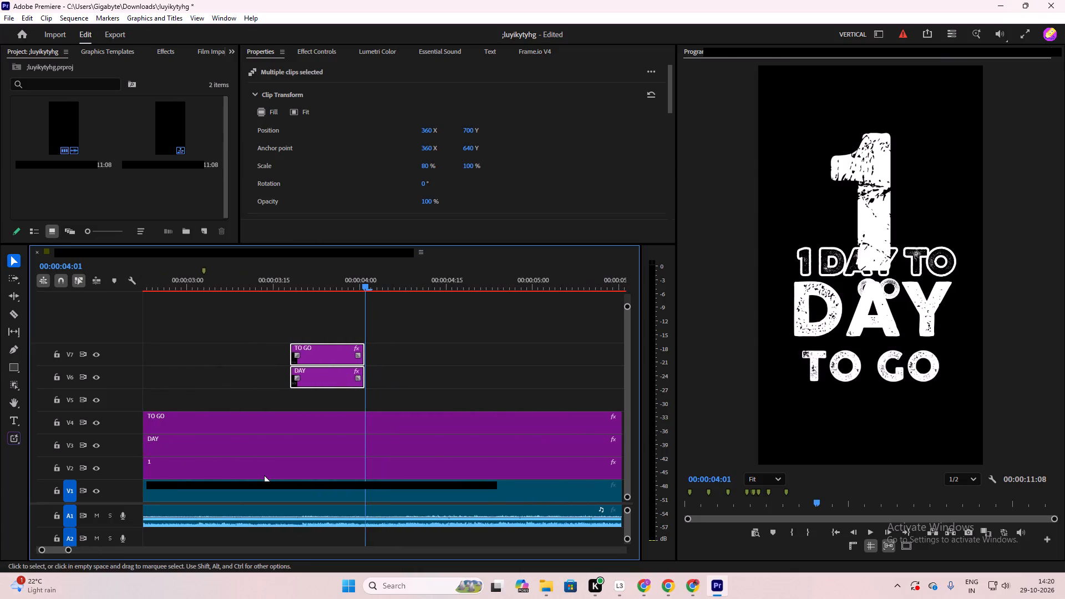
{"action": "scroll", "coordinate": [264, 475], "scroll_direction": "up", "scroll_amount": 17}
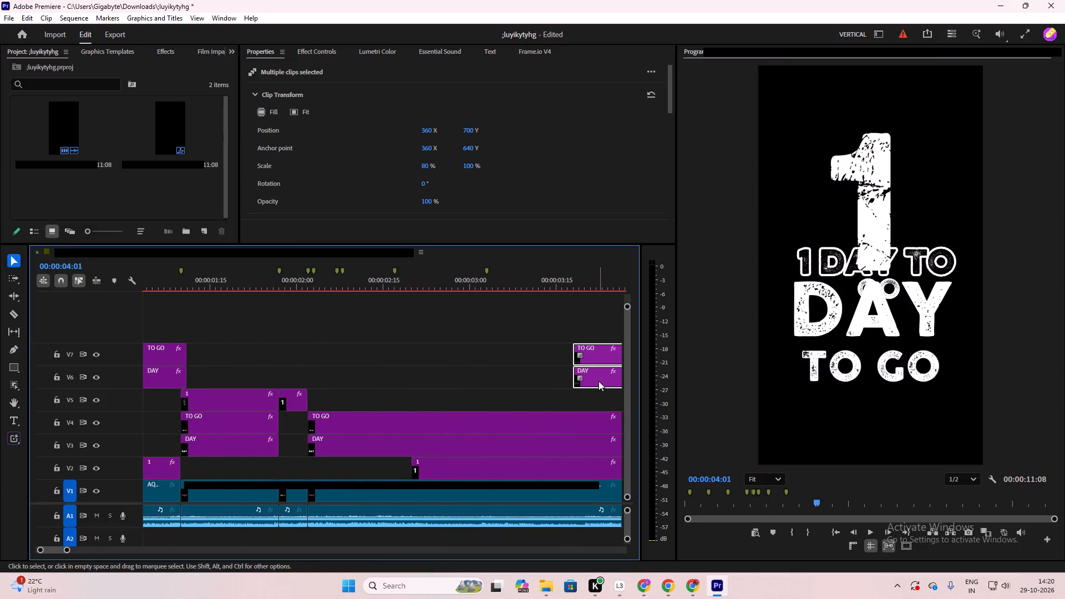
{"action": "left_click_drag", "start_coordinate": [598, 381], "coordinate": [304, 362], "text": "alt"}
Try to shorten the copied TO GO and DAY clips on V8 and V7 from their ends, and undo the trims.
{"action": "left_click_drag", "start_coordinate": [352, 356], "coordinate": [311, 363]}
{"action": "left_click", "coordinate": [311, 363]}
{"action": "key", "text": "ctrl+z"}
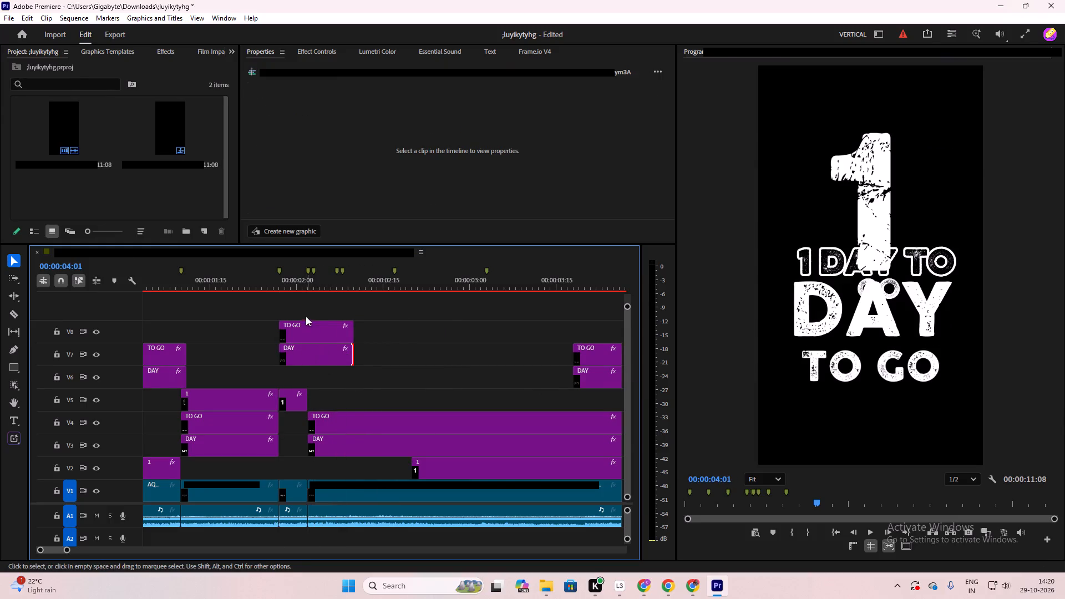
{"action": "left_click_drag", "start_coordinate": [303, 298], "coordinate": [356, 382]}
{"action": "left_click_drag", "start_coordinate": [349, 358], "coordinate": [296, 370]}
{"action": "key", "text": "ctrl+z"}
Trim both copied TO GO and DAY clips to end at 00:00:02:02 and move them into the gap on V4 and V3.
{"action": "left_click_drag", "start_coordinate": [351, 341], "coordinate": [339, 343]}
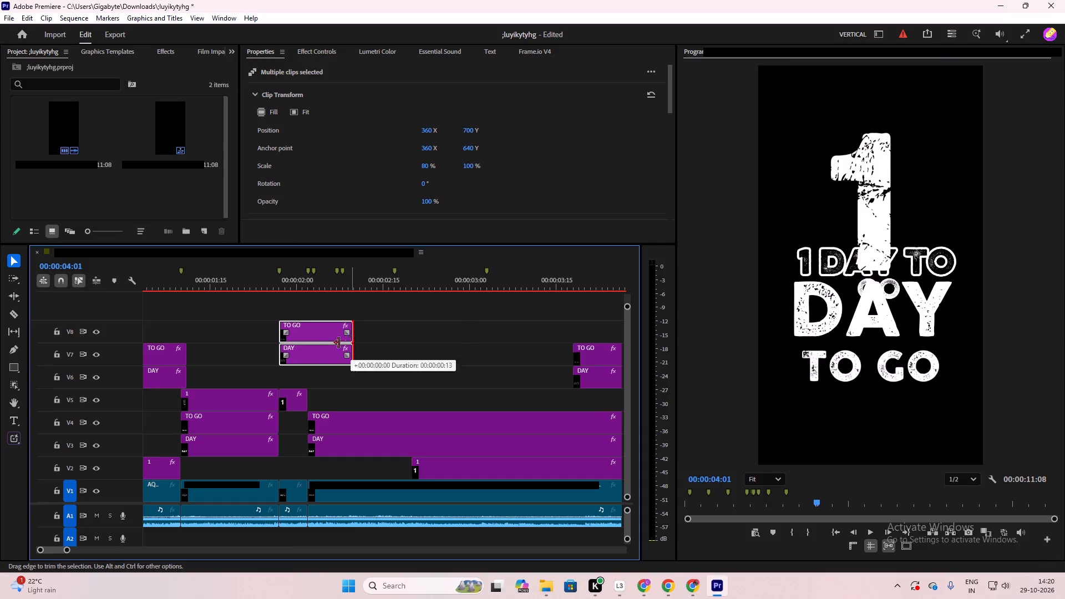
{"action": "left_click_drag", "start_coordinate": [339, 343], "coordinate": [305, 356]}
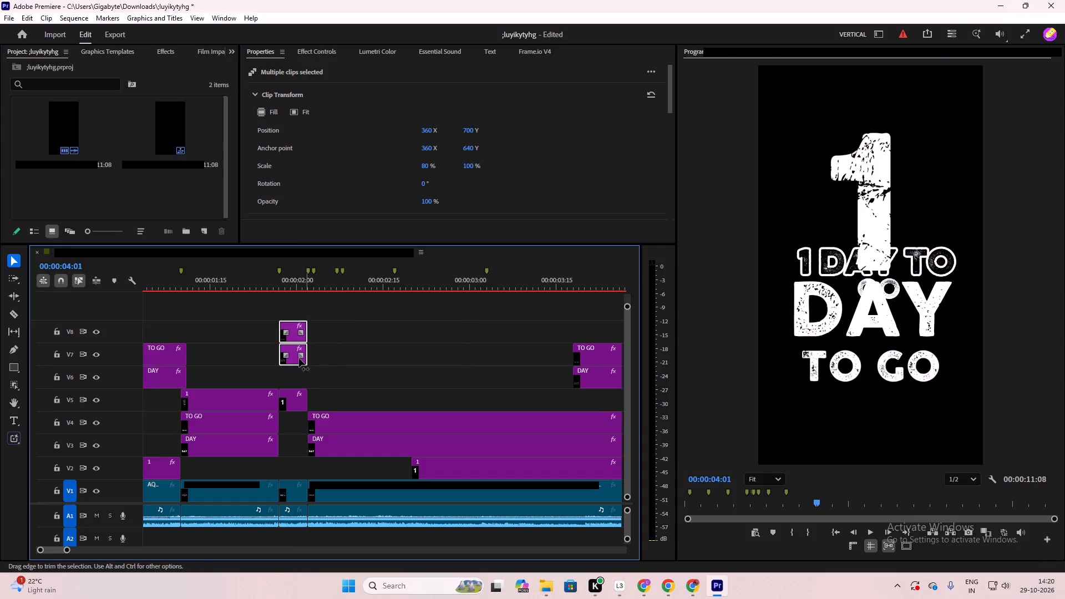
{"action": "left_click_drag", "start_coordinate": [290, 361], "coordinate": [293, 440]}
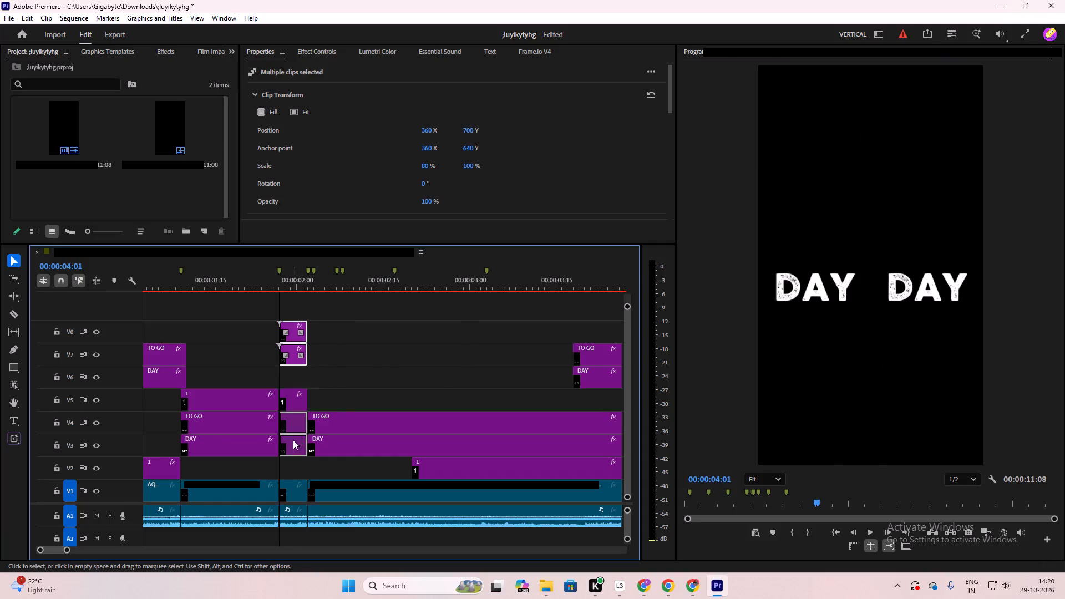
{"action": "left_click", "coordinate": [388, 363]}
{"action": "scroll", "coordinate": [332, 358], "scroll_direction": "down", "scroll_amount": 3, "text": "alt"}
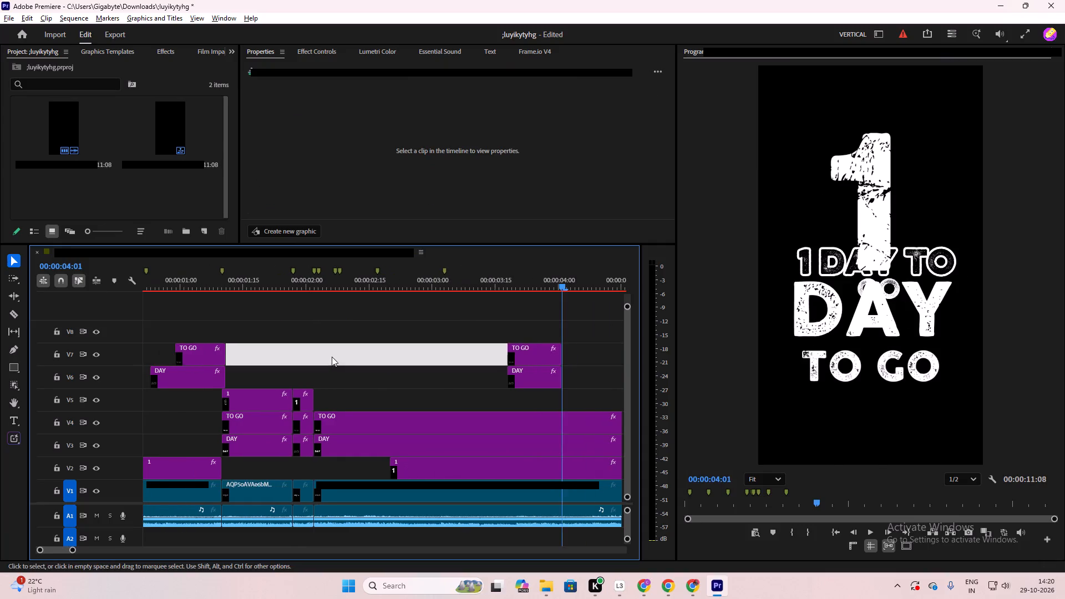
Play the countdown from the start, hide track V1, and review the titles alone up to 00:00:02:02.
{"action": "scroll", "coordinate": [329, 357], "scroll_direction": "down", "scroll_amount": 4, "text": "alt"}
{"action": "left_click_drag", "start_coordinate": [472, 283], "coordinate": [151, 395]}
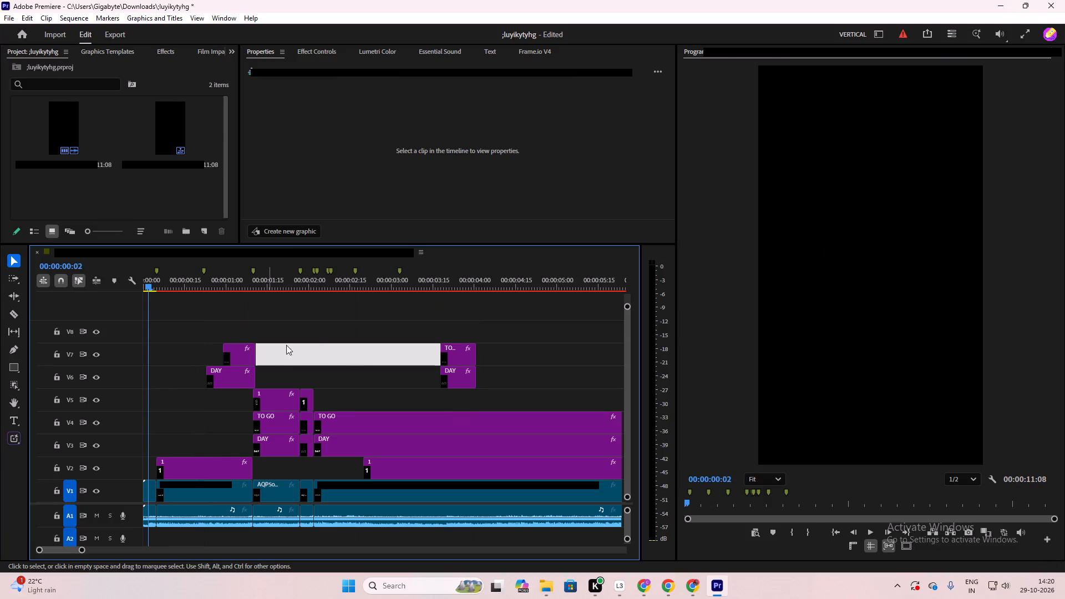
{"action": "key", "text": "space"}
{"action": "key", "text": "space"}
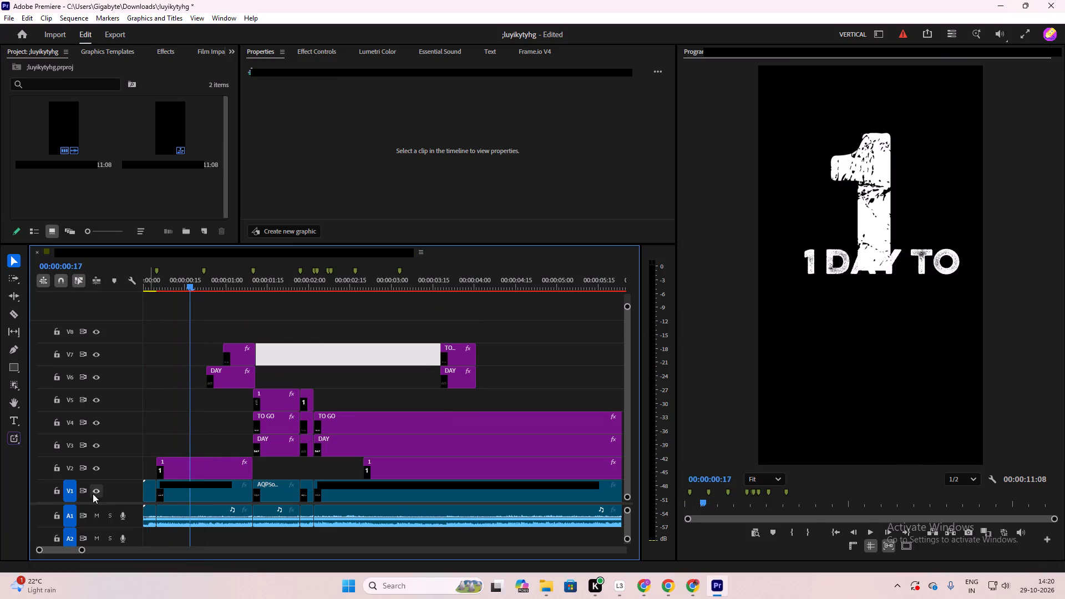
{"action": "left_click", "coordinate": [92, 494]}
{"action": "key", "text": "space"}
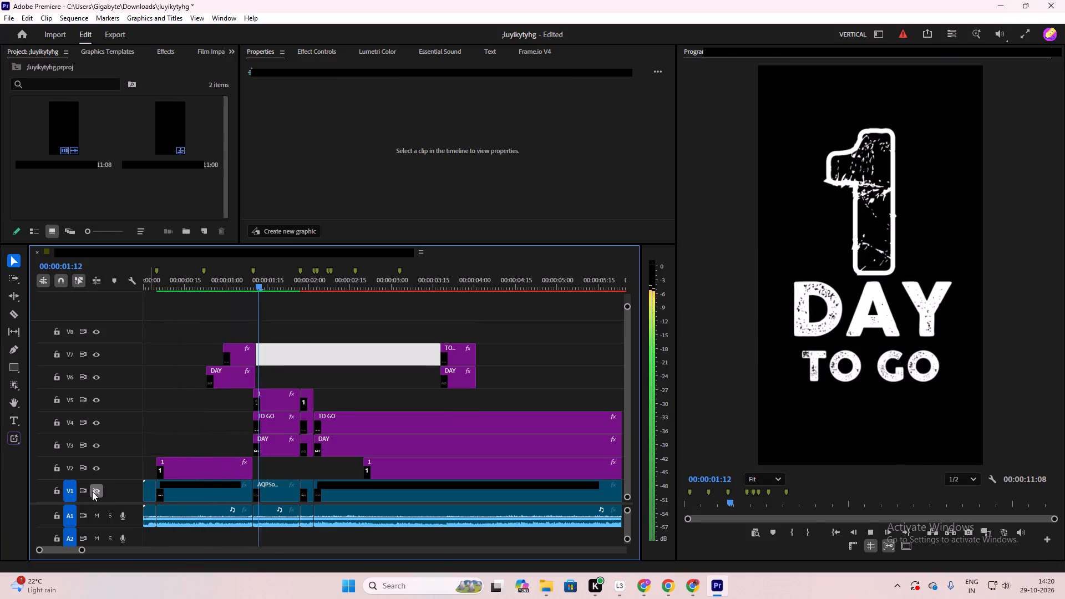
{"action": "key", "text": "space"}
{"action": "key", "text": "space"}
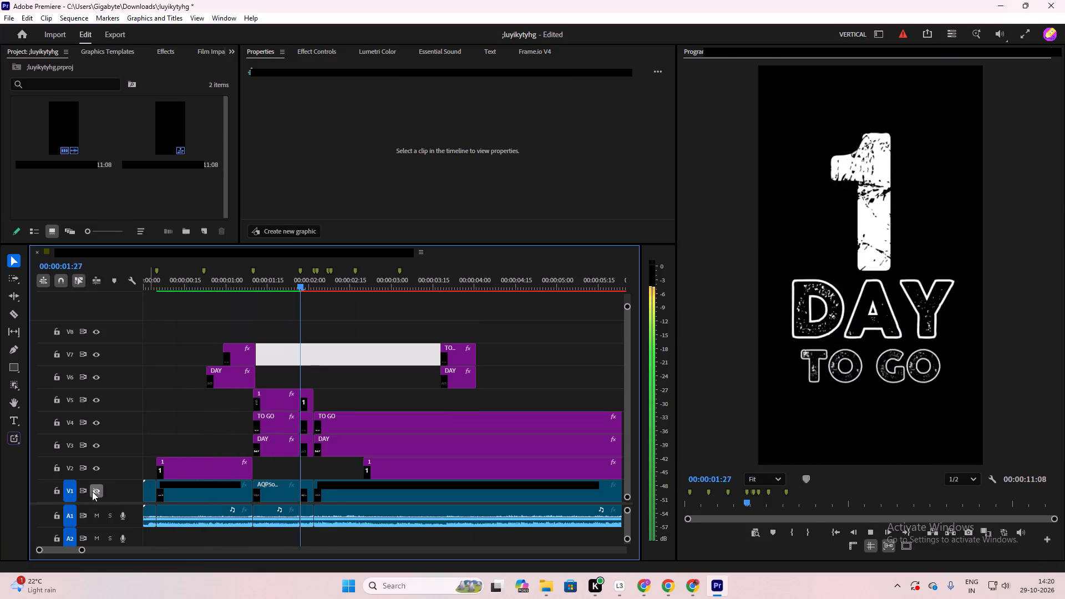
{"action": "key", "text": "space"}
{"action": "left_click_drag", "start_coordinate": [332, 278], "coordinate": [314, 299]}
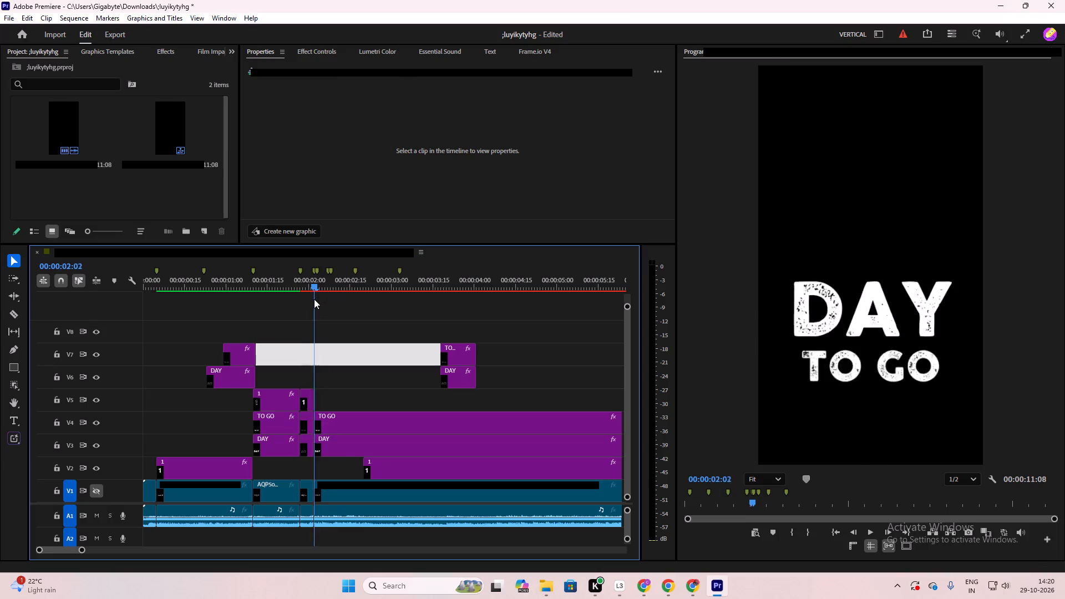
{"action": "left_click_drag", "start_coordinate": [314, 299], "coordinate": [309, 304]}
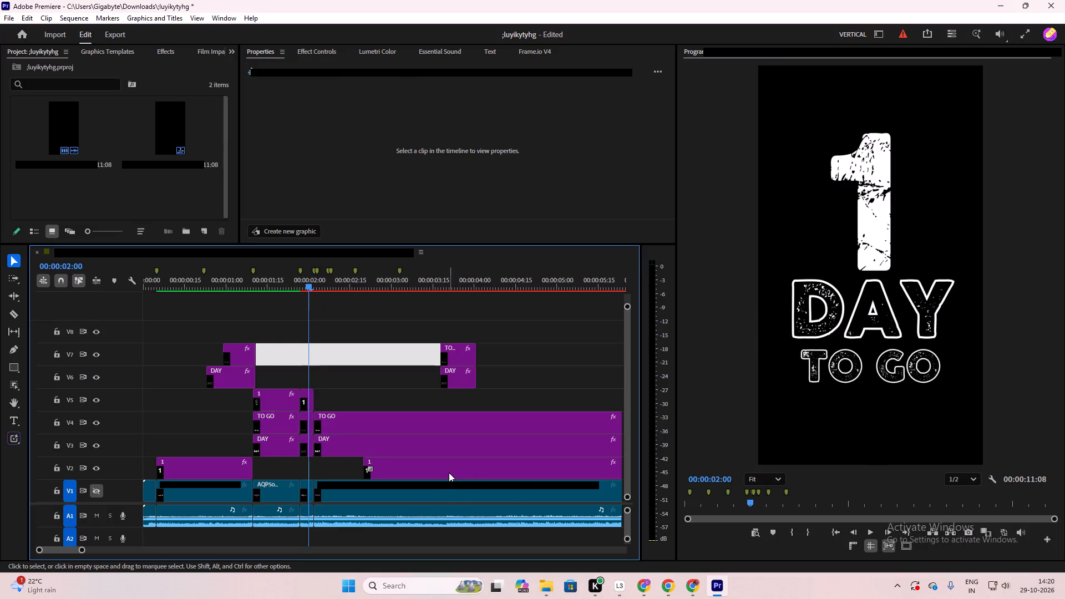
Save the project.
{"action": "key", "text": "ctrl+s"}
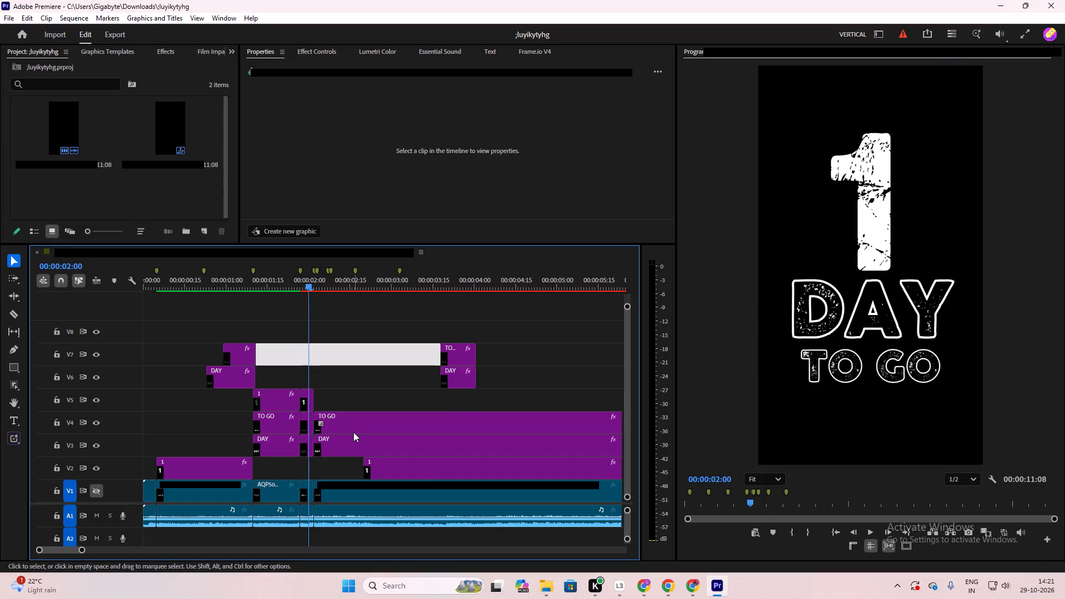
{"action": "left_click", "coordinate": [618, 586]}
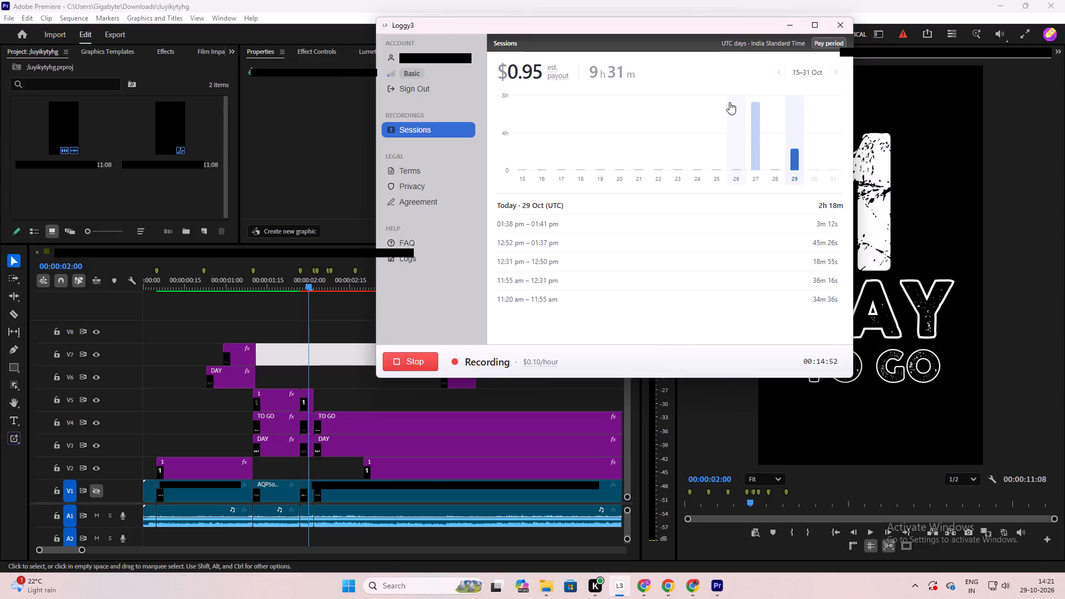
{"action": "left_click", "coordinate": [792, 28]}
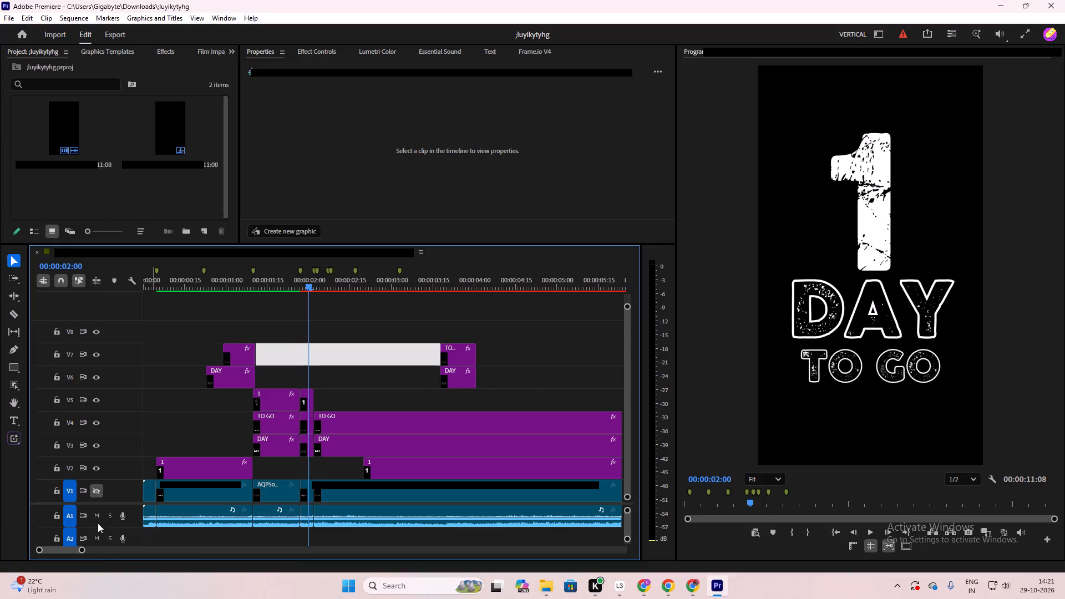
Show track V1 again and compare the titles with the footage's words between 00:00:02:01 and 00:00:02:03.
{"action": "left_click", "coordinate": [94, 494]}
{"action": "left_click_drag", "start_coordinate": [306, 283], "coordinate": [315, 283]}
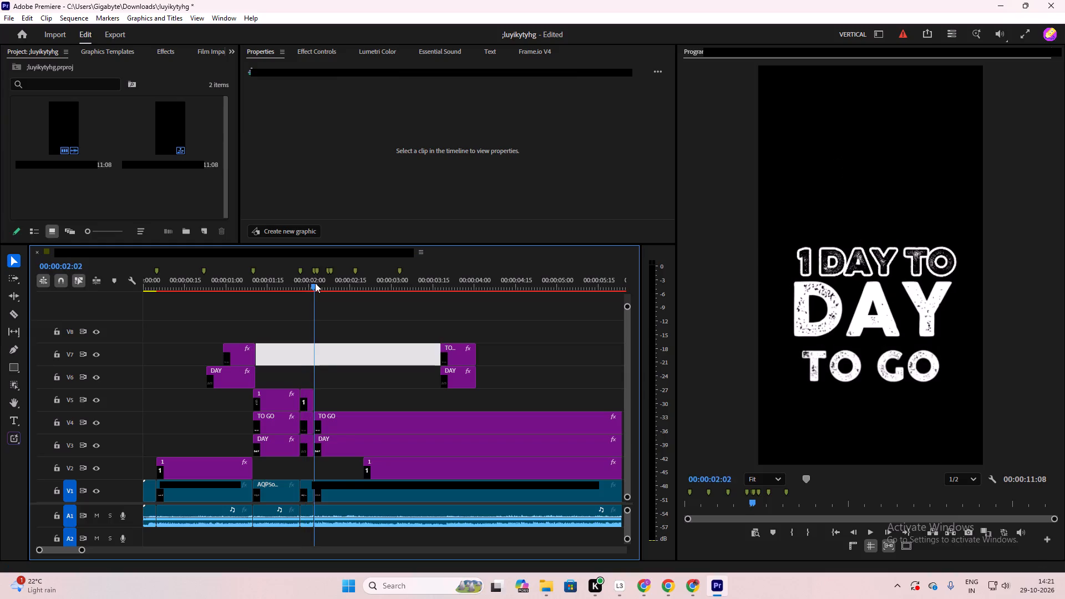
{"action": "left_click_drag", "start_coordinate": [315, 283], "coordinate": [318, 285]}
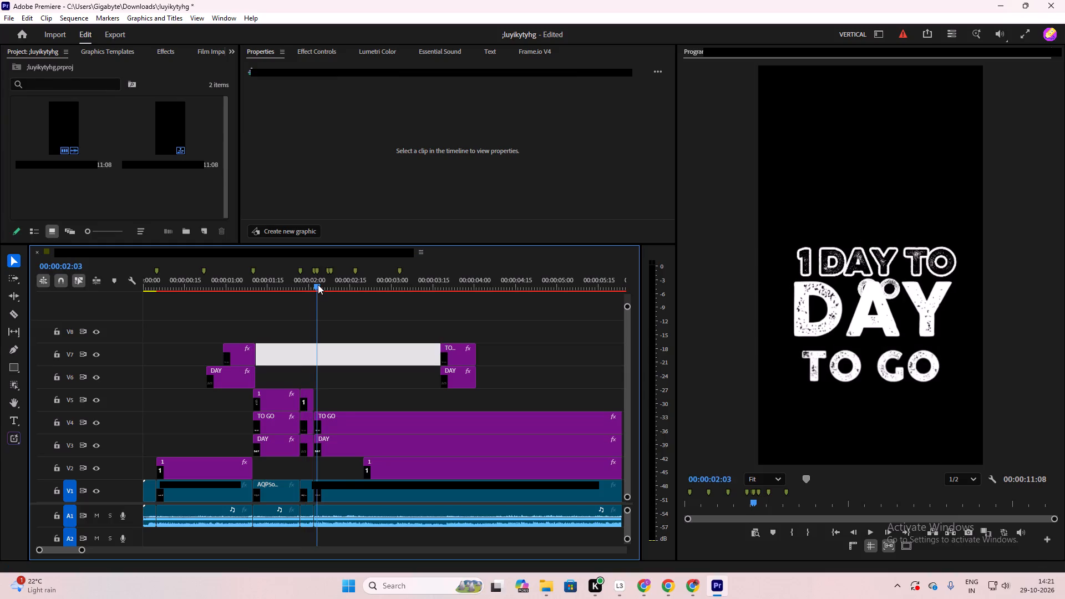
{"action": "left_click_drag", "start_coordinate": [318, 285], "coordinate": [312, 287]}
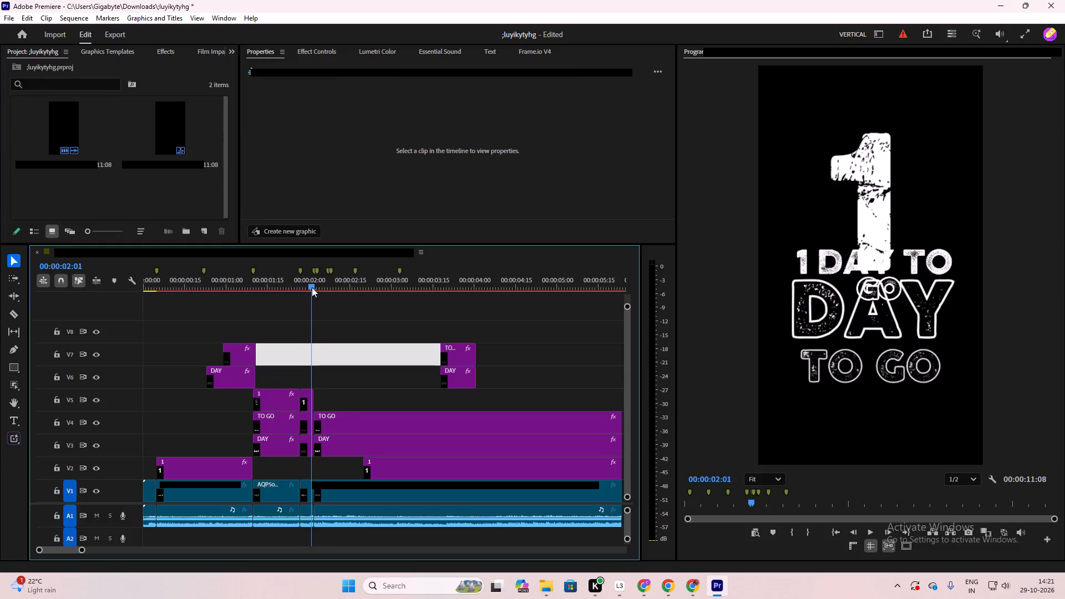
{"action": "left_click_drag", "start_coordinate": [312, 287], "coordinate": [317, 287]}
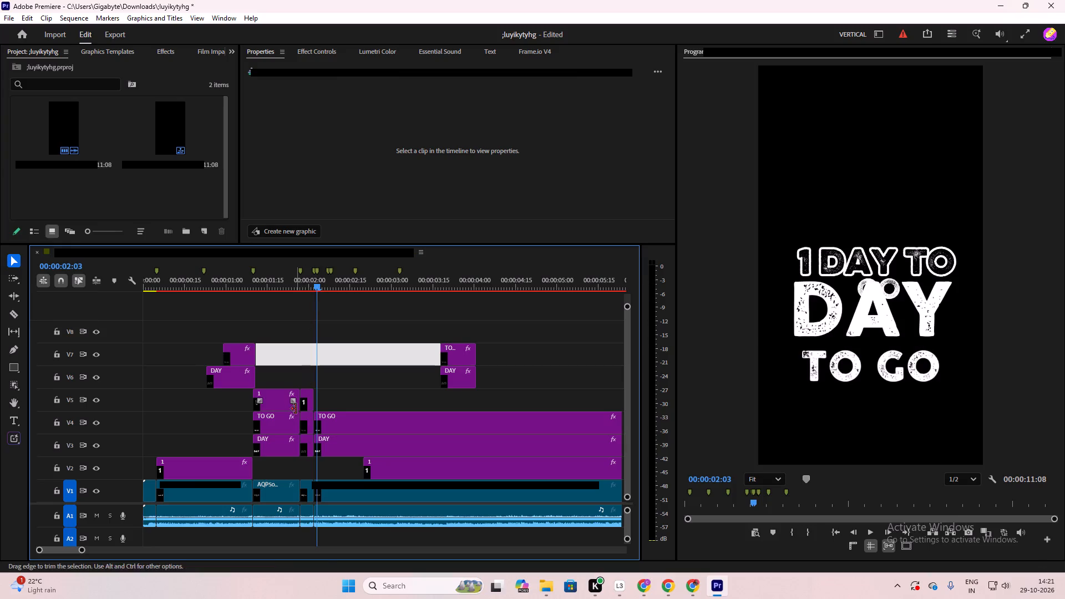
Copy the outlined 1 clip on V5 to 00:00:02:02 and trim the copy to end at 00:00:02:03.
{"action": "left_click_drag", "start_coordinate": [82, 551], "coordinate": [77, 549]}
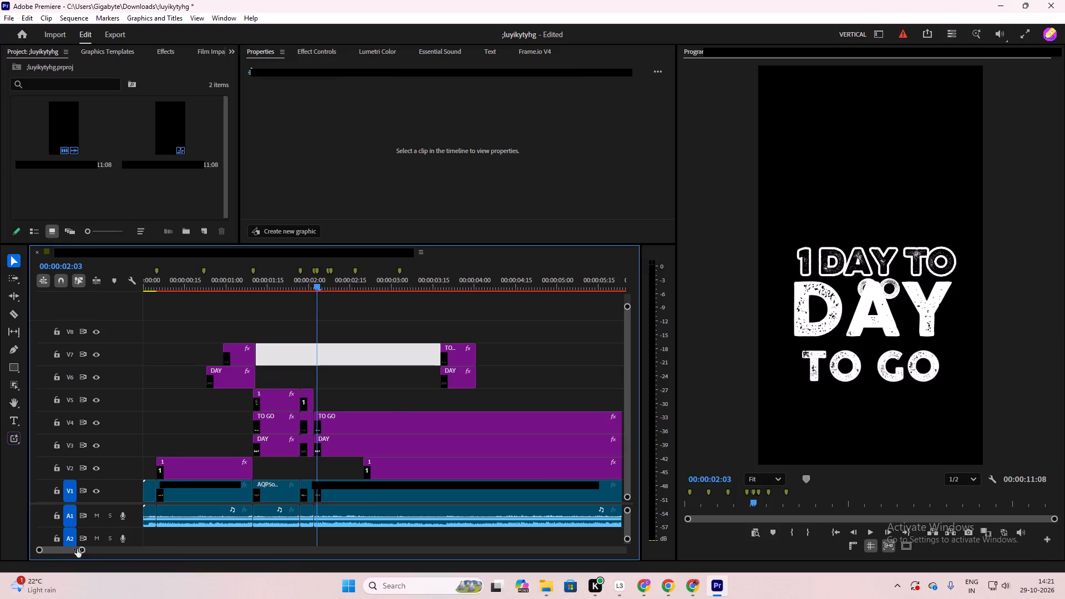
{"action": "left_click_drag", "start_coordinate": [77, 549], "coordinate": [50, 544]}
{"action": "left_click", "coordinate": [201, 385]}
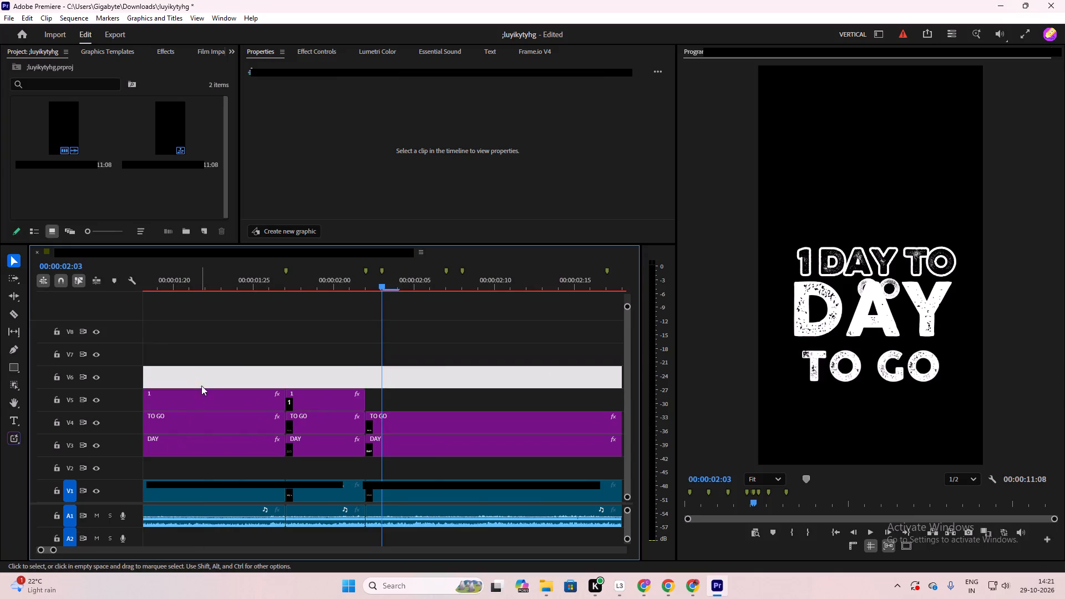
{"action": "left_click", "coordinate": [199, 397]}
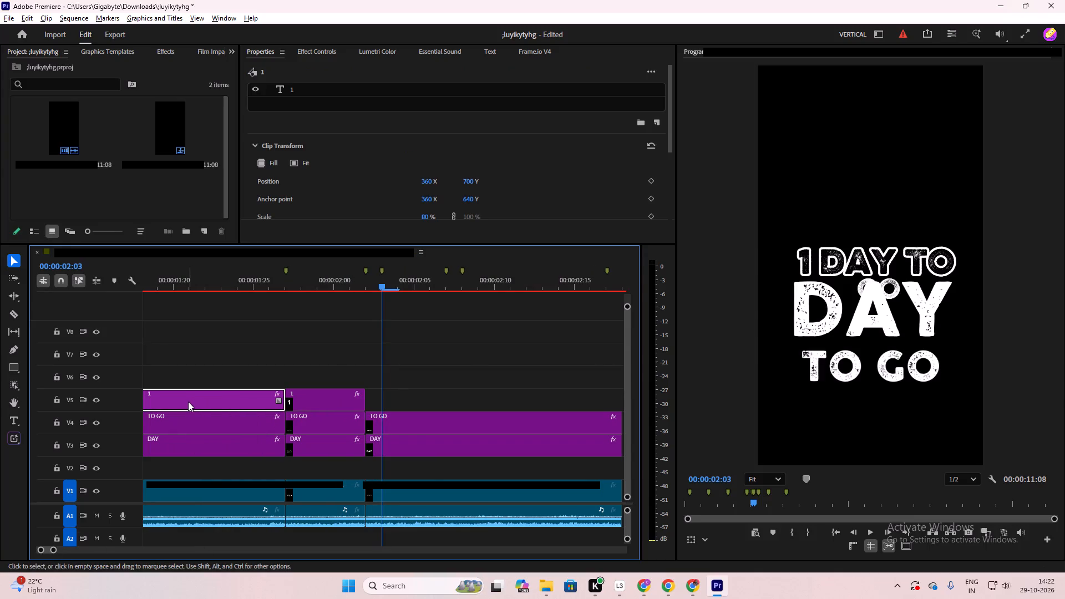
{"action": "left_click_drag", "start_coordinate": [187, 402], "coordinate": [539, 407], "text": "alt"}
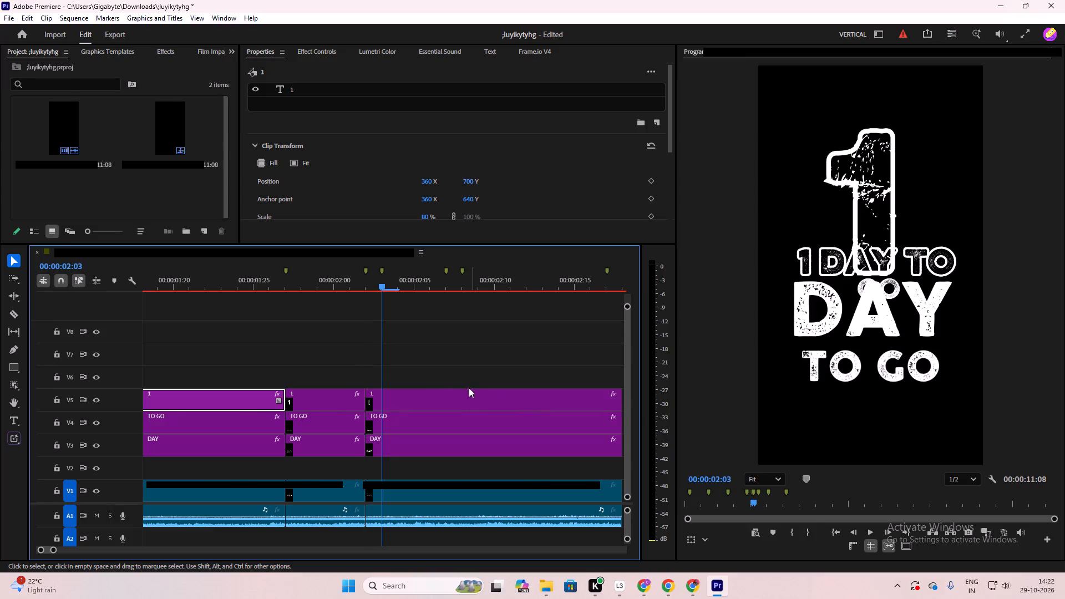
{"action": "scroll", "coordinate": [438, 379], "scroll_direction": "down", "scroll_amount": 7, "text": "alt"}
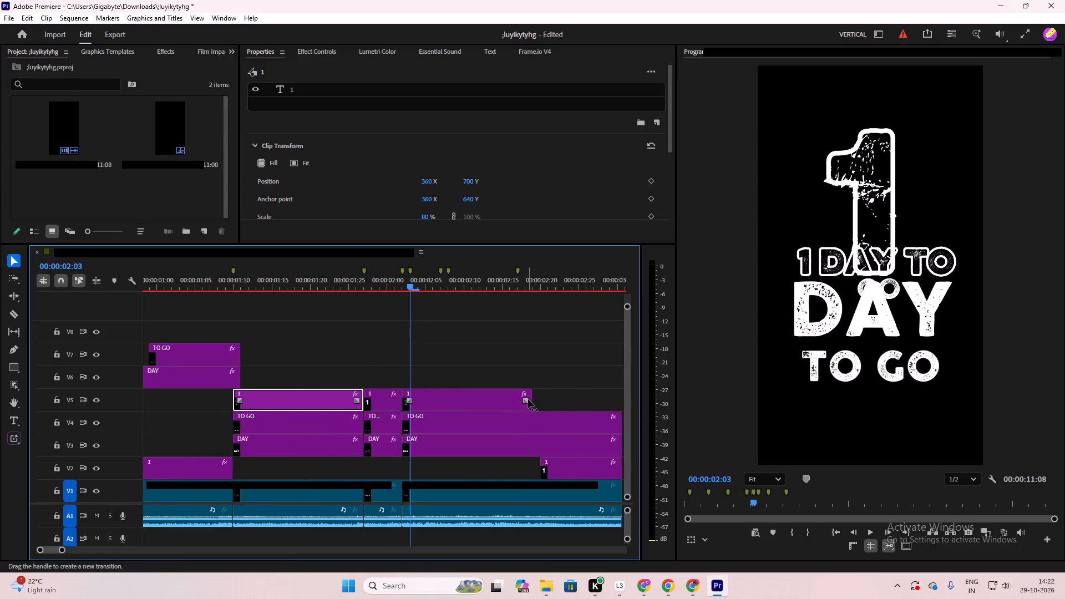
{"action": "left_click_drag", "start_coordinate": [531, 404], "coordinate": [411, 410]}
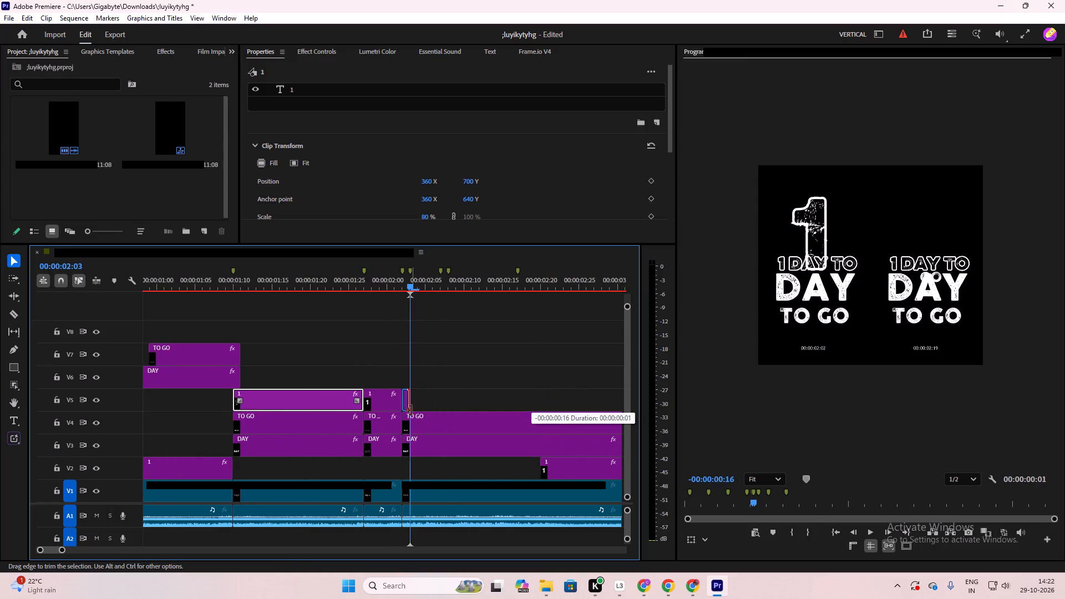
{"action": "left_click_drag", "start_coordinate": [411, 410], "coordinate": [409, 410]}
Examine frame by frame how the titles match the footage's words between 00:00:02:00 and 00:00:02:07.
{"action": "scroll", "coordinate": [440, 407], "scroll_direction": "up", "scroll_amount": 4}
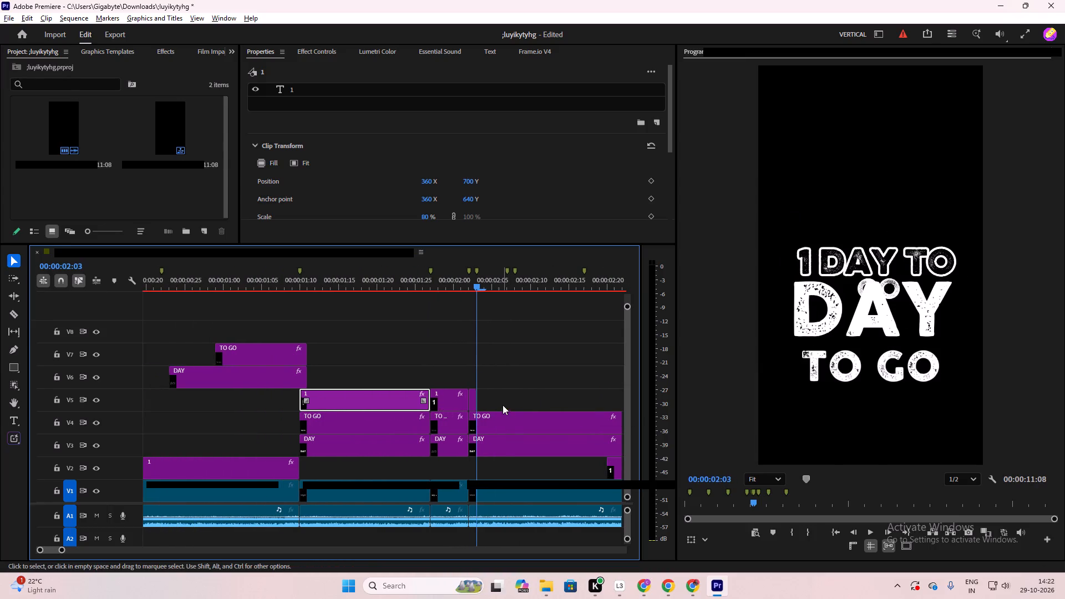
{"action": "scroll", "coordinate": [503, 404], "scroll_direction": "up", "scroll_amount": 6, "text": "alt"}
{"action": "scroll", "coordinate": [453, 402], "scroll_direction": "up", "scroll_amount": 10, "text": "alt"}
{"action": "left_click_drag", "start_coordinate": [450, 285], "coordinate": [452, 285]}
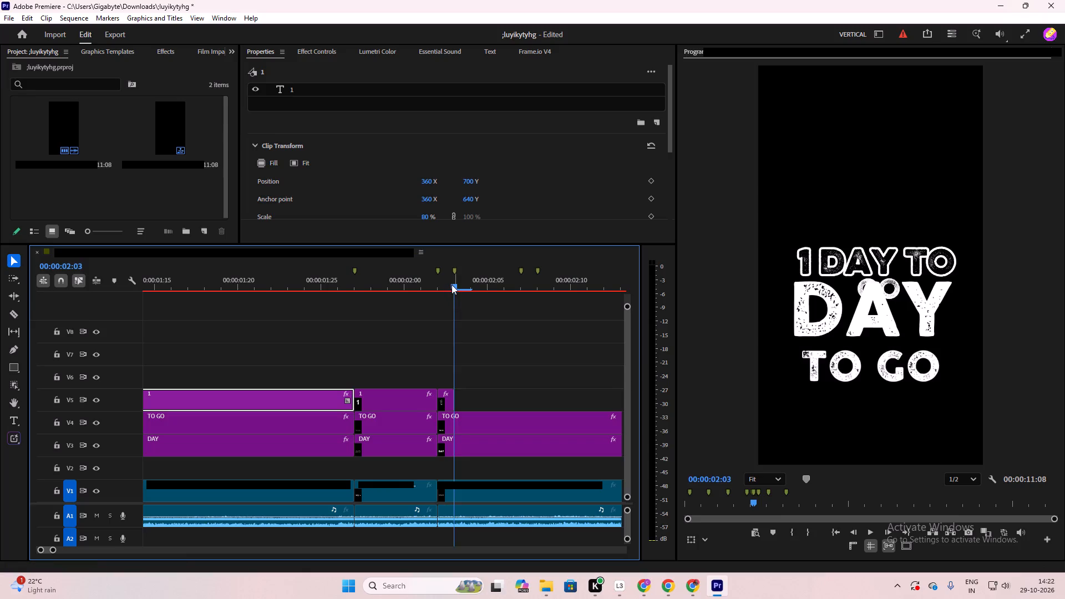
{"action": "left_click_drag", "start_coordinate": [452, 285], "coordinate": [425, 332]}
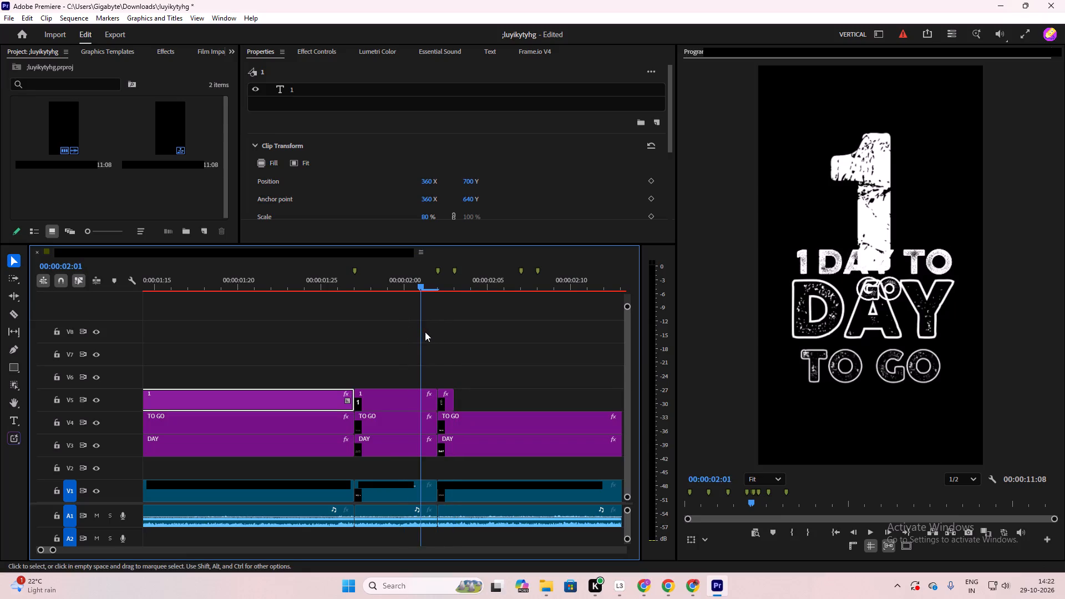
{"action": "left_click_drag", "start_coordinate": [425, 332], "coordinate": [442, 340]}
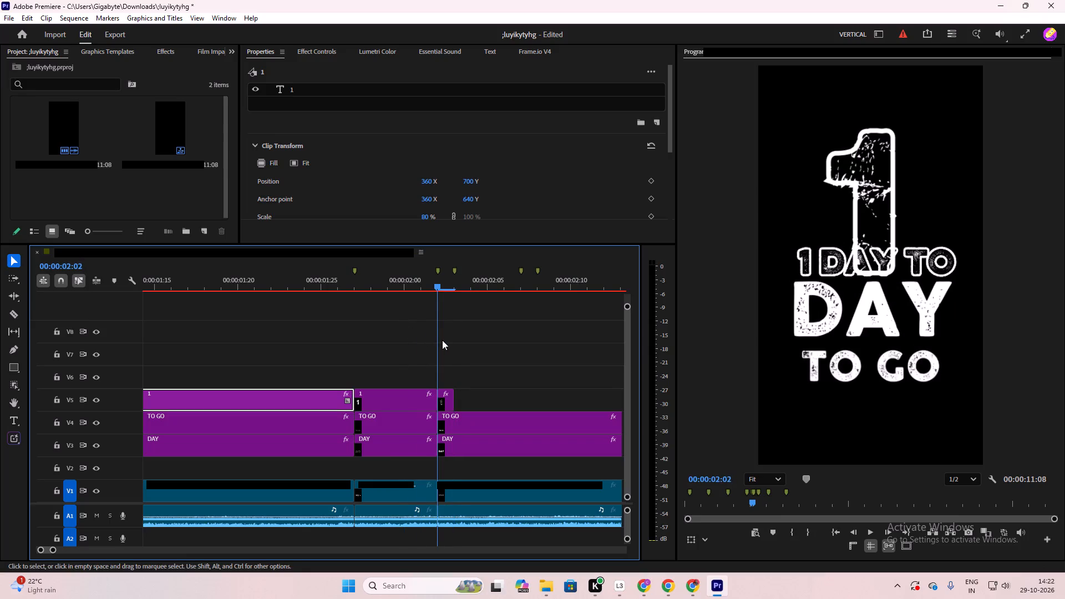
{"action": "left_click_drag", "start_coordinate": [442, 340], "coordinate": [448, 343]}
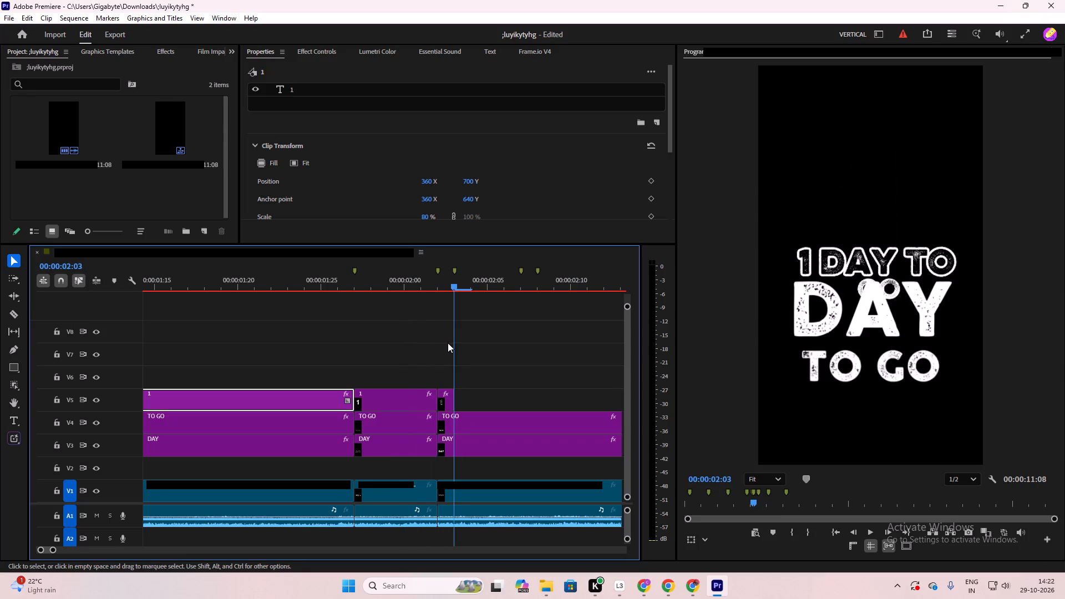
{"action": "left_click_drag", "start_coordinate": [448, 343], "coordinate": [478, 349]}
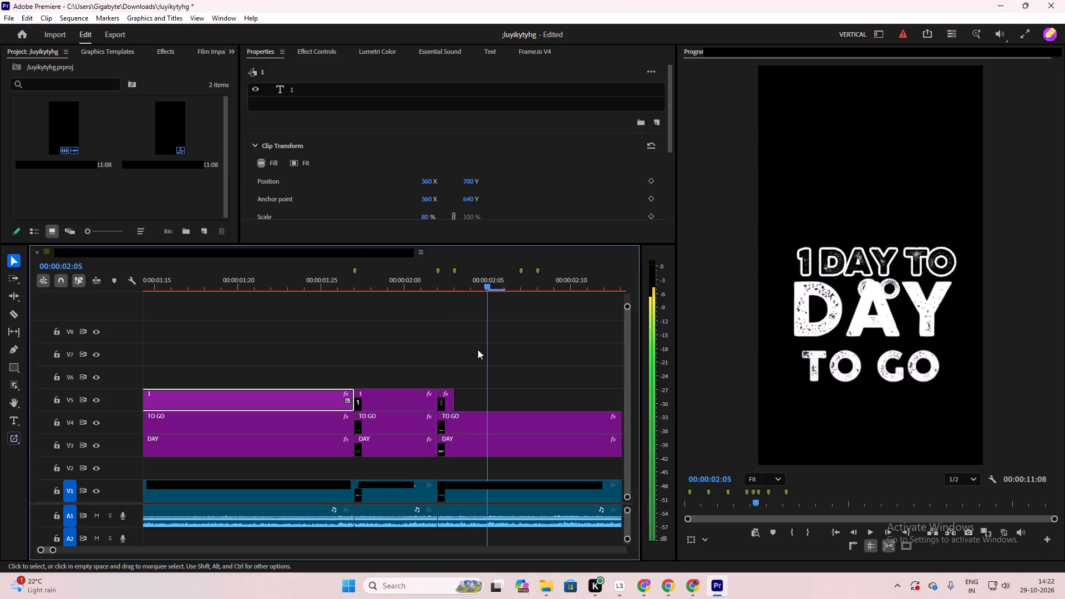
{"action": "left_click_drag", "start_coordinate": [478, 349], "coordinate": [514, 352]}
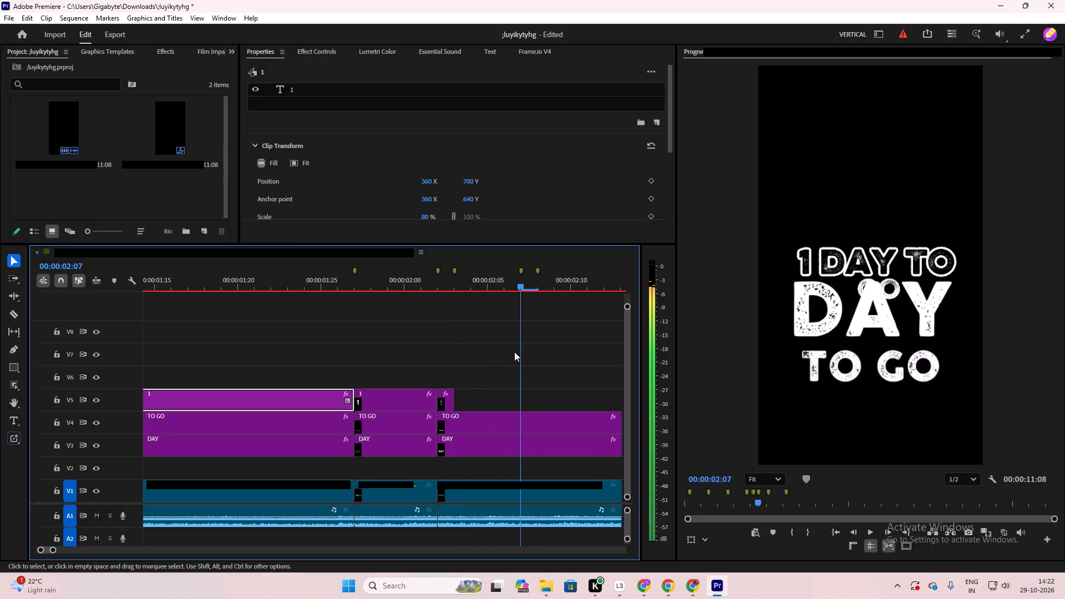
{"action": "left_click_drag", "start_coordinate": [514, 352], "coordinate": [407, 351]}
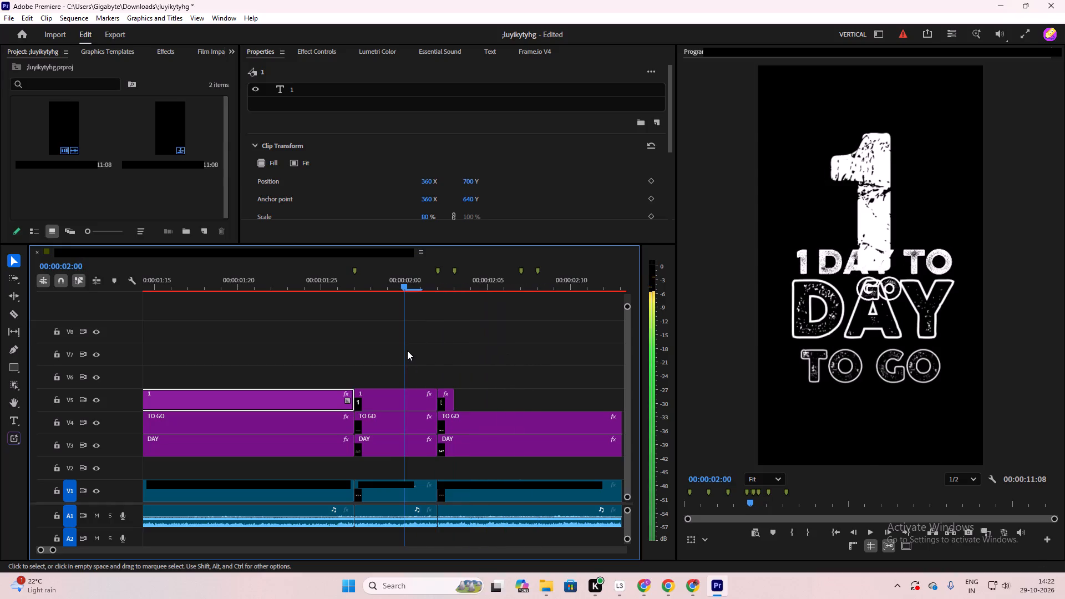
{"action": "left_click_drag", "start_coordinate": [407, 351], "coordinate": [402, 352]}
Play the titles from 00:00:02:00 to 00:00:02:12 and recheck the frames at 00:00:02:01 and 00:00:02:02 against the footage.
{"action": "left_click", "coordinate": [503, 359]}
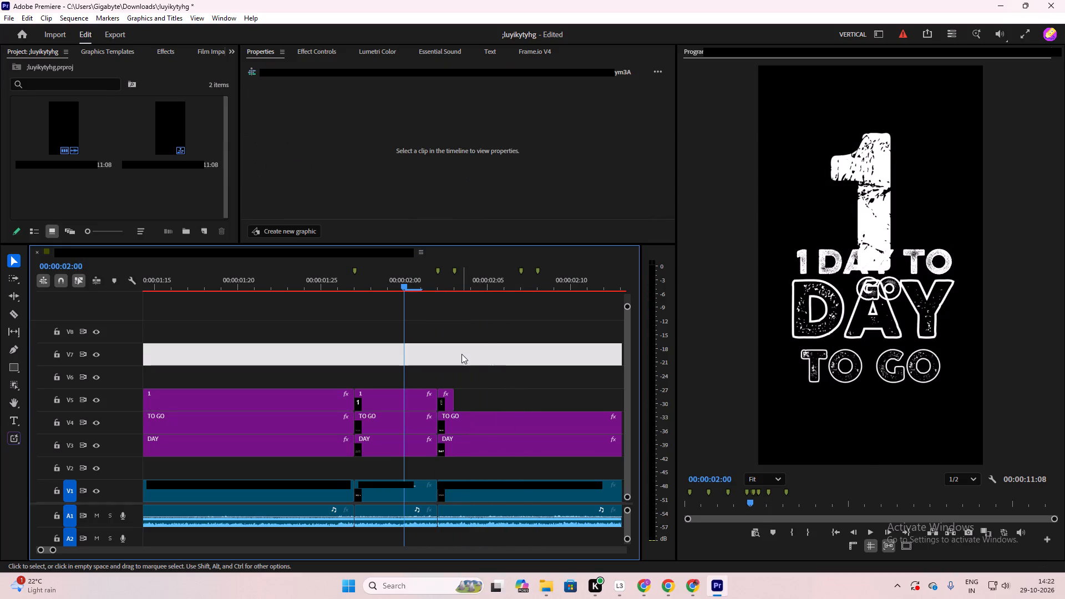
{"action": "key", "text": "space"}
{"action": "key", "text": "space"}
{"action": "scroll", "coordinate": [496, 363], "scroll_direction": "up", "scroll_amount": 14}
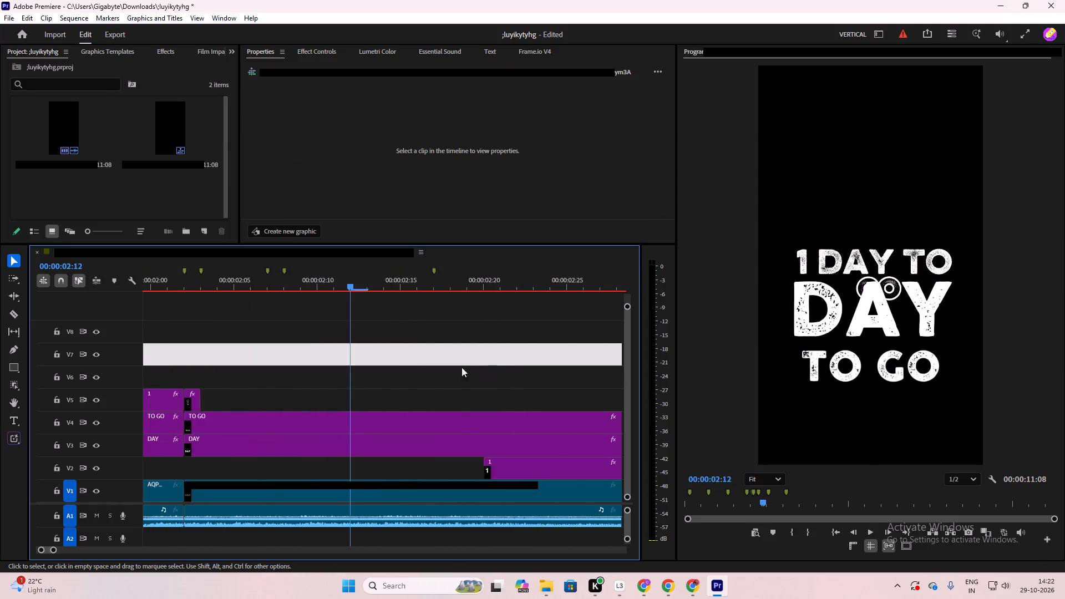
{"action": "scroll", "coordinate": [461, 367], "scroll_direction": "up", "scroll_amount": 4}
{"action": "left_click_drag", "start_coordinate": [468, 282], "coordinate": [288, 378]}
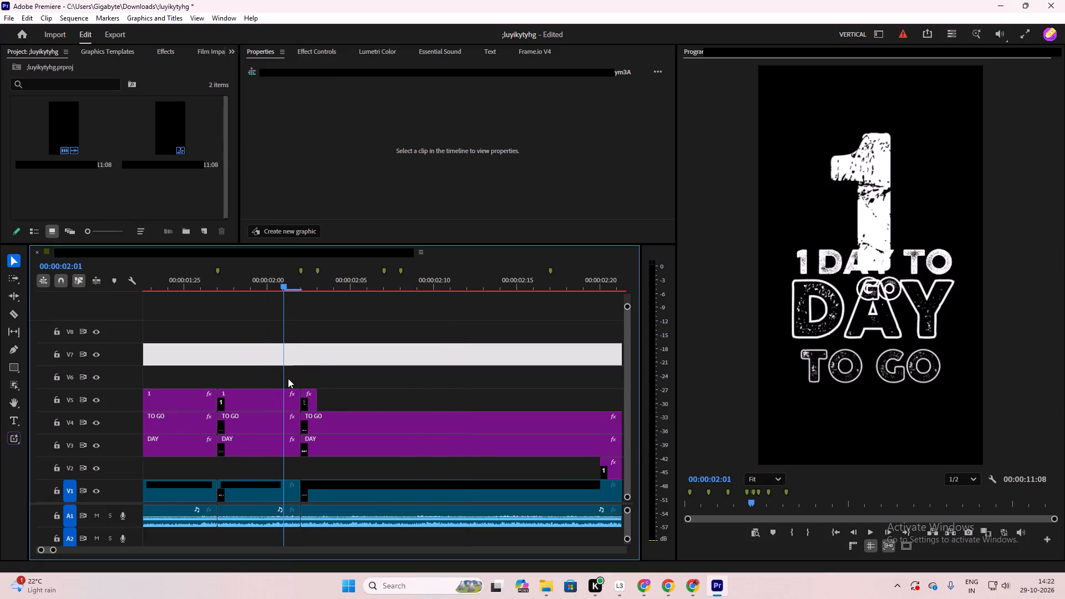
{"action": "left_click_drag", "start_coordinate": [288, 378], "coordinate": [297, 383]}
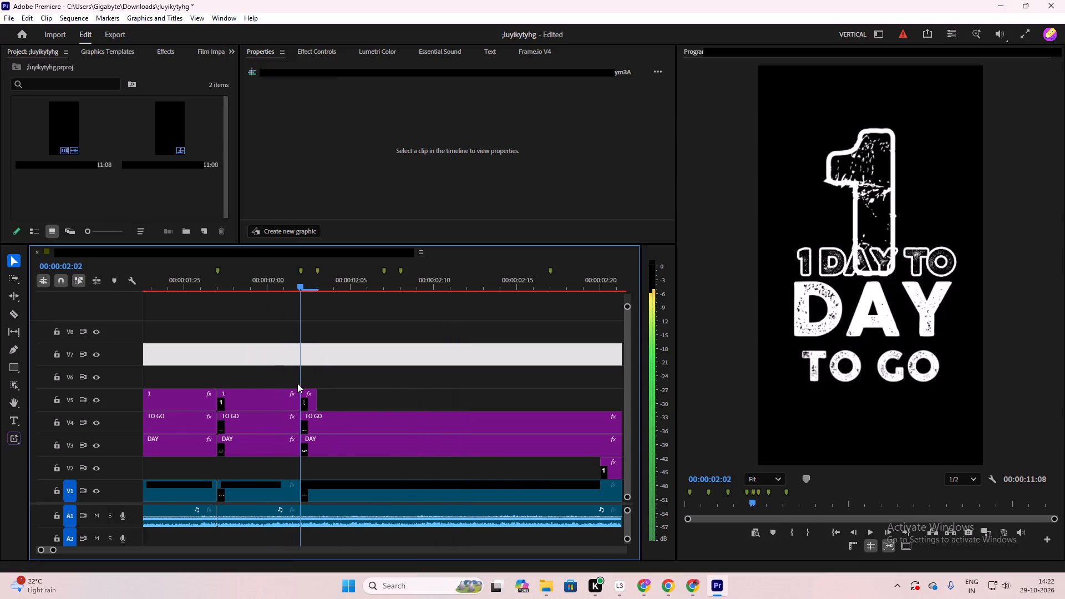
{"action": "left_click_drag", "start_coordinate": [297, 383], "coordinate": [299, 384]}
Trim the starts of the long TO GO and DAY clips on V4 and V3 to 00:00:02:03 and check the frame at 00:00:02:02.
{"action": "left_click", "coordinate": [320, 425]}
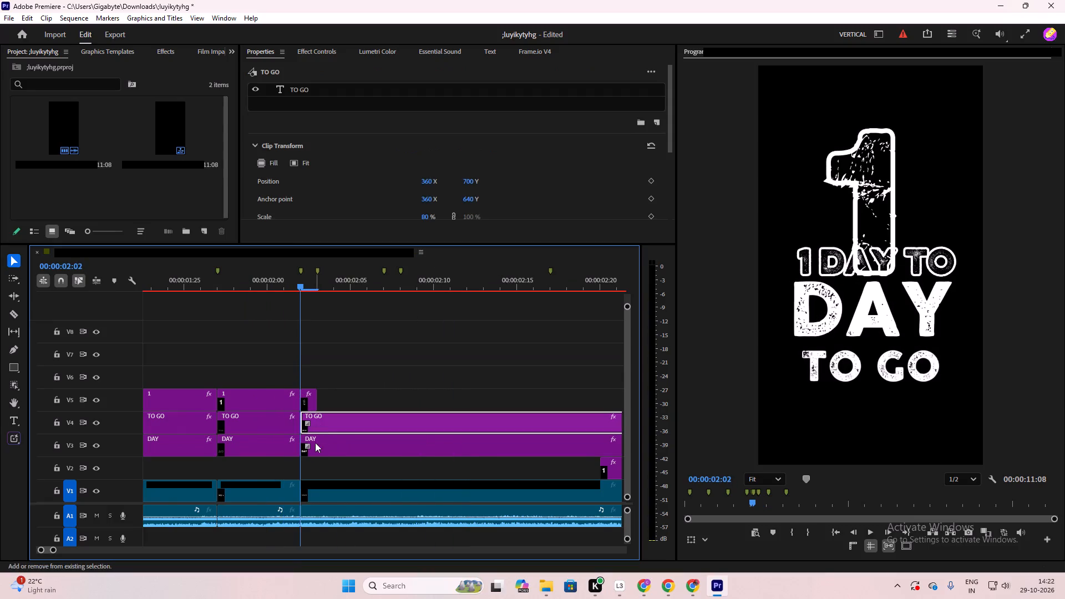
{"action": "left_click", "coordinate": [316, 446], "text": "shift"}
{"action": "left_click_drag", "start_coordinate": [306, 436], "coordinate": [318, 434]}
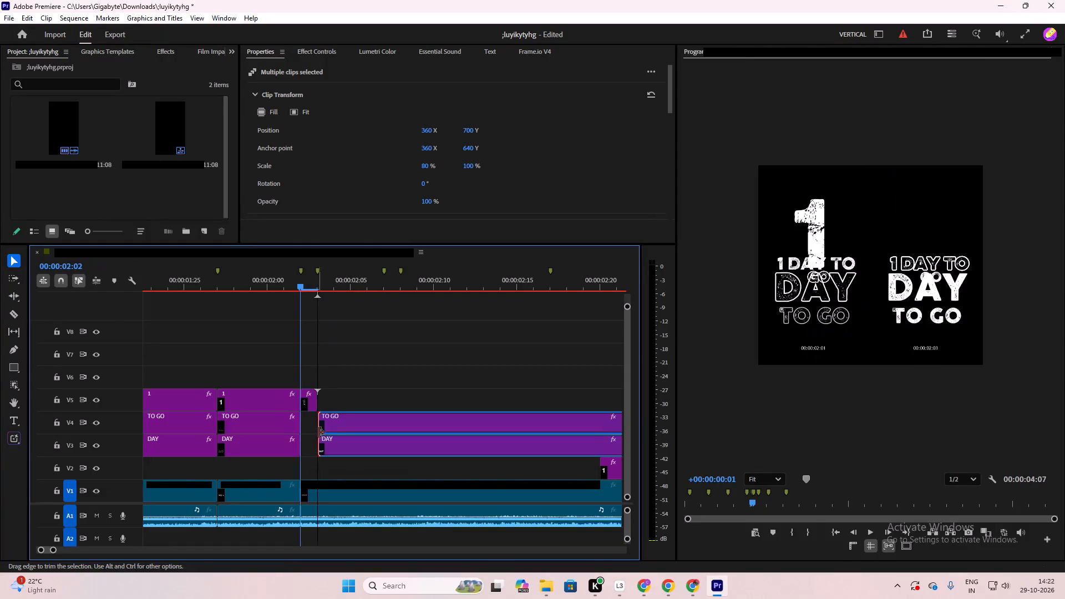
{"action": "left_click_drag", "start_coordinate": [301, 291], "coordinate": [278, 307]}
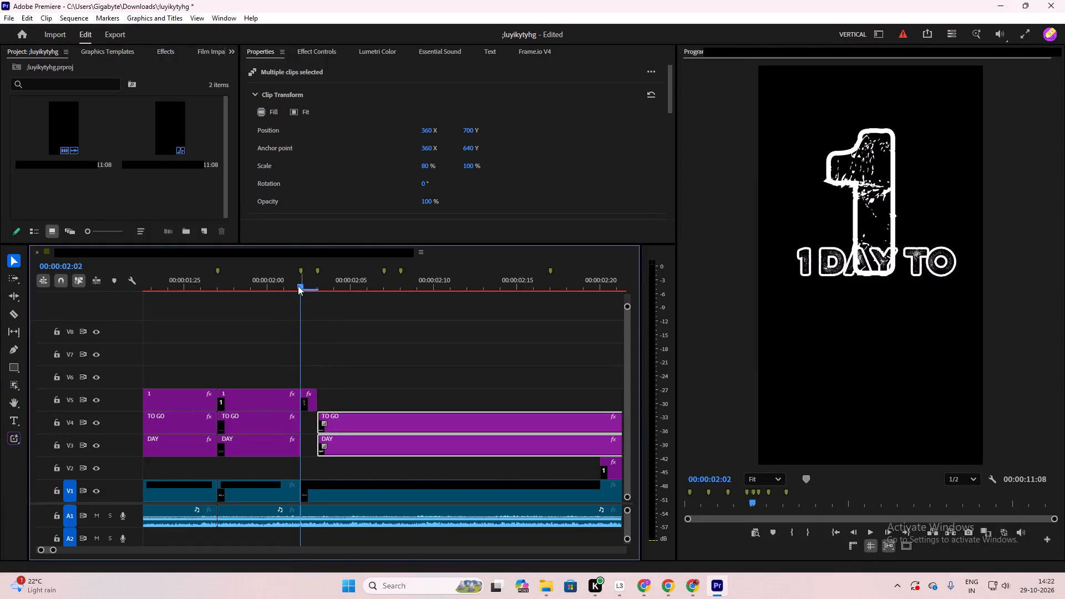
{"action": "left_click_drag", "start_coordinate": [298, 287], "coordinate": [300, 310]}
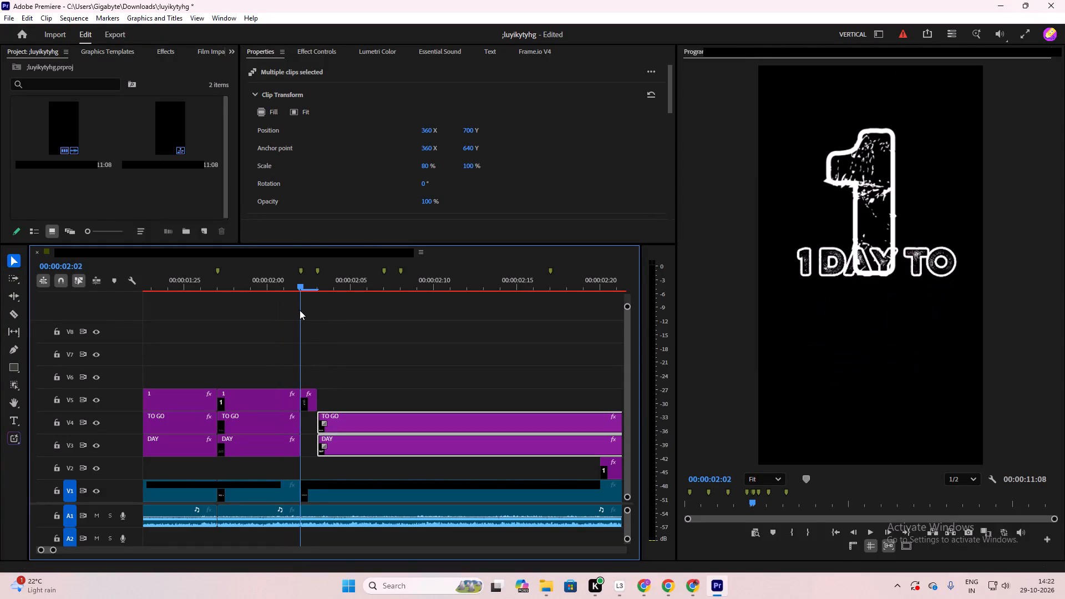
Find the frame where the footage's words change after 00:00:02:02 and split the long TO GO and DAY clips at 00:00:02:08.
{"action": "left_click_drag", "start_coordinate": [300, 310], "coordinate": [328, 321]}
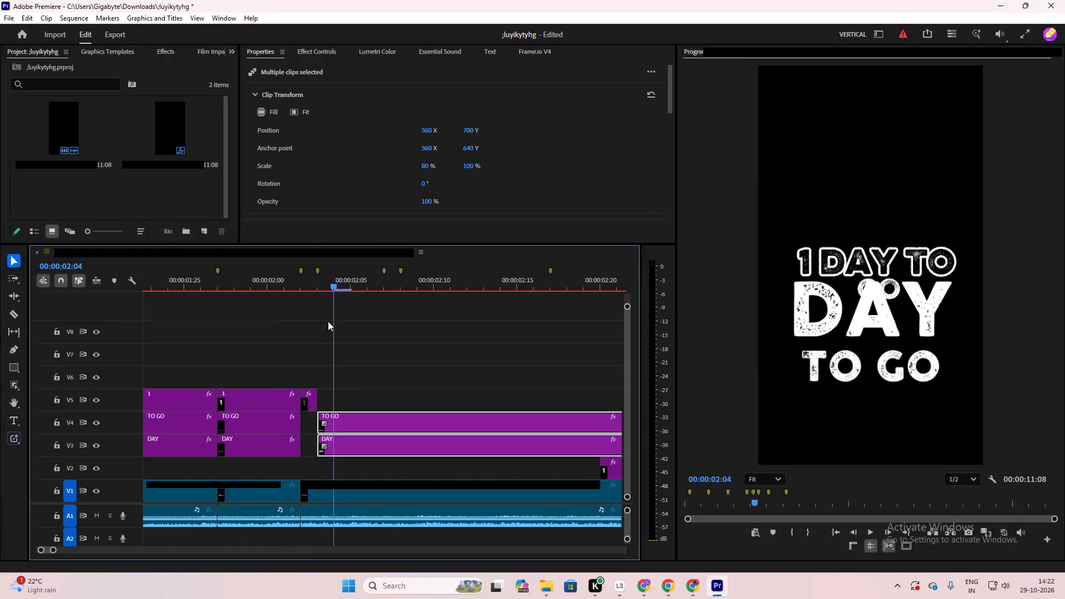
{"action": "left_click_drag", "start_coordinate": [328, 321], "coordinate": [356, 328]}
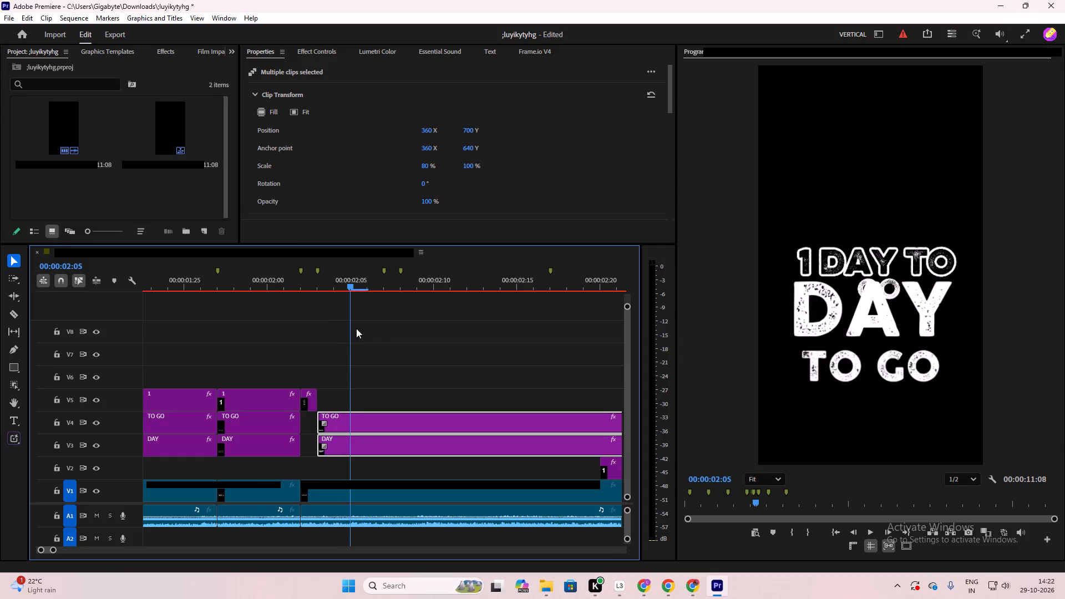
{"action": "left_click_drag", "start_coordinate": [356, 328], "coordinate": [398, 337]}
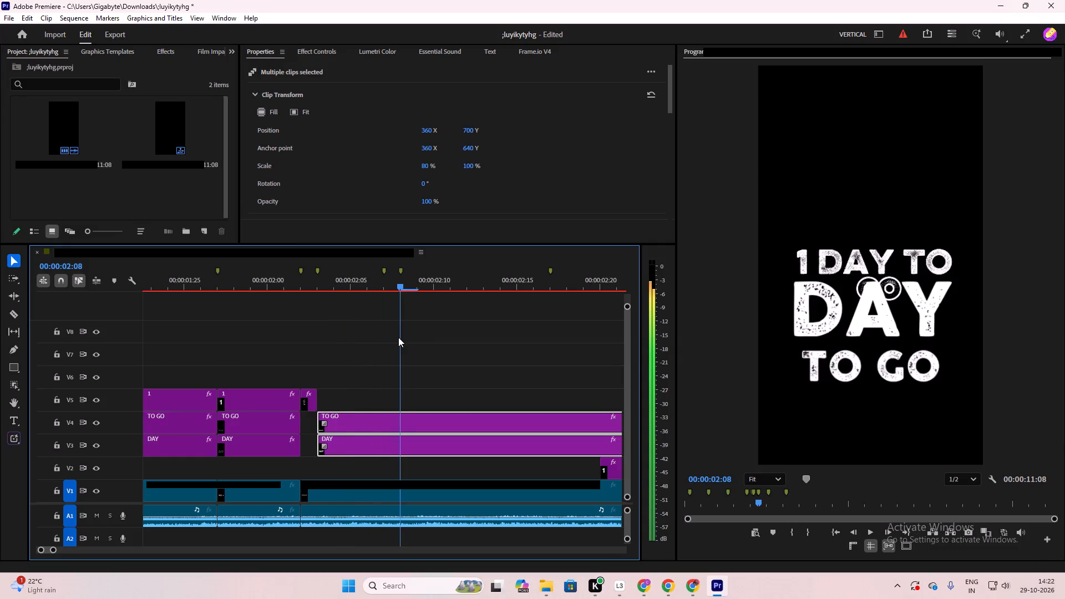
{"action": "left_click_drag", "start_coordinate": [398, 337], "coordinate": [384, 337]}
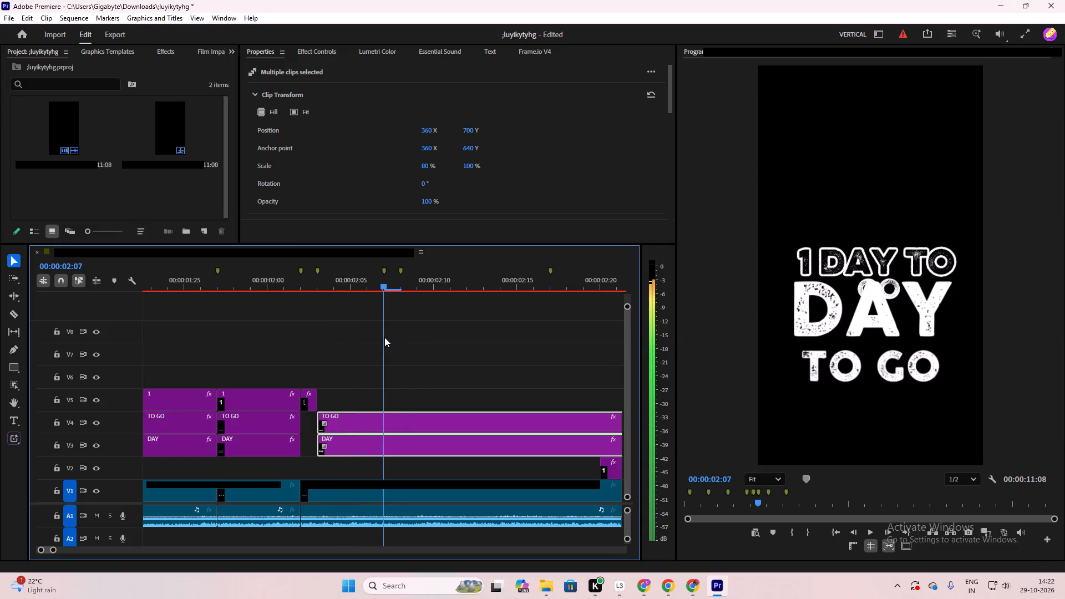
{"action": "left_click_drag", "start_coordinate": [384, 337], "coordinate": [385, 339]}
{"action": "left_click_drag", "start_coordinate": [385, 339], "coordinate": [393, 344]}
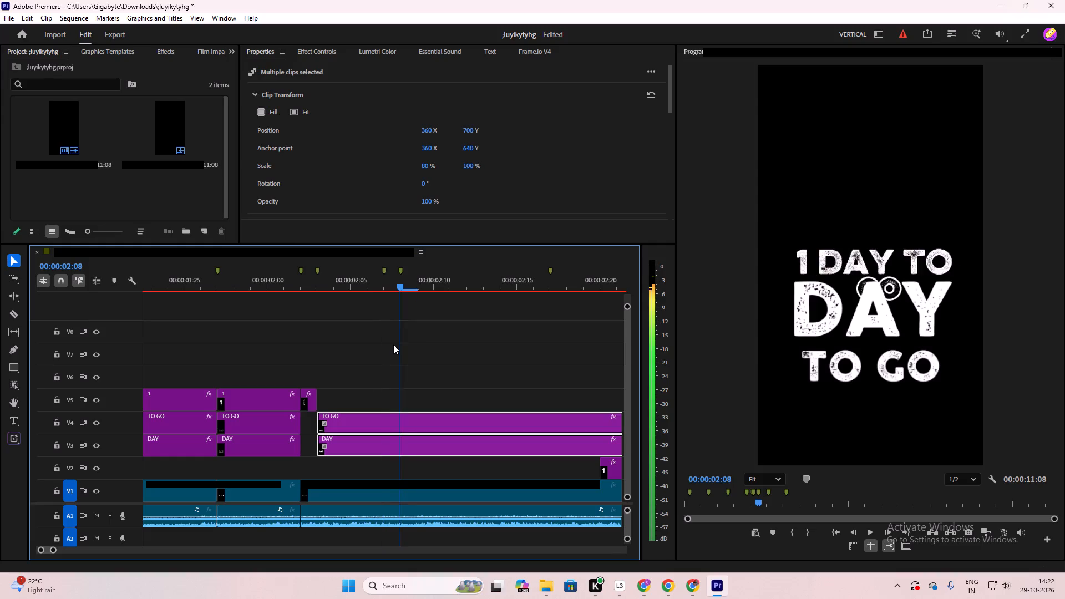
{"action": "left_click_drag", "start_coordinate": [393, 344], "coordinate": [371, 344]}
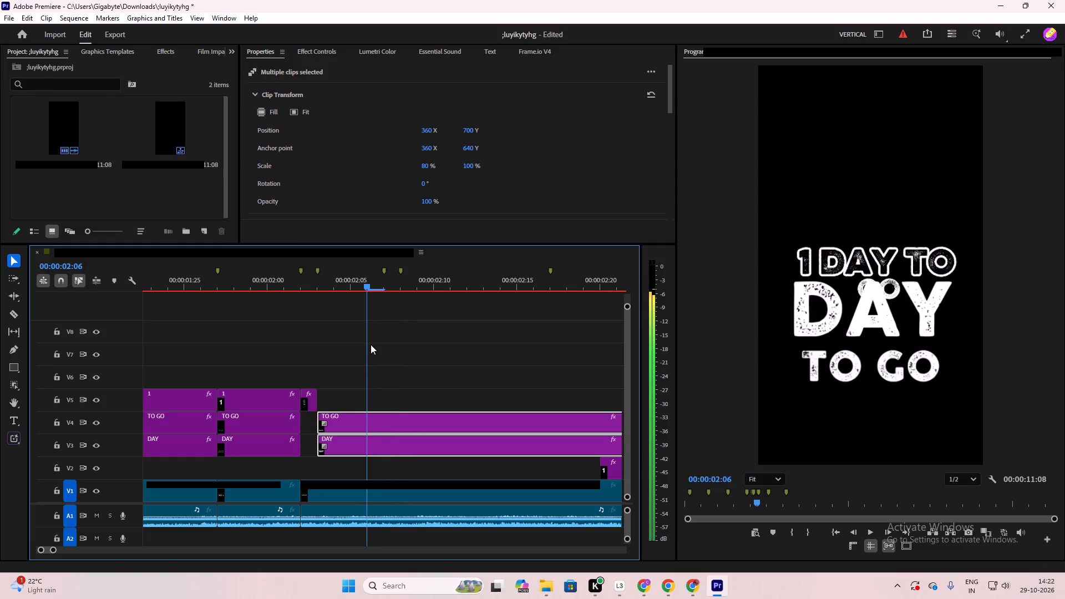
{"action": "left_click_drag", "start_coordinate": [371, 344], "coordinate": [377, 344]}
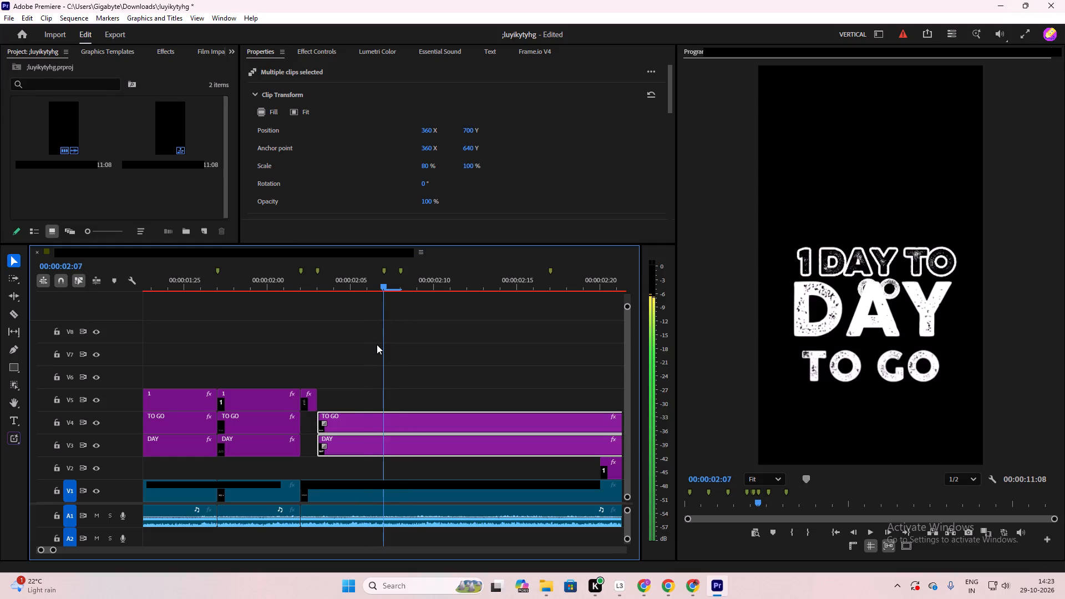
{"action": "left_click_drag", "start_coordinate": [377, 344], "coordinate": [377, 344]}
{"action": "left_click_drag", "start_coordinate": [377, 344], "coordinate": [392, 343]}
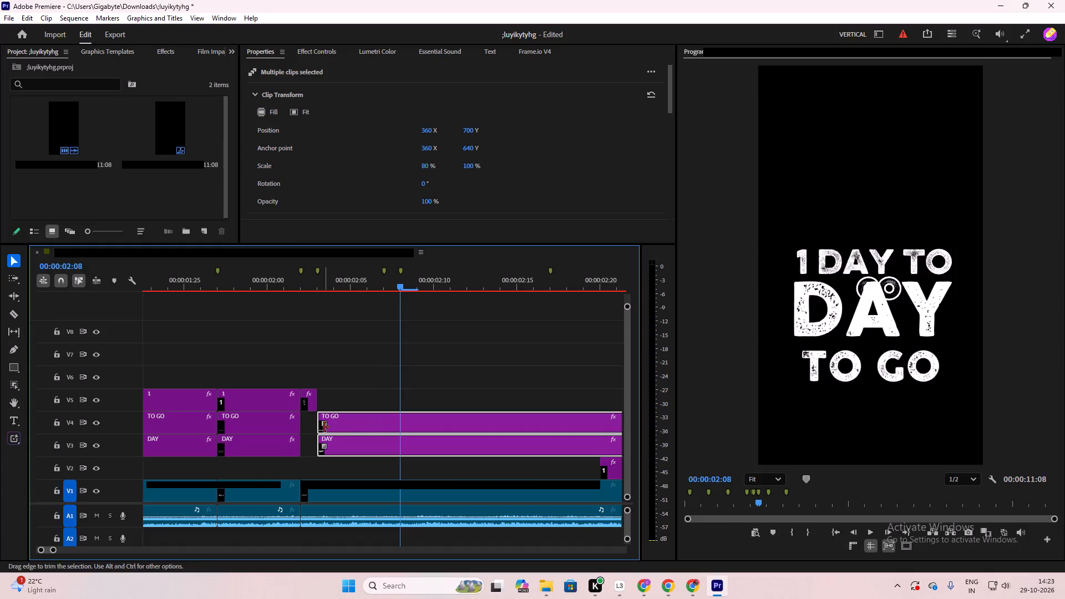
{"action": "left_click", "coordinate": [417, 421]}
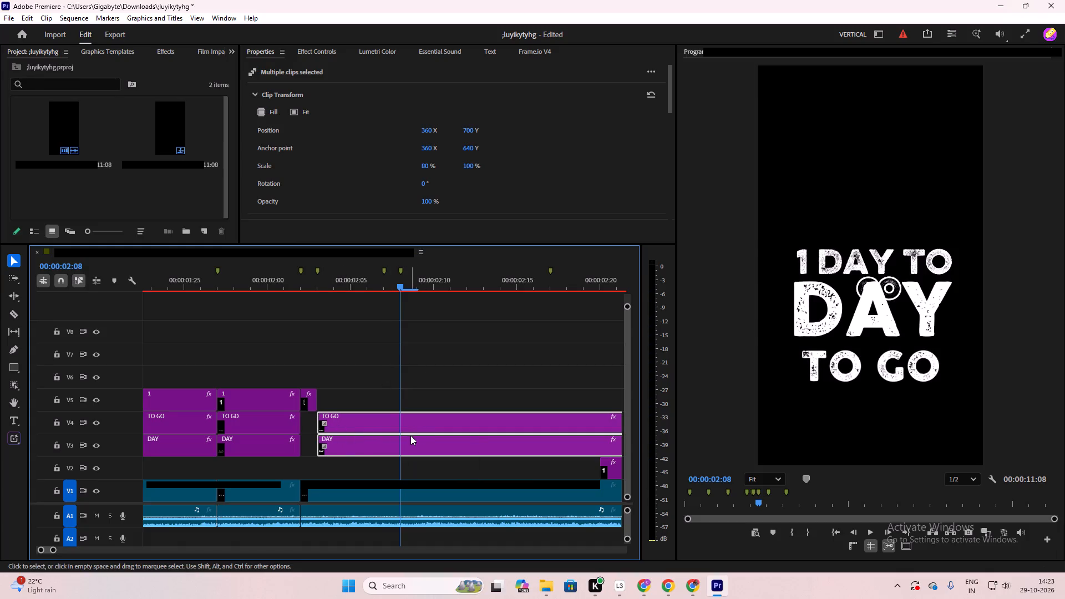
{"action": "key", "text": "ctrl+k"}
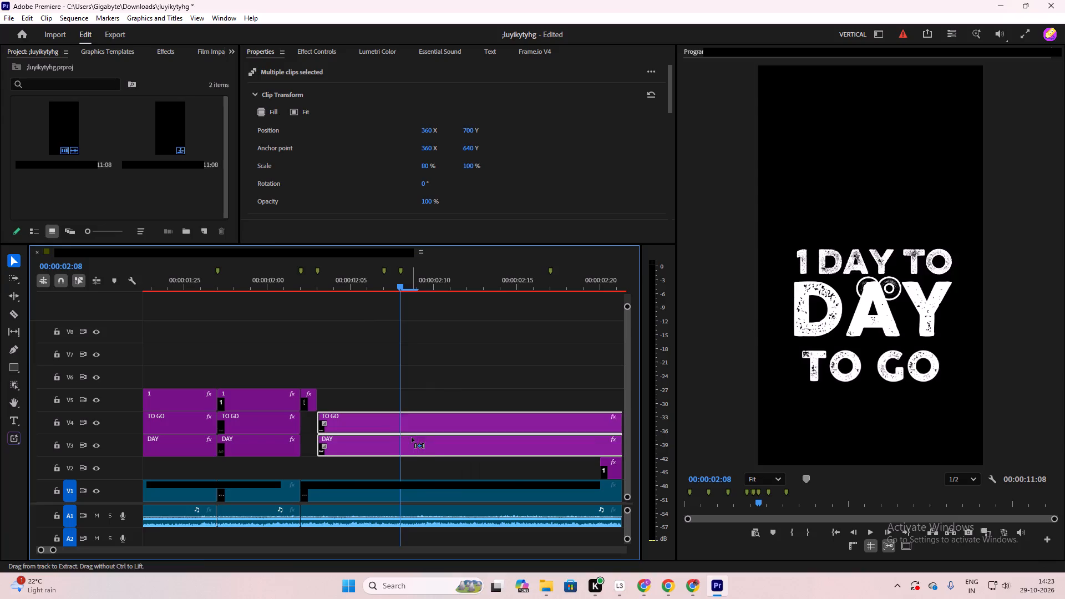
Split the remaining long TO GO and DAY clips on V4 and V3 at the 00:00:02:17 marker.
{"action": "left_click_drag", "start_coordinate": [400, 286], "coordinate": [452, 317]}
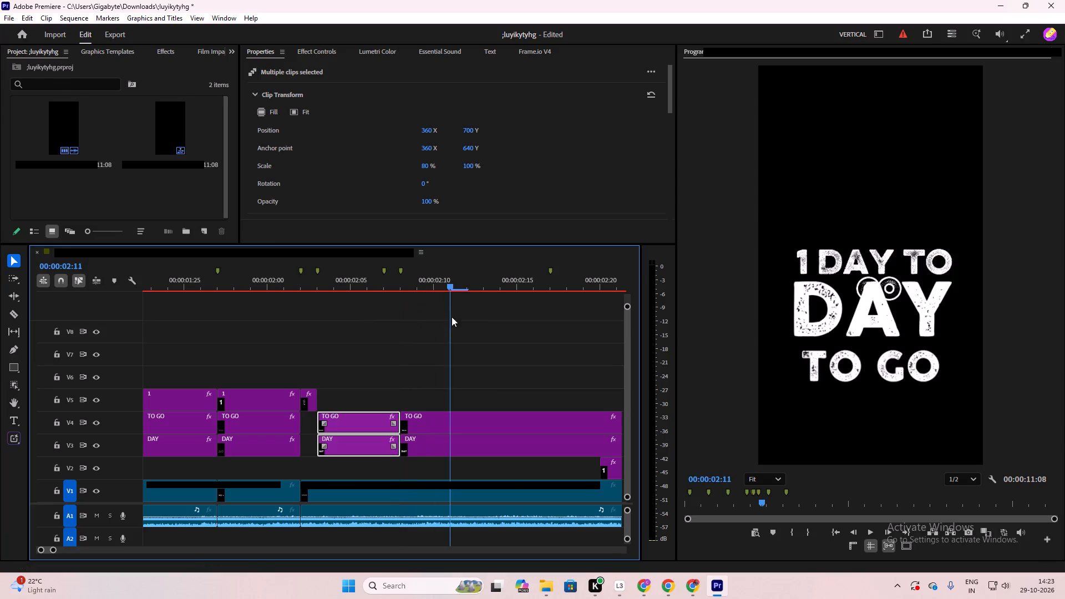
{"action": "left_click_drag", "start_coordinate": [452, 317], "coordinate": [545, 340]}
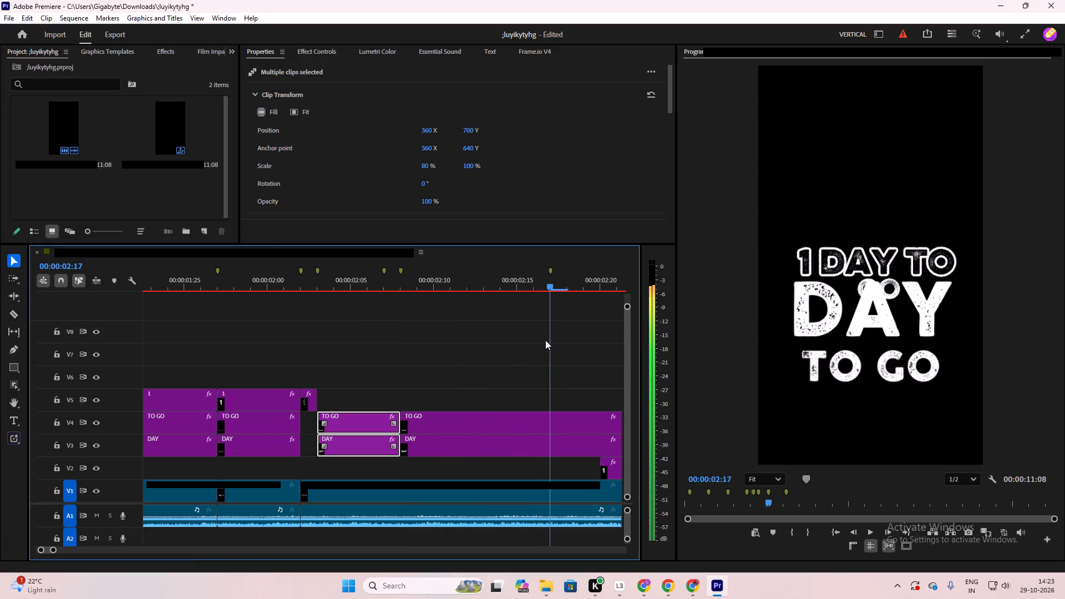
{"action": "left_click_drag", "start_coordinate": [545, 340], "coordinate": [545, 344]}
{"action": "left_click_drag", "start_coordinate": [545, 344], "coordinate": [544, 345]}
{"action": "left_click_drag", "start_coordinate": [544, 345], "coordinate": [547, 347]}
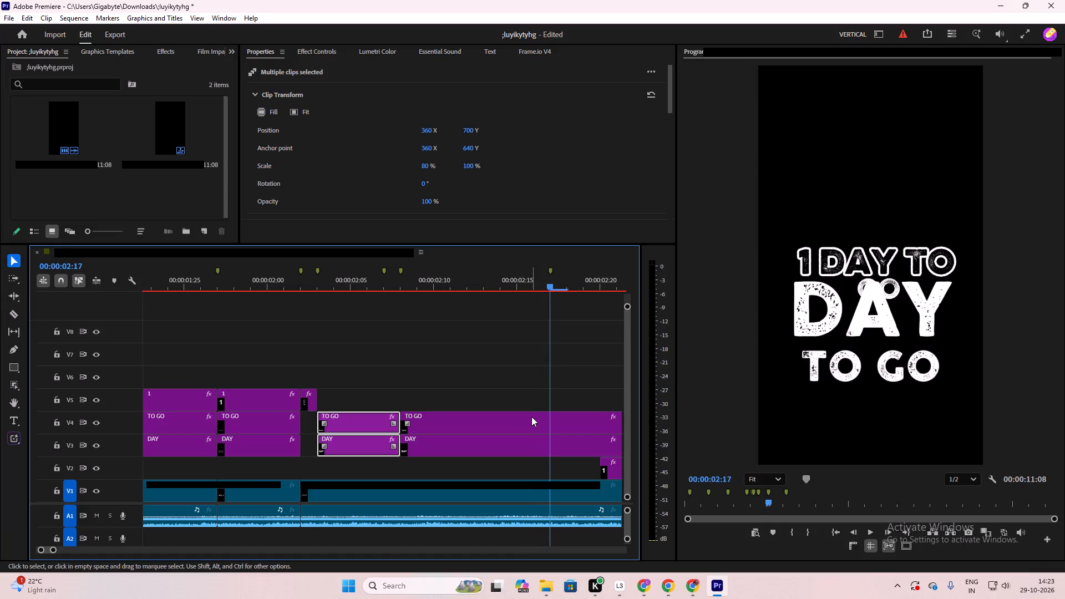
{"action": "left_click", "coordinate": [531, 417]}
{"action": "left_click", "coordinate": [527, 444], "text": "shift"}
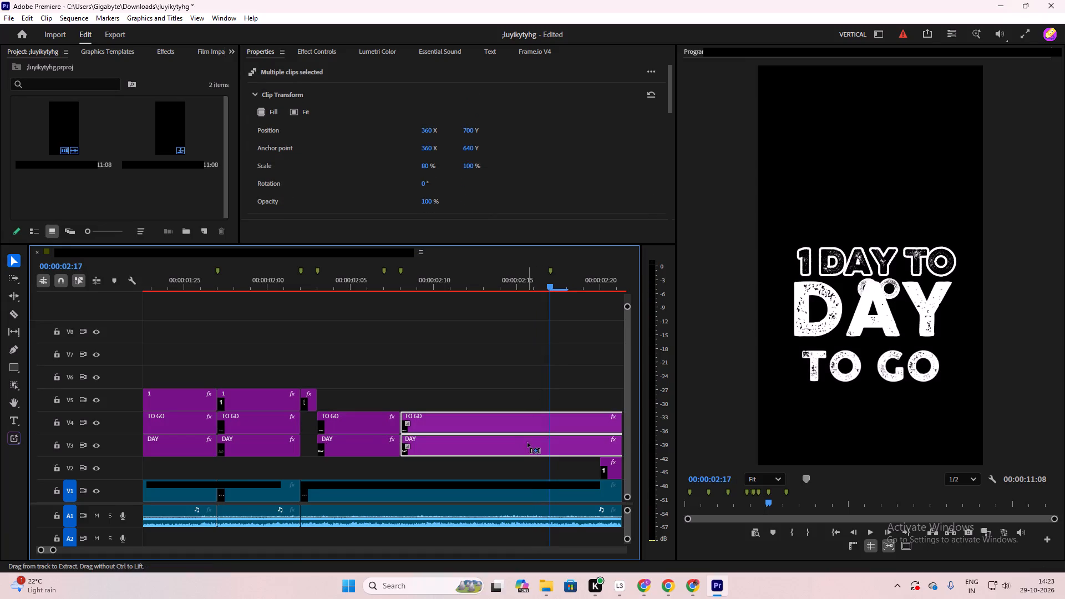
{"action": "key", "text": "ctrl+k"}
Cut out the filled TO GO and DAY sections between 00:00:02:08 and 00:00:02:17, leaving the gap open.
{"action": "left_click", "coordinate": [518, 445]}
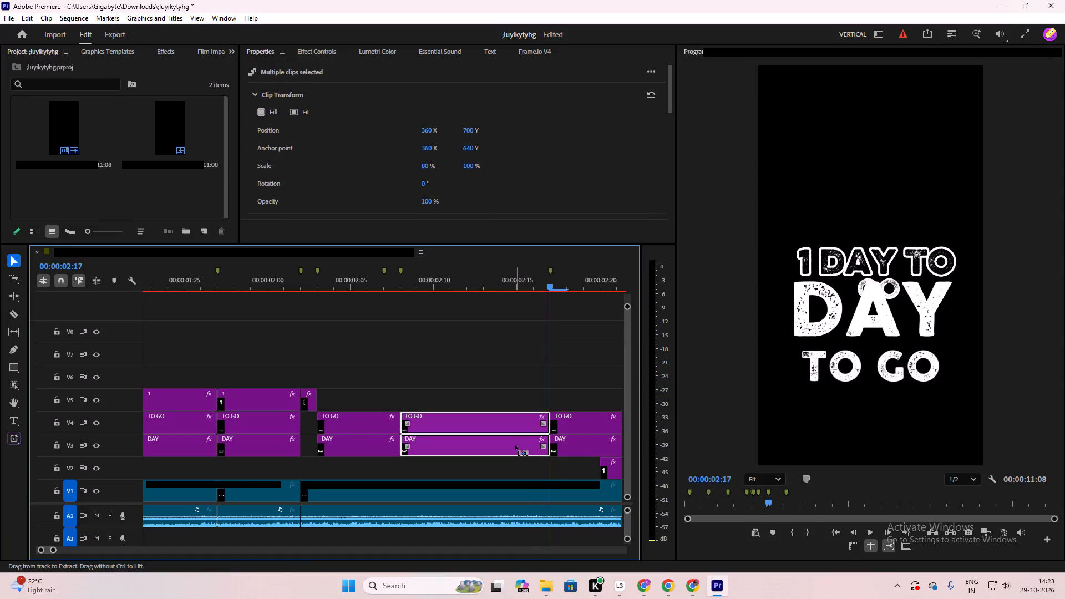
{"action": "key", "text": "ctrl+x"}
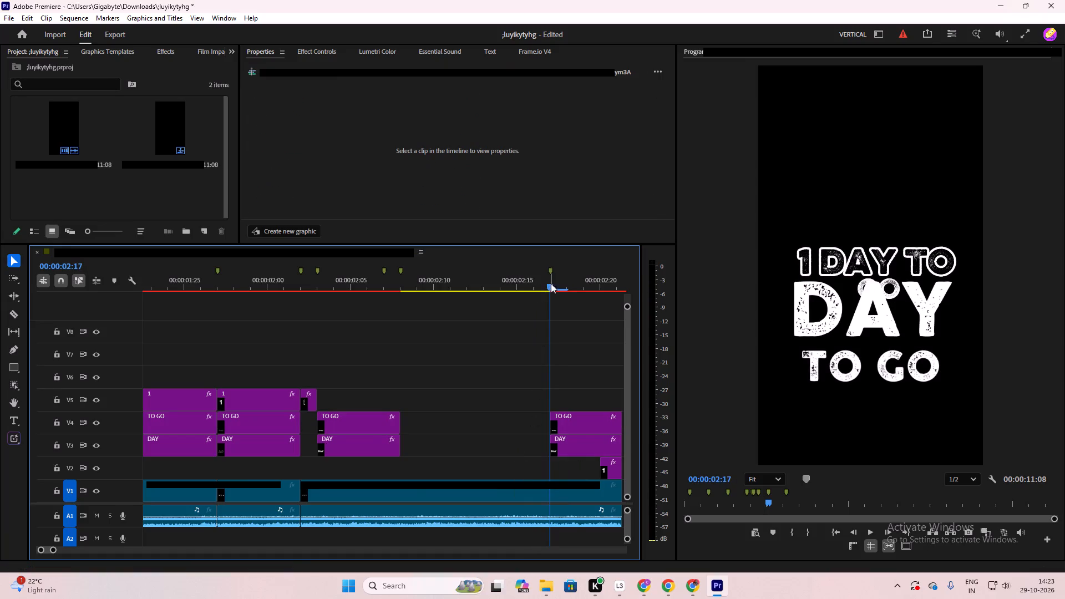
Extend the end of the outlined 1 clip on V5 to 00:00:02:08 and check its frames up to that point.
{"action": "left_click_drag", "start_coordinate": [551, 285], "coordinate": [327, 382]}
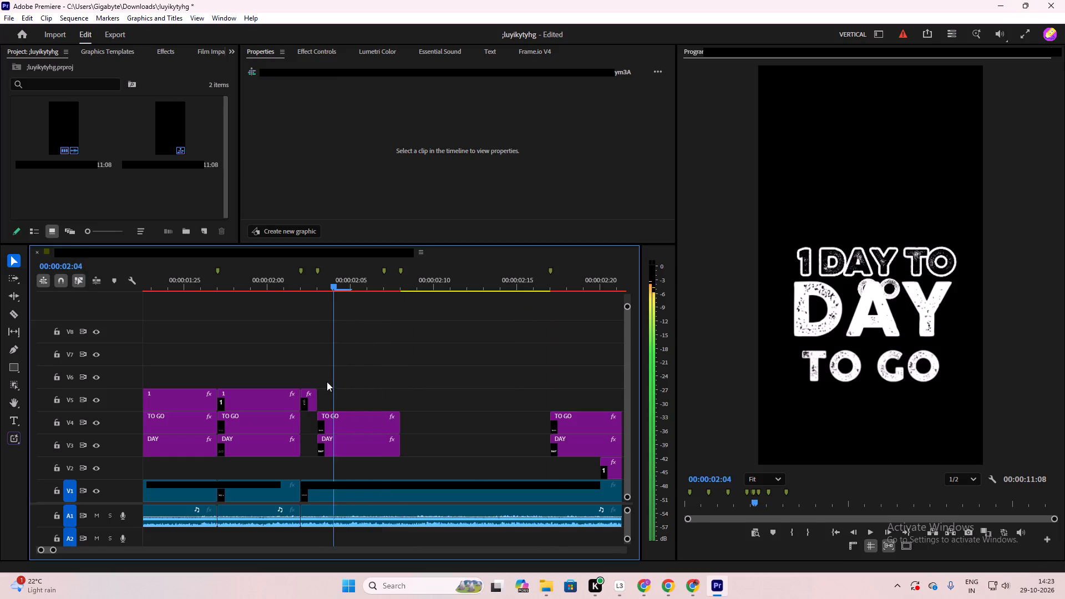
{"action": "left_click_drag", "start_coordinate": [327, 382], "coordinate": [311, 395]}
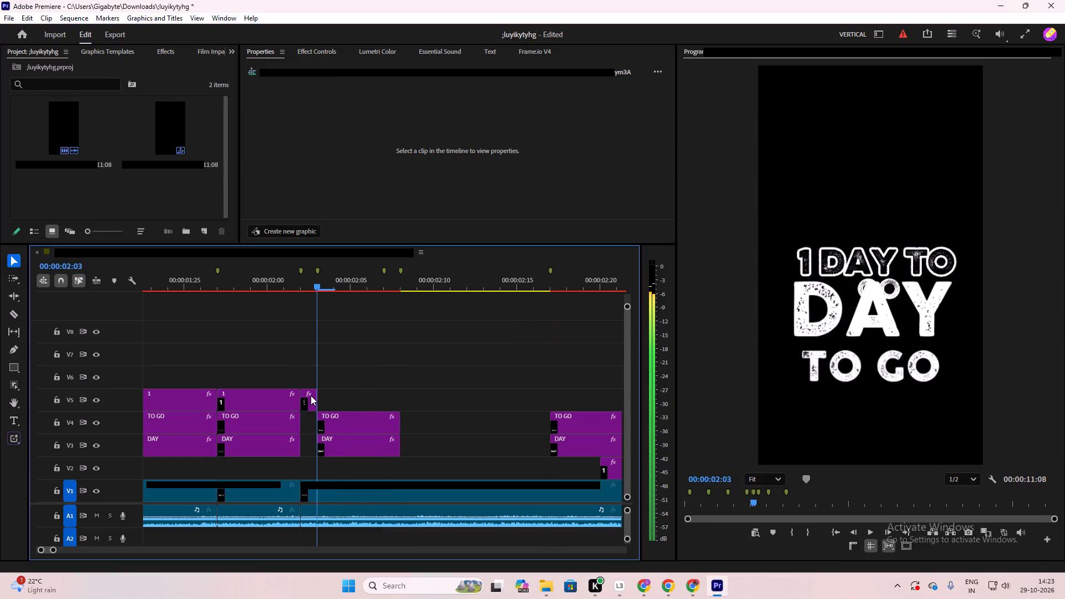
{"action": "left_click_drag", "start_coordinate": [311, 395], "coordinate": [313, 400]}
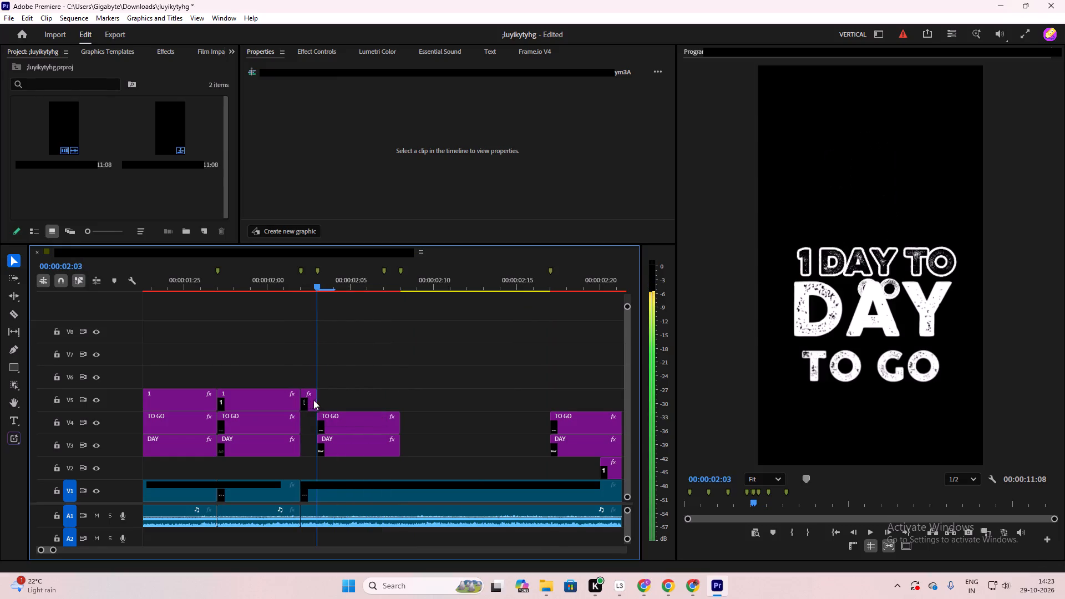
{"action": "left_click_drag", "start_coordinate": [313, 400], "coordinate": [318, 400]}
{"action": "left_click", "coordinate": [308, 402]}
{"action": "left_click_drag", "start_coordinate": [316, 400], "coordinate": [349, 404]}
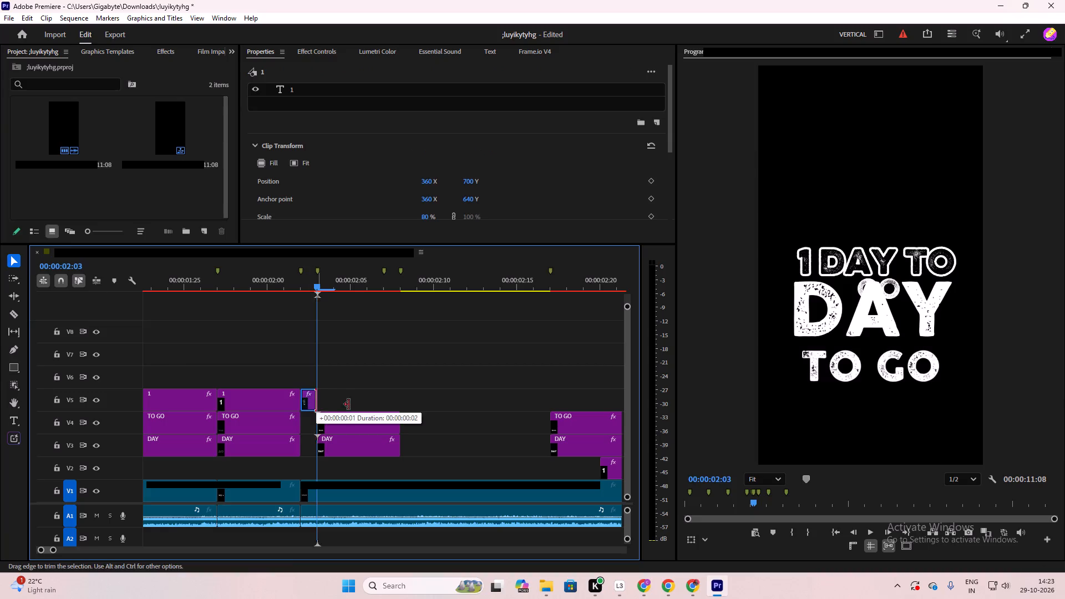
{"action": "left_click_drag", "start_coordinate": [349, 404], "coordinate": [402, 412]}
{"action": "left_click_drag", "start_coordinate": [318, 291], "coordinate": [308, 297]}
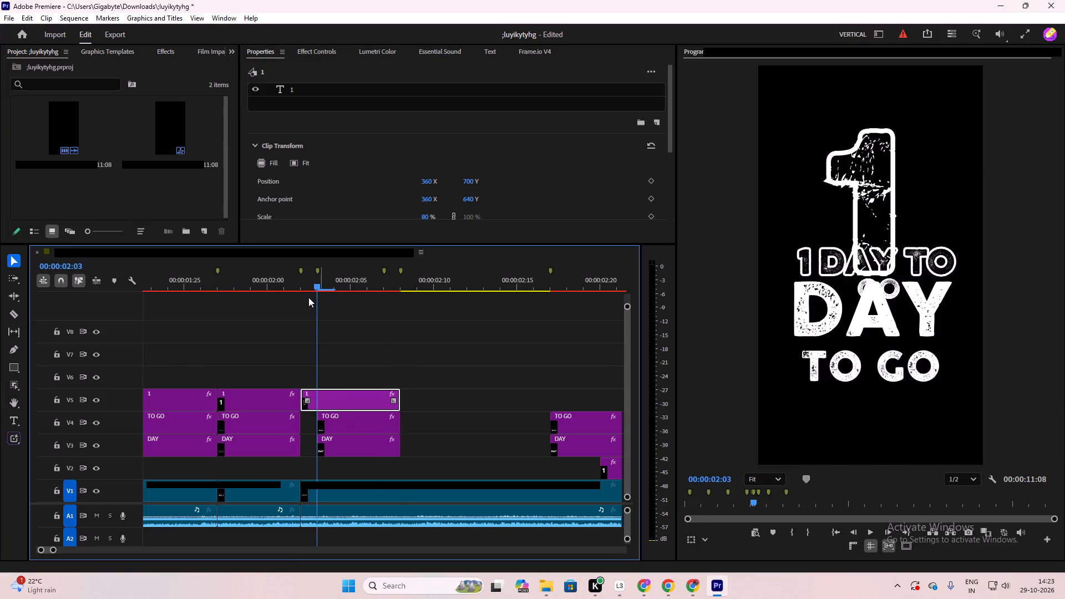
{"action": "left_click_drag", "start_coordinate": [308, 297], "coordinate": [305, 302]}
{"action": "left_click_drag", "start_coordinate": [318, 283], "coordinate": [376, 317]}
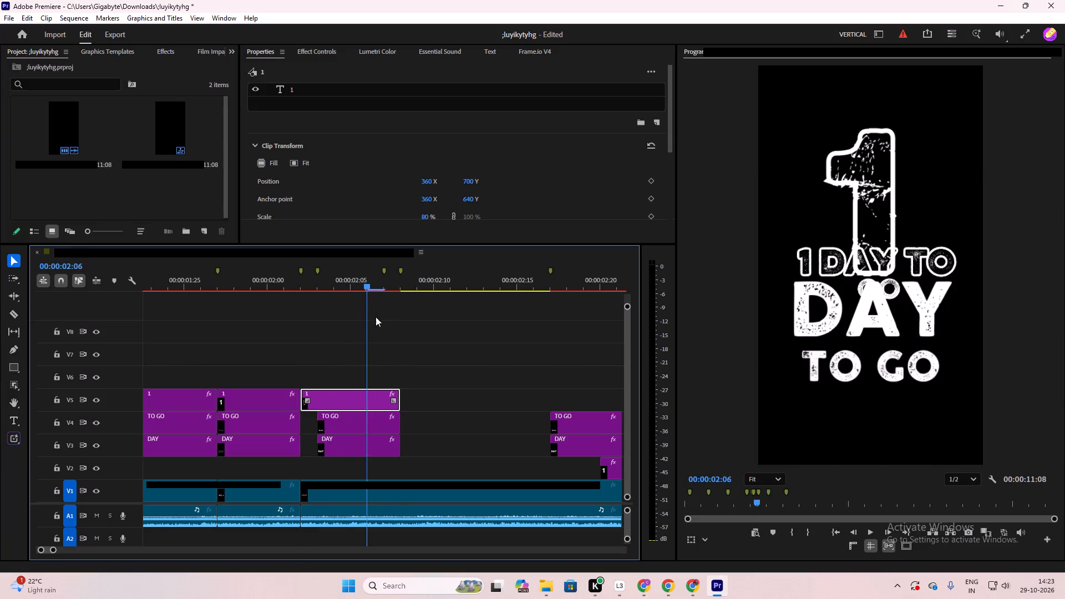
{"action": "left_click_drag", "start_coordinate": [376, 317], "coordinate": [398, 334]}
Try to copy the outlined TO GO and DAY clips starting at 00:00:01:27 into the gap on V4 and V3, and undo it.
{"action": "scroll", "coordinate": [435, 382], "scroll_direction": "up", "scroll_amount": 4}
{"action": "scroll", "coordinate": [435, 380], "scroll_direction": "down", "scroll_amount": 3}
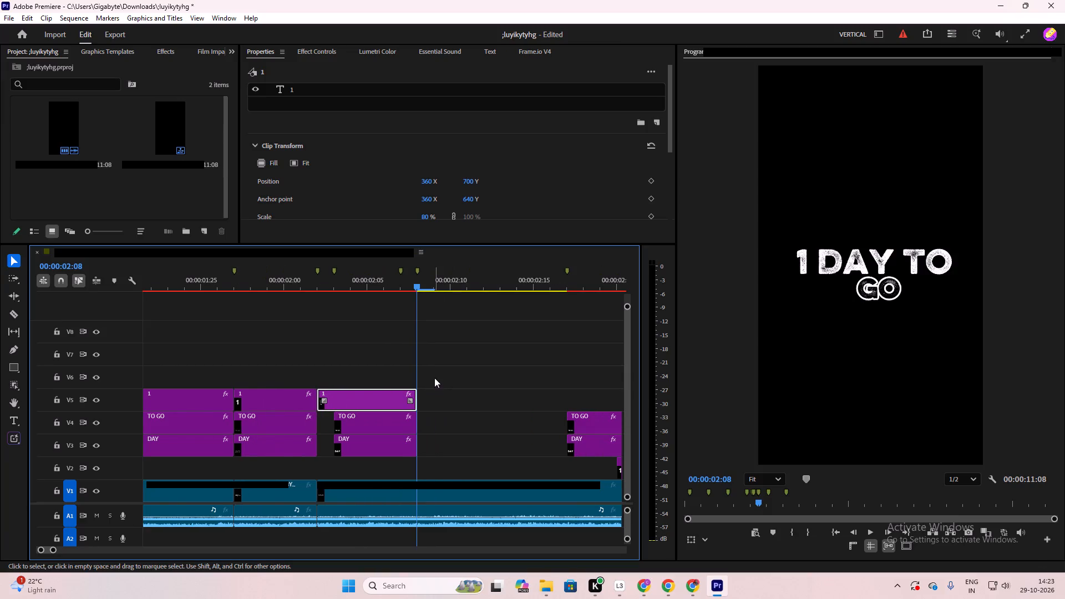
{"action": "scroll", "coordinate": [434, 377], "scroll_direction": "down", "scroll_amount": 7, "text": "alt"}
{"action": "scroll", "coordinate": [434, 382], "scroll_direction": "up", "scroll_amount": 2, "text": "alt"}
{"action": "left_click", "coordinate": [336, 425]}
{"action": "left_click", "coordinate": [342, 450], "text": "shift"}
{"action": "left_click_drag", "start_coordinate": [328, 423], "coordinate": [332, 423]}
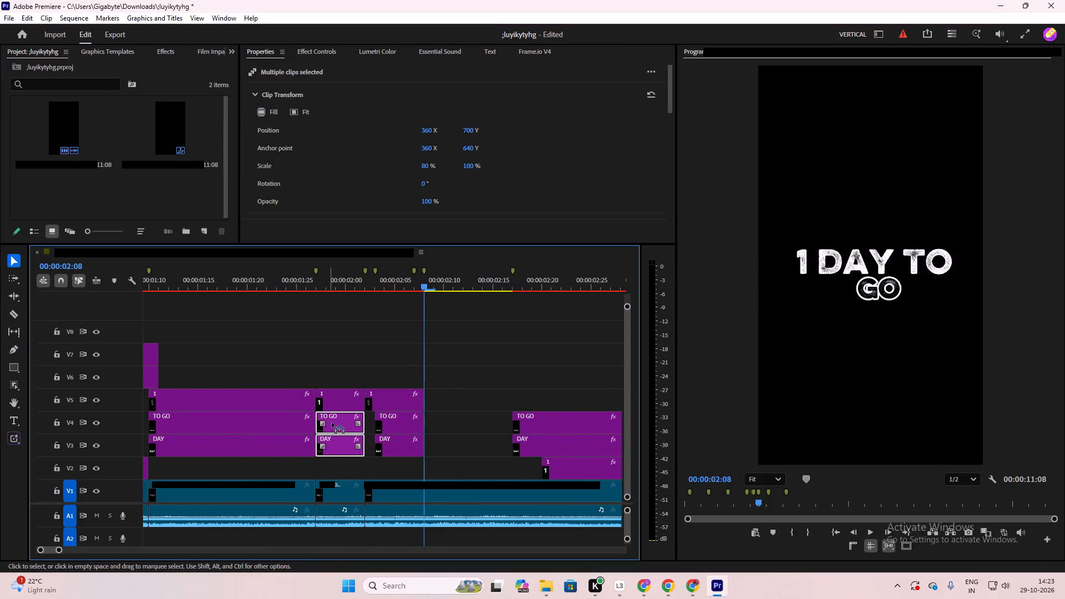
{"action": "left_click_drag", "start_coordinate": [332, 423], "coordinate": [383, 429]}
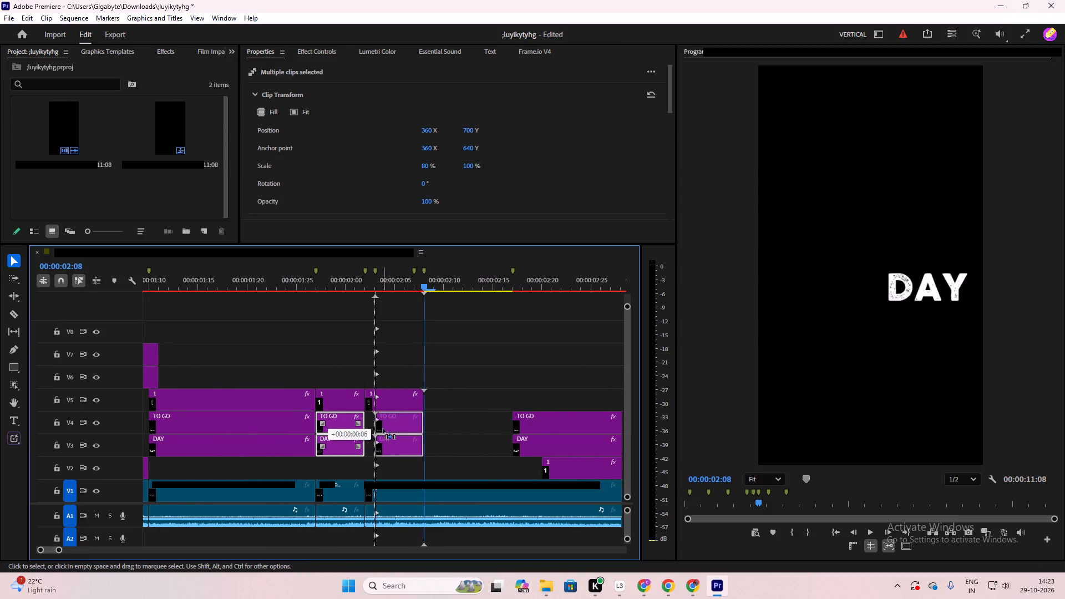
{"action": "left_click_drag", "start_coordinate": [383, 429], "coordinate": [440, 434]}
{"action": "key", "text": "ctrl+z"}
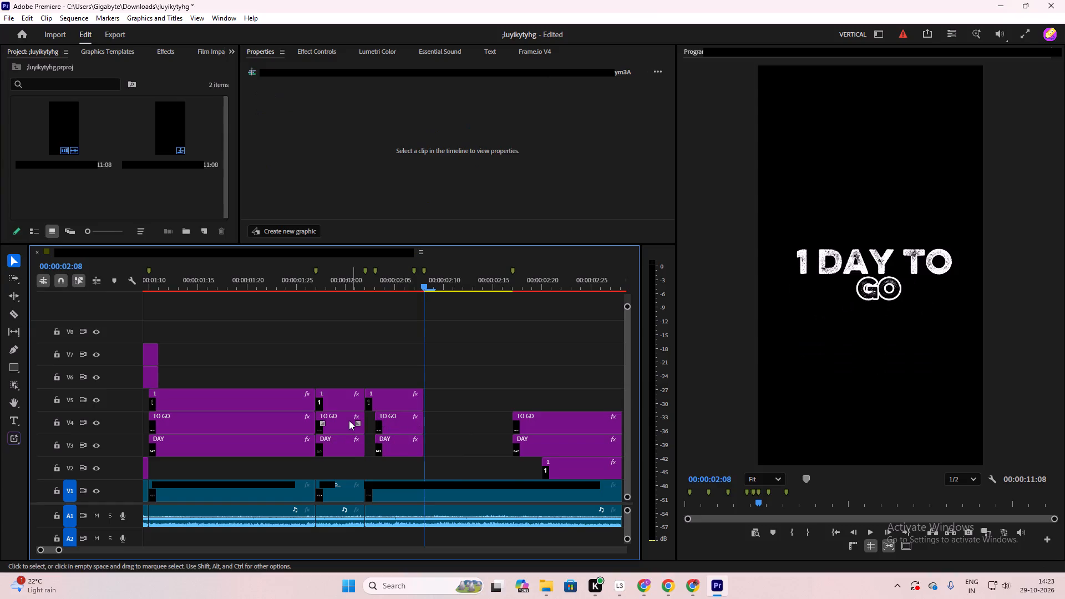
Copy the outlined TO GO and DAY clips from 00:00:01:27 to 00:00:02:08 and extend both copies to end at 00:00:02:17.
{"action": "left_click", "coordinate": [348, 420]}
{"action": "left_click", "coordinate": [346, 440], "text": "shift"}
{"action": "left_click_drag", "start_coordinate": [337, 417], "coordinate": [444, 413], "text": "alt"}
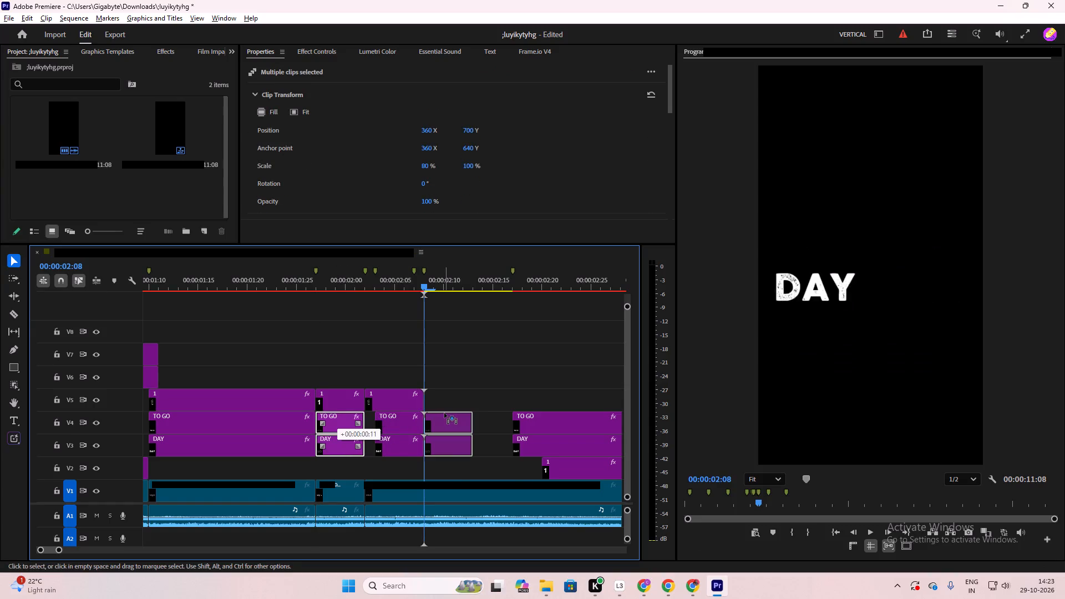
{"action": "left_click_drag", "start_coordinate": [444, 413], "coordinate": [445, 413], "text": "alt"}
{"action": "left_click_drag", "start_coordinate": [471, 427], "coordinate": [513, 437]}
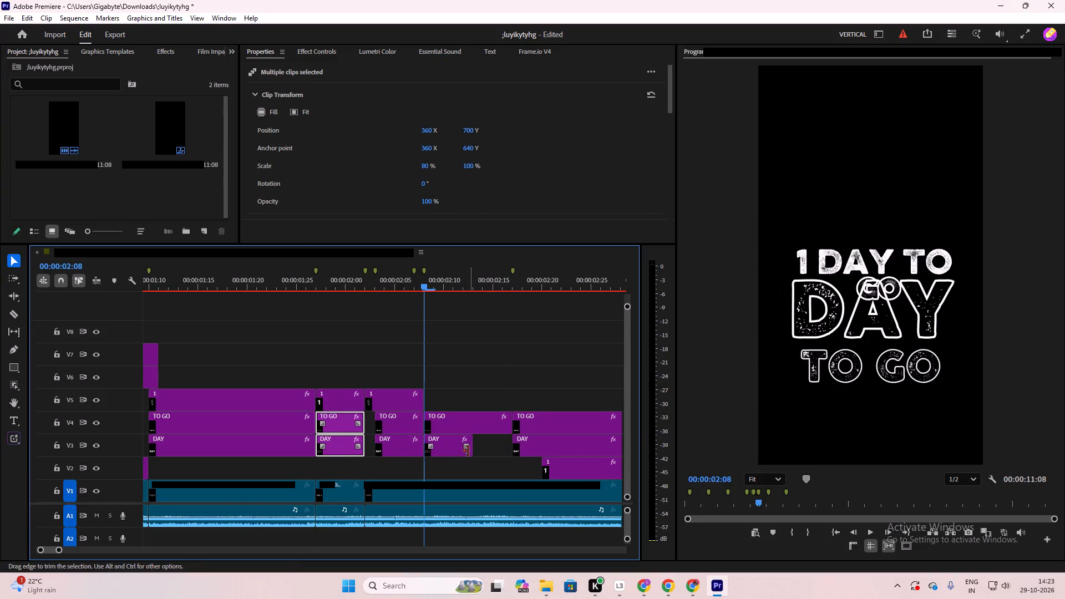
{"action": "left_click", "coordinate": [466, 450]}
{"action": "left_click_drag", "start_coordinate": [469, 451], "coordinate": [513, 458]}
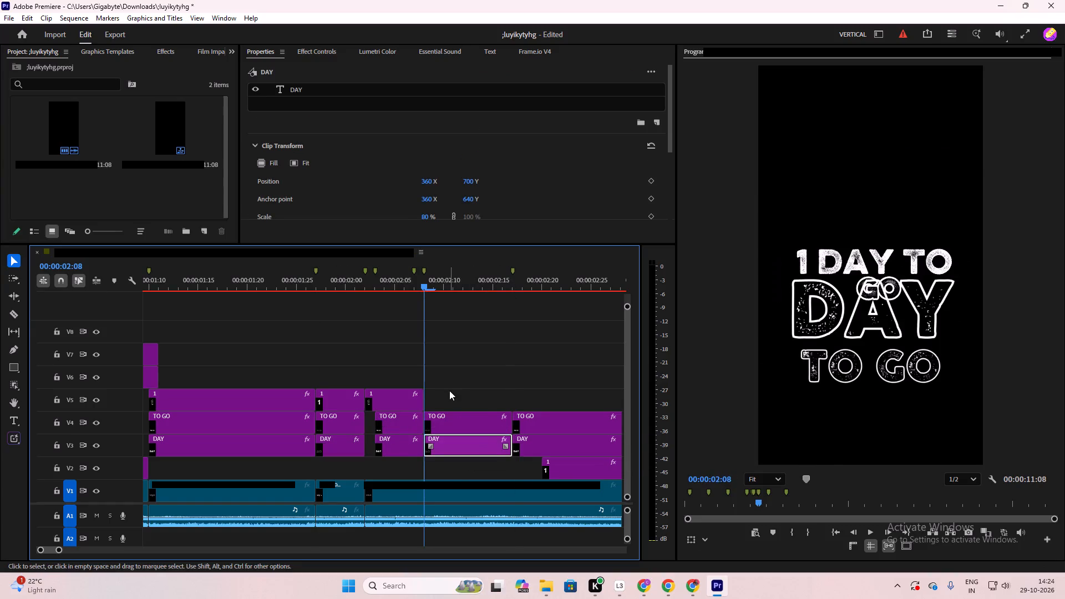
{"action": "left_click", "coordinate": [449, 390]}
Copy the 1 clip on V5 that starts at 00:00:01:27 so the copy starts at 00:00:02:08.
{"action": "left_click", "coordinate": [374, 407]}
{"action": "left_click", "coordinate": [336, 402]}
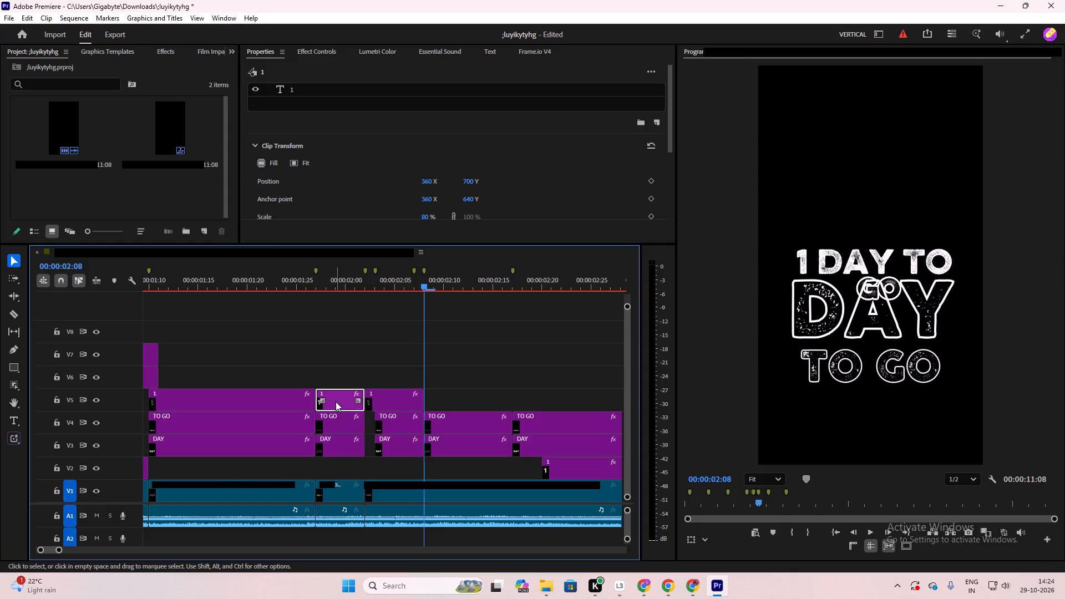
{"action": "left_click_drag", "start_coordinate": [334, 402], "coordinate": [447, 409], "text": "alt"}
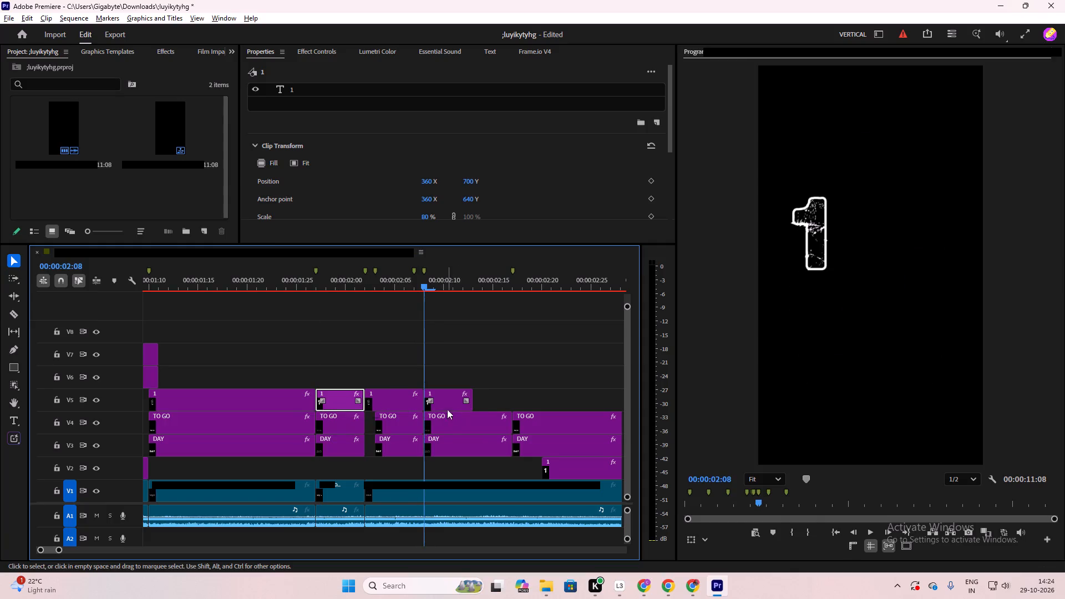
Extend the end of the filled 1 clip that starts at 00:00:02:08 on V5 to 00:00:02:17.
{"action": "left_click_drag", "start_coordinate": [473, 405], "coordinate": [518, 412]}
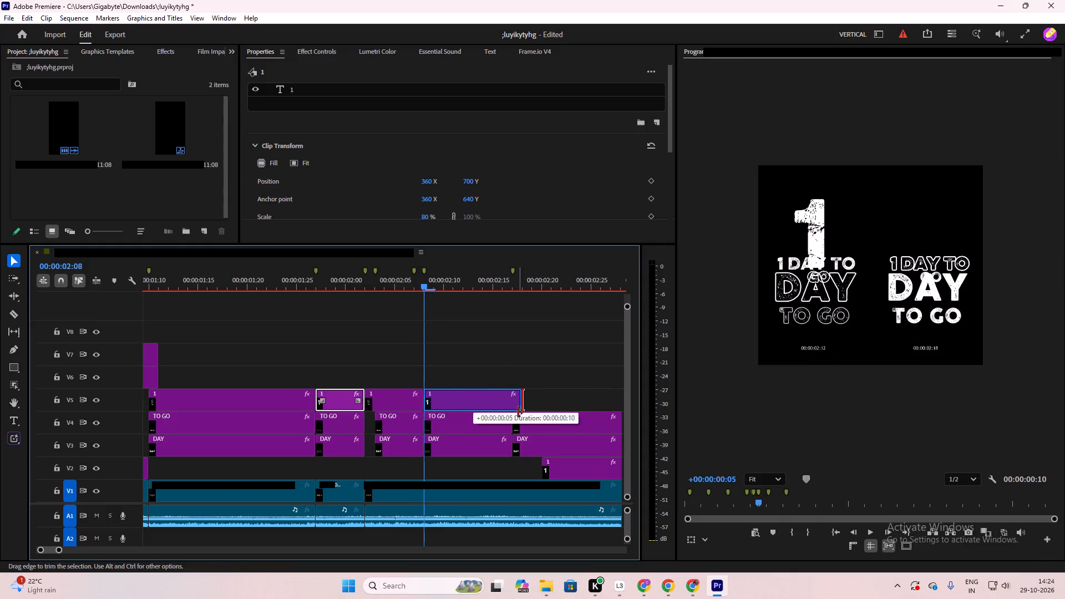
{"action": "left_click_drag", "start_coordinate": [518, 412], "coordinate": [516, 415]}
Play and scrub through the titles between 00:00:02:04 and 00:00:02:20 to examine how the filled and outlined words alternate.
{"action": "left_click_drag", "start_coordinate": [422, 280], "coordinate": [399, 308]}
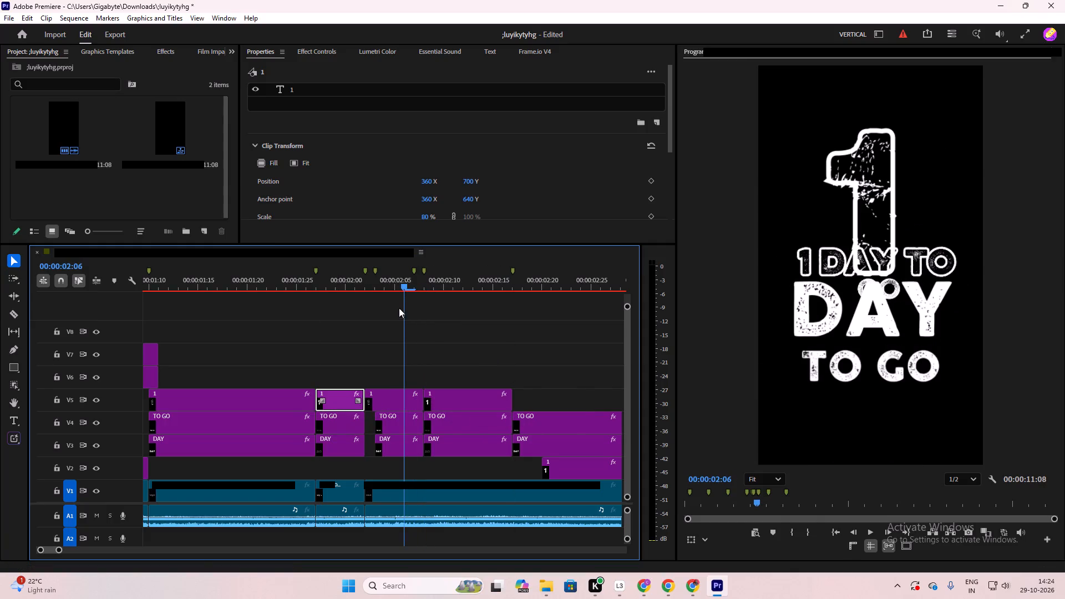
{"action": "left_click_drag", "start_coordinate": [399, 308], "coordinate": [398, 309]}
{"action": "left_click", "coordinate": [466, 323]}
{"action": "key", "text": "space"}
{"action": "key", "text": "space"}
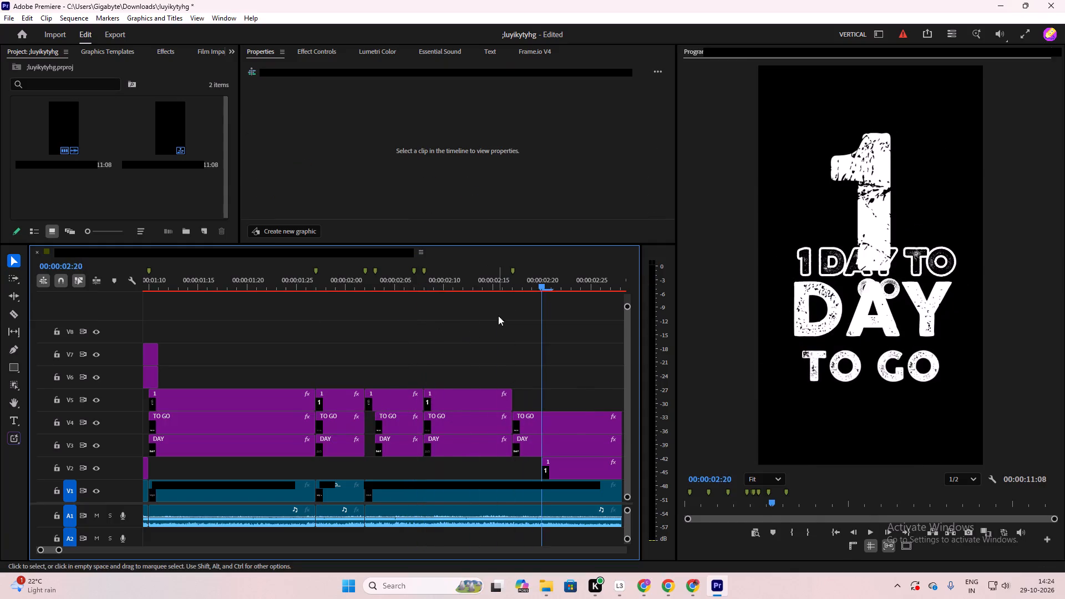
{"action": "left_click_drag", "start_coordinate": [541, 286], "coordinate": [386, 331]}
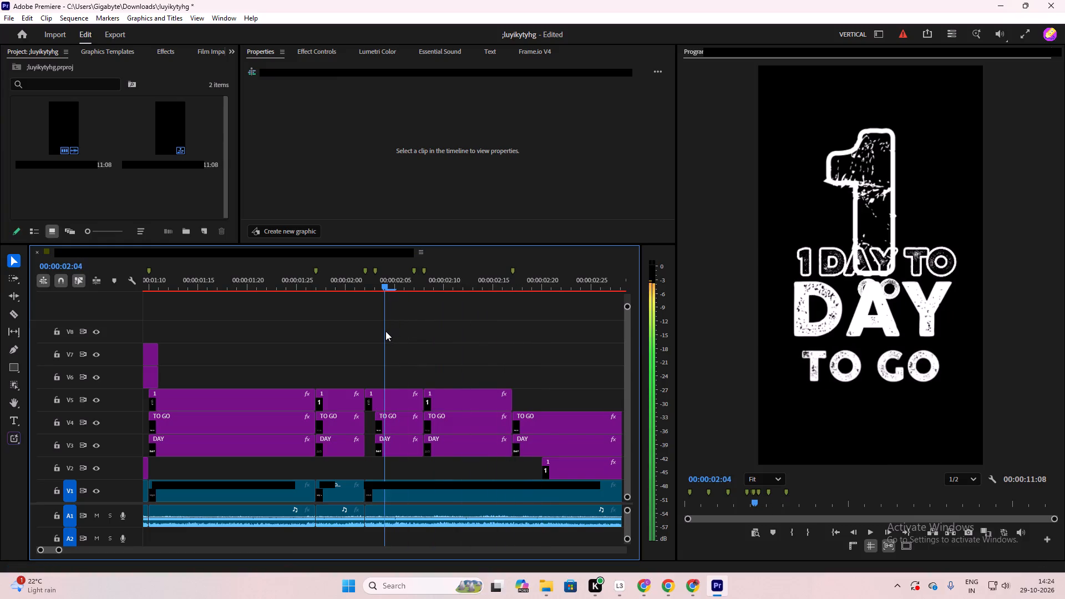
{"action": "left_click_drag", "start_coordinate": [386, 331], "coordinate": [423, 337]}
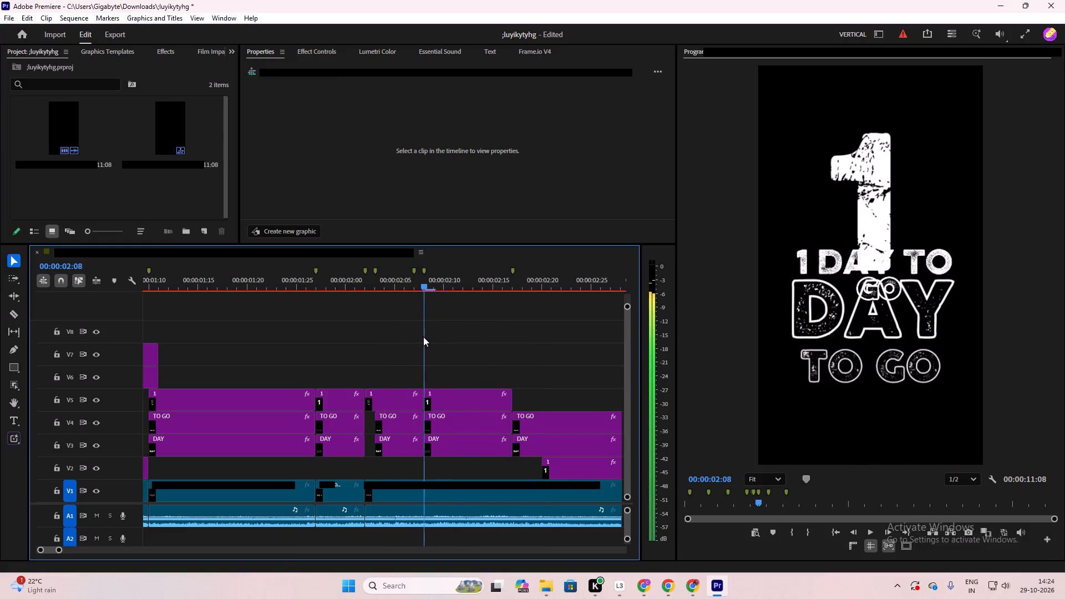
{"action": "left_click_drag", "start_coordinate": [423, 337], "coordinate": [435, 339]}
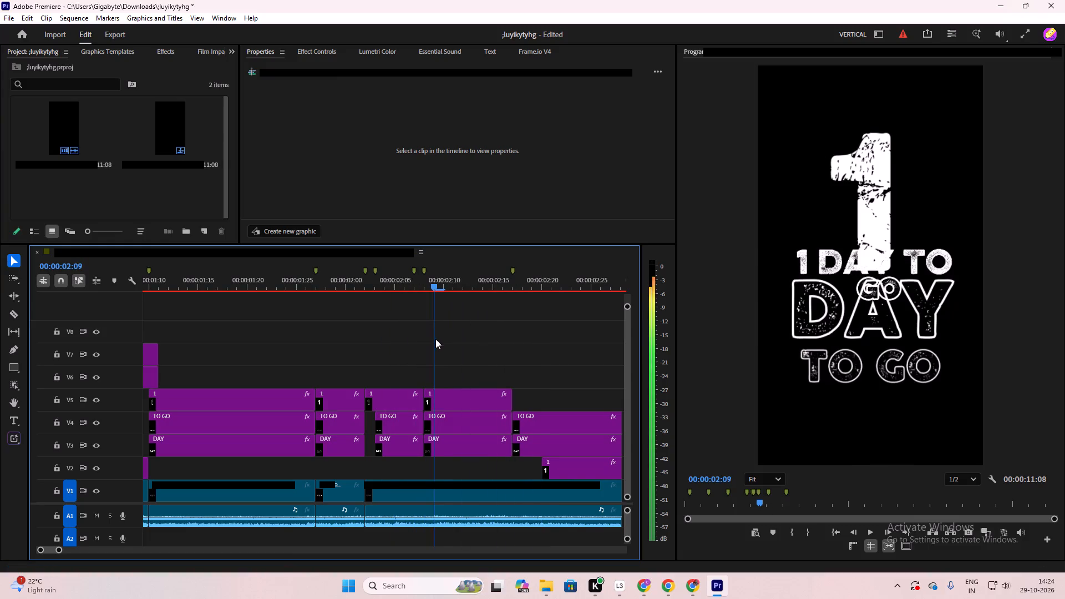
{"action": "left_click_drag", "start_coordinate": [435, 339], "coordinate": [539, 347]}
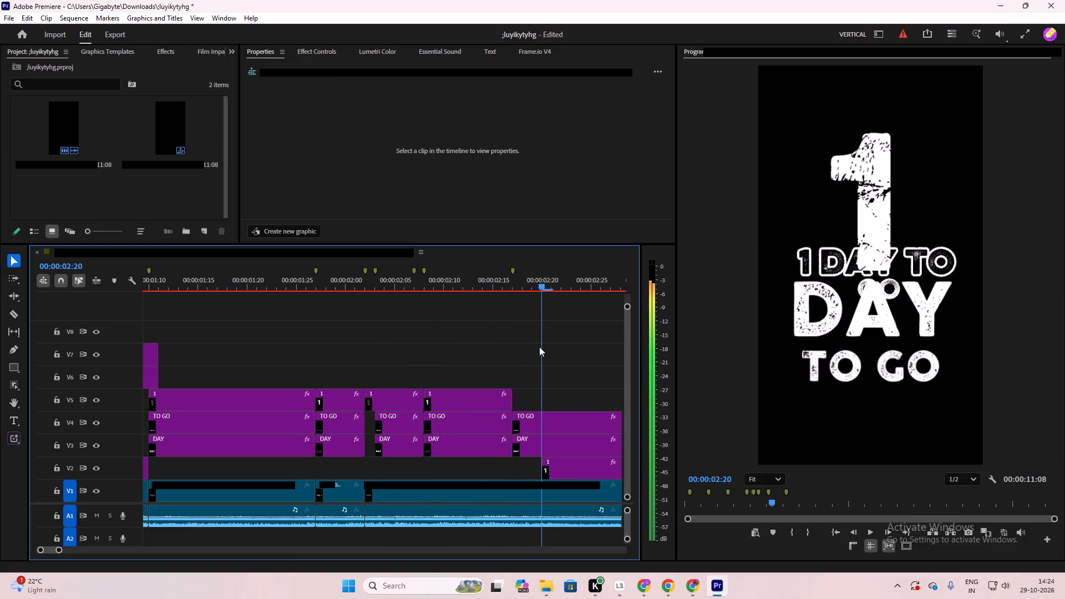
{"action": "left_click_drag", "start_coordinate": [539, 347], "coordinate": [539, 349]}
{"action": "left_click_drag", "start_coordinate": [539, 349], "coordinate": [528, 352]}
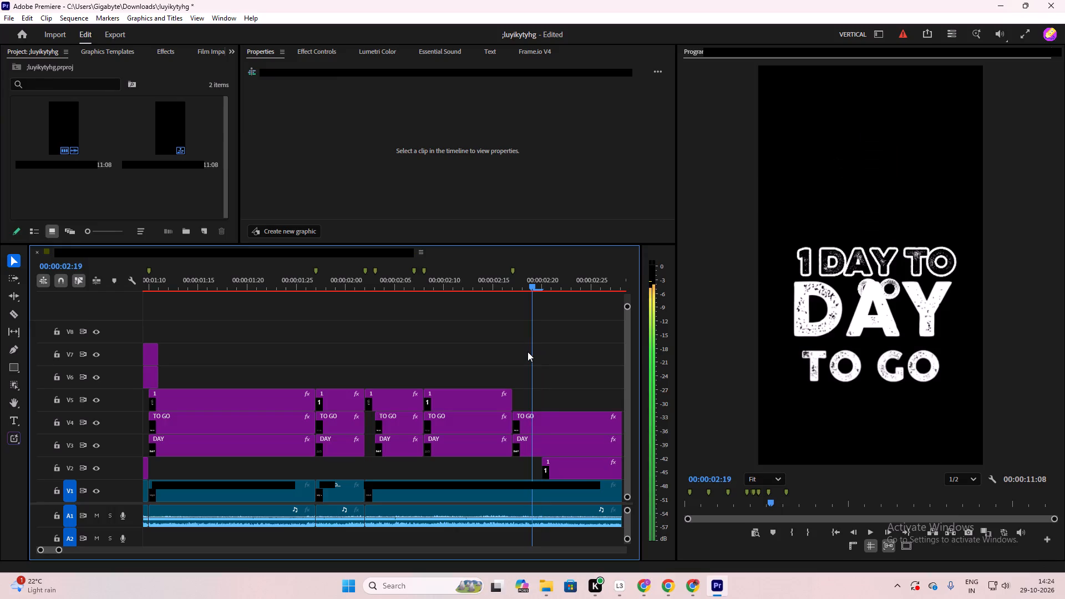
{"action": "left_click_drag", "start_coordinate": [528, 352], "coordinate": [516, 352]}
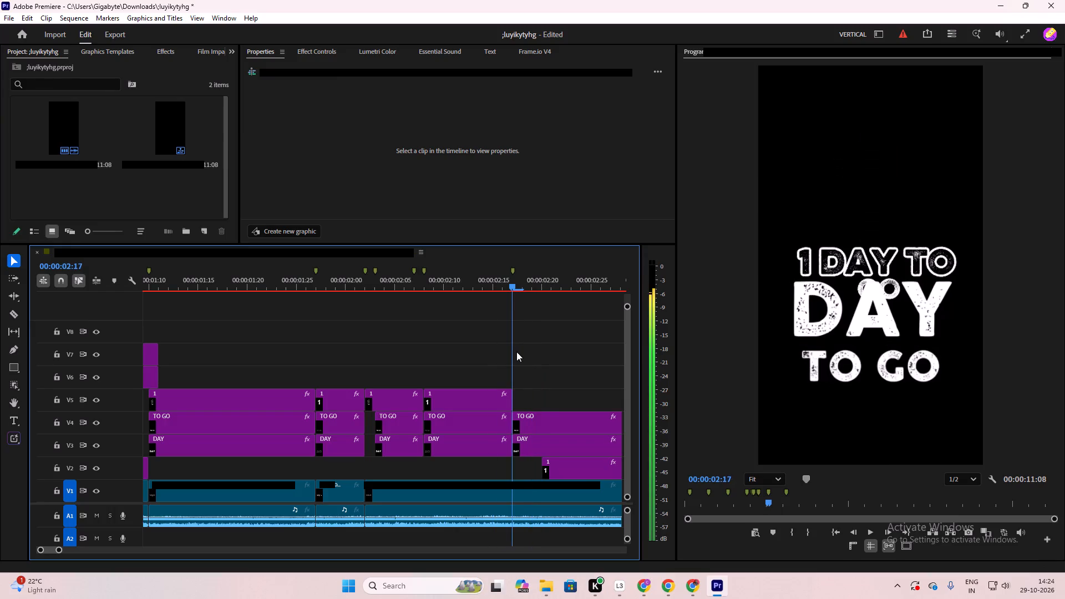
{"action": "left_click_drag", "start_coordinate": [516, 352], "coordinate": [523, 353]}
Copy the outlined 1 clip on V5 that starts at 00:00:02:02 so the copy starts at 00:00:02:17.
{"action": "scroll", "coordinate": [545, 360], "scroll_direction": "down", "scroll_amount": 6}
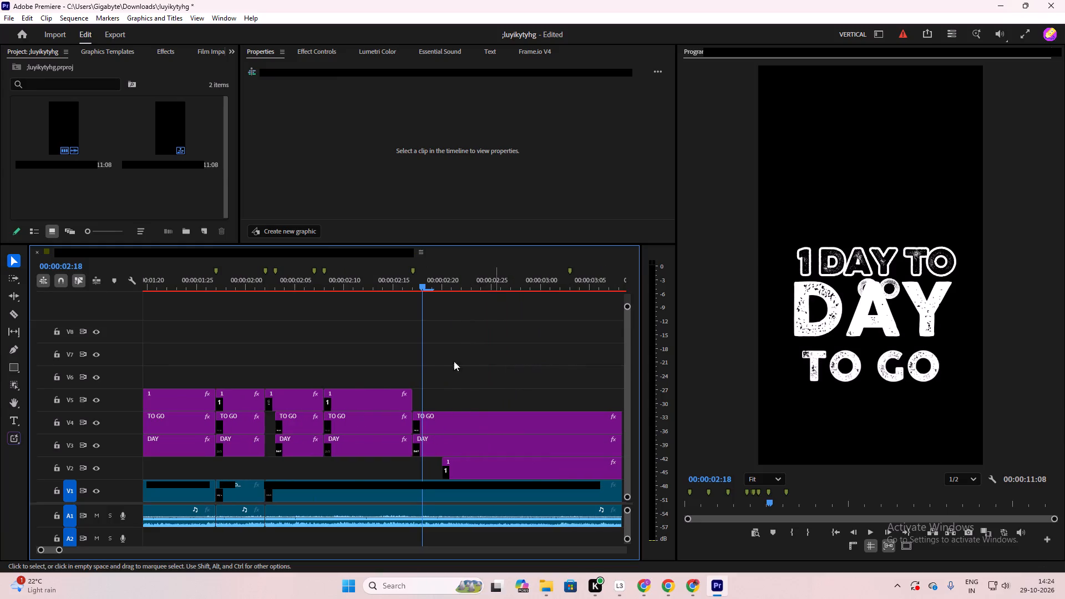
{"action": "left_click", "coordinate": [280, 405]}
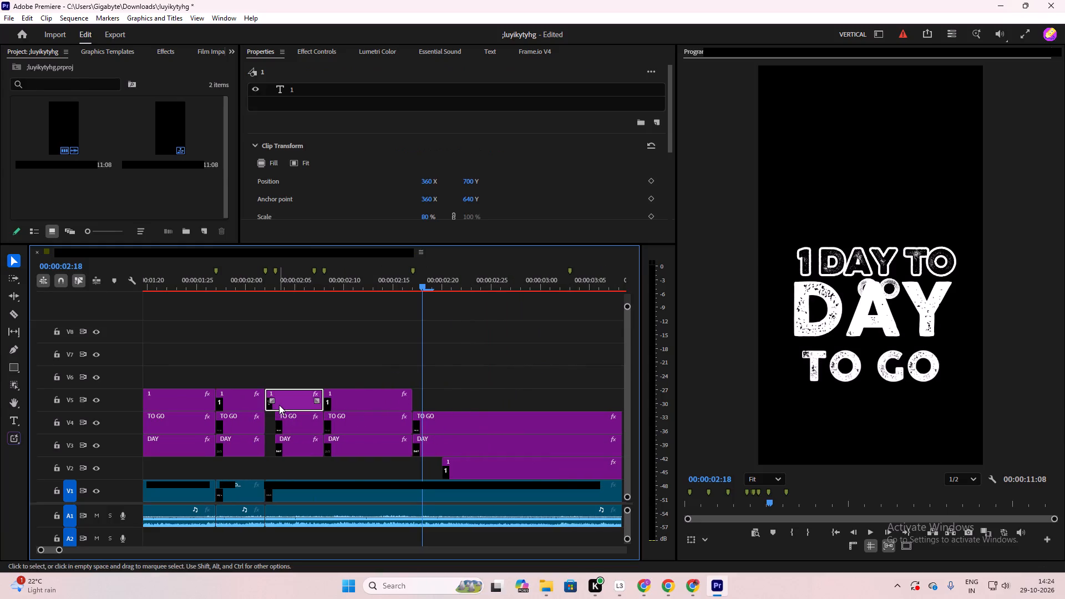
{"action": "left_click_drag", "start_coordinate": [279, 404], "coordinate": [429, 400], "text": "alt"}
Cut the 1 clip that starts at 00:00:02:20 from V2.
{"action": "left_click", "coordinate": [483, 471]}
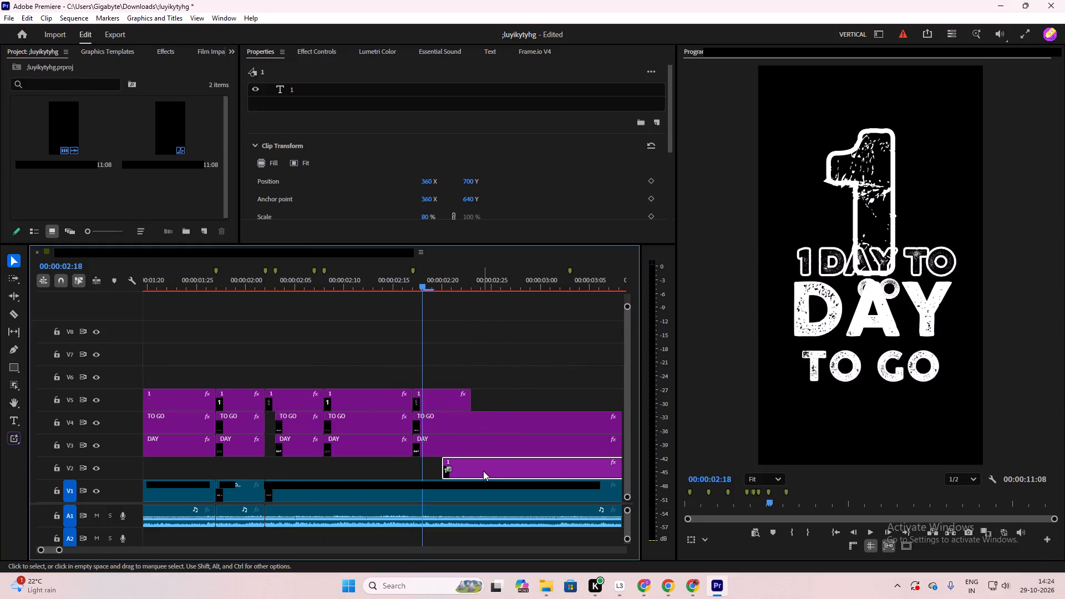
{"action": "key", "text": "ctrl+x"}
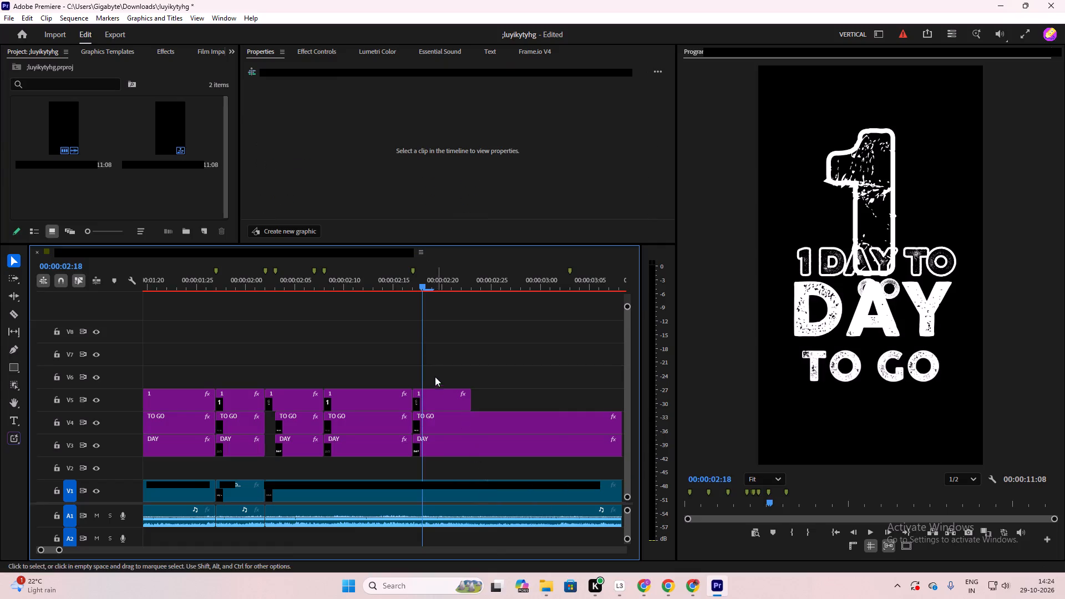
Check the frames around 00:00:02:17 and extend the end of the last outlined 1 clip on V5 to 00:00:03:03.
{"action": "left_click_drag", "start_coordinate": [424, 283], "coordinate": [404, 310]}
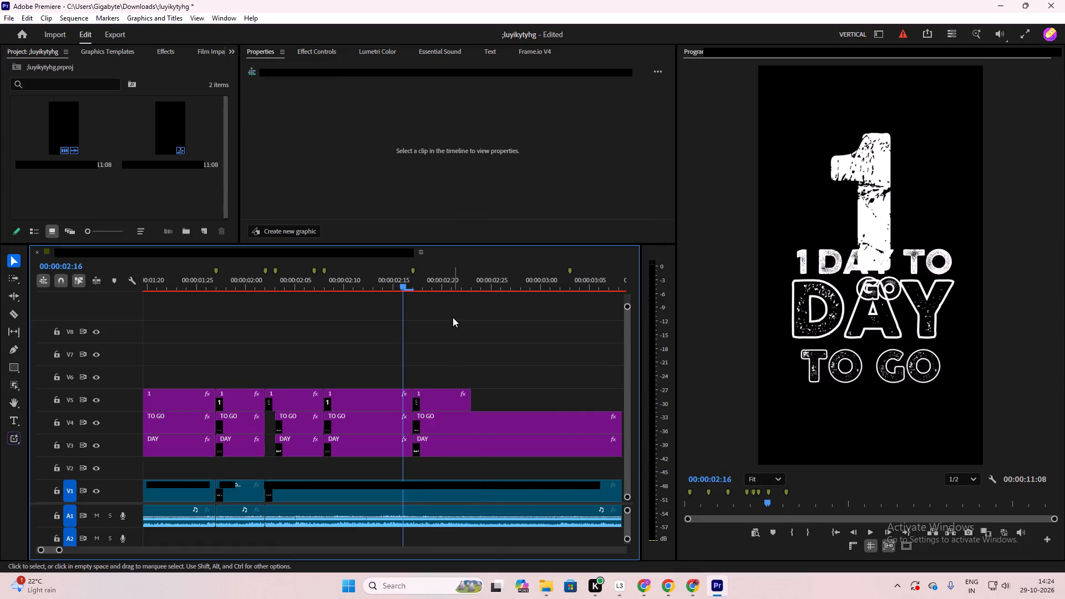
{"action": "left_click_drag", "start_coordinate": [404, 287], "coordinate": [433, 309]}
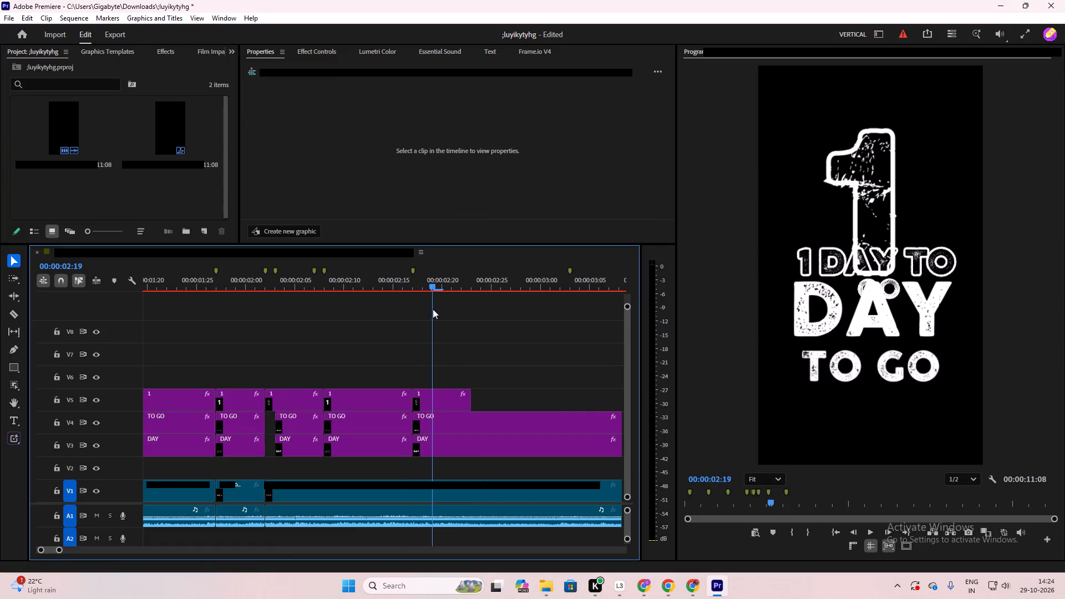
{"action": "left_click_drag", "start_coordinate": [433, 309], "coordinate": [433, 309]}
{"action": "scroll", "coordinate": [444, 313], "scroll_direction": "down", "scroll_amount": 5}
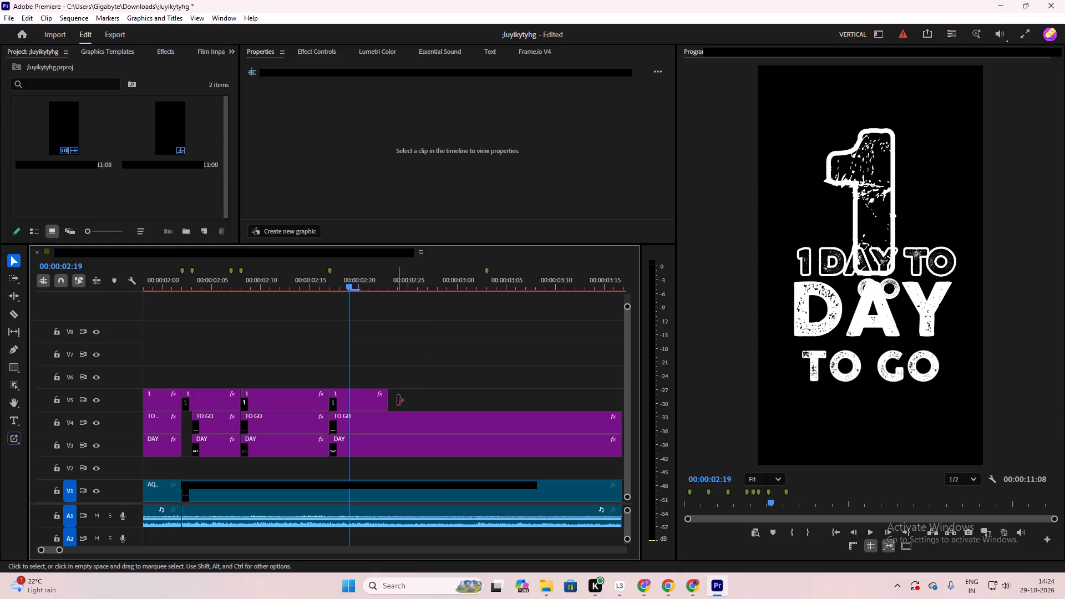
{"action": "left_click_drag", "start_coordinate": [389, 405], "coordinate": [480, 403]}
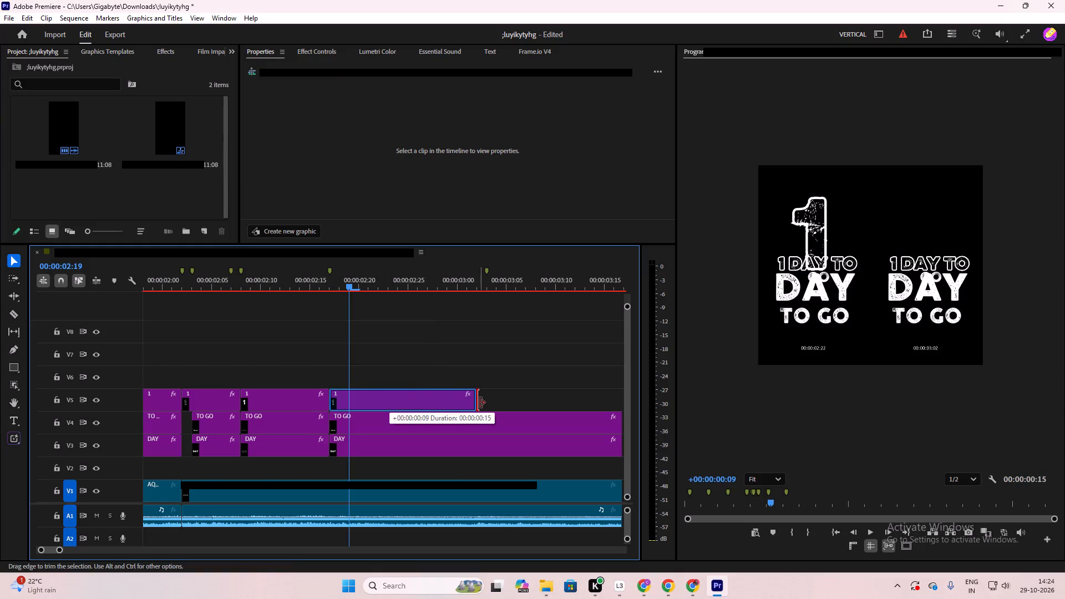
{"action": "left_click_drag", "start_coordinate": [480, 403], "coordinate": [484, 407]}
Scrub from 00:00:02:19 to 00:00:03:06 to examine the titles around the marker at 00:00:03:03.
{"action": "scroll", "coordinate": [454, 349], "scroll_direction": "down", "scroll_amount": 3, "text": "alt"}
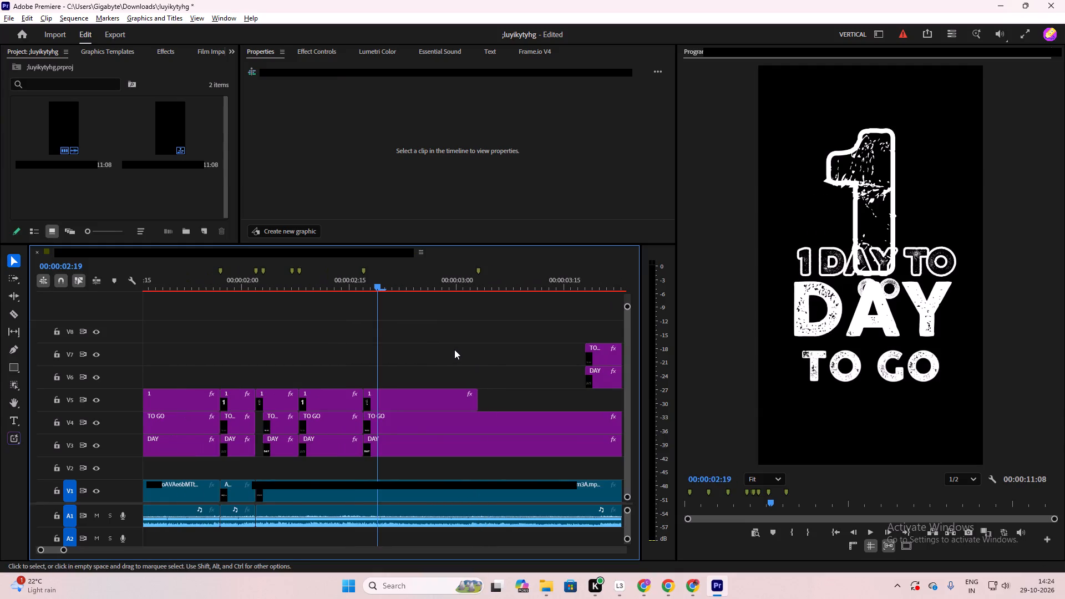
{"action": "scroll", "coordinate": [454, 349], "scroll_direction": "up", "scroll_amount": 2, "text": "alt"}
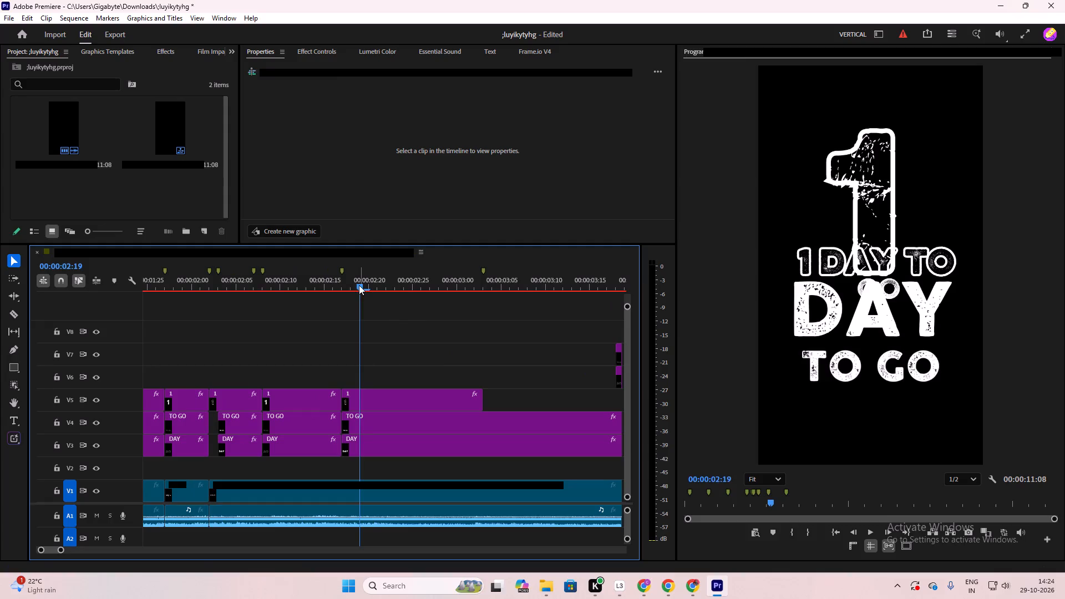
{"action": "scroll", "coordinate": [406, 327], "scroll_direction": "down", "scroll_amount": 9, "text": "alt"}
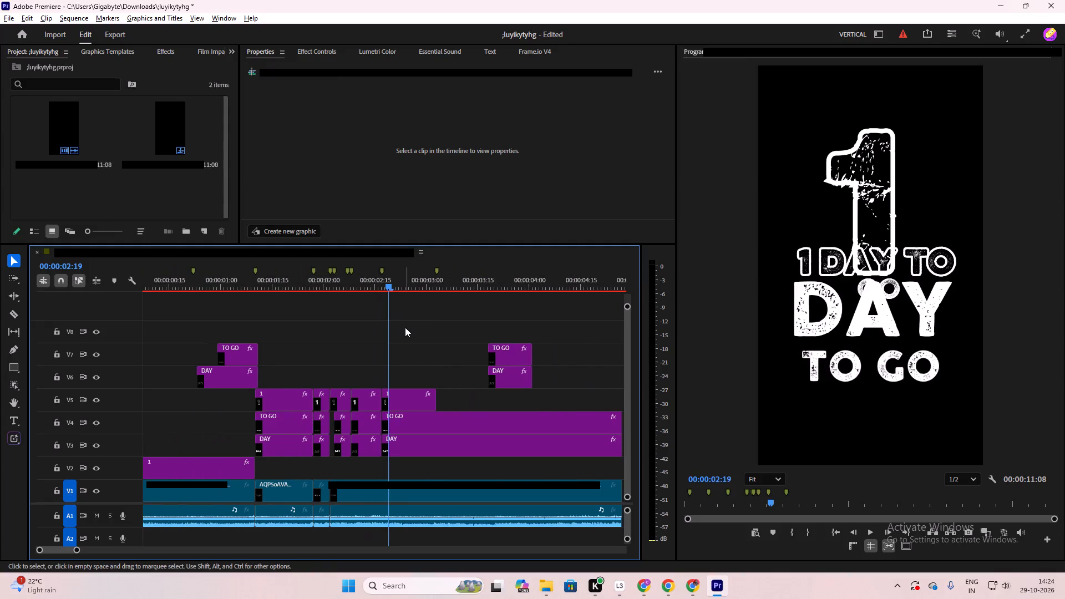
{"action": "scroll", "coordinate": [403, 329], "scroll_direction": "up", "scroll_amount": 4, "text": "alt"}
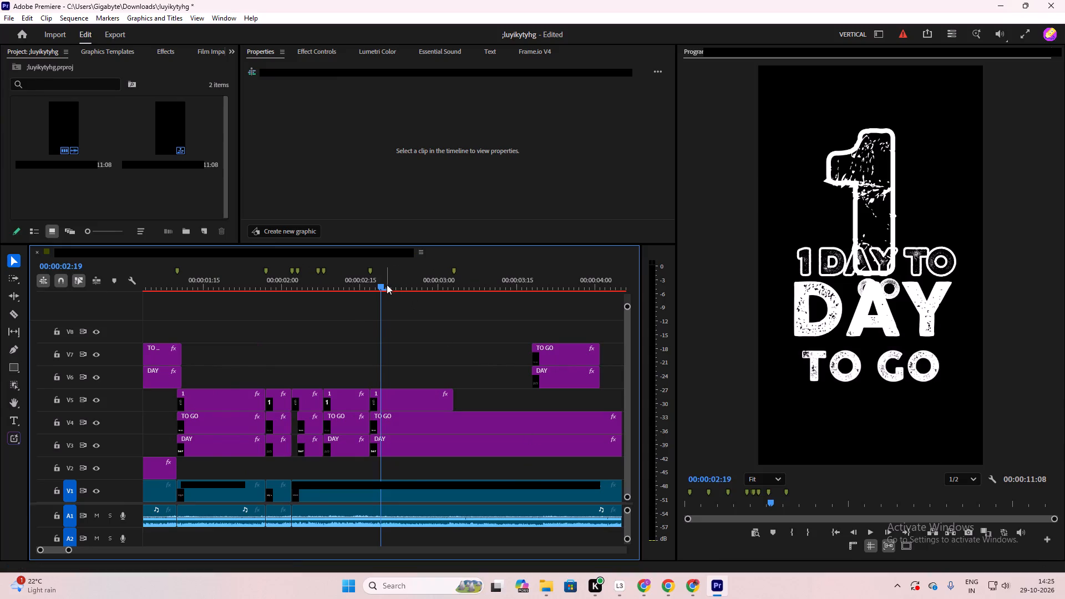
{"action": "left_click_drag", "start_coordinate": [381, 288], "coordinate": [388, 293]}
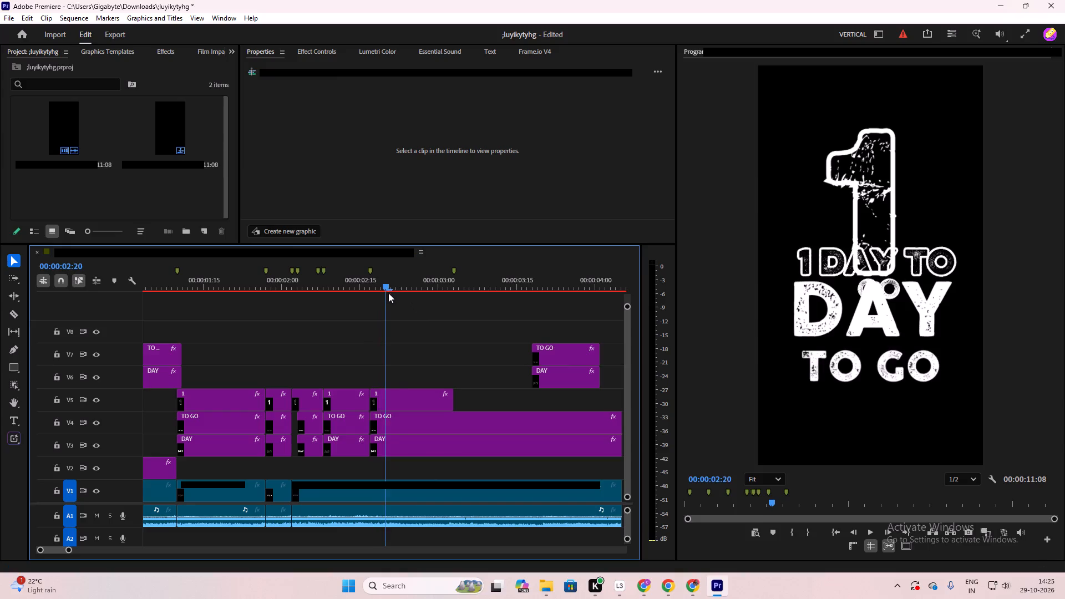
{"action": "left_click_drag", "start_coordinate": [388, 293], "coordinate": [434, 335]}
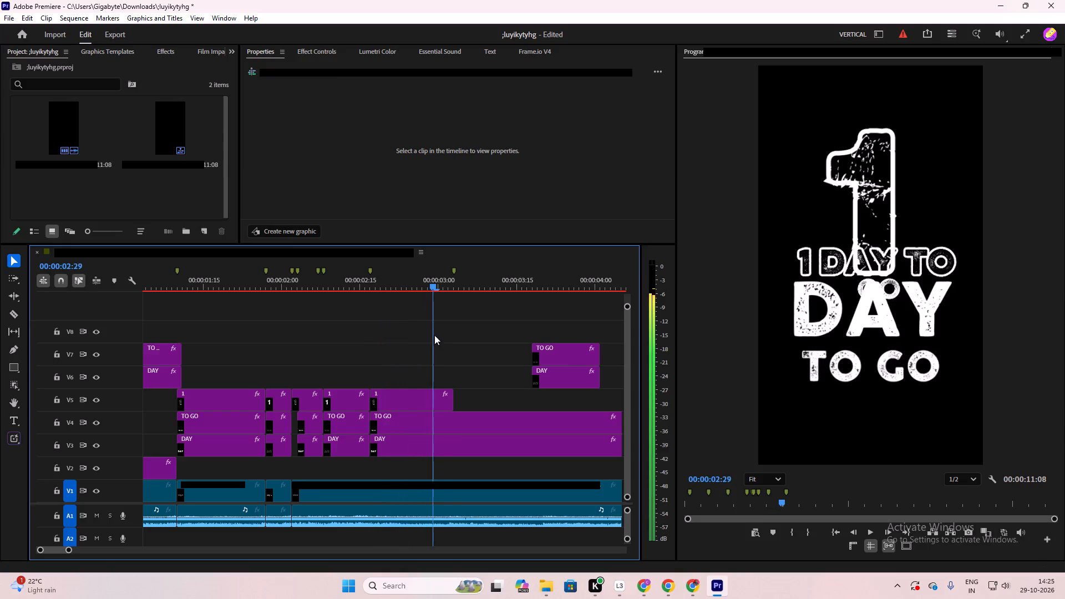
{"action": "left_click_drag", "start_coordinate": [434, 335], "coordinate": [449, 394]}
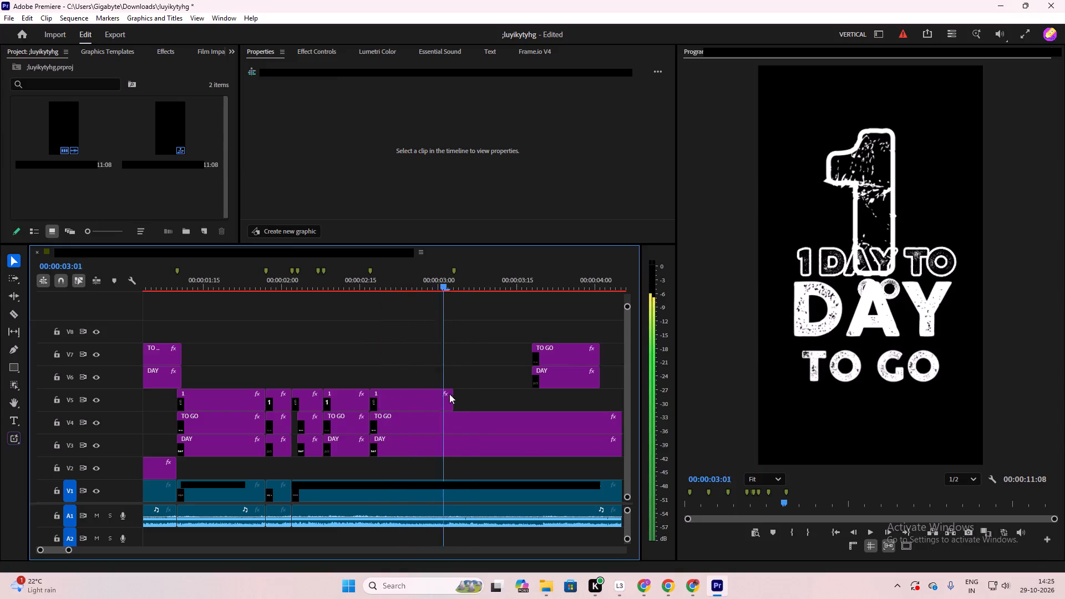
{"action": "left_click_drag", "start_coordinate": [449, 394], "coordinate": [468, 407]}
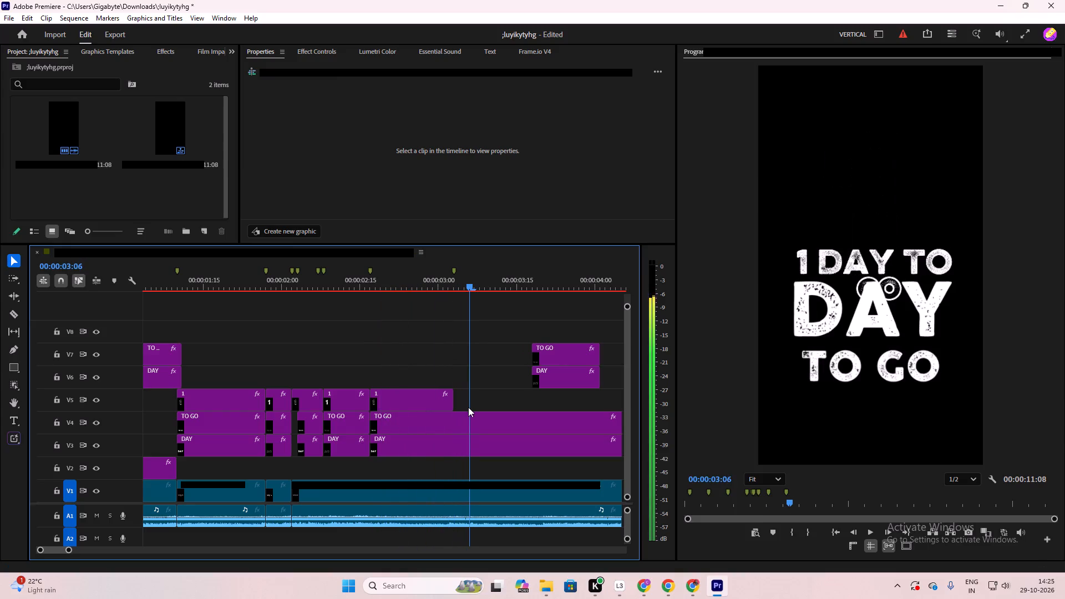
{"action": "left_click_drag", "start_coordinate": [468, 407], "coordinate": [469, 407]}
{"action": "left_click_drag", "start_coordinate": [469, 407], "coordinate": [470, 407]}
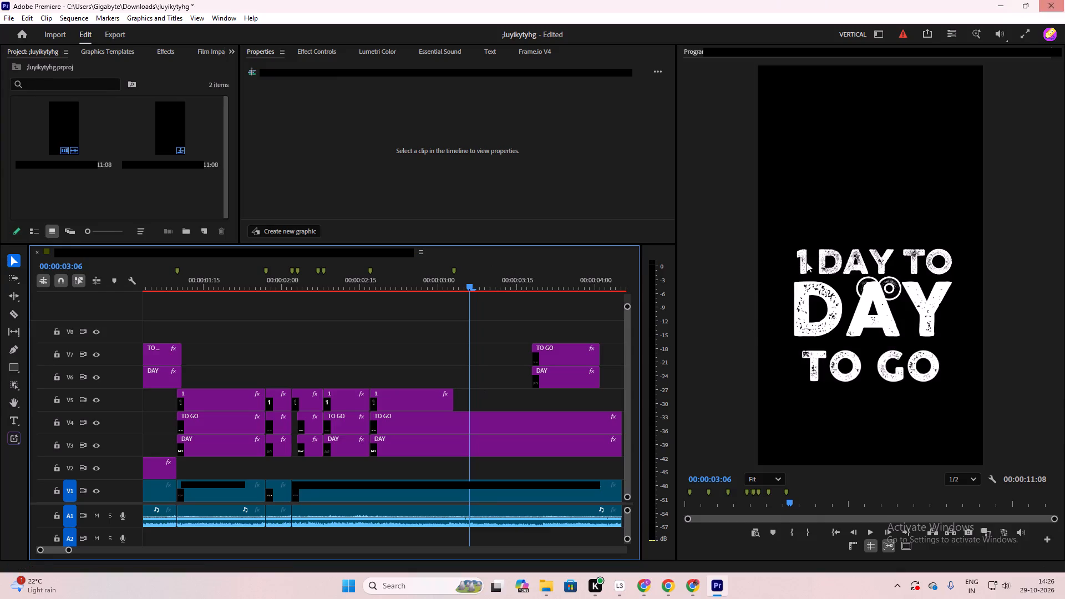
{"action": "left_click_drag", "start_coordinate": [472, 288], "coordinate": [454, 301]}
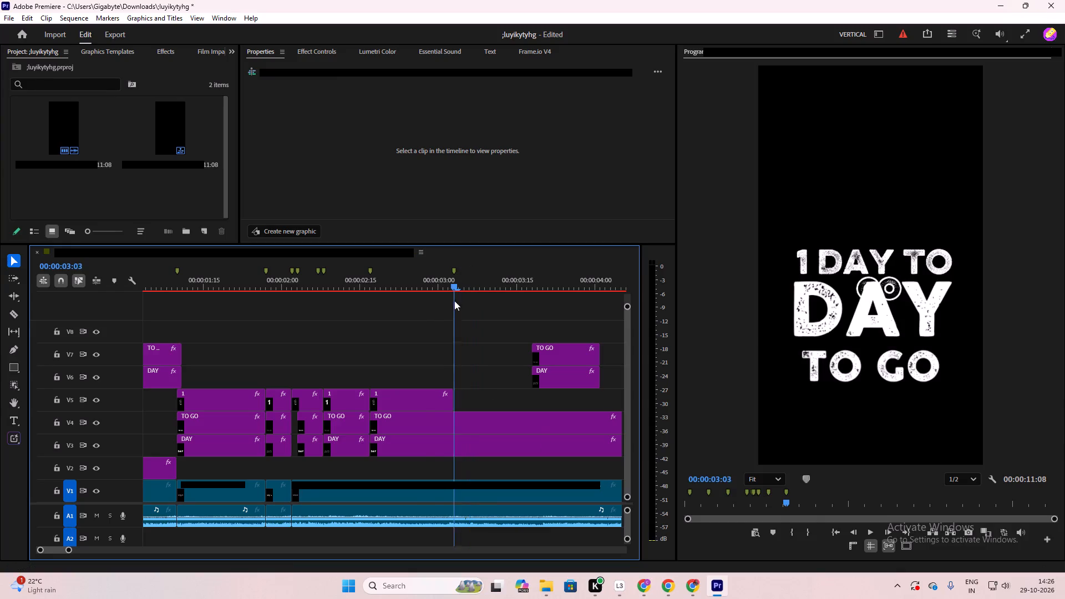
{"action": "left_click_drag", "start_coordinate": [454, 301], "coordinate": [457, 308]}
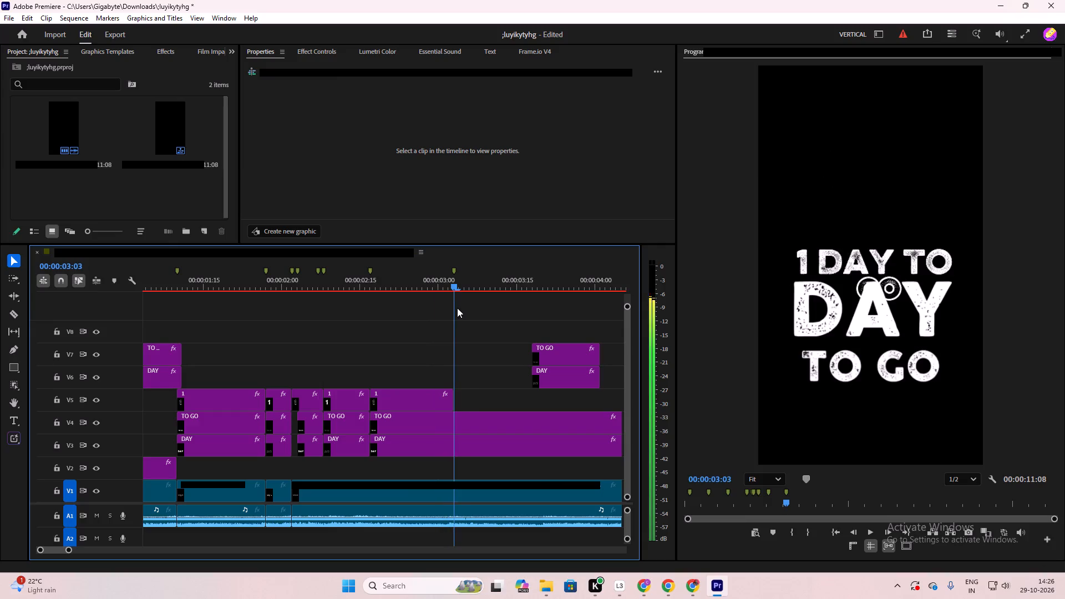
{"action": "left_click_drag", "start_coordinate": [457, 308], "coordinate": [456, 313]}
{"action": "left_click_drag", "start_coordinate": [456, 313], "coordinate": [455, 314]}
{"action": "left_click_drag", "start_coordinate": [455, 314], "coordinate": [450, 320]}
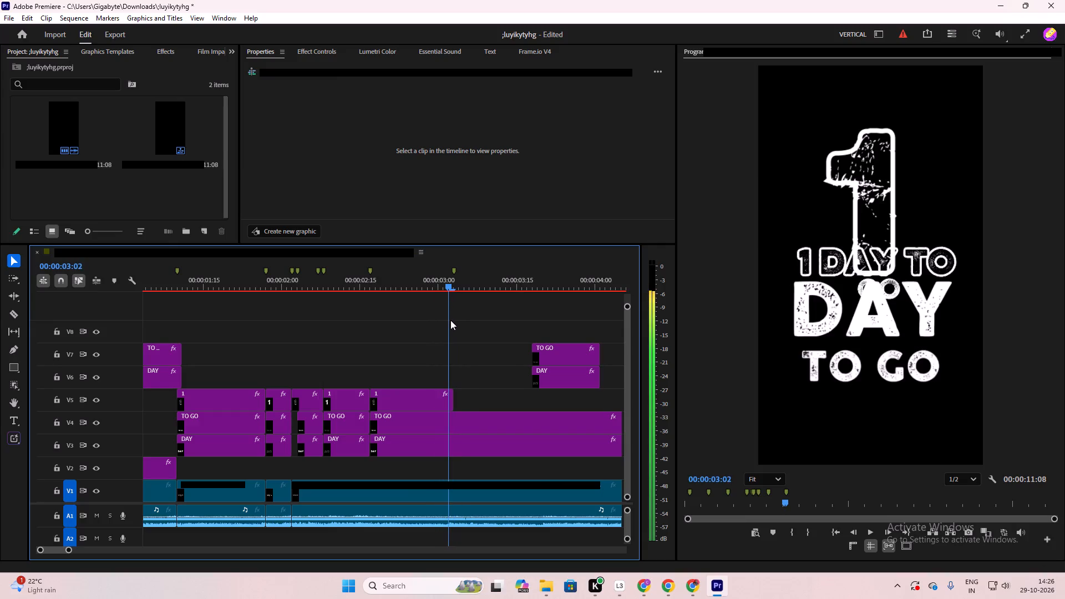
{"action": "left_click_drag", "start_coordinate": [450, 320], "coordinate": [453, 321]}
{"action": "left_click_drag", "start_coordinate": [453, 321], "coordinate": [457, 321]}
Copy the filled 1 clip on V5 that starts at 00:00:02:08 so the copy starts at 00:00:03:03.
{"action": "left_click", "coordinate": [340, 402]}
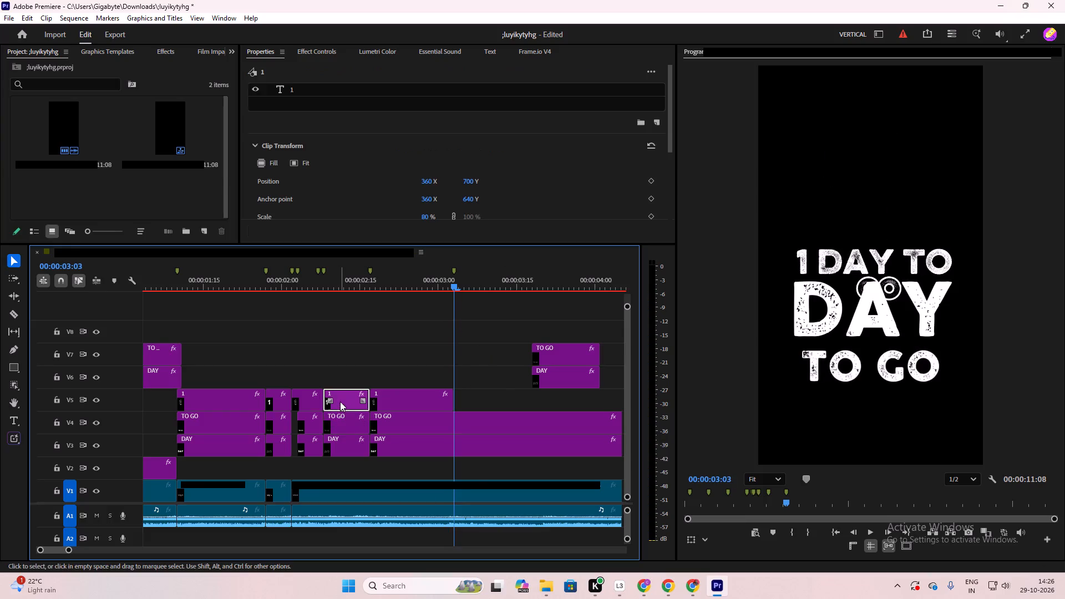
{"action": "left_click_drag", "start_coordinate": [340, 402], "coordinate": [467, 394], "text": "alt"}
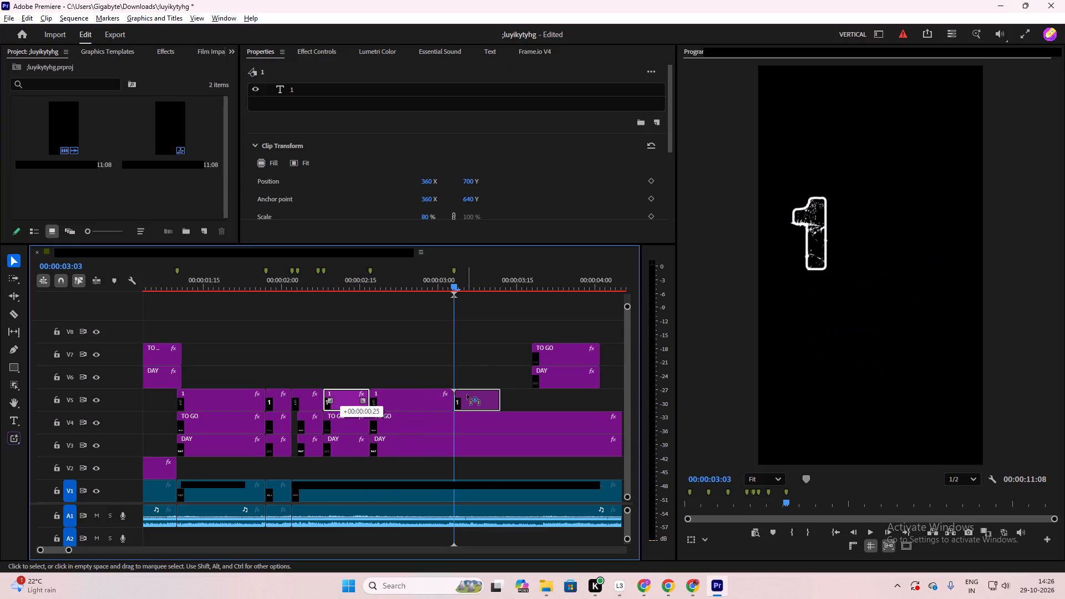
{"action": "left_click_drag", "start_coordinate": [467, 394], "coordinate": [468, 394], "text": "alt"}
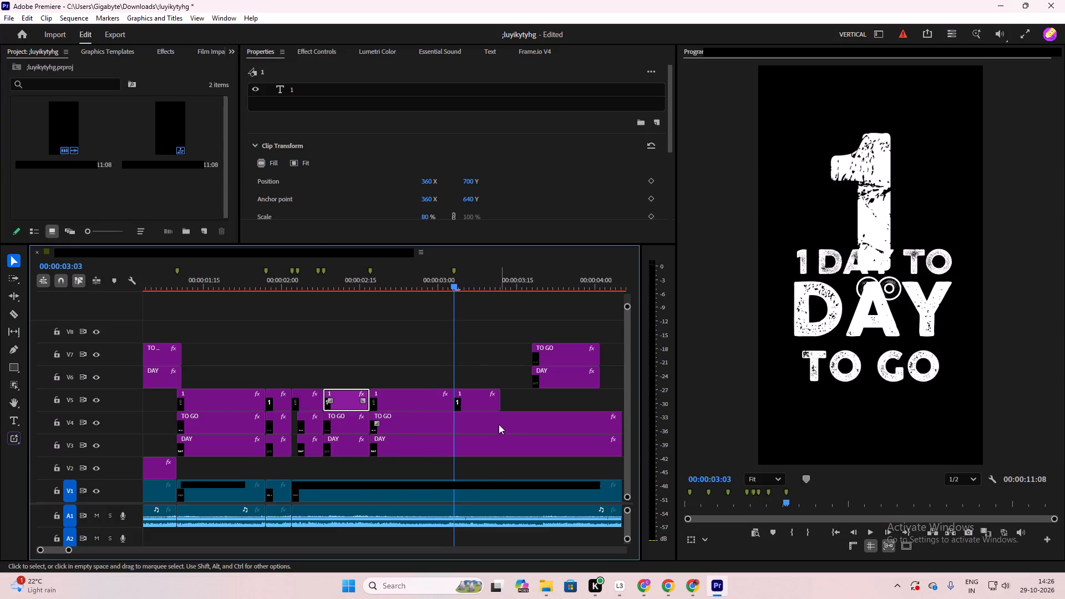
Split the TO GO clip on V4 and the DAY clip on V3 at 00:00:03:03.
{"action": "left_click", "coordinate": [496, 425]}
{"action": "left_click", "coordinate": [489, 441], "text": "shift"}
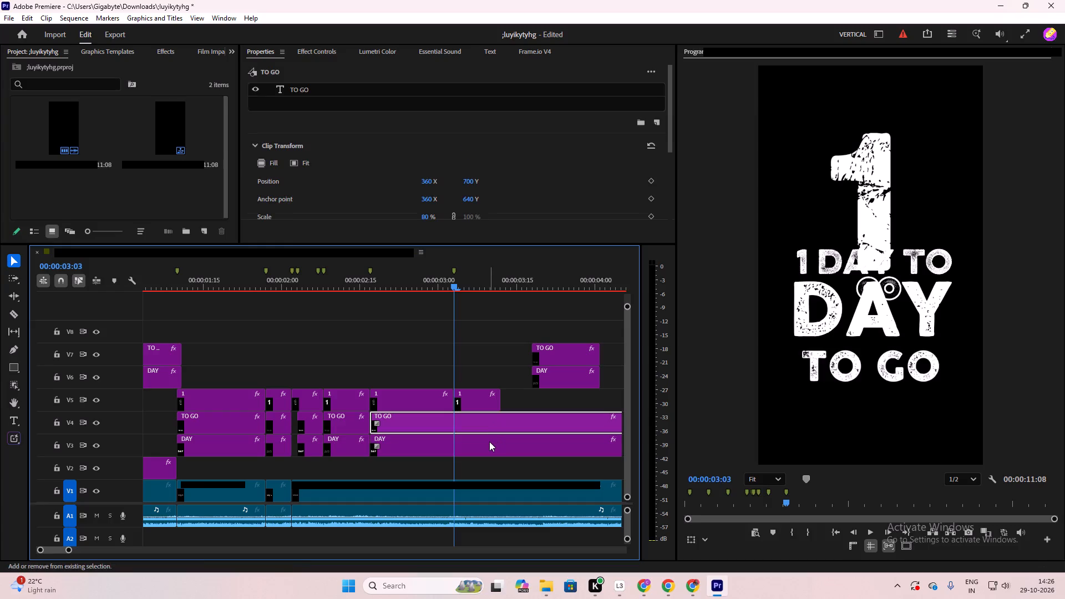
{"action": "key", "text": "ctrl+k"}
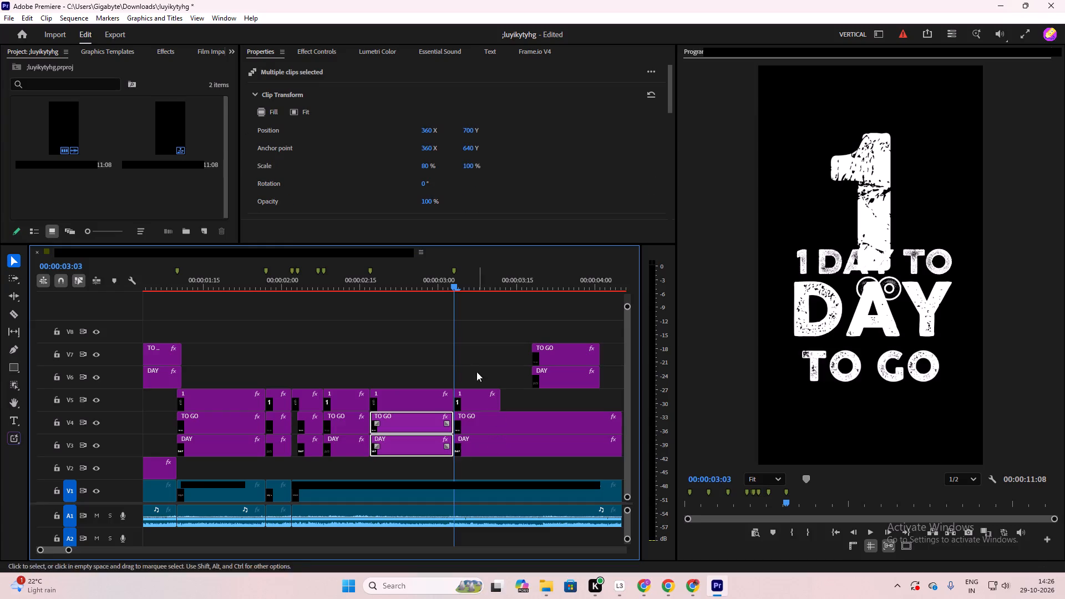
Move the TO GO and DAY pair starting at 00:00:03:18 up to V8 and V7, starting at about 00:00:02:12.
{"action": "left_click_drag", "start_coordinate": [455, 290], "coordinate": [499, 321]}
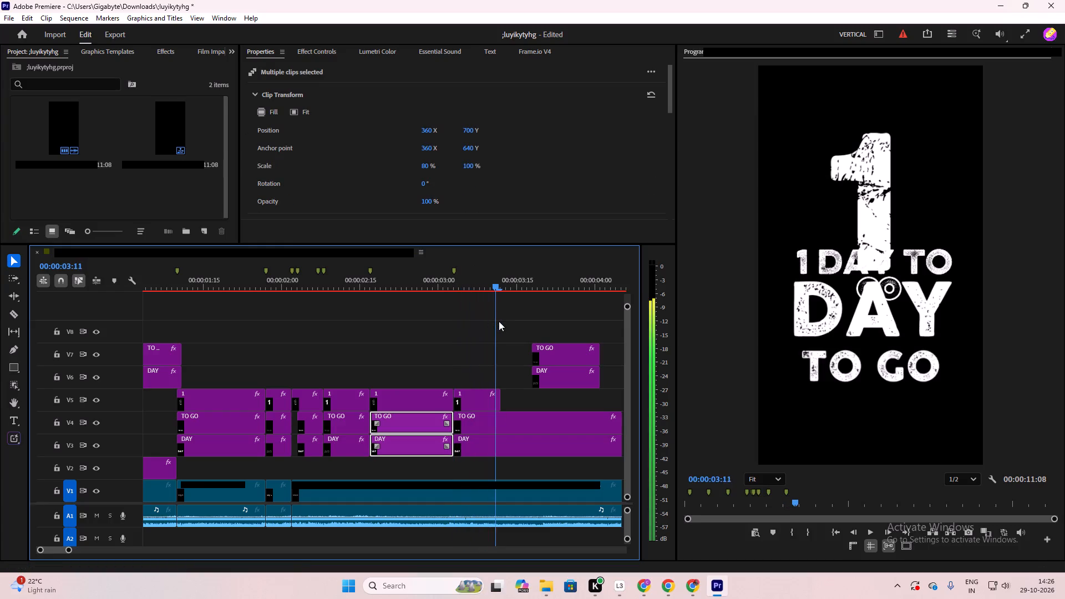
{"action": "left_click_drag", "start_coordinate": [499, 321], "coordinate": [533, 339]}
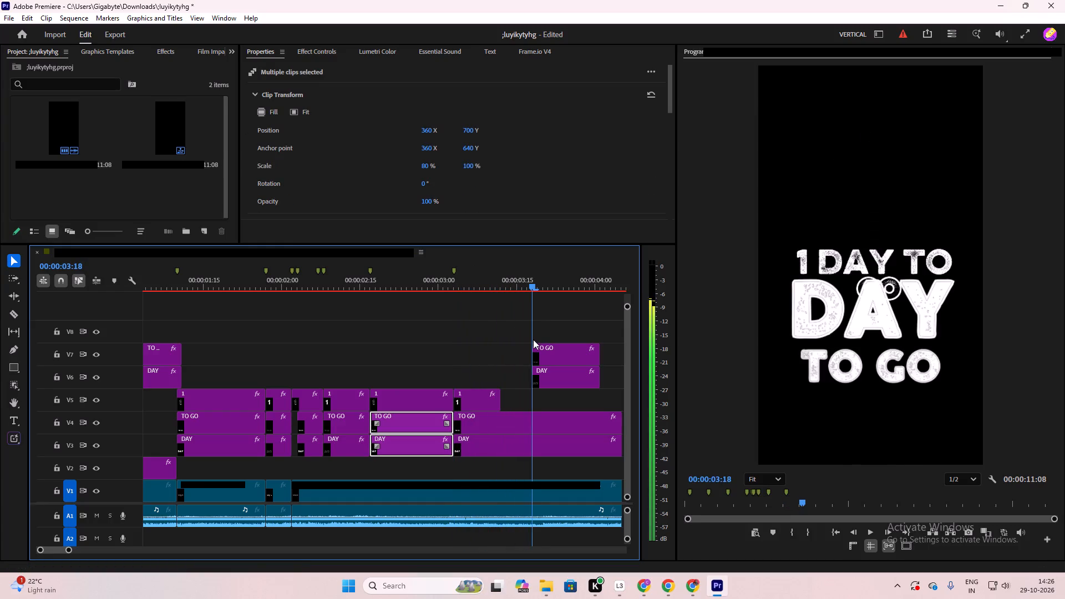
{"action": "left_click_drag", "start_coordinate": [533, 339], "coordinate": [528, 341]}
{"action": "left_click_drag", "start_coordinate": [545, 323], "coordinate": [584, 379]}
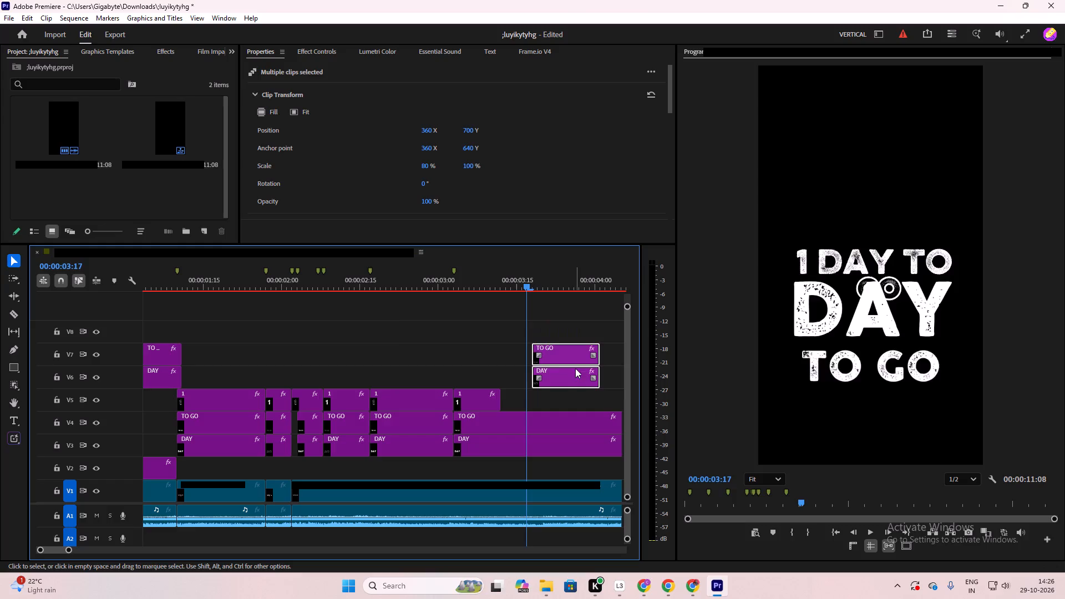
{"action": "left_click_drag", "start_coordinate": [574, 370], "coordinate": [385, 353]}
Examine the frames between 00:00:03:17 and 00:00:03:22 for the footage's switch between filled and outlined words.
{"action": "left_click_drag", "start_coordinate": [530, 286], "coordinate": [533, 291]}
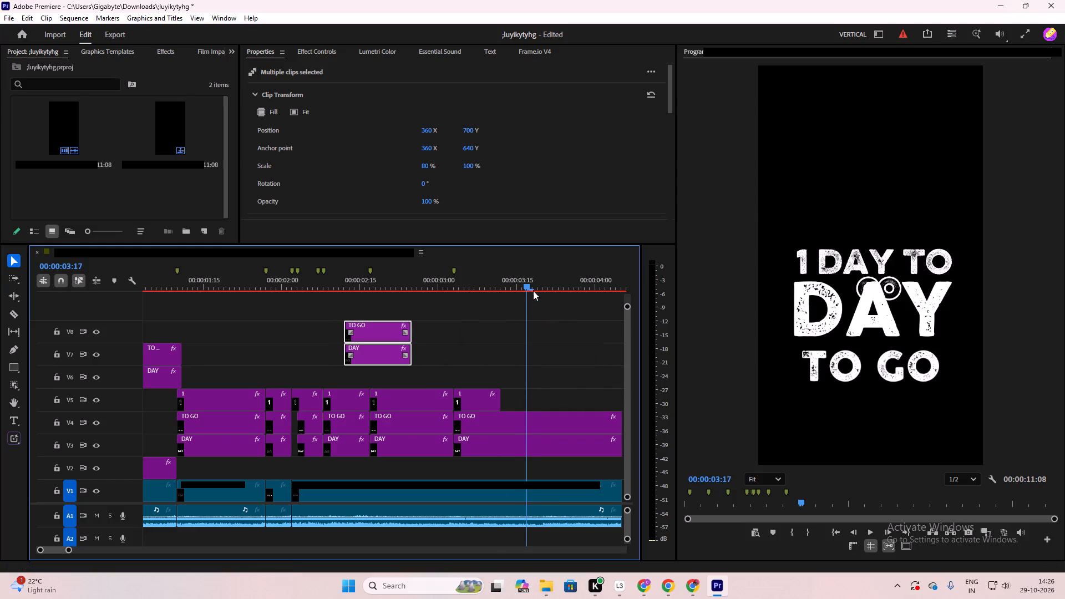
{"action": "left_click_drag", "start_coordinate": [533, 291], "coordinate": [556, 302]}
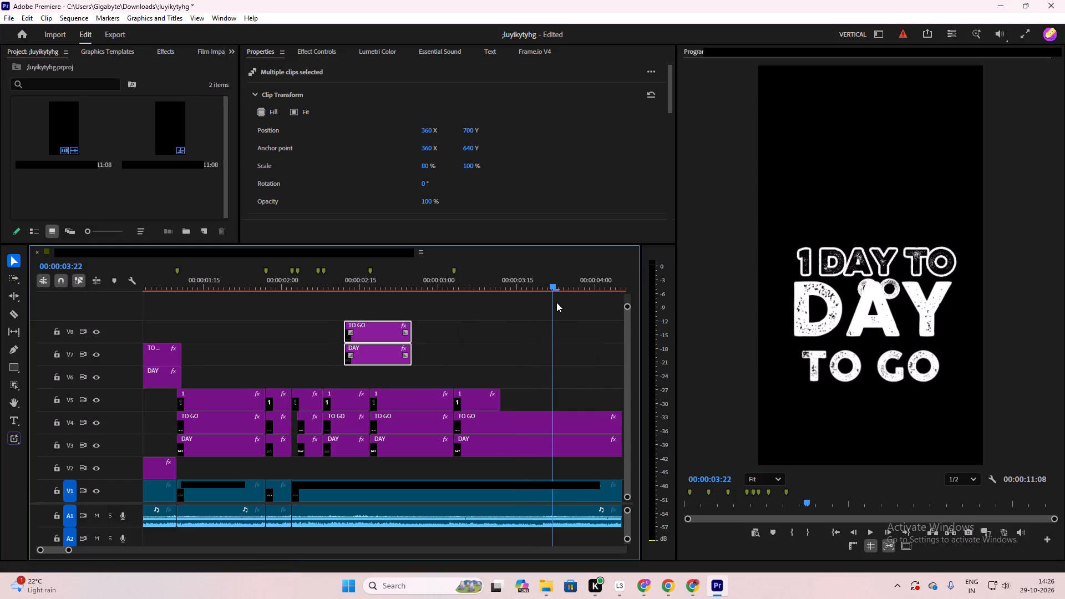
{"action": "left_click_drag", "start_coordinate": [556, 302], "coordinate": [555, 307]}
{"action": "left_click_drag", "start_coordinate": [555, 307], "coordinate": [551, 310]}
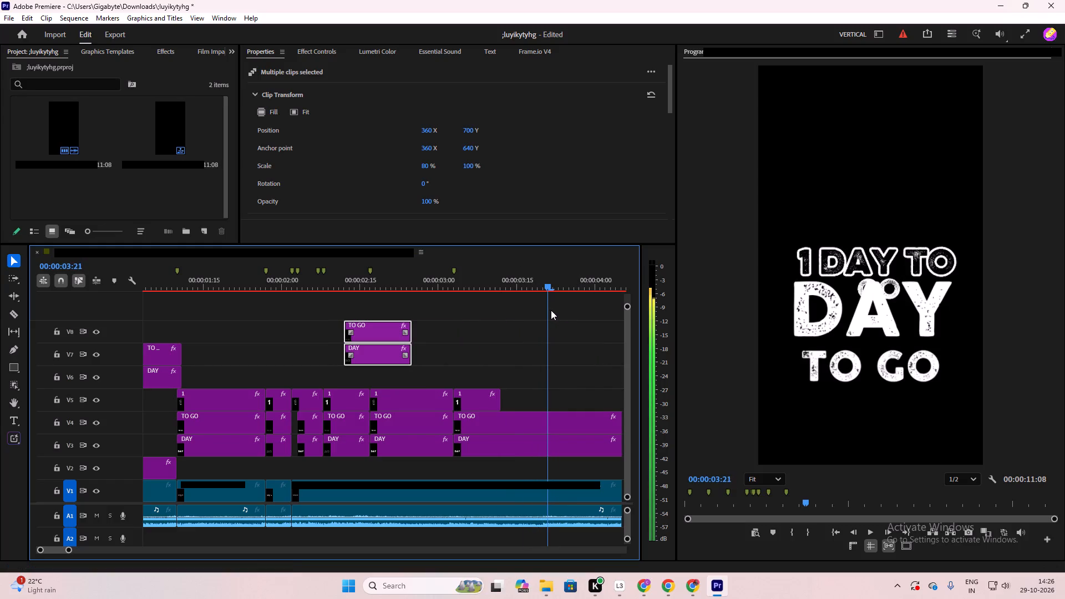
{"action": "left_click_drag", "start_coordinate": [551, 310], "coordinate": [550, 310]}
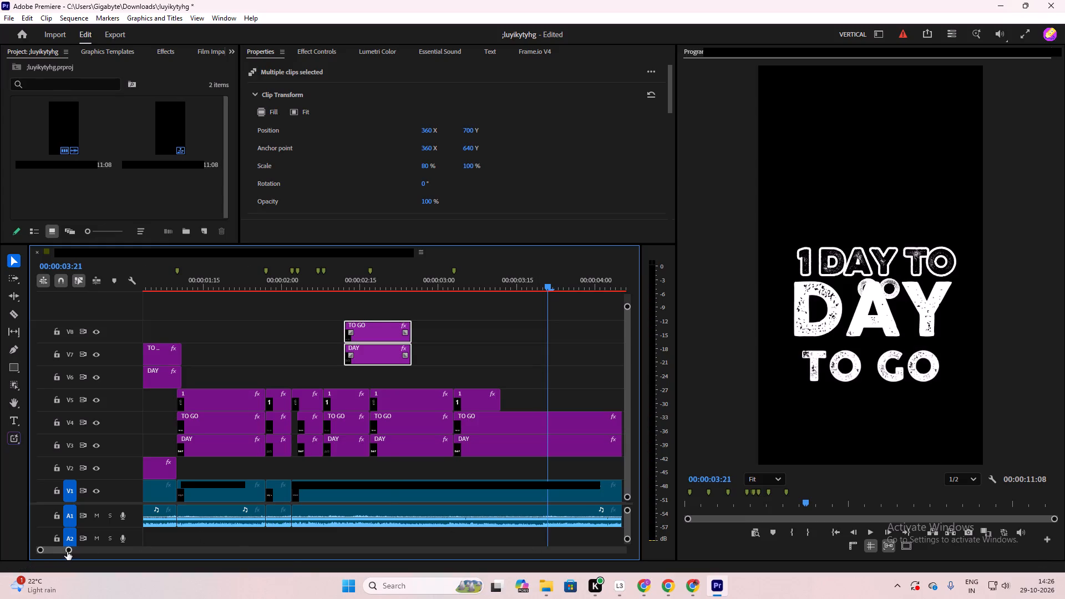
{"action": "left_click_drag", "start_coordinate": [67, 552], "coordinate": [59, 553]}
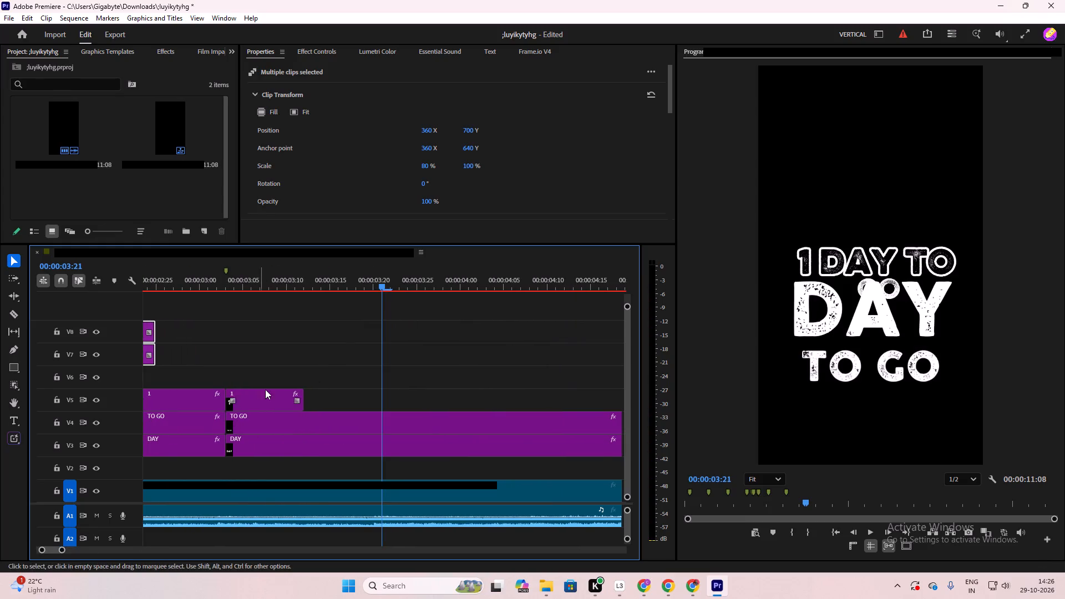
{"action": "key", "text": "Left"}
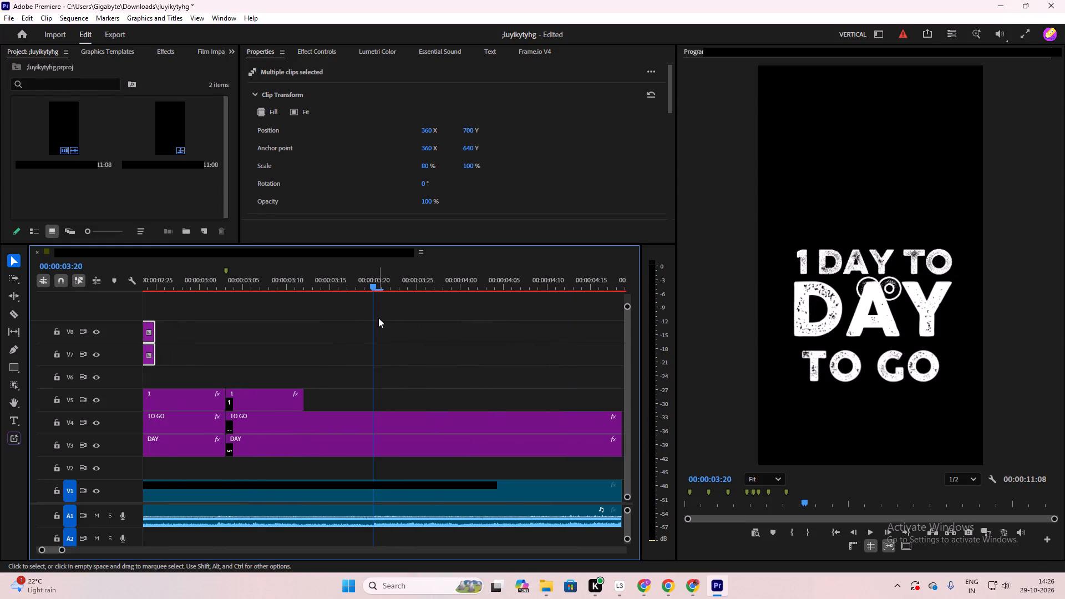
{"action": "key", "text": "Down"}
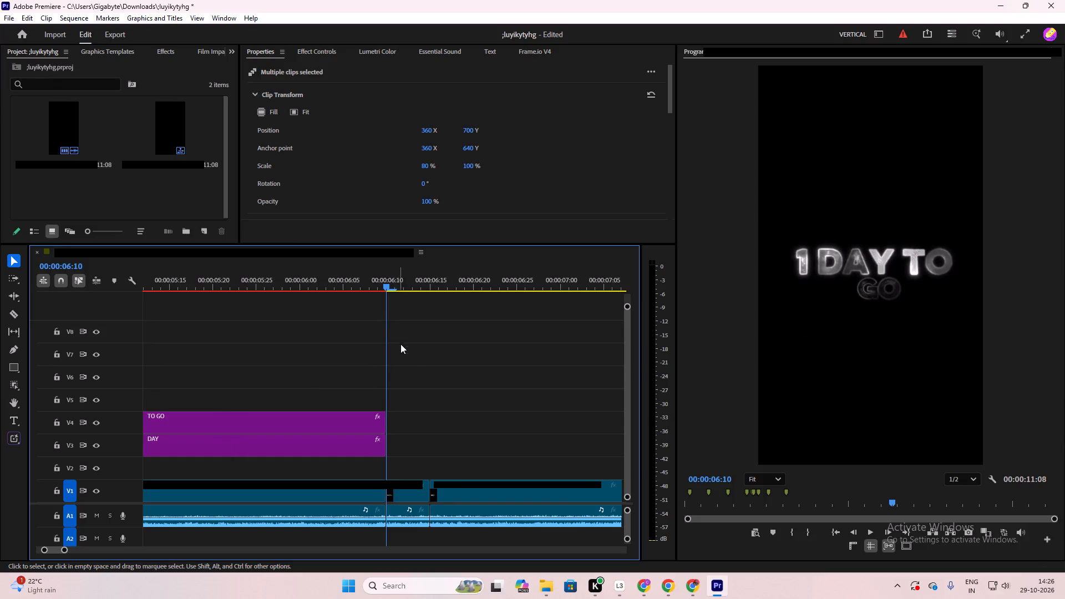
Save the project.
{"action": "key", "text": "ctrl+s"}
{"action": "key", "text": "ctrl+s"}
{"action": "key", "text": "ctrl+s"}
{"action": "key", "text": "ctrl+s"}
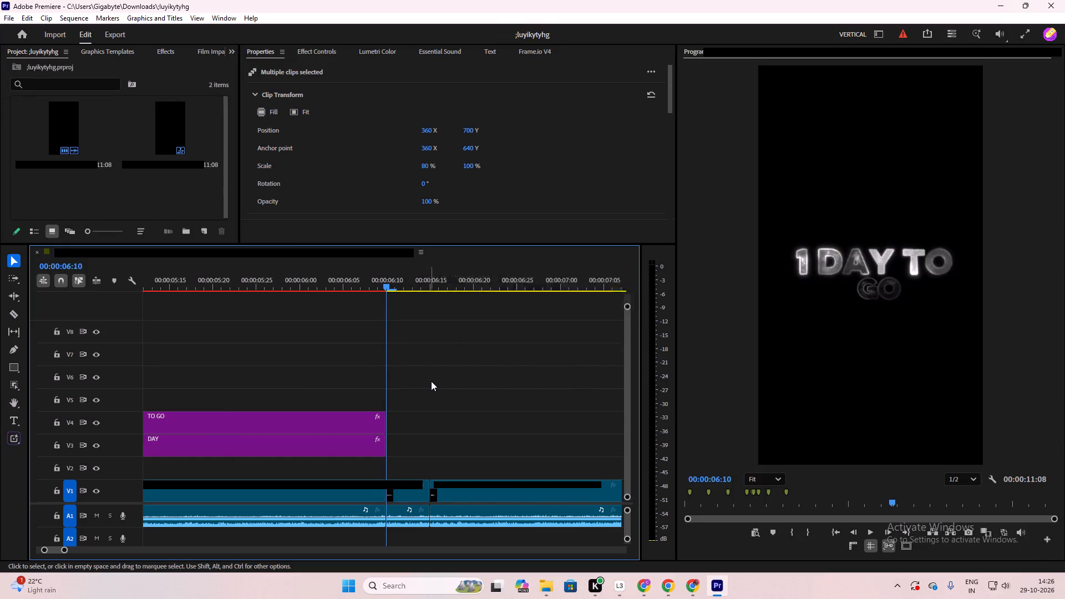
Review the footage back to 00:00:03:03 and forward to 00:00:03:22 to examine where its title style changes.
{"action": "left_click_drag", "start_coordinate": [388, 281], "coordinate": [245, 339]}
{"action": "scroll", "coordinate": [368, 334], "scroll_direction": "up", "scroll_amount": 9}
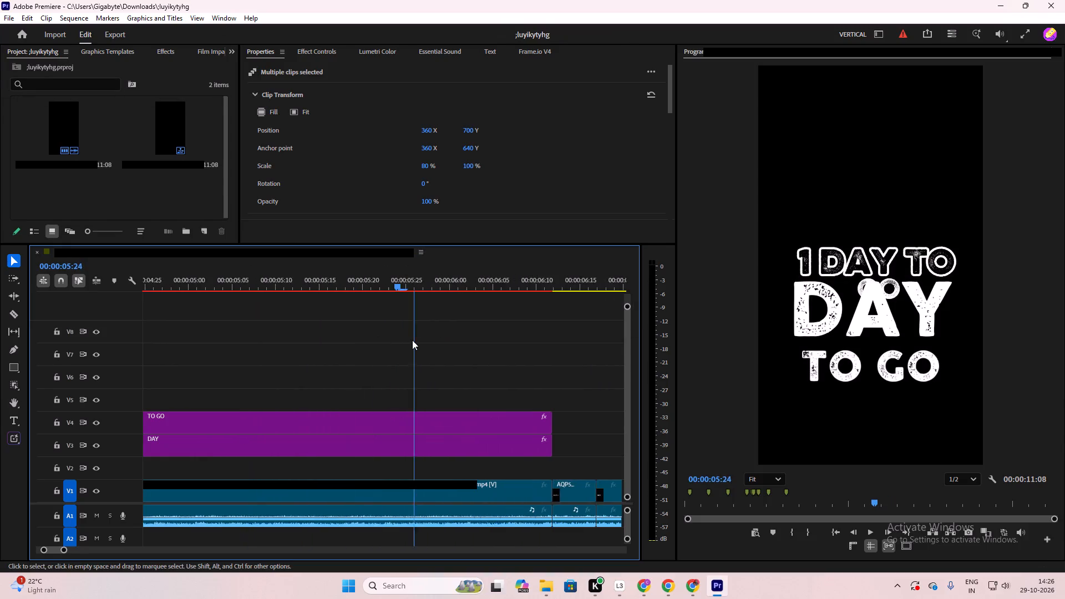
{"action": "scroll", "coordinate": [412, 340], "scroll_direction": "up", "scroll_amount": 16}
{"action": "scroll", "coordinate": [450, 348], "scroll_direction": "down", "scroll_amount": 9, "text": "alt"}
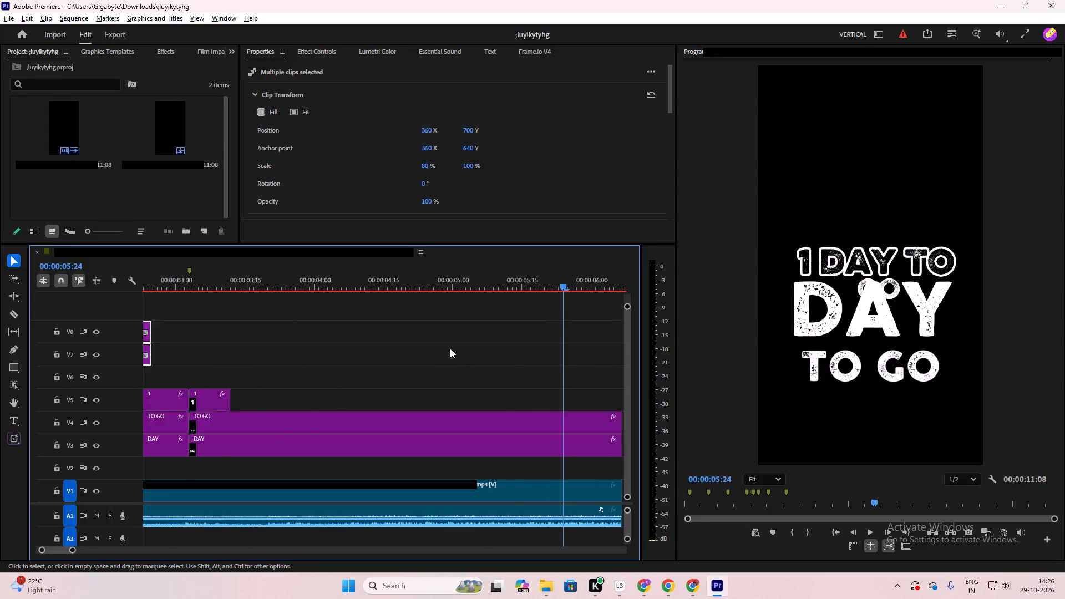
{"action": "scroll", "coordinate": [450, 348], "scroll_direction": "down", "scroll_amount": 9, "text": "alt"}
{"action": "scroll", "coordinate": [382, 368], "scroll_direction": "up", "scroll_amount": 5, "text": "alt"}
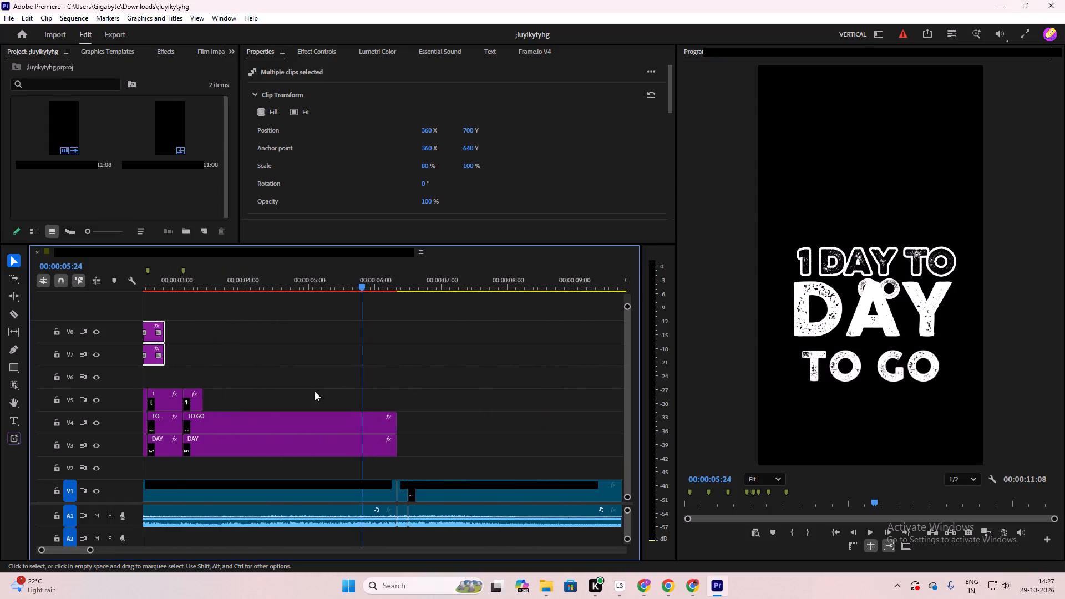
{"action": "scroll", "coordinate": [302, 387], "scroll_direction": "up", "scroll_amount": 5}
{"action": "scroll", "coordinate": [302, 387], "scroll_direction": "up", "scroll_amount": 3, "text": "alt"}
{"action": "scroll", "coordinate": [353, 389], "scroll_direction": "up", "scroll_amount": 6}
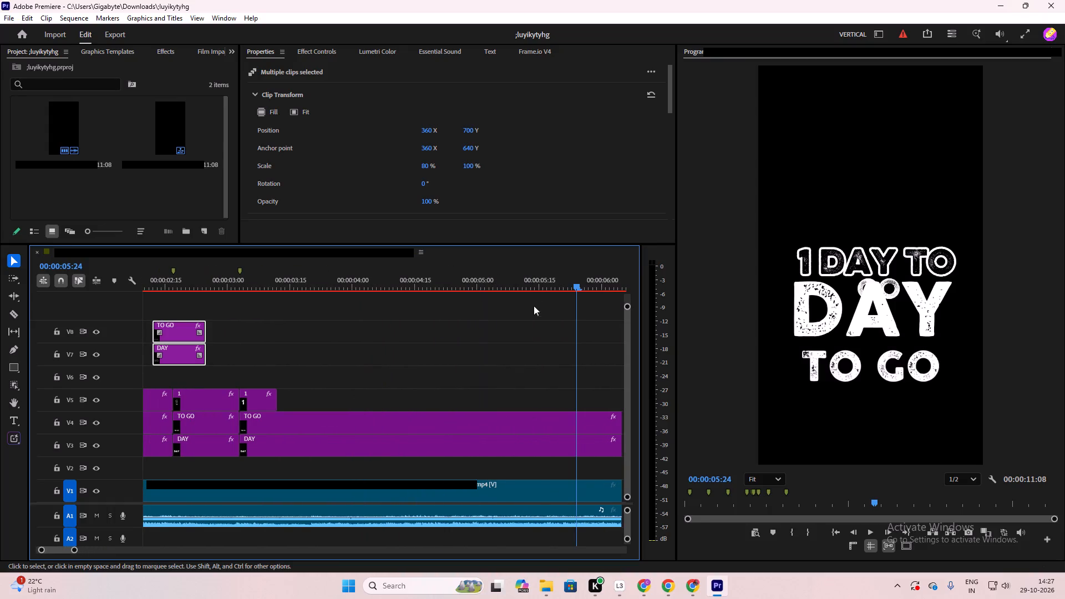
{"action": "left_click_drag", "start_coordinate": [577, 282], "coordinate": [242, 366]}
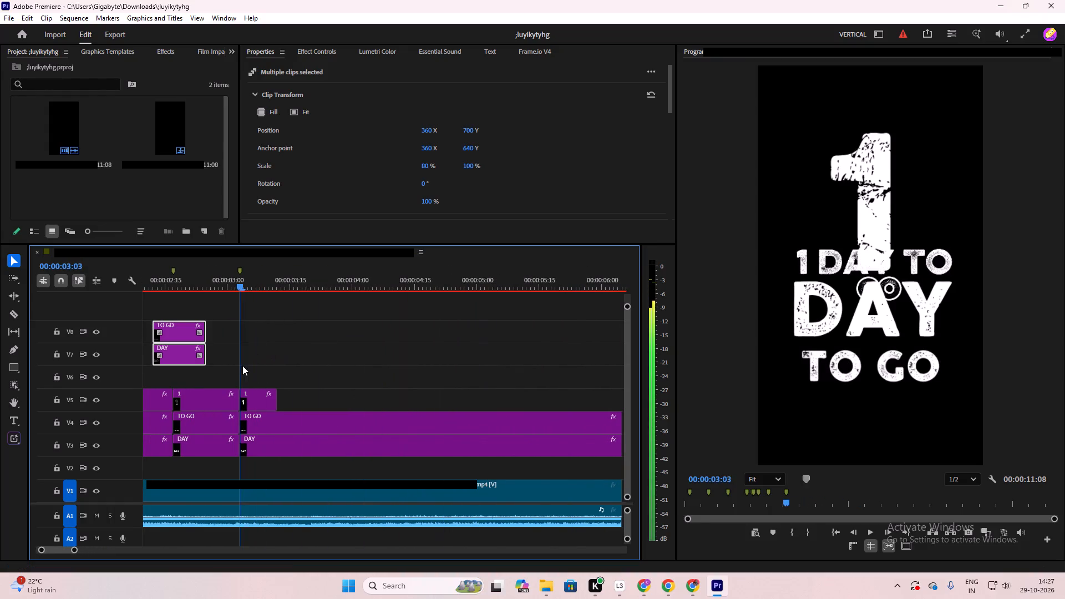
{"action": "left_click_drag", "start_coordinate": [242, 366], "coordinate": [280, 369]}
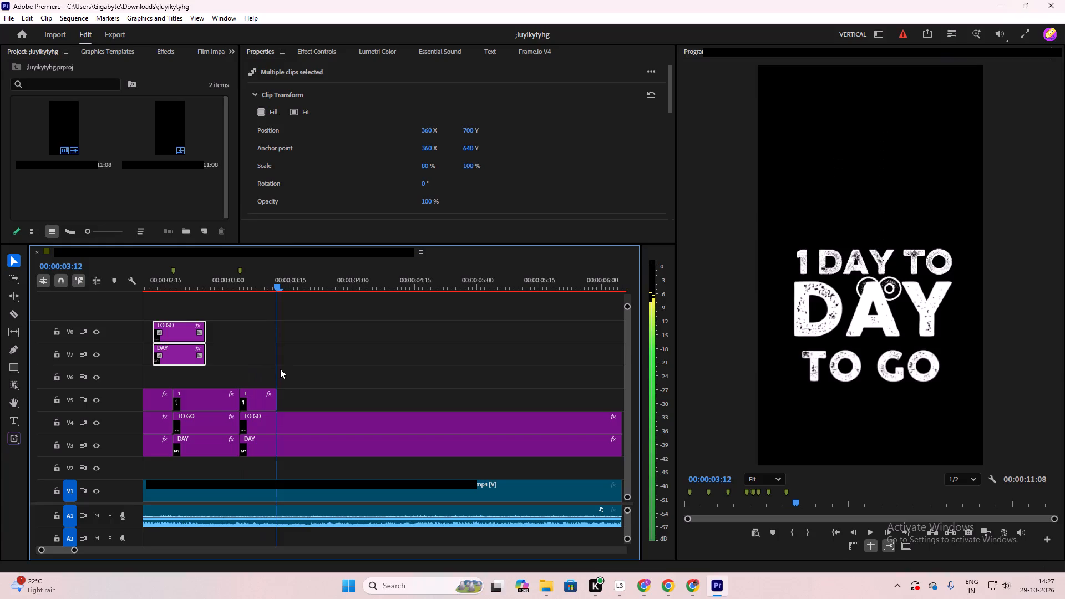
{"action": "left_click_drag", "start_coordinate": [280, 369], "coordinate": [292, 367]}
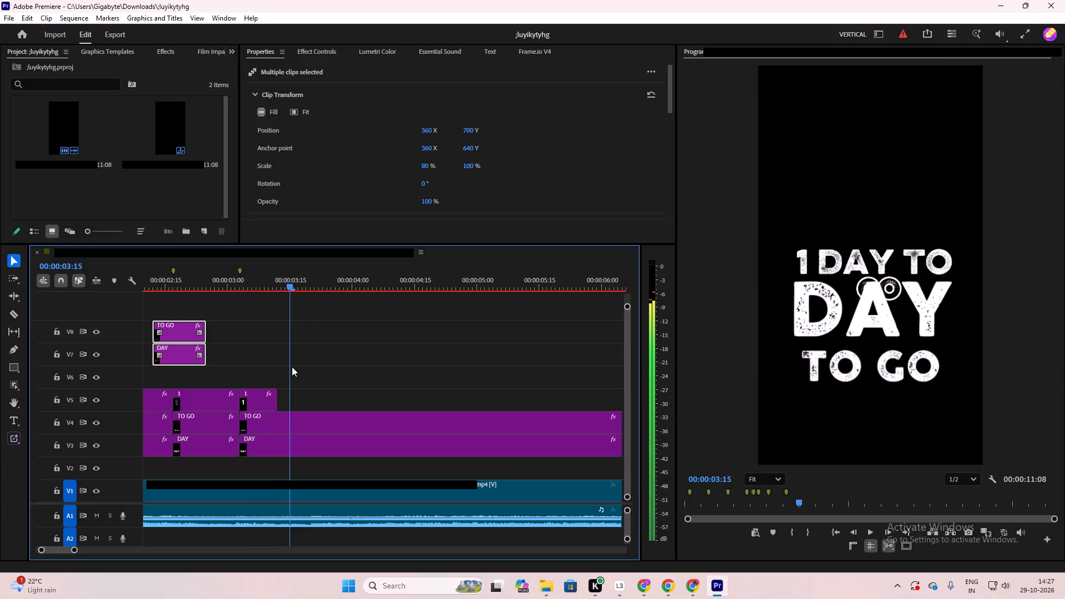
{"action": "left_click_drag", "start_coordinate": [292, 367], "coordinate": [303, 367]}
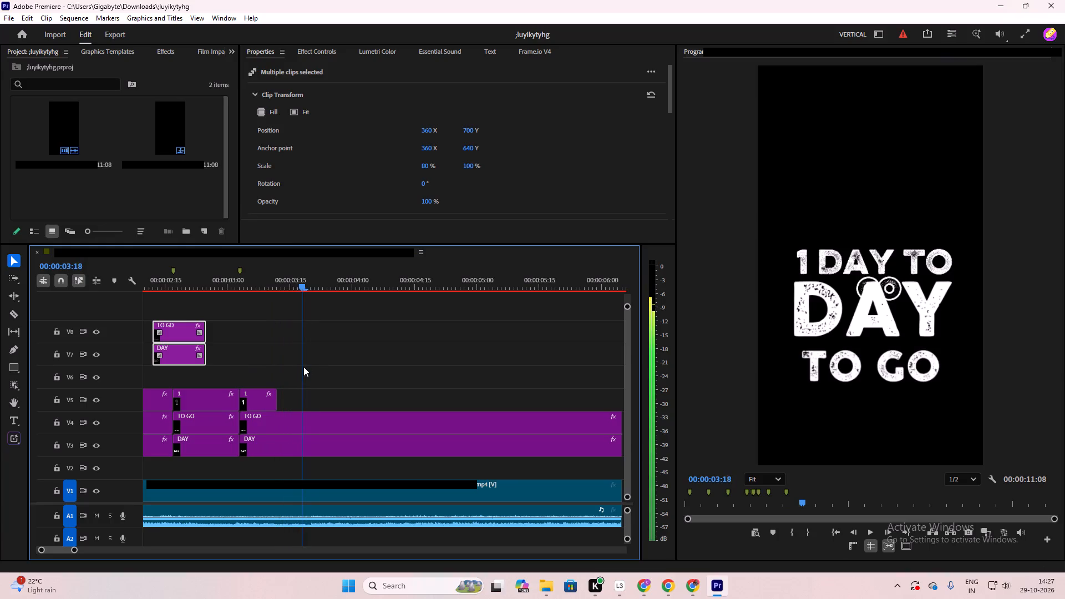
{"action": "left_click_drag", "start_coordinate": [303, 367], "coordinate": [318, 367]}
Extend the end of the filled 1 clip on V5 that starts at 00:00:03:03 to 00:00:03:21.
{"action": "left_click_drag", "start_coordinate": [72, 549], "coordinate": [70, 551]}
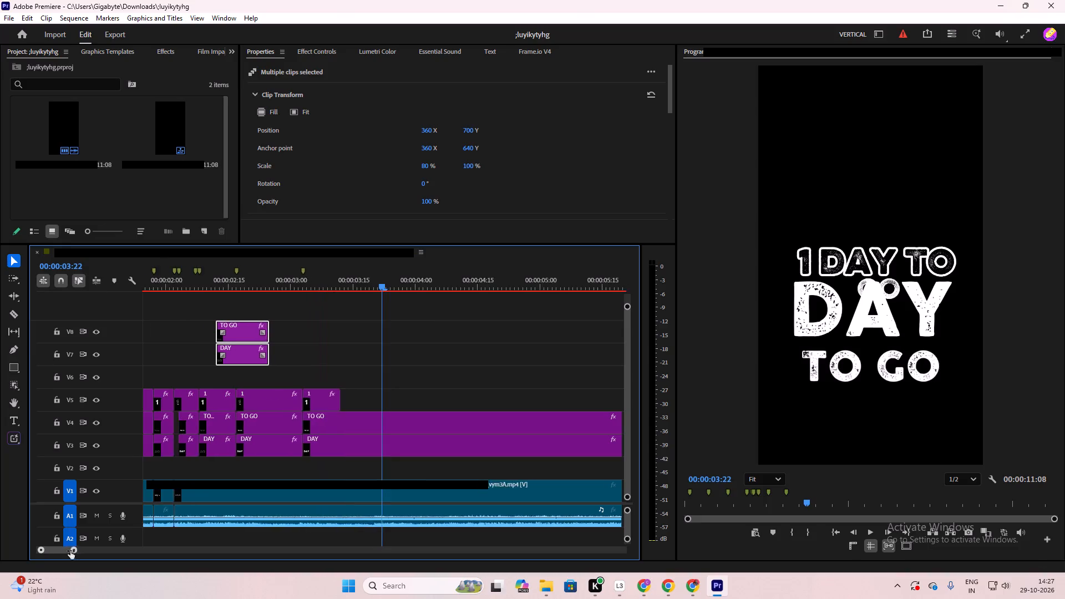
{"action": "left_click_drag", "start_coordinate": [70, 551], "coordinate": [50, 554]}
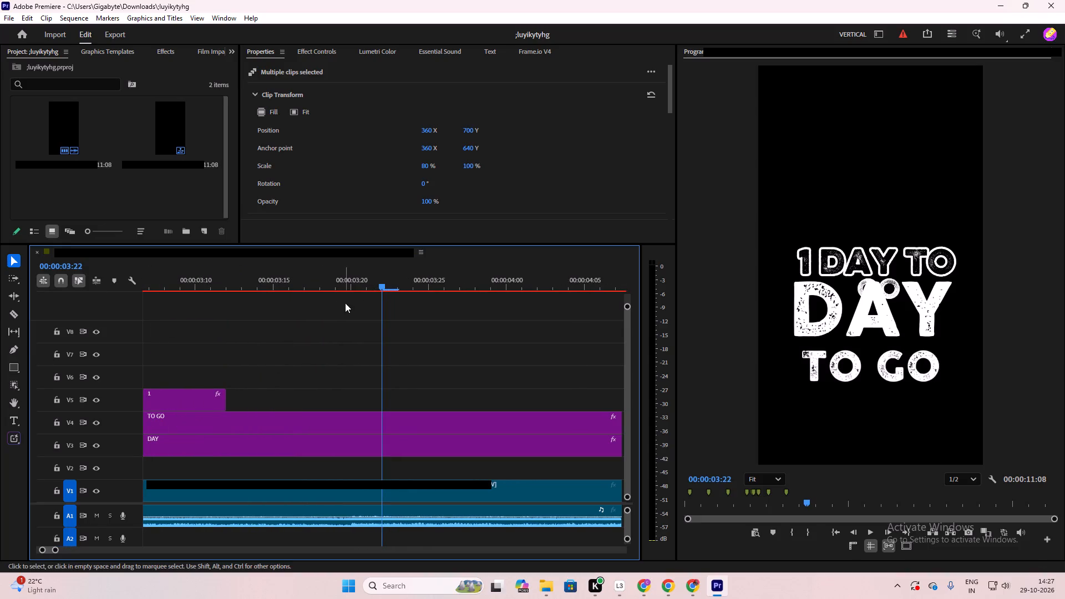
{"action": "left_click_drag", "start_coordinate": [378, 285], "coordinate": [367, 291]}
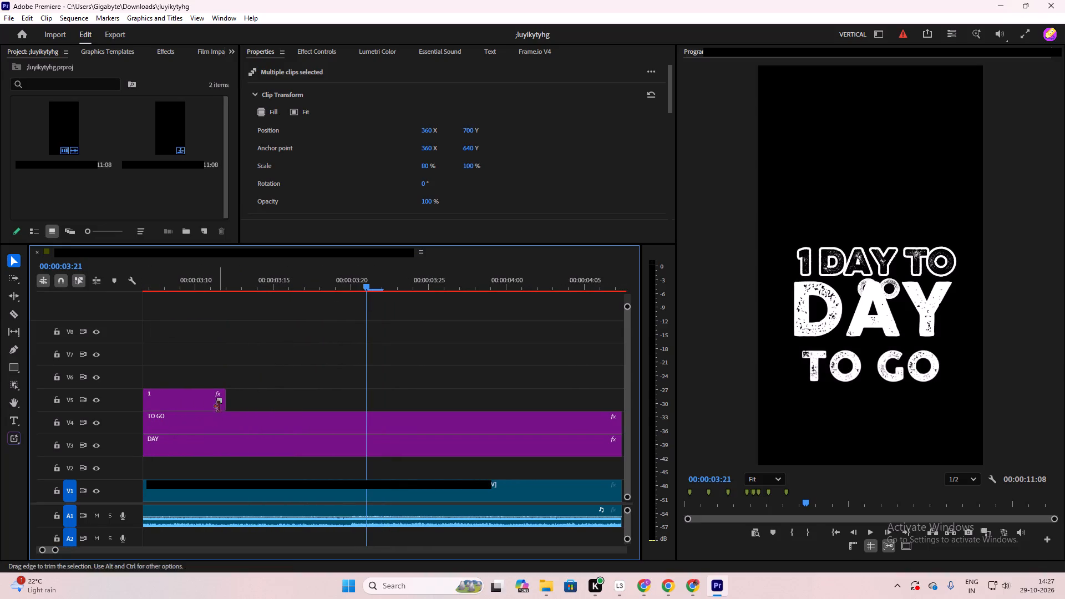
{"action": "left_click_drag", "start_coordinate": [223, 404], "coordinate": [363, 409]}
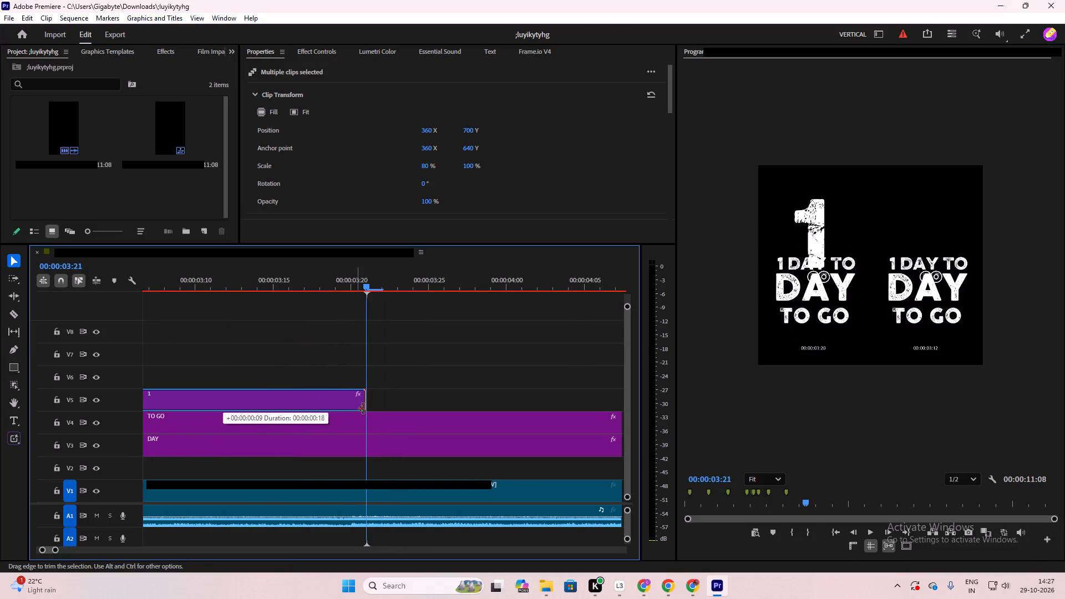
{"action": "left_click_drag", "start_coordinate": [363, 409], "coordinate": [364, 409]}
Split the TO GO clip on V4 and the DAY clip on V3 at 00:00:03:21.
{"action": "left_click_drag", "start_coordinate": [371, 282], "coordinate": [351, 298]}
{"action": "scroll", "coordinate": [413, 347], "scroll_direction": "up", "scroll_amount": 7}
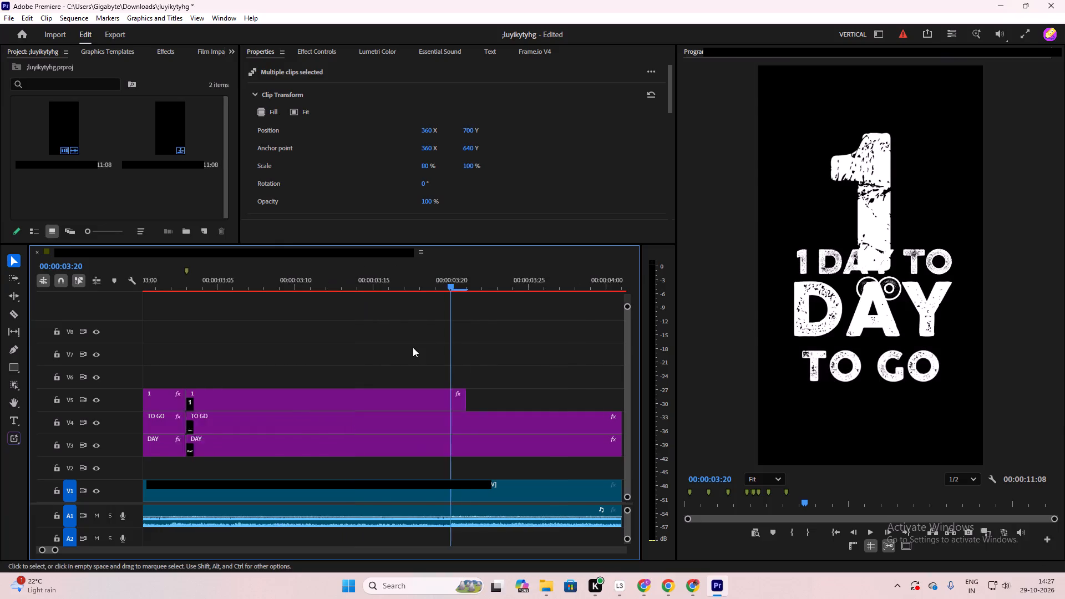
{"action": "scroll", "coordinate": [425, 373], "scroll_direction": "up", "scroll_amount": 6}
{"action": "left_click_drag", "start_coordinate": [566, 282], "coordinate": [595, 319]}
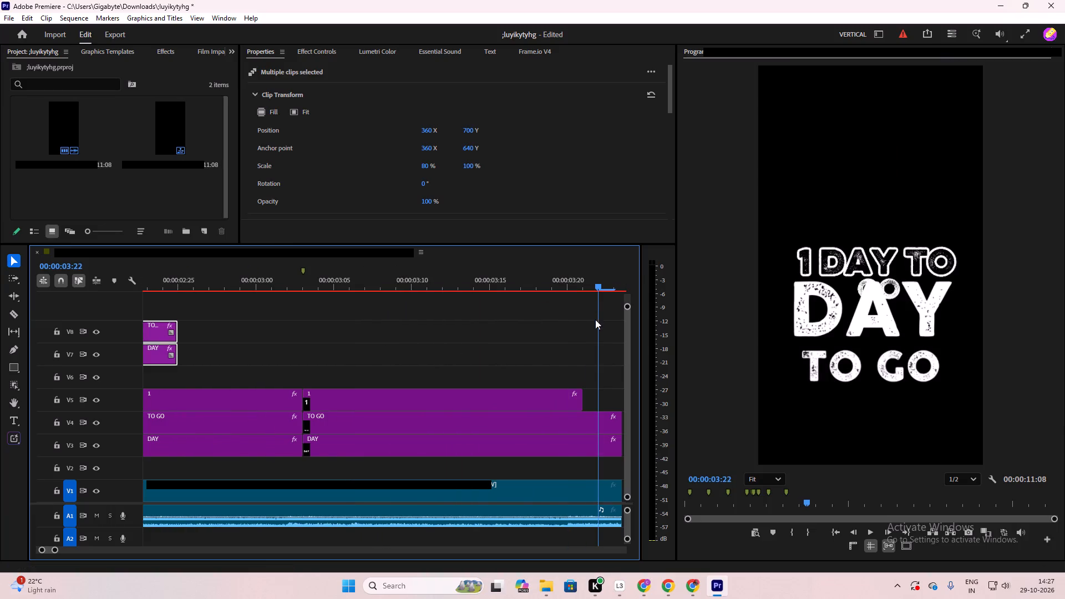
{"action": "left_click_drag", "start_coordinate": [595, 319], "coordinate": [587, 327]}
{"action": "left_click", "coordinate": [597, 415]}
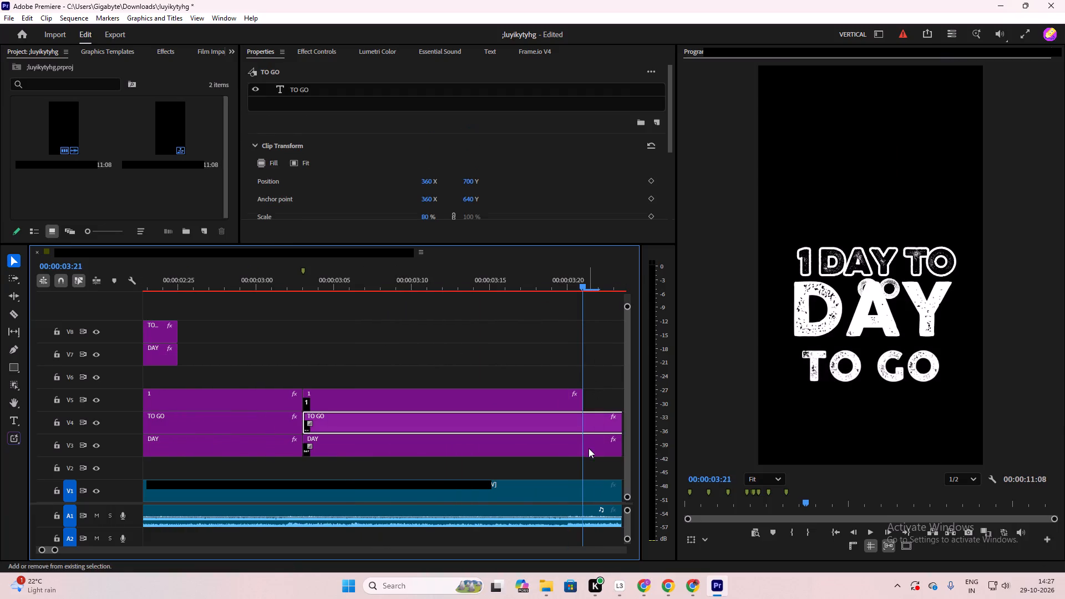
{"action": "left_click", "coordinate": [589, 448], "text": "shift"}
{"action": "key", "text": "ctrl+super+k"}
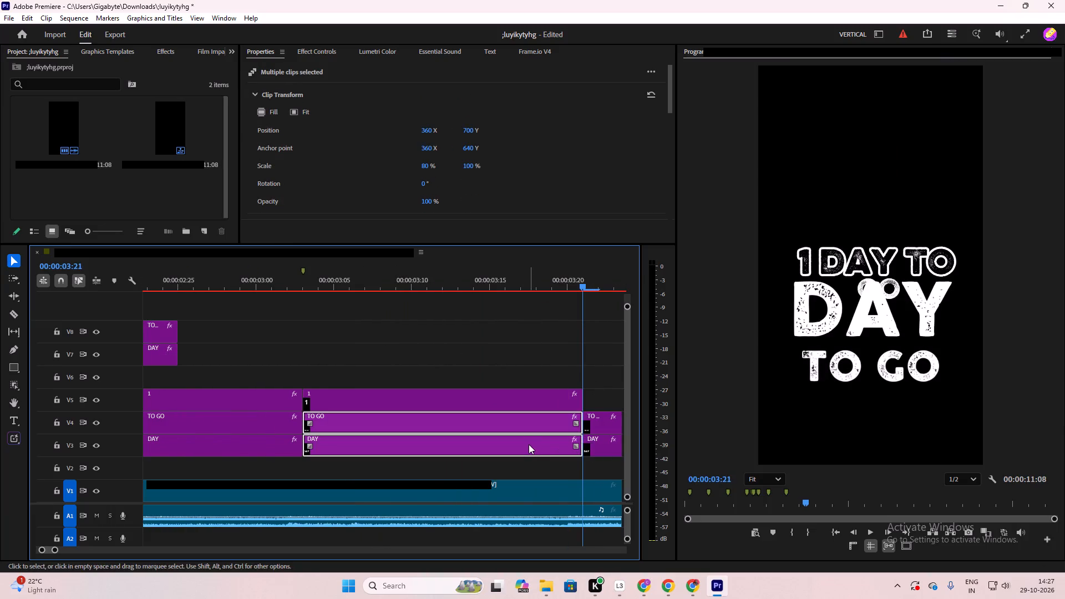
Cut the TO GO and DAY clips between 00:00:03:03 and 00:00:03:21 from V4 and V3.
{"action": "left_click", "coordinate": [529, 444]}
{"action": "key", "text": "ctrl+x"}
{"action": "scroll", "coordinate": [468, 349], "scroll_direction": "down", "scroll_amount": 4, "text": "alt"}
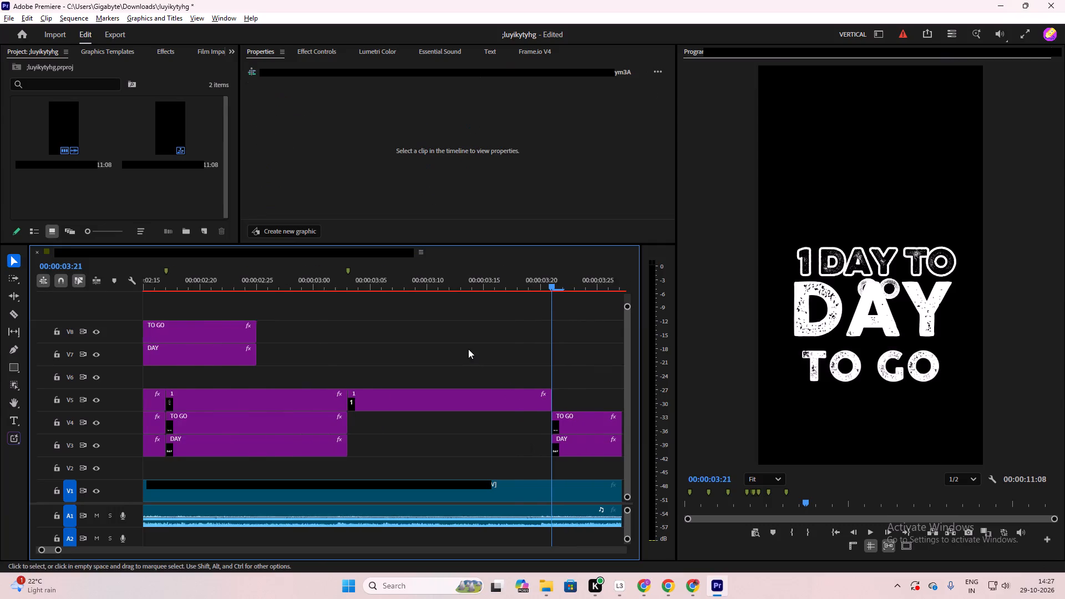
{"action": "scroll", "coordinate": [468, 349], "scroll_direction": "down", "scroll_amount": 3, "text": "alt"}
{"action": "scroll", "coordinate": [280, 450], "scroll_direction": "up", "scroll_amount": 4, "text": "alt"}
{"action": "scroll", "coordinate": [247, 446], "scroll_direction": "up", "scroll_amount": 1}
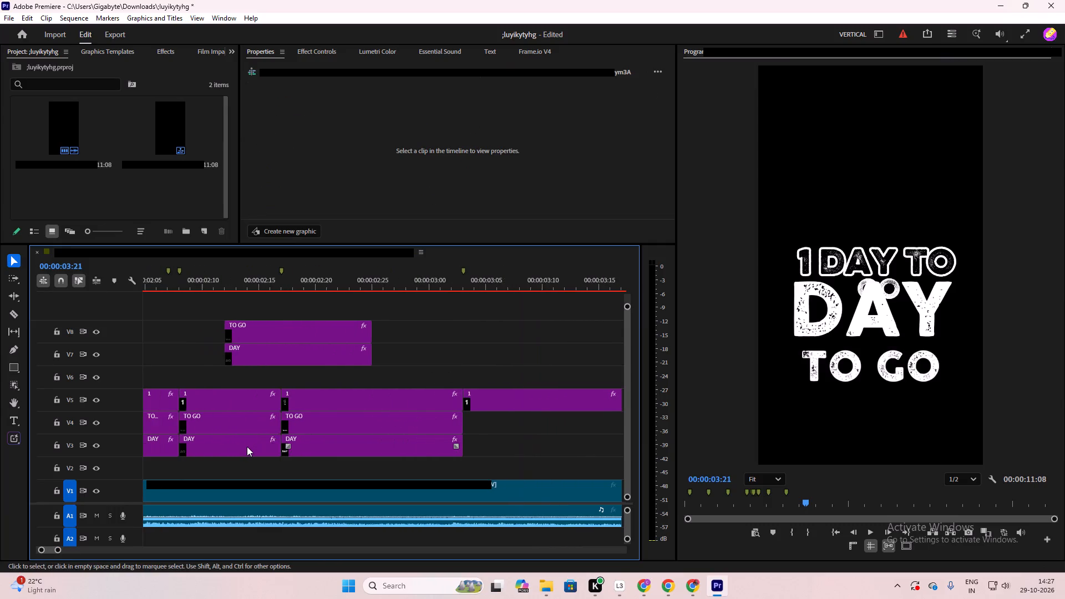
Duplicate the outlined TO GO and DAY clips that start at about 00:00:02:08 on V4 and V3 to 00:00:03:03.
{"action": "scroll", "coordinate": [247, 446], "scroll_direction": "up", "scroll_amount": 1}
{"action": "left_click", "coordinate": [223, 423]}
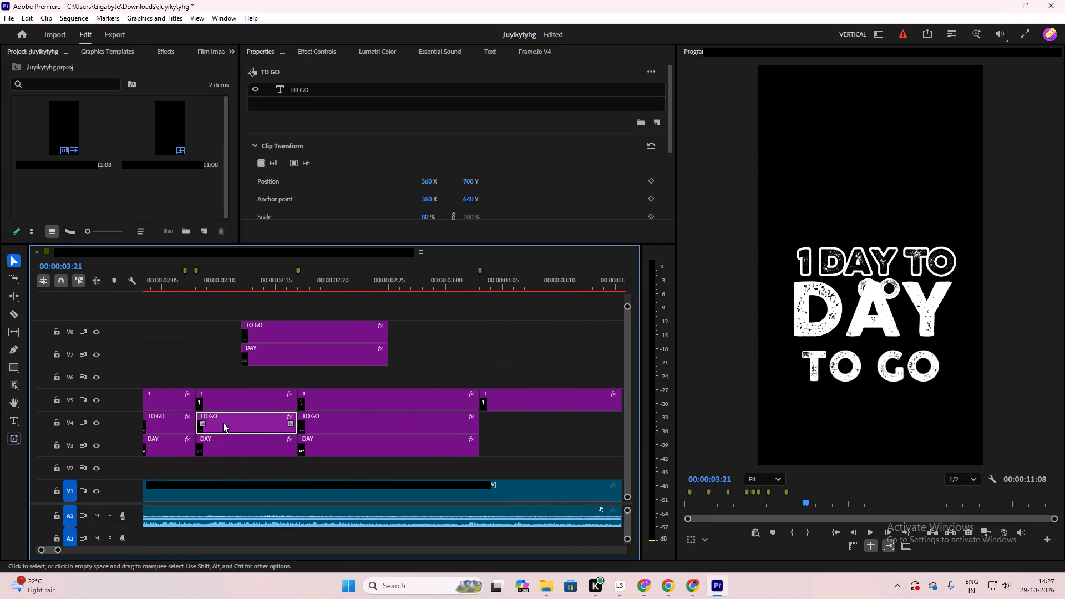
{"action": "left_click", "coordinate": [226, 446], "text": "shift"}
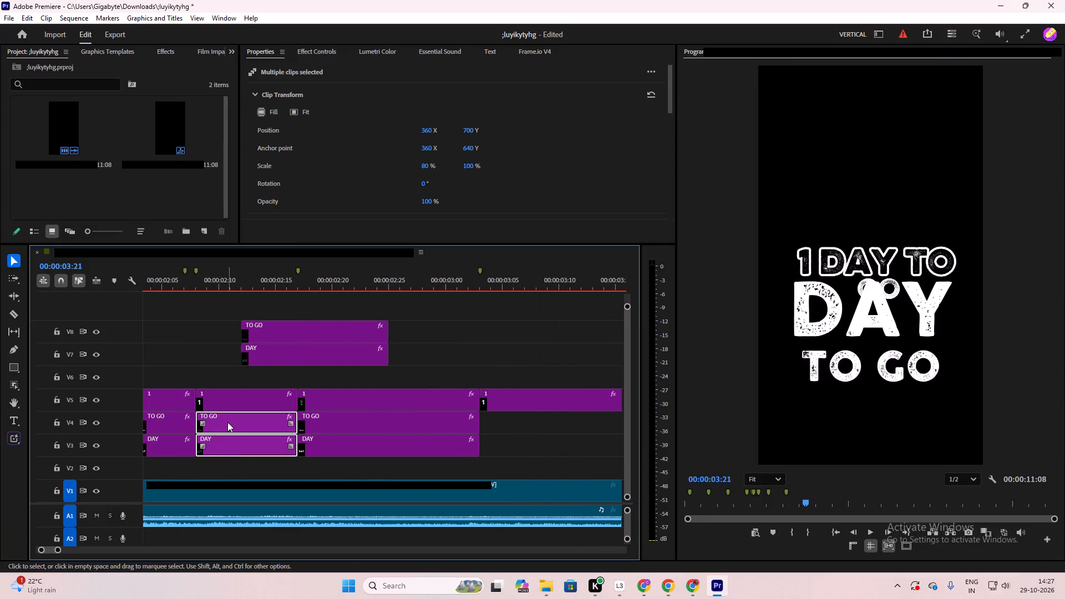
{"action": "left_click_drag", "start_coordinate": [227, 423], "coordinate": [514, 429], "text": "alt"}
Extend the ends of the outlined TO GO and DAY copies on V4 and V3 to 00:00:03:21 and check the result.
{"action": "scroll", "coordinate": [474, 416], "scroll_direction": "down", "scroll_amount": 2}
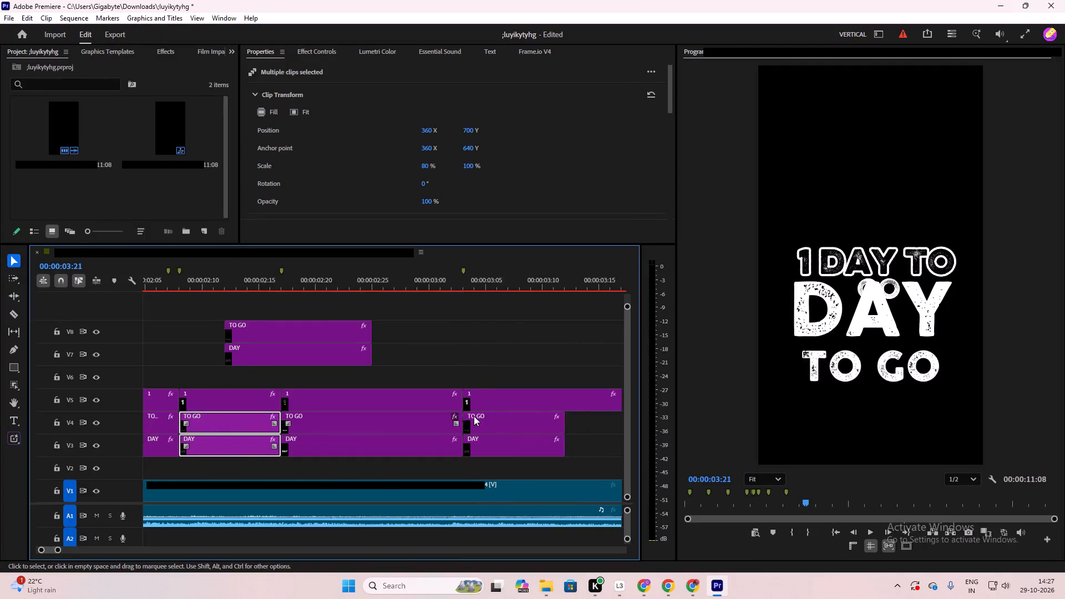
{"action": "scroll", "coordinate": [474, 416], "scroll_direction": "down", "scroll_amount": 9}
{"action": "left_click", "coordinate": [367, 422]}
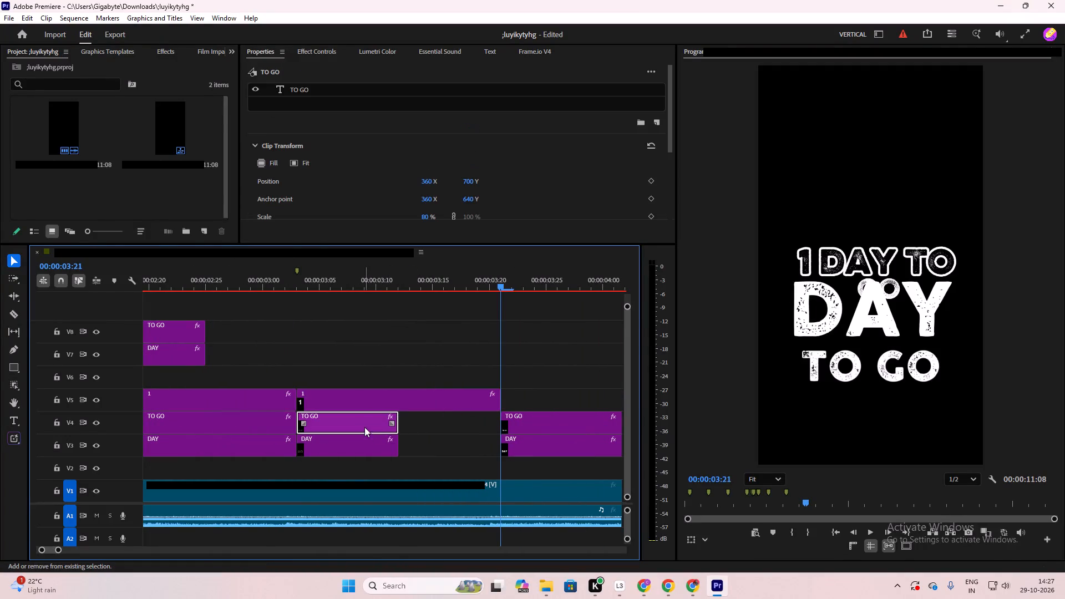
{"action": "left_click", "coordinate": [363, 451], "text": "shift"}
{"action": "left_click_drag", "start_coordinate": [398, 434], "coordinate": [487, 440]}
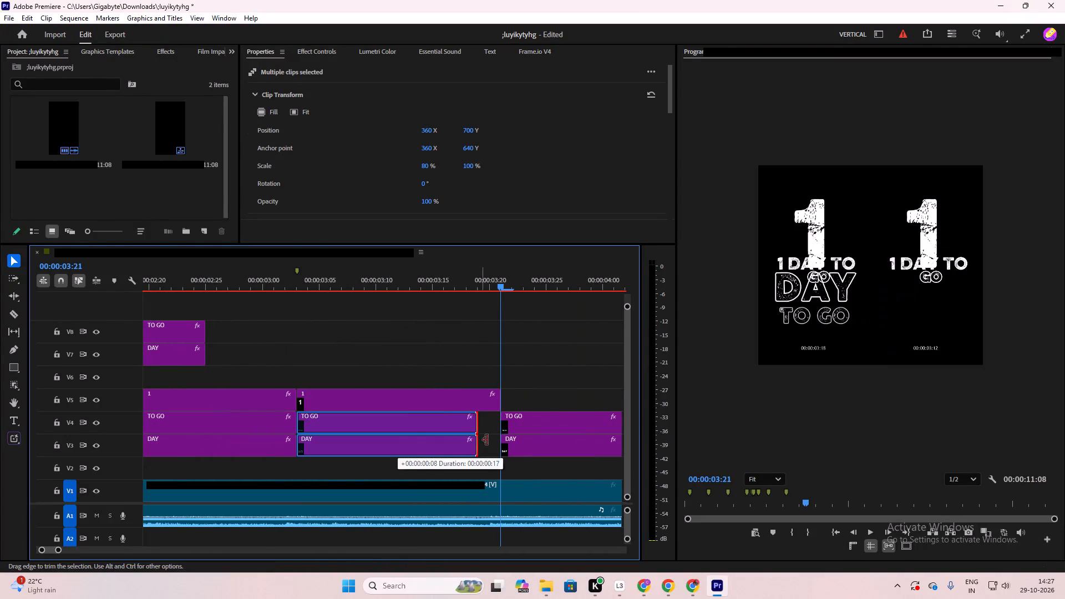
{"action": "left_click_drag", "start_coordinate": [487, 440], "coordinate": [500, 442]}
{"action": "left_click_drag", "start_coordinate": [508, 286], "coordinate": [443, 319]}
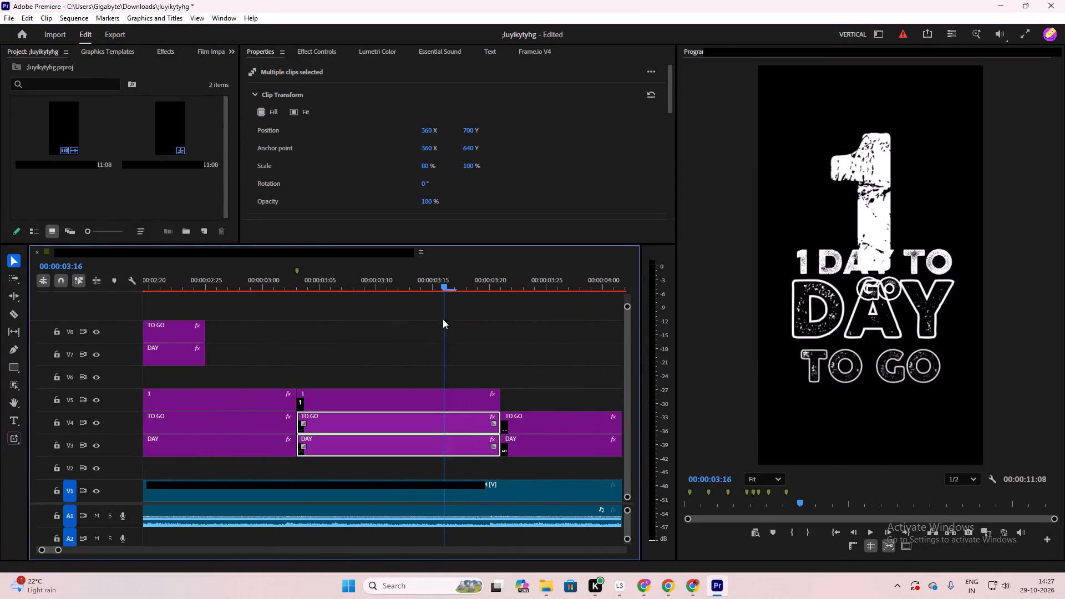
{"action": "left_click_drag", "start_coordinate": [443, 319], "coordinate": [427, 324]}
Duplicate the outlined 1 clip that ends at 00:00:03:03 on V5 so the copy starts at 00:00:03:21.
{"action": "scroll", "coordinate": [507, 339], "scroll_direction": "down", "scroll_amount": 6}
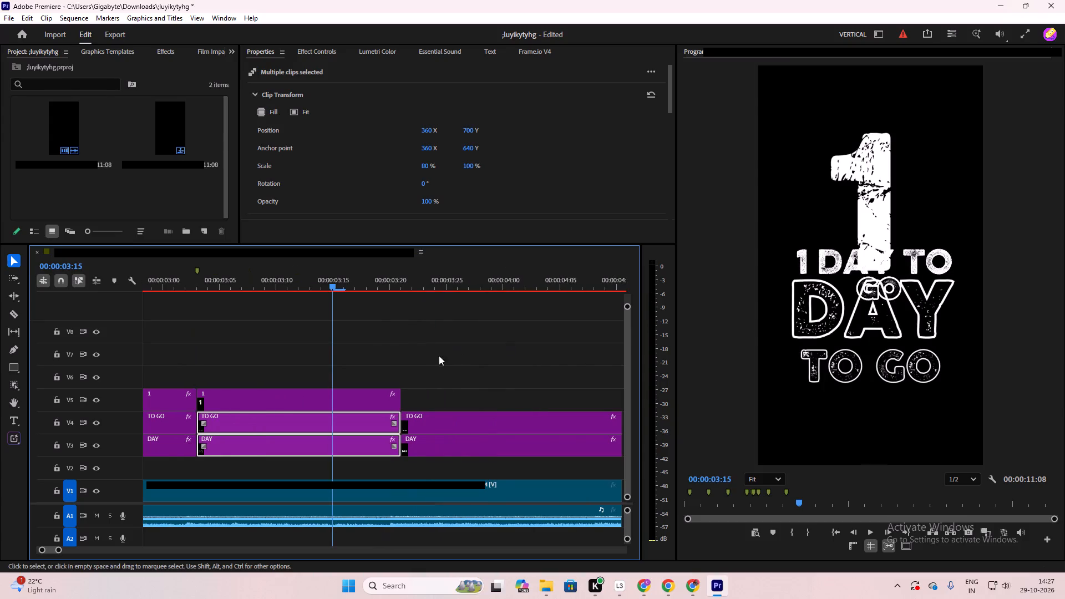
{"action": "scroll", "coordinate": [372, 358], "scroll_direction": "down", "scroll_amount": 4, "text": "alt"}
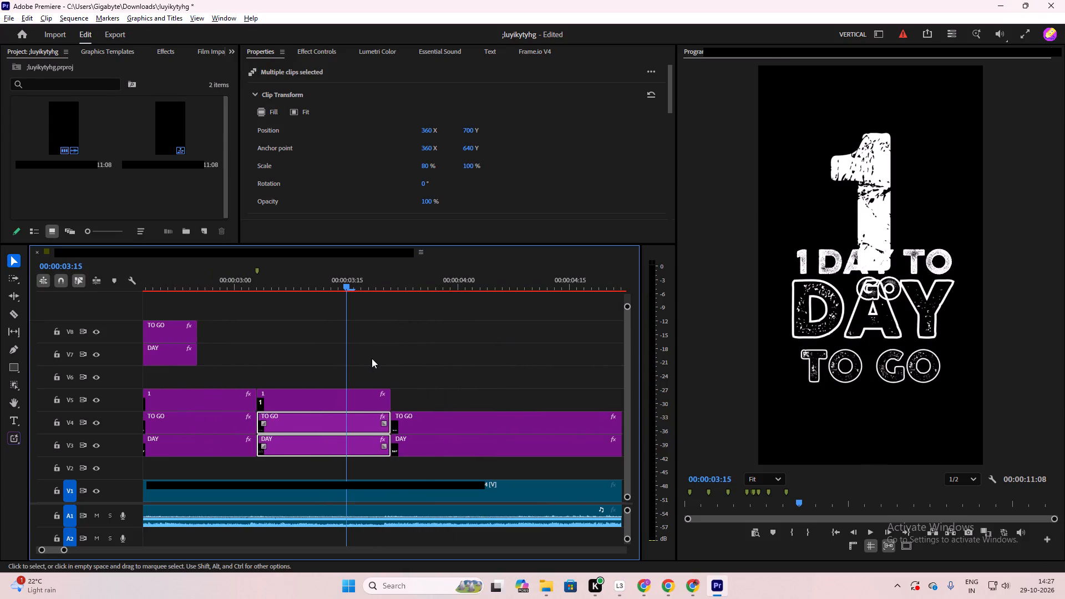
{"action": "left_click", "coordinate": [220, 397]}
{"action": "left_click_drag", "start_coordinate": [194, 407], "coordinate": [434, 400], "text": "alt"}
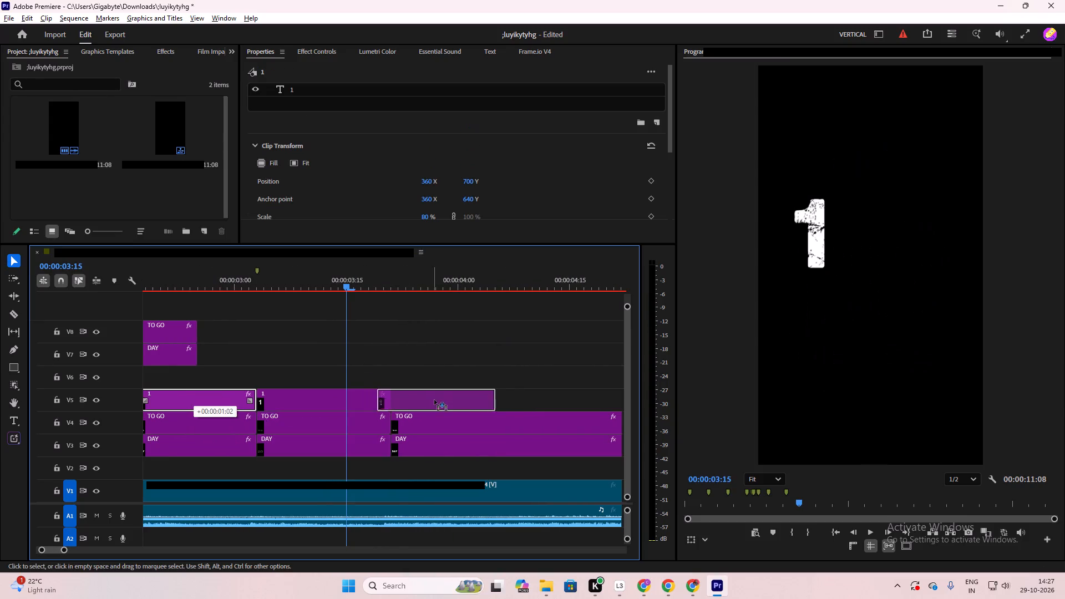
{"action": "left_click_drag", "start_coordinate": [434, 400], "coordinate": [445, 400], "text": "alt"}
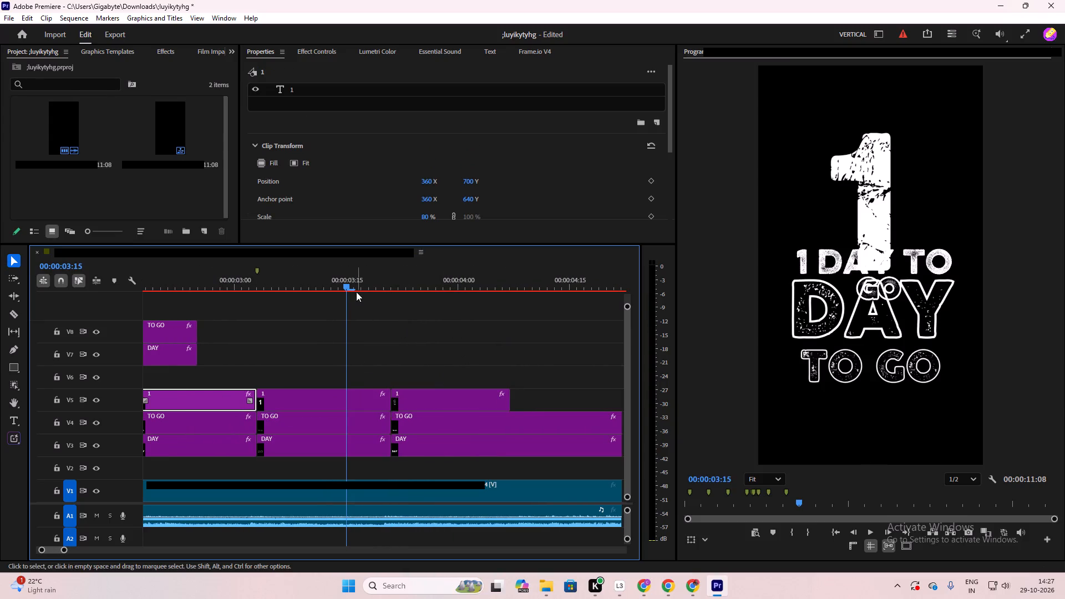
Find where the footage's title style changes and extend the end of the outlined 1 copy on V5 to 00:00:04:09.
{"action": "left_click_drag", "start_coordinate": [339, 285], "coordinate": [455, 329]}
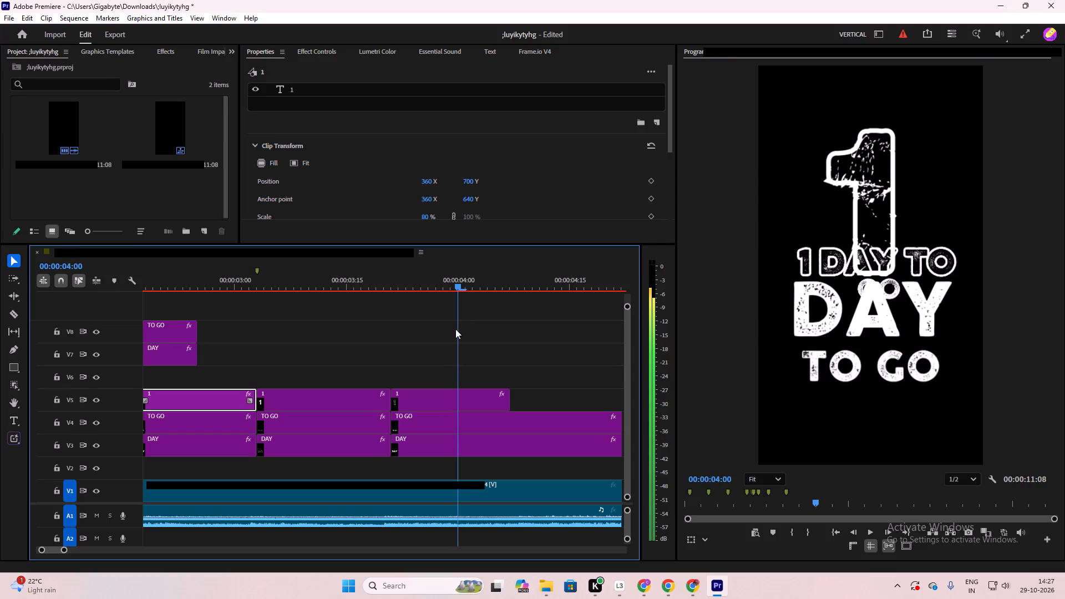
{"action": "left_click_drag", "start_coordinate": [455, 329], "coordinate": [476, 344]}
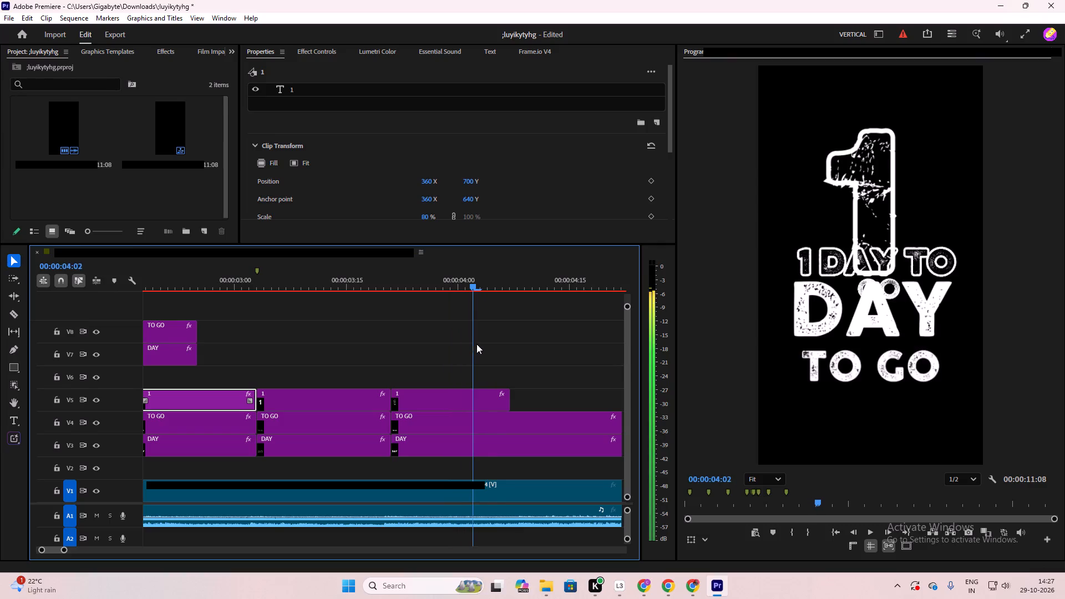
{"action": "left_click_drag", "start_coordinate": [476, 344], "coordinate": [510, 361]}
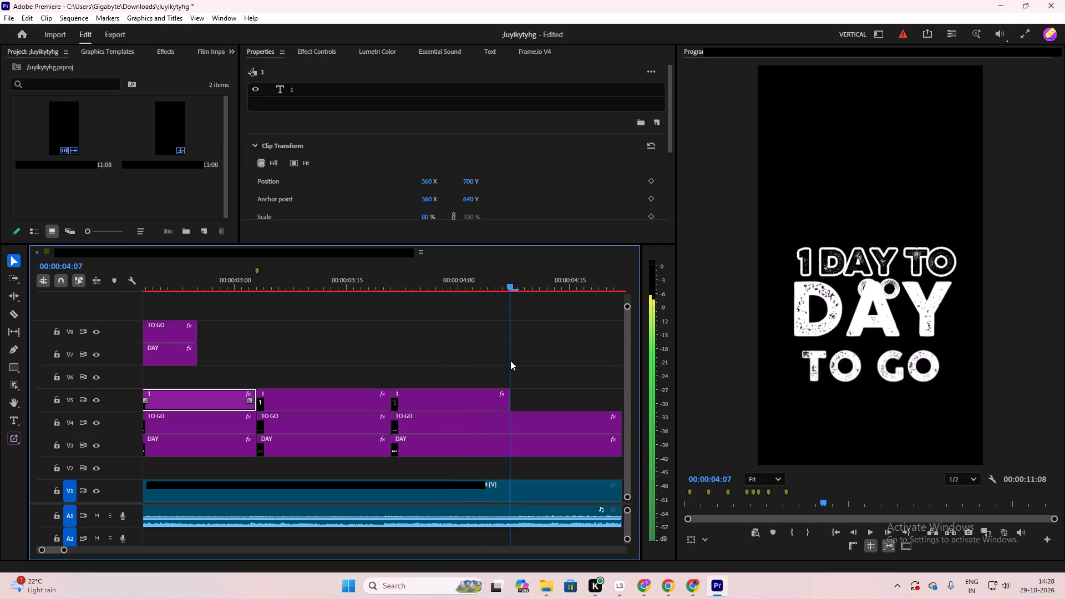
{"action": "left_click_drag", "start_coordinate": [510, 361], "coordinate": [506, 364]}
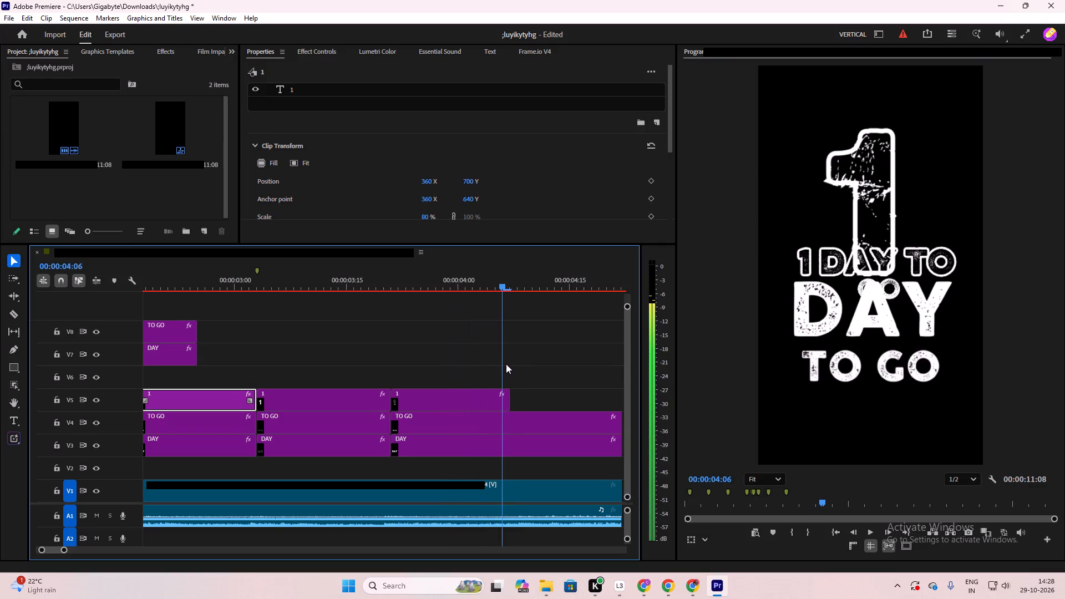
{"action": "left_click_drag", "start_coordinate": [506, 364], "coordinate": [547, 368]}
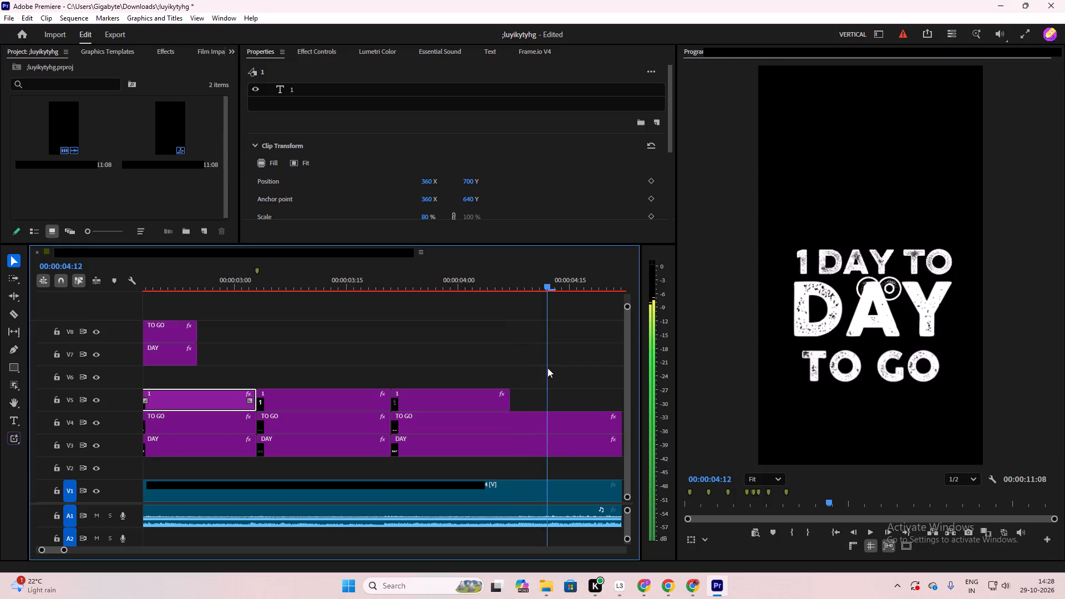
{"action": "left_click_drag", "start_coordinate": [547, 368], "coordinate": [528, 370]}
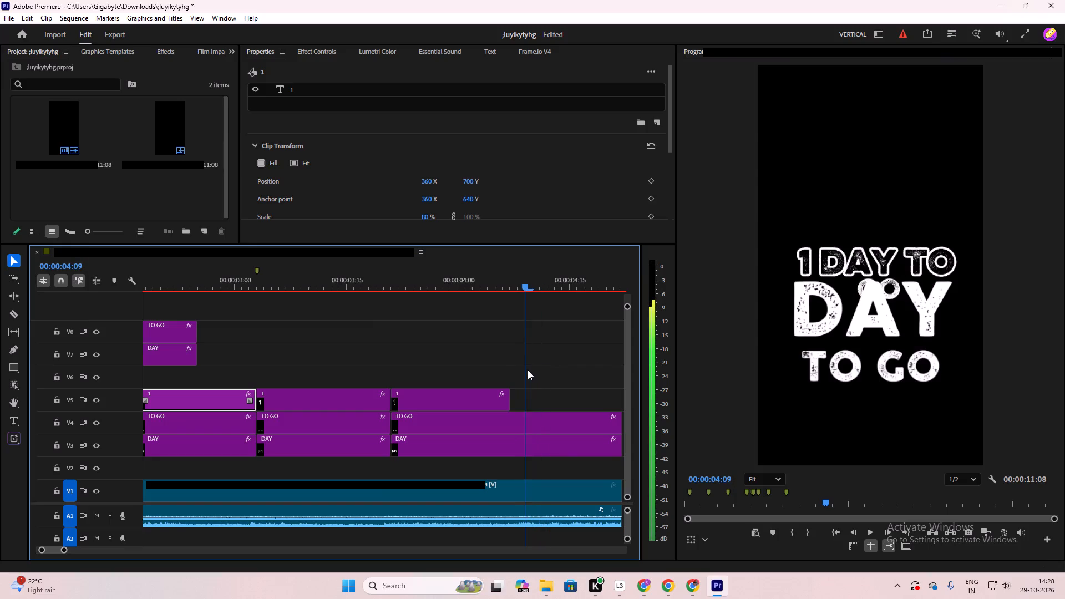
{"action": "left_click_drag", "start_coordinate": [528, 370], "coordinate": [528, 370]}
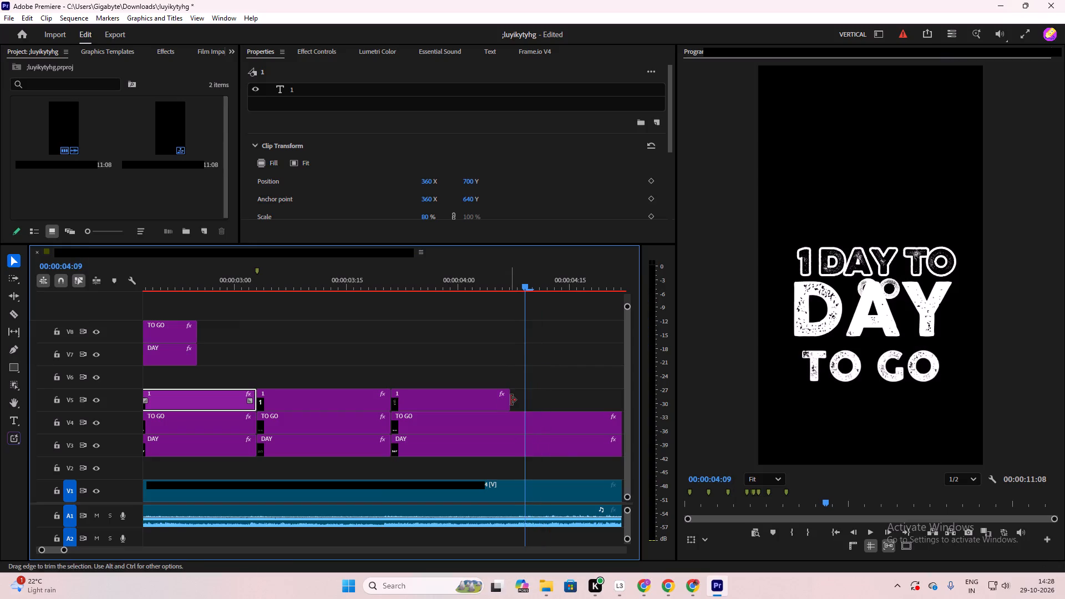
{"action": "left_click_drag", "start_coordinate": [526, 312], "coordinate": [531, 314]}
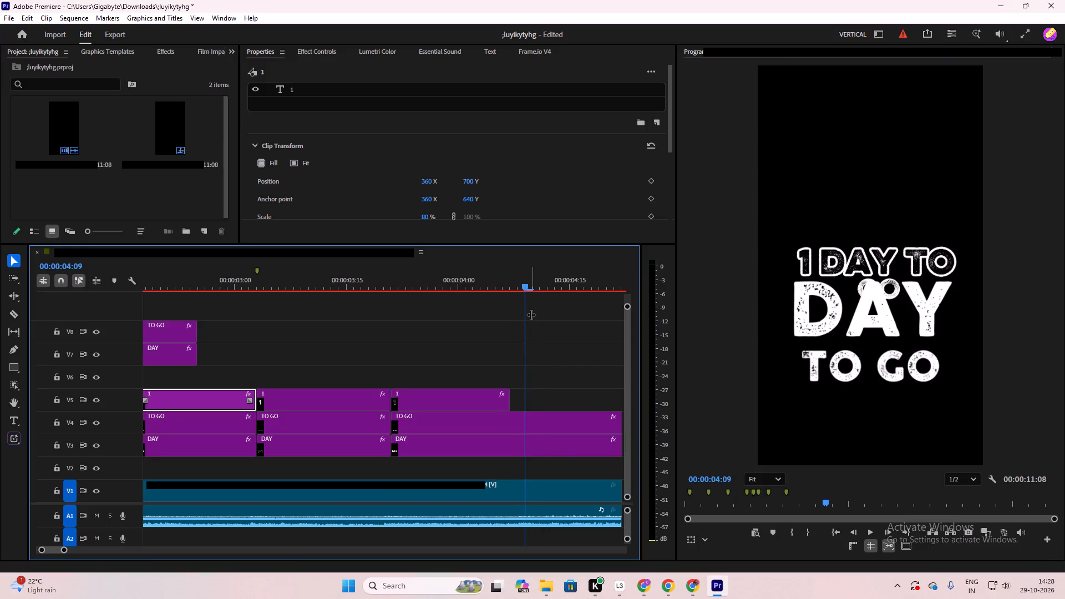
{"action": "left_click_drag", "start_coordinate": [531, 314], "coordinate": [530, 320]}
{"action": "left_click_drag", "start_coordinate": [530, 320], "coordinate": [534, 322]}
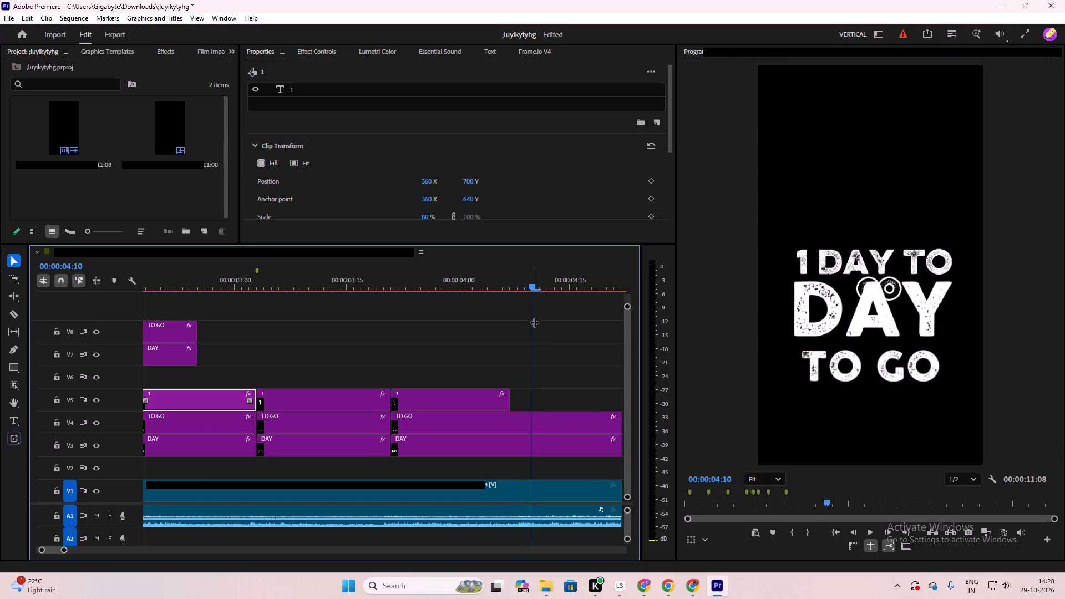
{"action": "left_click_drag", "start_coordinate": [534, 322], "coordinate": [531, 323]}
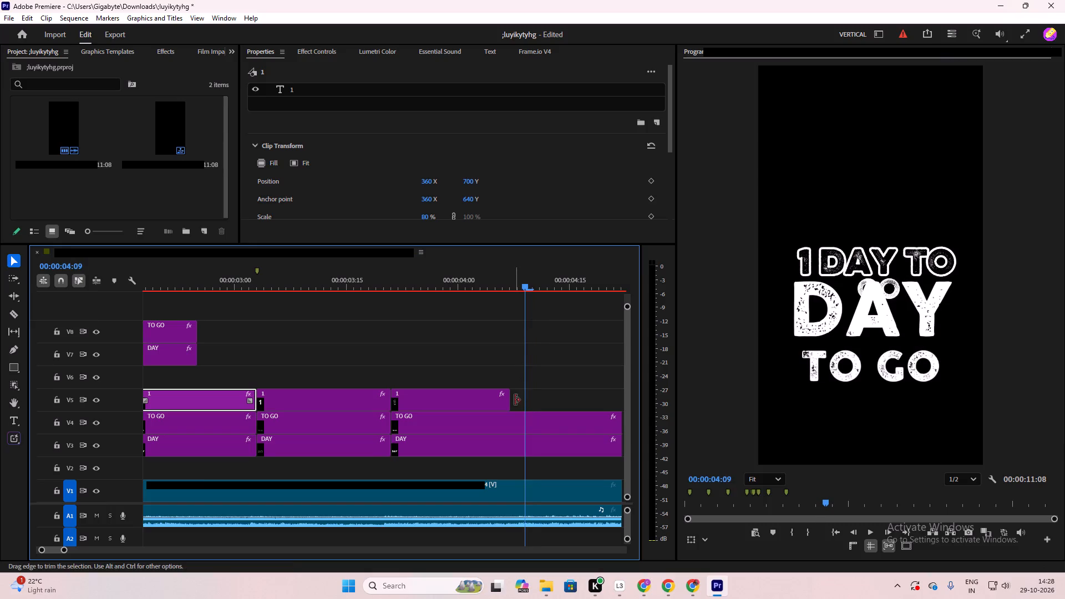
{"action": "left_click_drag", "start_coordinate": [513, 401], "coordinate": [528, 402]}
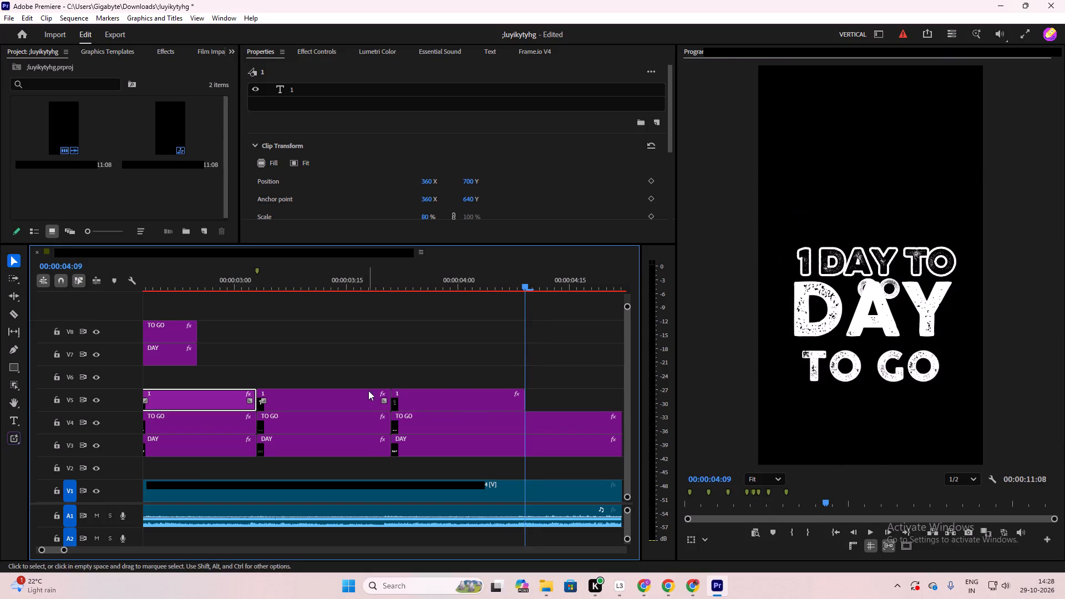
Duplicate the filled 1 clip that starts at 00:00:03:03 on V5 so the copy starts at 00:00:04:09.
{"action": "left_click", "coordinate": [348, 400]}
{"action": "left_click_drag", "start_coordinate": [337, 405], "coordinate": [598, 405], "text": "alt"}
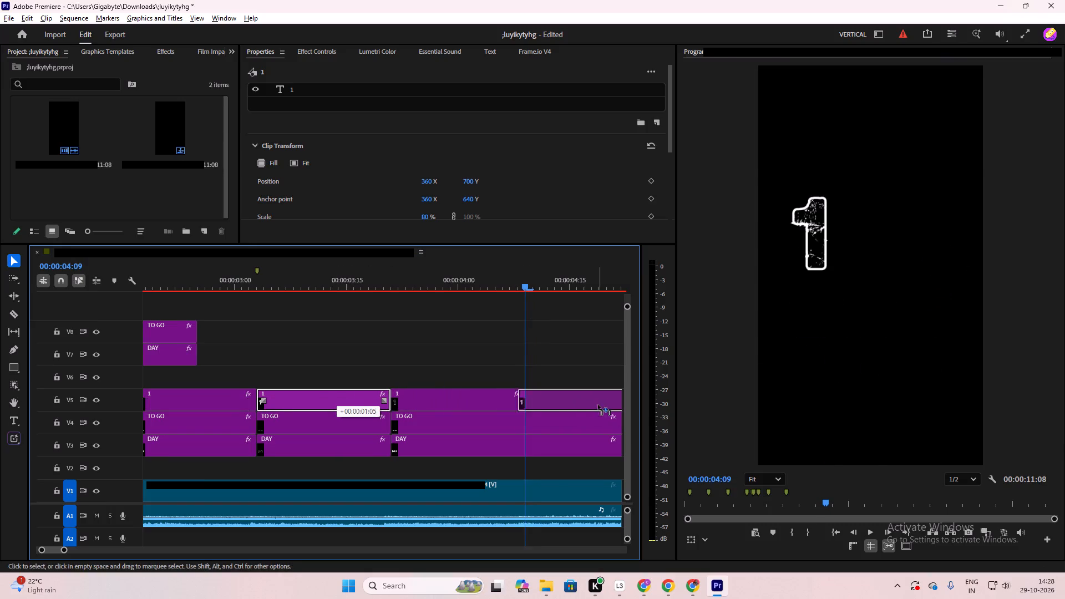
{"action": "left_click_drag", "start_coordinate": [598, 405], "coordinate": [596, 404], "text": "alt"}
Check the alternation against the footage and split the filled TO GO and DAY clips on V4 and V3 at 00:00:04:09.
{"action": "scroll", "coordinate": [529, 350], "scroll_direction": "down", "scroll_amount": 6}
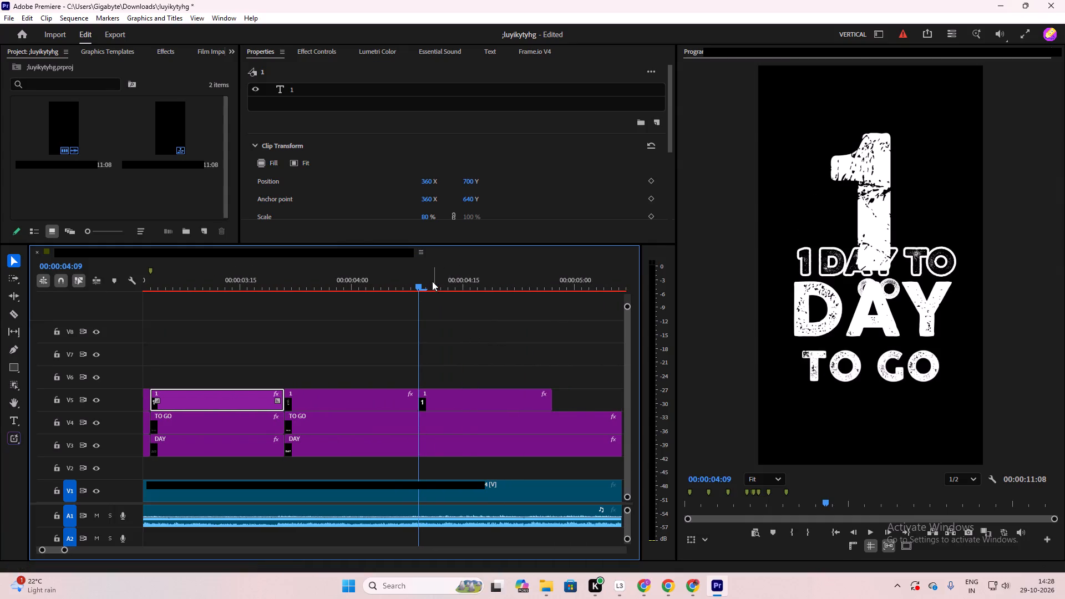
{"action": "left_click_drag", "start_coordinate": [423, 286], "coordinate": [397, 294]}
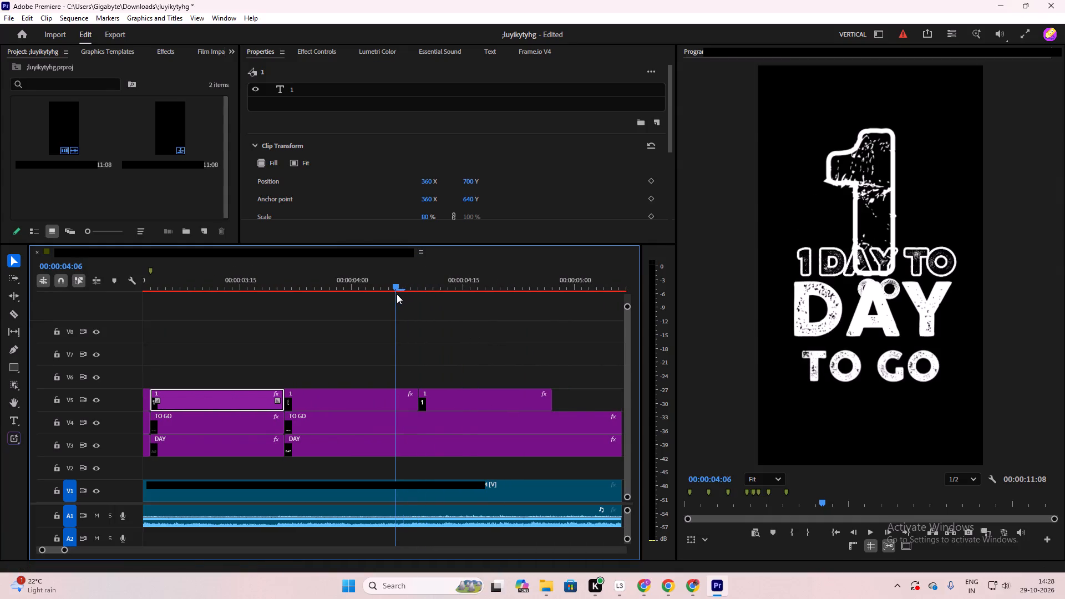
{"action": "left_click_drag", "start_coordinate": [397, 294], "coordinate": [261, 336]}
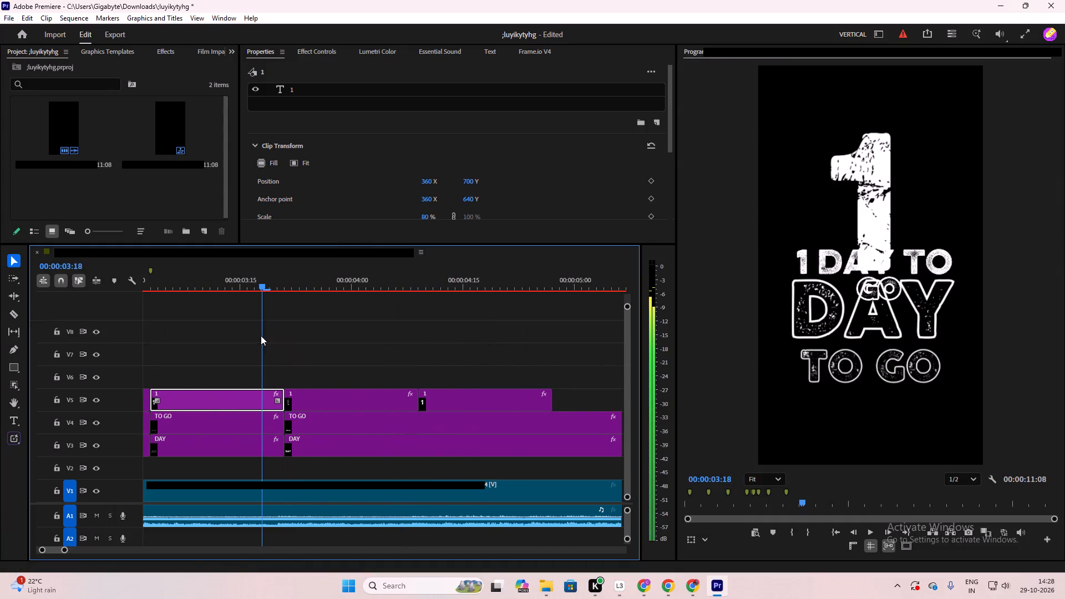
{"action": "left_click_drag", "start_coordinate": [261, 336], "coordinate": [442, 345]}
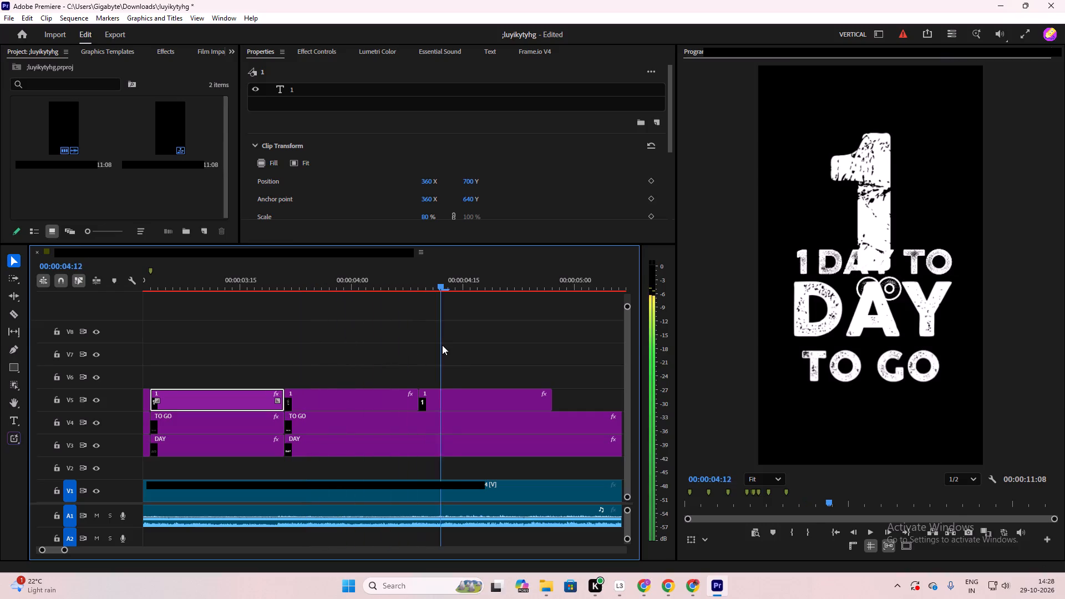
{"action": "left_click_drag", "start_coordinate": [442, 345], "coordinate": [458, 347]}
{"action": "scroll", "coordinate": [484, 343], "scroll_direction": "down", "scroll_amount": 5, "text": "alt"}
{"action": "left_click_drag", "start_coordinate": [470, 282], "coordinate": [450, 307]}
{"action": "left_click", "coordinate": [459, 422]}
{"action": "left_click", "coordinate": [460, 448], "text": "shift"}
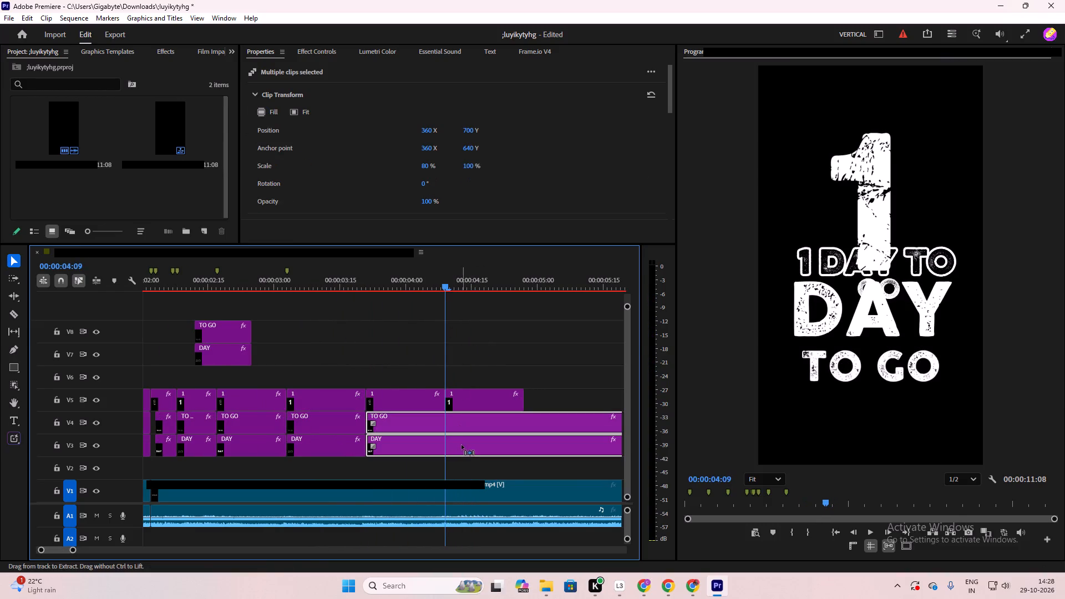
{"action": "key", "text": "ctrl+k"}
Split the TO GO and DAY clips on V4 and V3 at 00:00:04:27 and cut their section starting at 00:00:04:09.
{"action": "left_click_drag", "start_coordinate": [445, 283], "coordinate": [531, 327]}
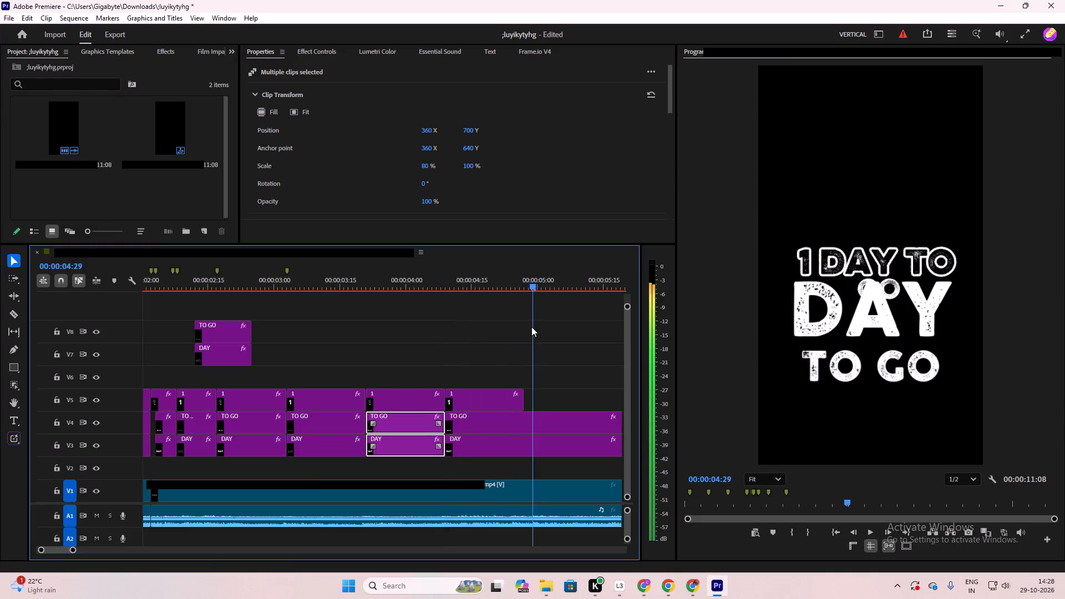
{"action": "left_click_drag", "start_coordinate": [531, 327], "coordinate": [523, 334]}
{"action": "left_click", "coordinate": [484, 426]}
{"action": "left_click", "coordinate": [474, 443], "text": "shift"}
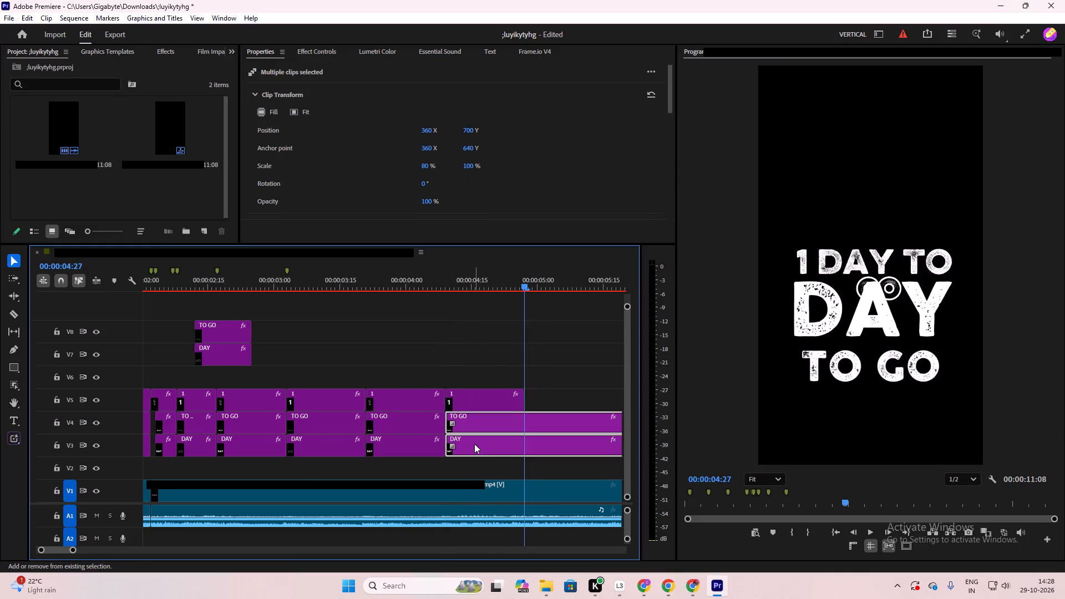
{"action": "key", "text": "ctrl+k"}
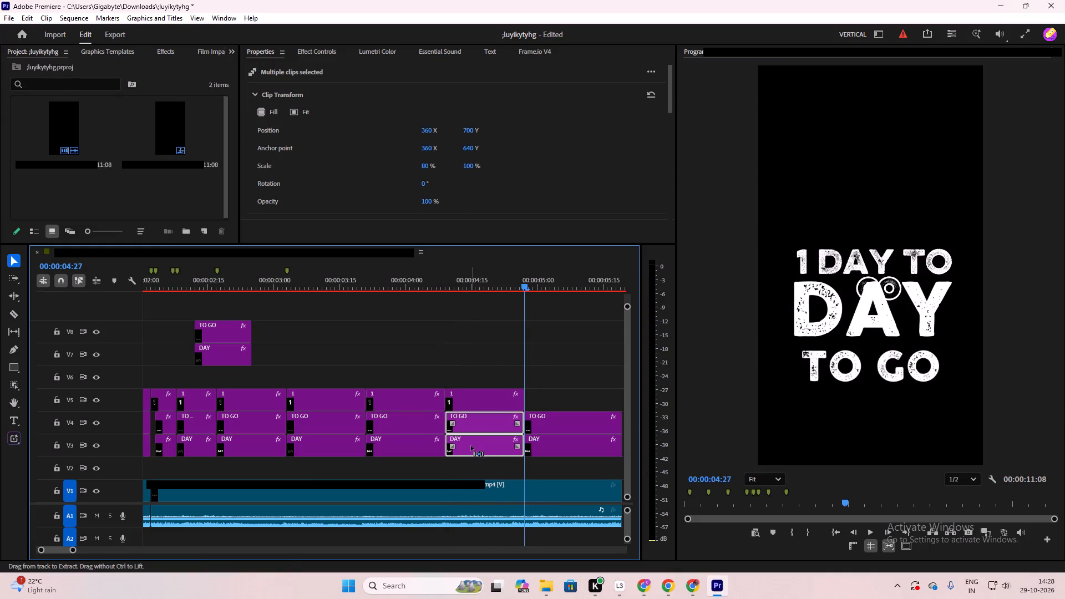
{"action": "key", "text": "ctrl+x"}
Duplicate the outlined TO GO and DAY clips from 00:00:03:03 into the V4 and V3 gap at 00:00:04:09 and check the result.
{"action": "left_click", "coordinate": [316, 426]}
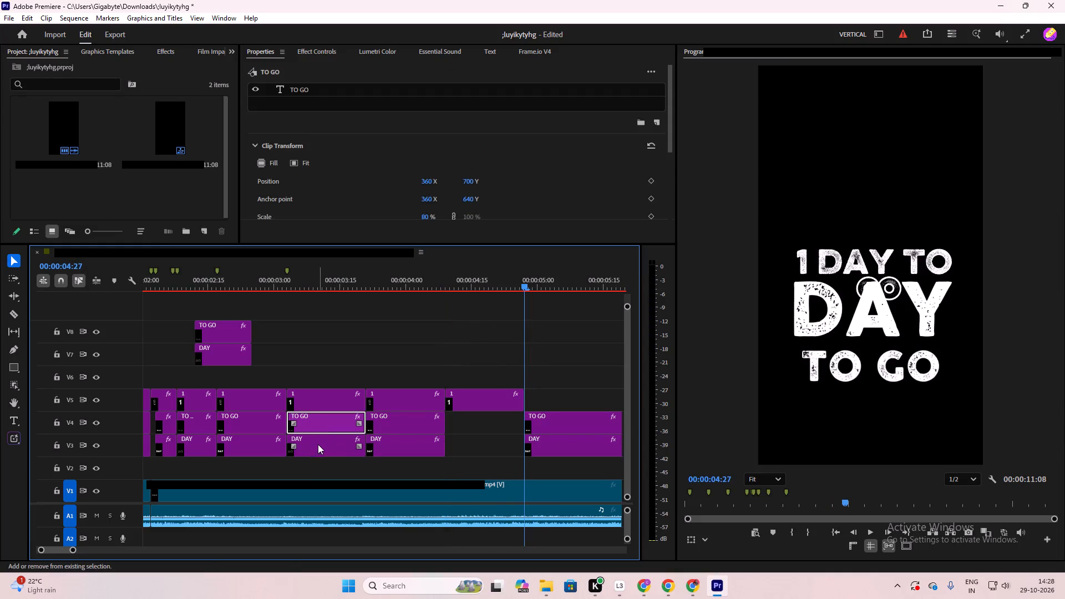
{"action": "left_click", "coordinate": [317, 449], "text": "shift"}
{"action": "left_click_drag", "start_coordinate": [308, 423], "coordinate": [390, 423], "text": "alt"}
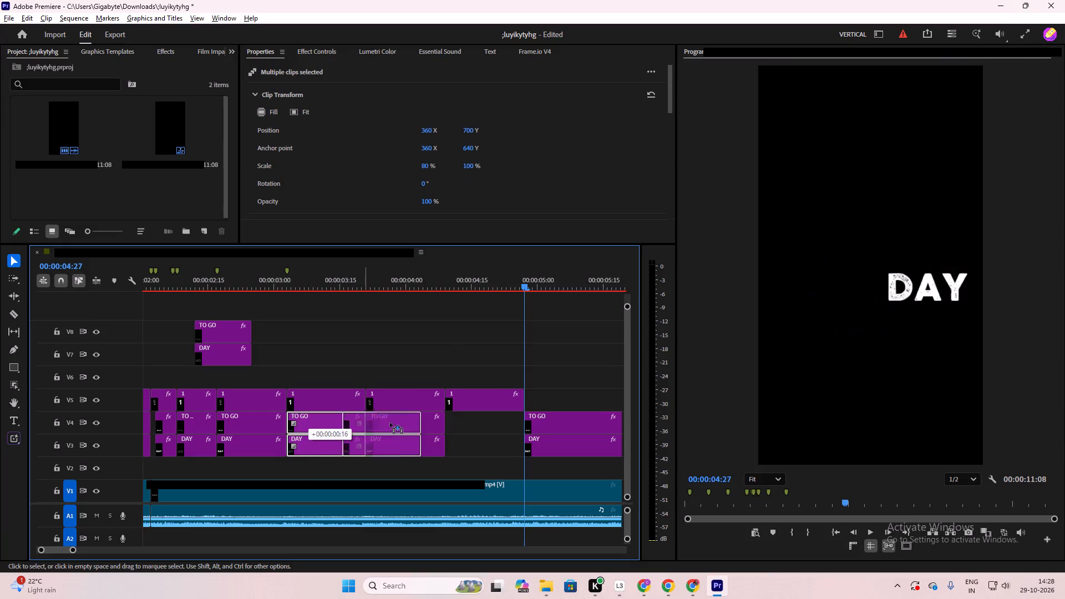
{"action": "left_click_drag", "start_coordinate": [390, 423], "coordinate": [468, 422], "text": "alt"}
{"action": "left_click_drag", "start_coordinate": [523, 283], "coordinate": [484, 309]}
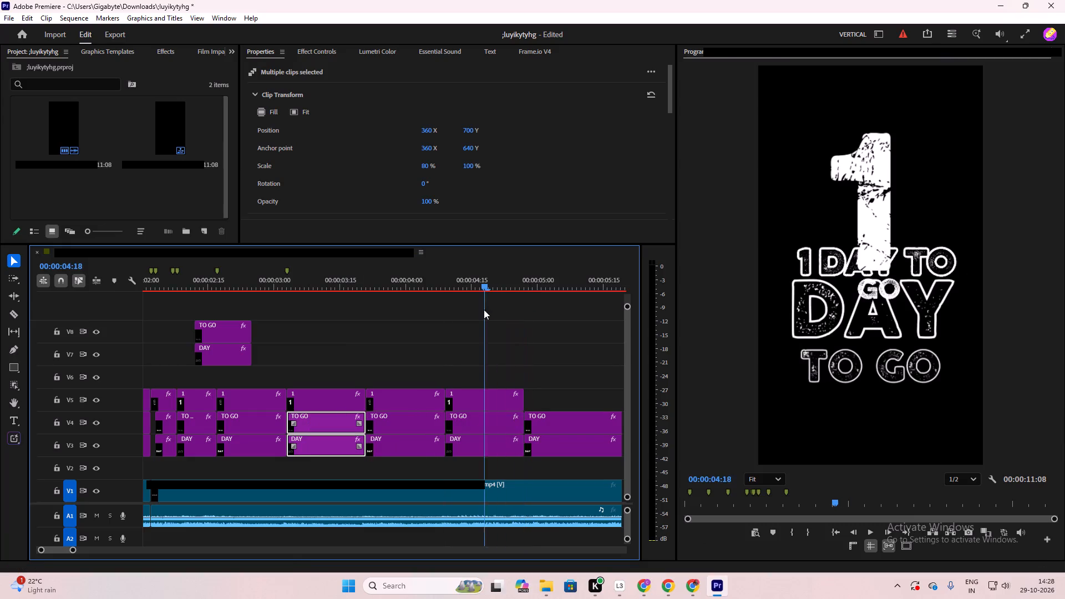
{"action": "left_click_drag", "start_coordinate": [484, 309], "coordinate": [526, 322]}
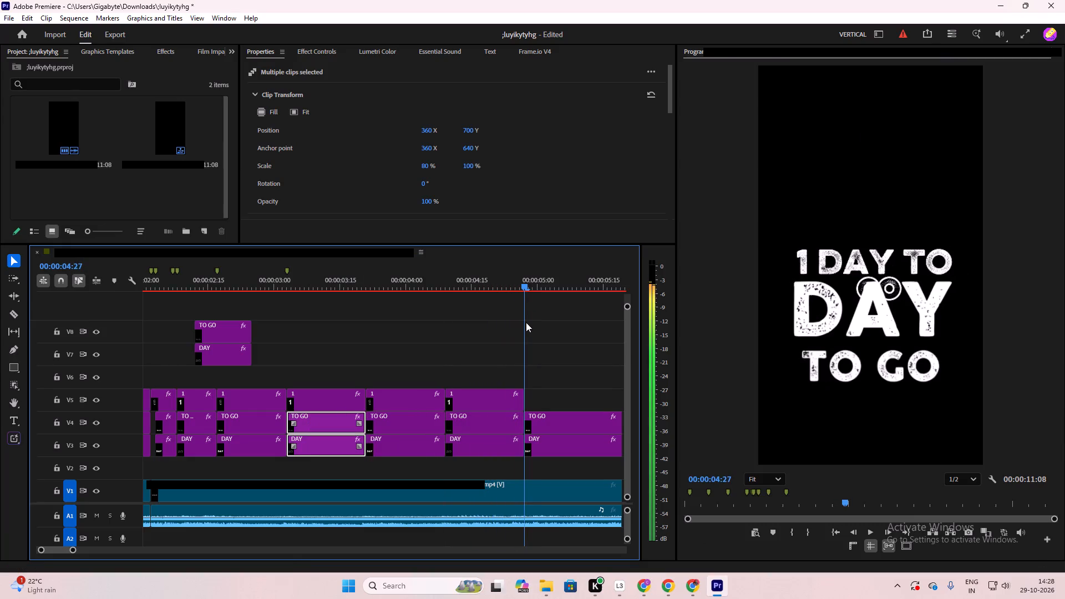
{"action": "left_click_drag", "start_coordinate": [526, 322], "coordinate": [507, 329]}
Save the project.
{"action": "key", "text": "ctrl+s"}
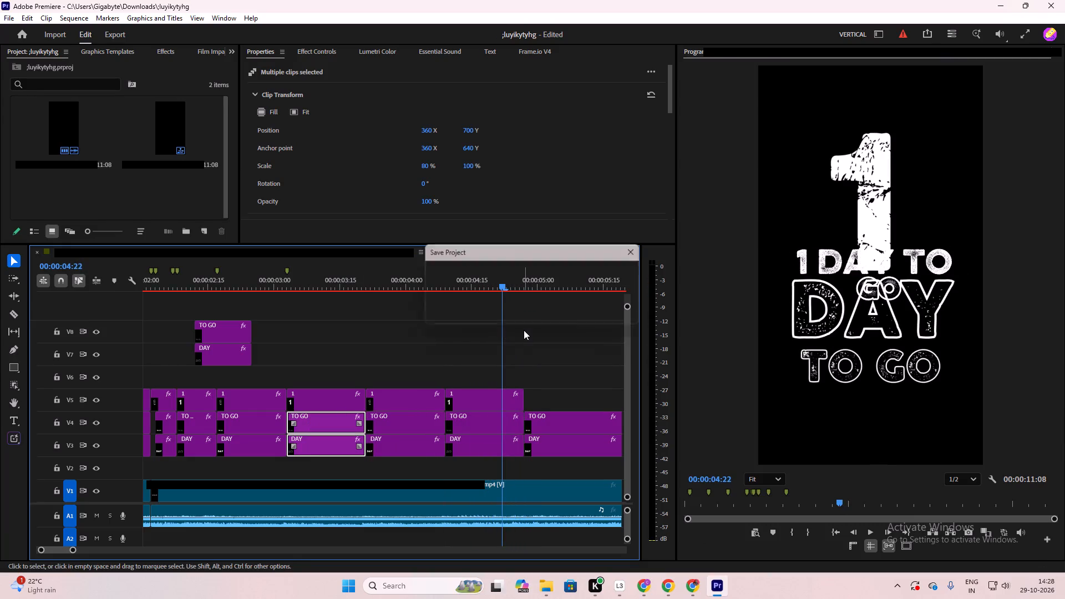
{"action": "scroll", "coordinate": [525, 333], "scroll_direction": "down", "scroll_amount": 10, "text": "alt"}
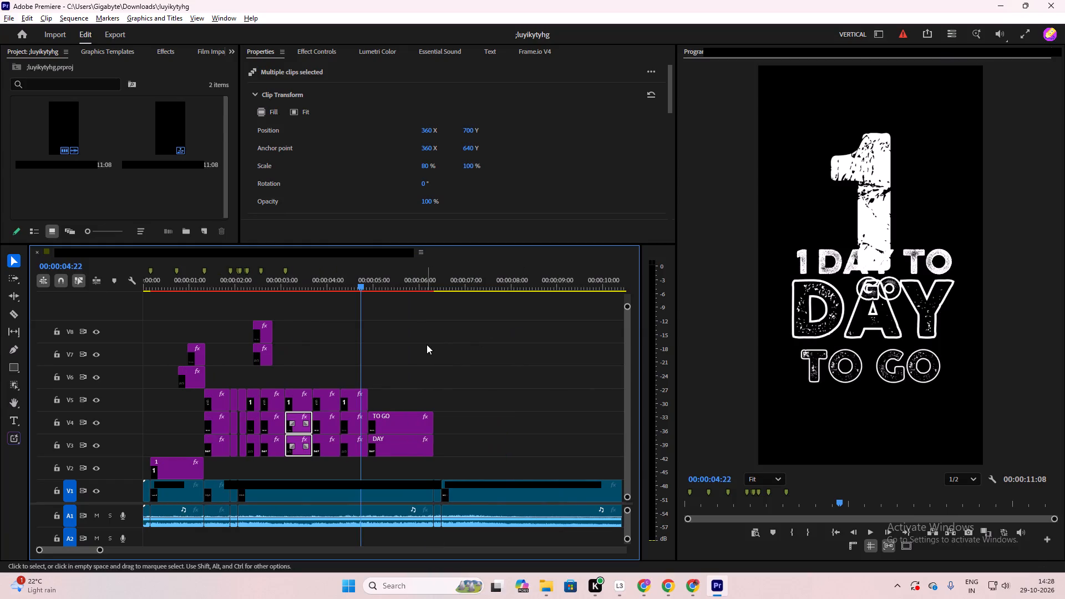
{"action": "key", "text": "ctrl+s"}
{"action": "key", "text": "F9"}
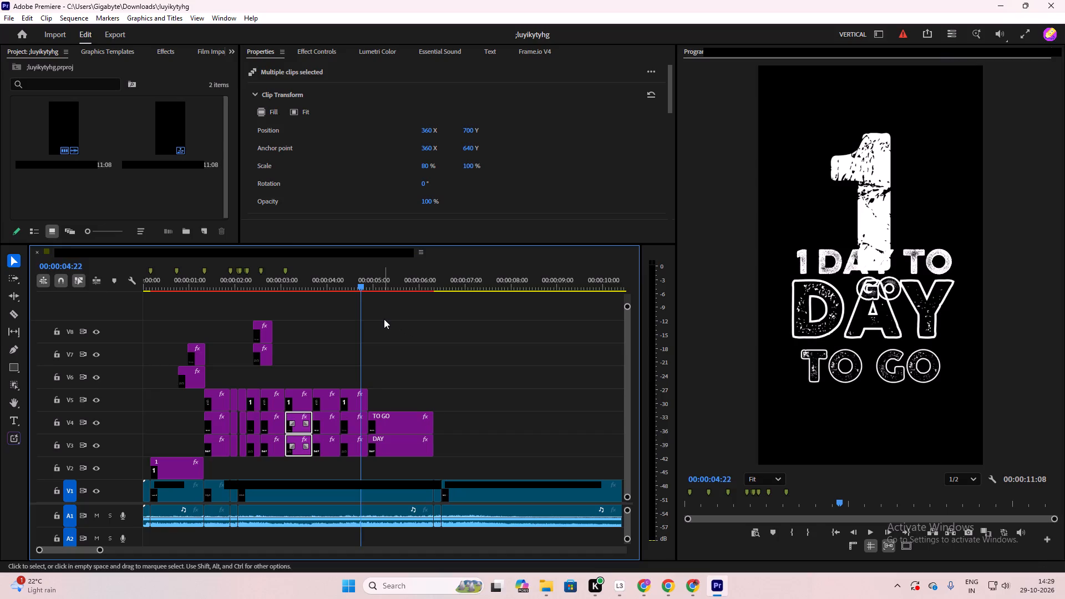
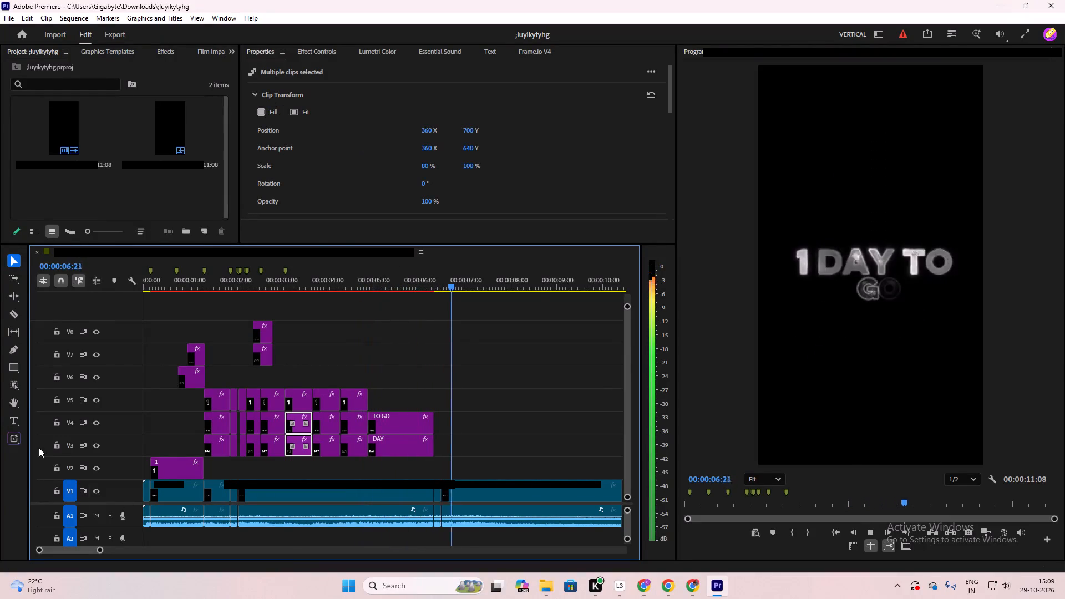
Stop playback, return the playhead to 00:00:00:00 and save the project.
{"action": "key", "text": "space"}
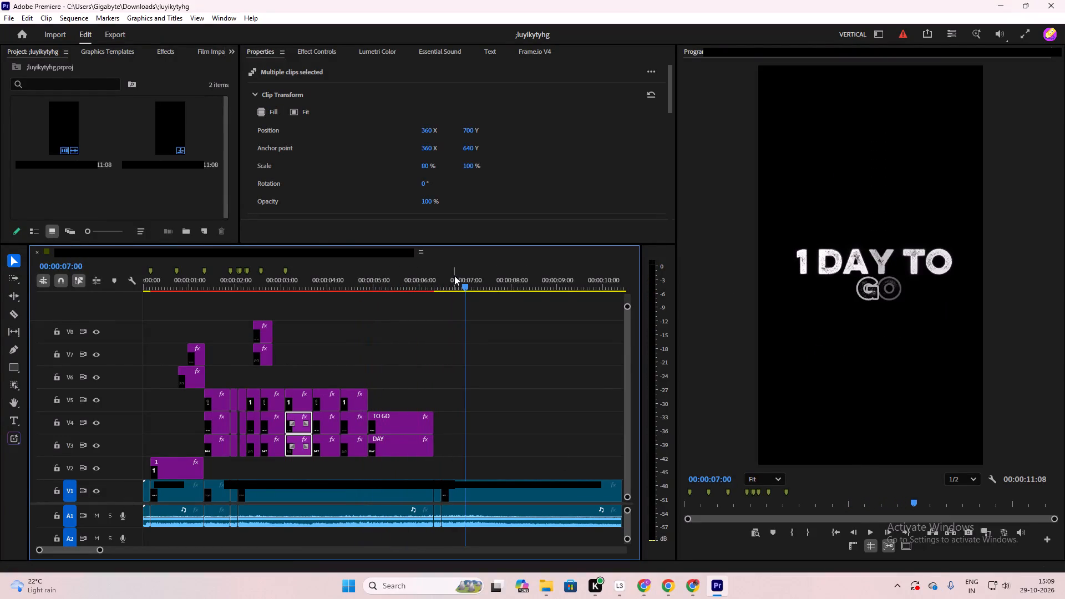
{"action": "left_click_drag", "start_coordinate": [473, 283], "coordinate": [110, 298]}
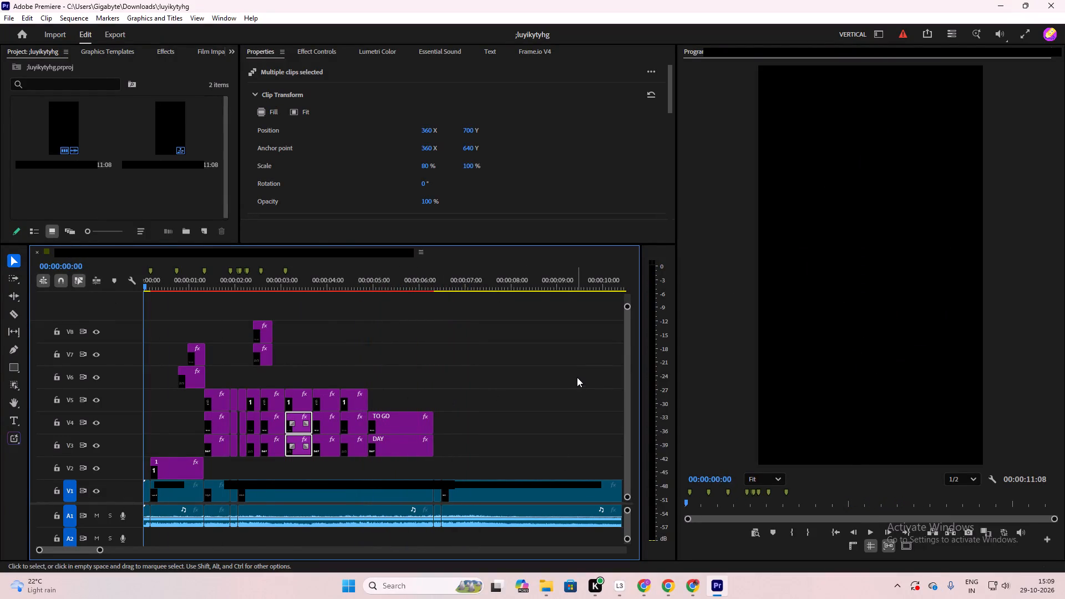
{"action": "key", "text": "ctrl+s"}
{"action": "key", "text": "ctrl+s"}
Render the preview files for the sequence's effects and title clips.
{"action": "key", "text": "Return"}
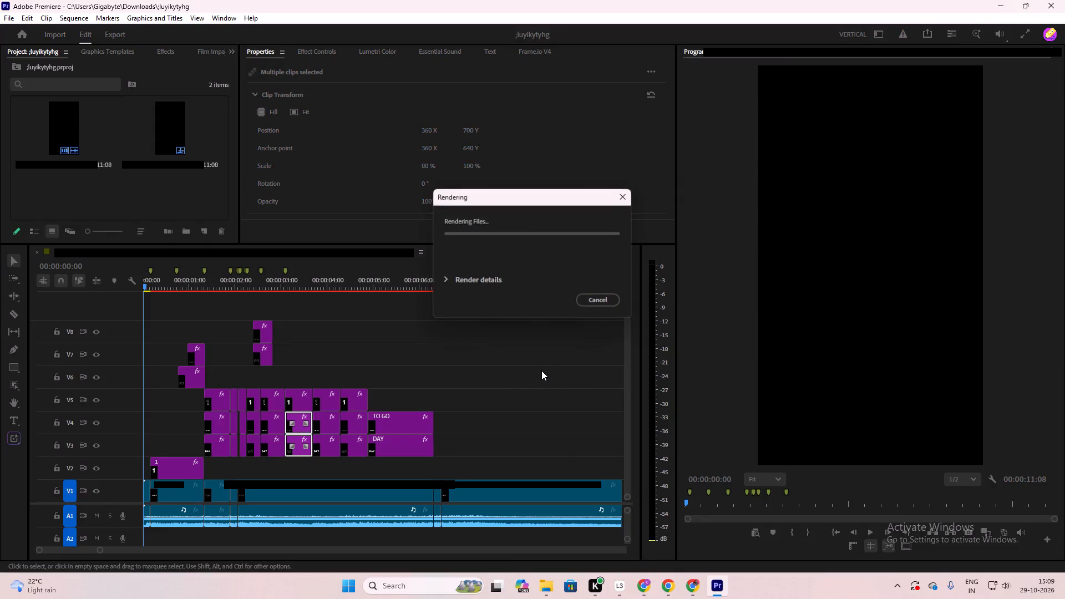
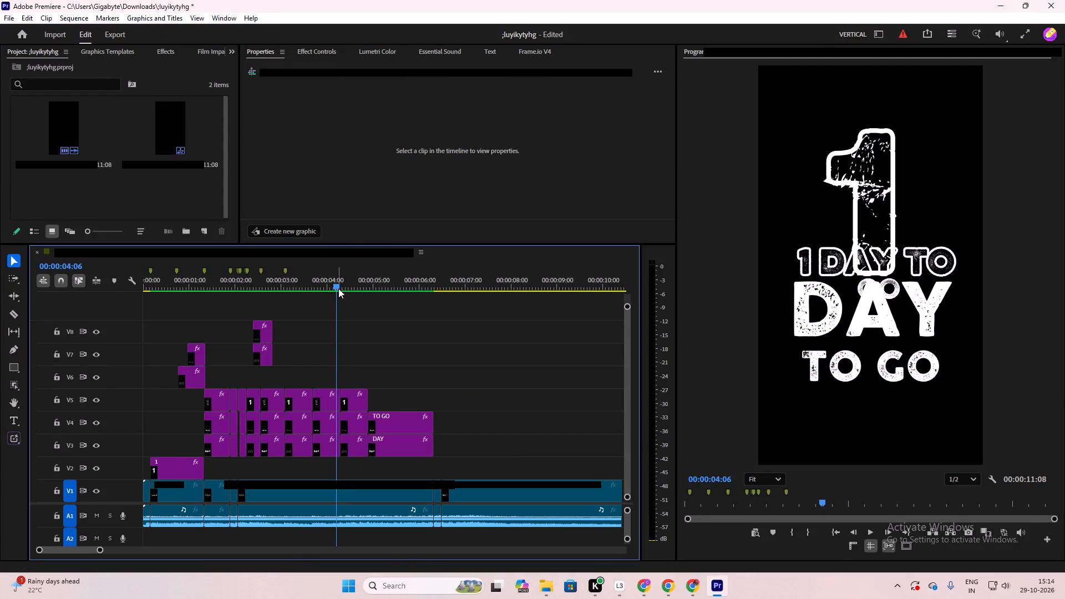
Play and scrub the sequence from about 00:00:02:12 to 00:00:05:03 to check how the titles alternate with the footage's words.
{"action": "left_click_drag", "start_coordinate": [338, 288], "coordinate": [254, 331]}
{"action": "key", "text": "space"}
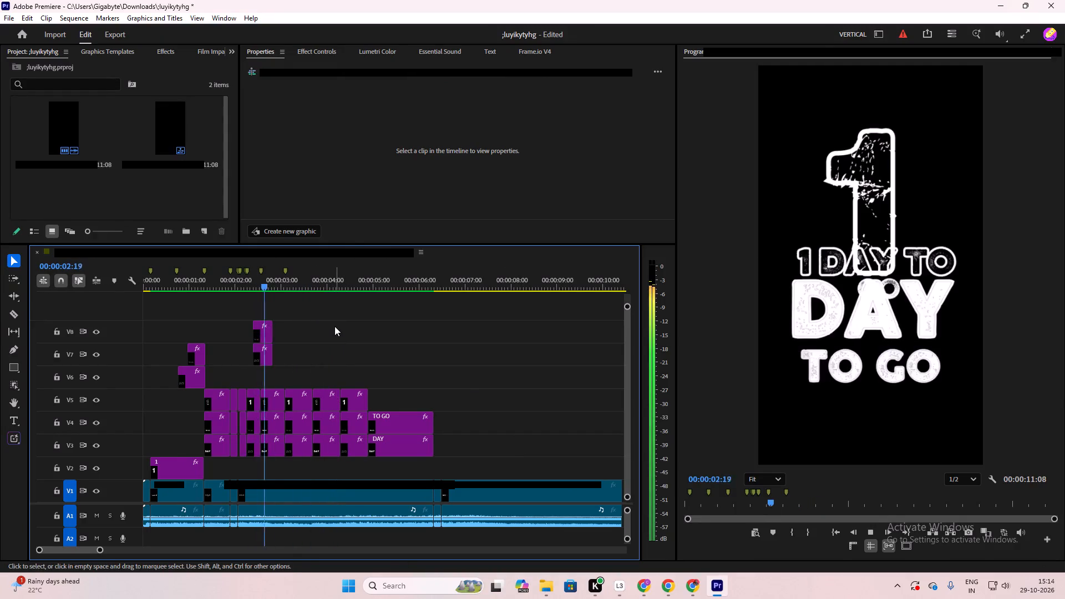
{"action": "key", "text": "space"}
{"action": "key", "text": "space"}
{"action": "key", "text": "space"}
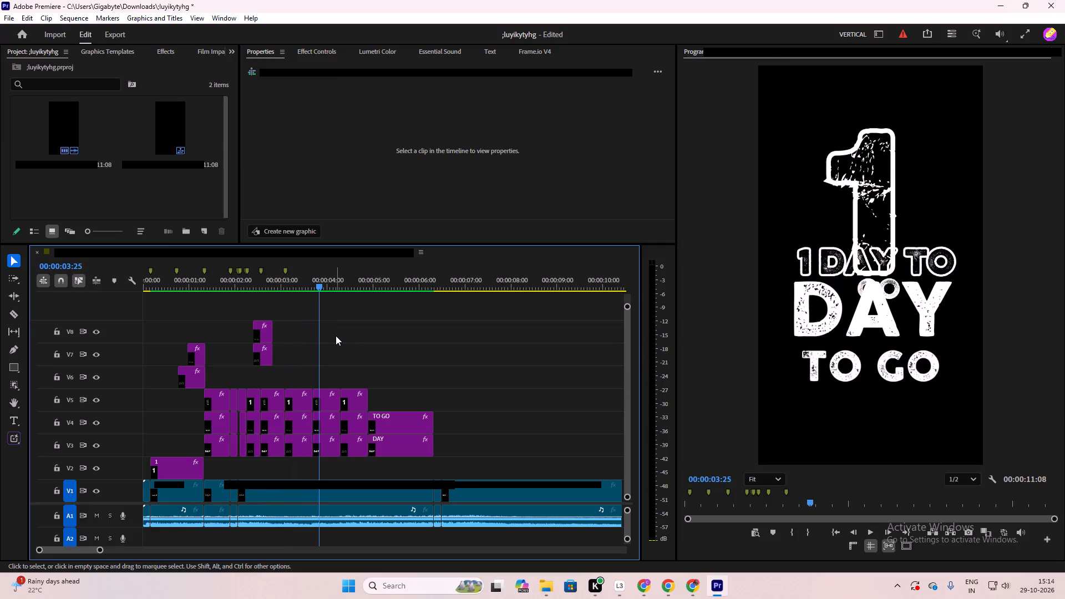
{"action": "key", "text": "space"}
{"action": "key", "text": "space"}
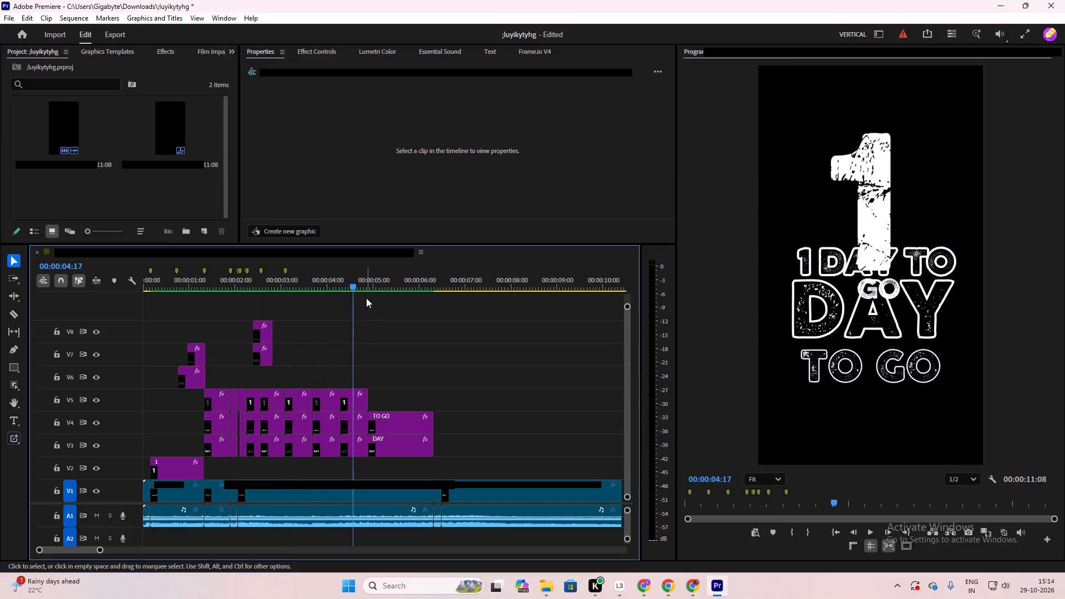
{"action": "left_click_drag", "start_coordinate": [352, 281], "coordinate": [345, 293]}
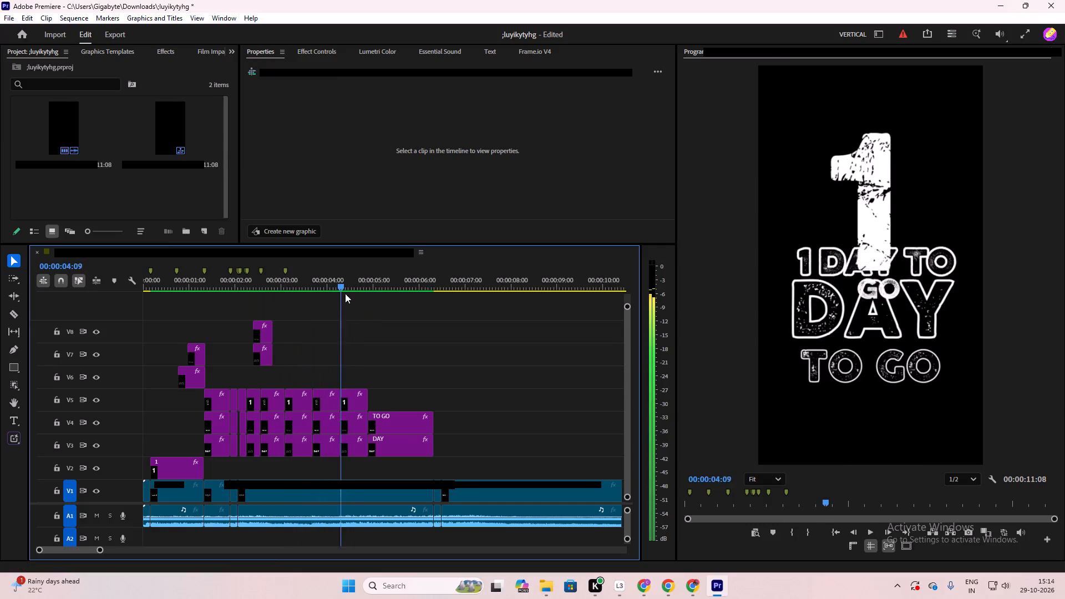
{"action": "left_click_drag", "start_coordinate": [345, 293], "coordinate": [349, 300]}
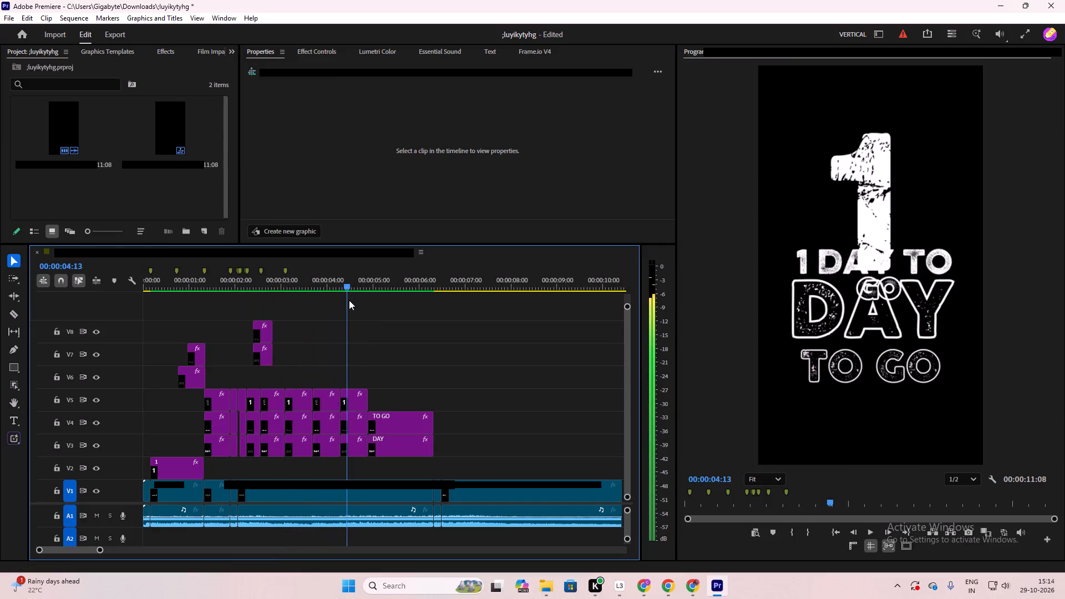
{"action": "left_click_drag", "start_coordinate": [349, 300], "coordinate": [374, 302]}
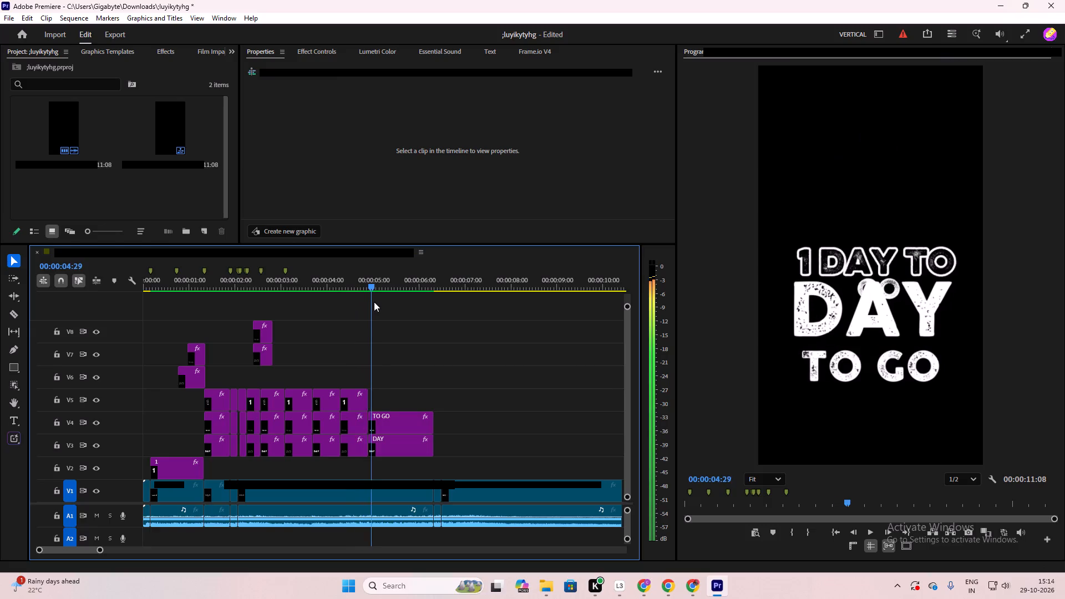
{"action": "left_click_drag", "start_coordinate": [374, 302], "coordinate": [380, 302]}
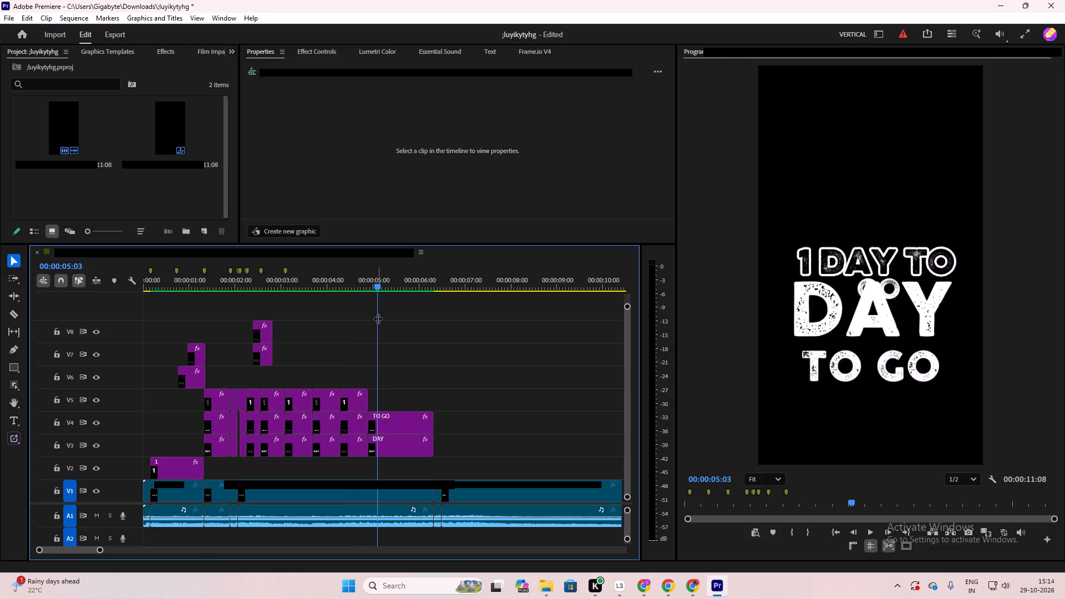
Examine the footage frame by frame around 00:00:05:06 for the point where its words switch between outlined and filled.
{"action": "scroll", "coordinate": [408, 395], "scroll_direction": "up", "scroll_amount": 6, "text": "alt"}
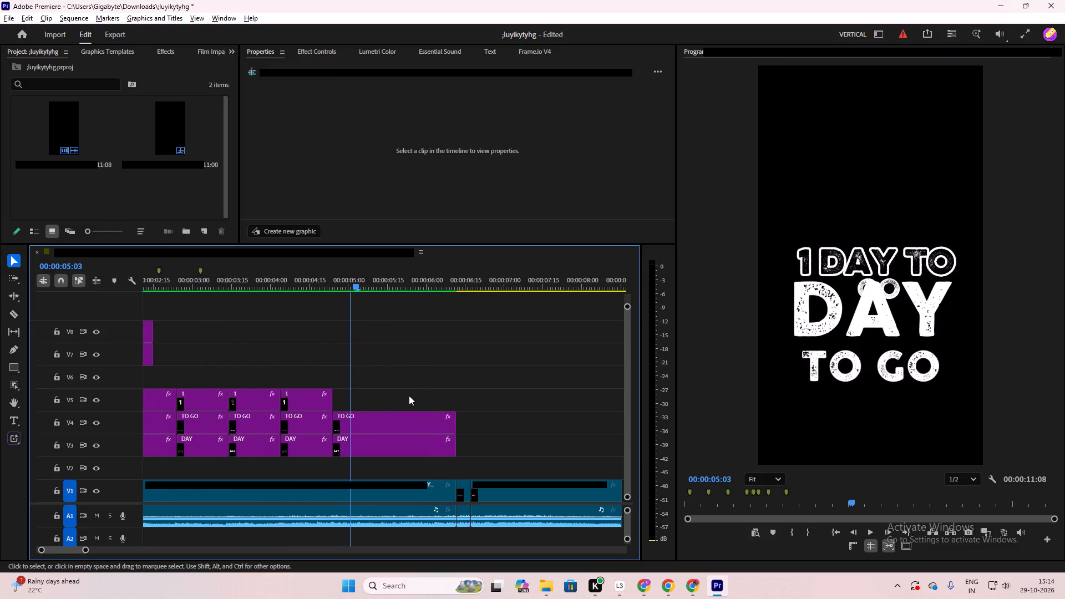
{"action": "left_click_drag", "start_coordinate": [353, 287], "coordinate": [368, 293]}
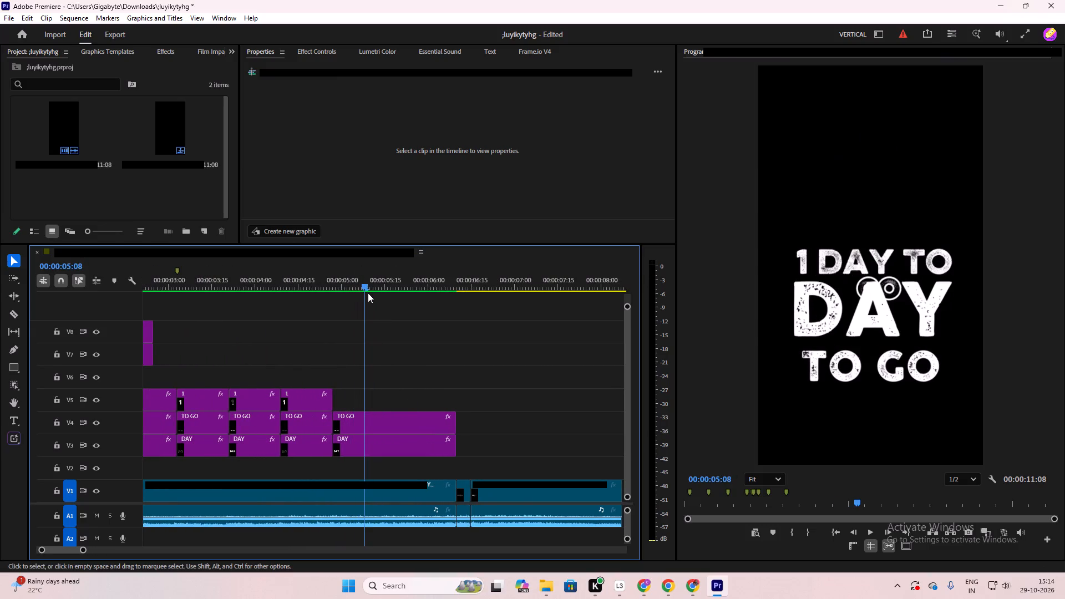
{"action": "left_click_drag", "start_coordinate": [368, 293], "coordinate": [361, 296]}
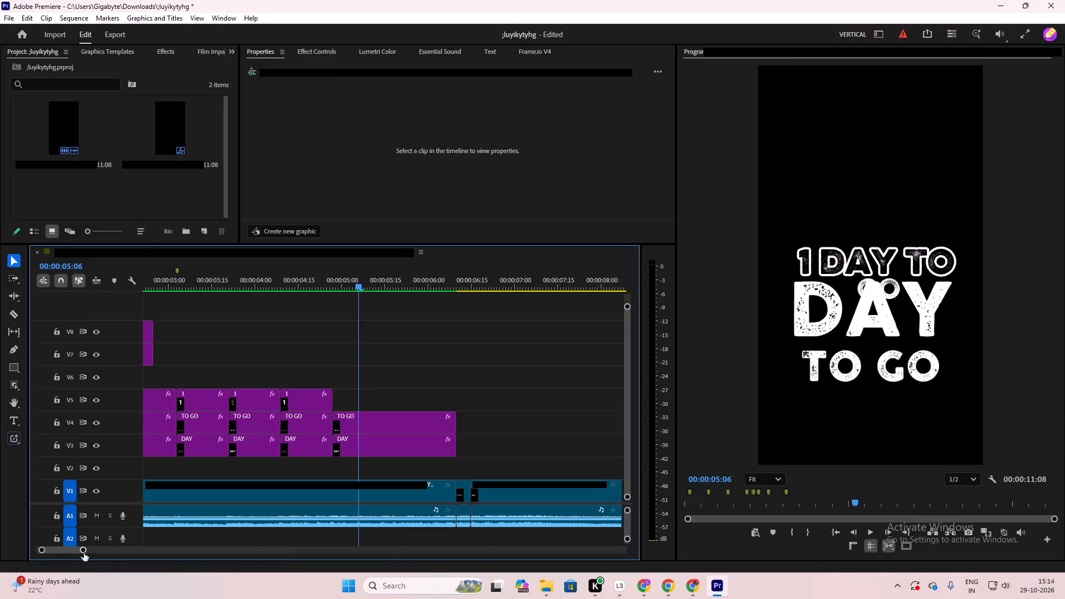
{"action": "left_click_drag", "start_coordinate": [81, 552], "coordinate": [67, 552]}
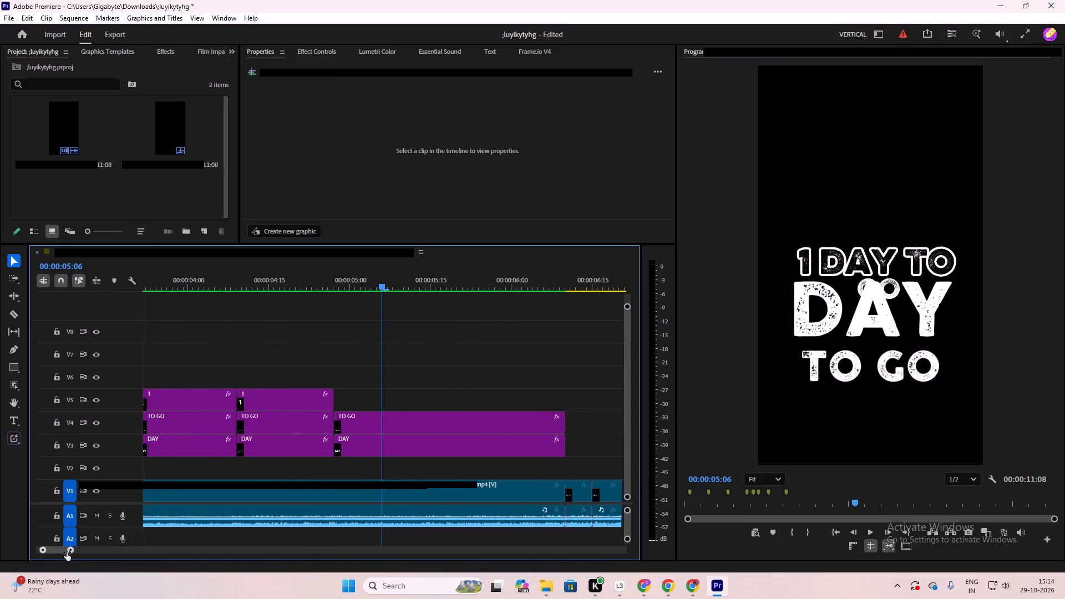
{"action": "left_click_drag", "start_coordinate": [67, 552], "coordinate": [59, 552]}
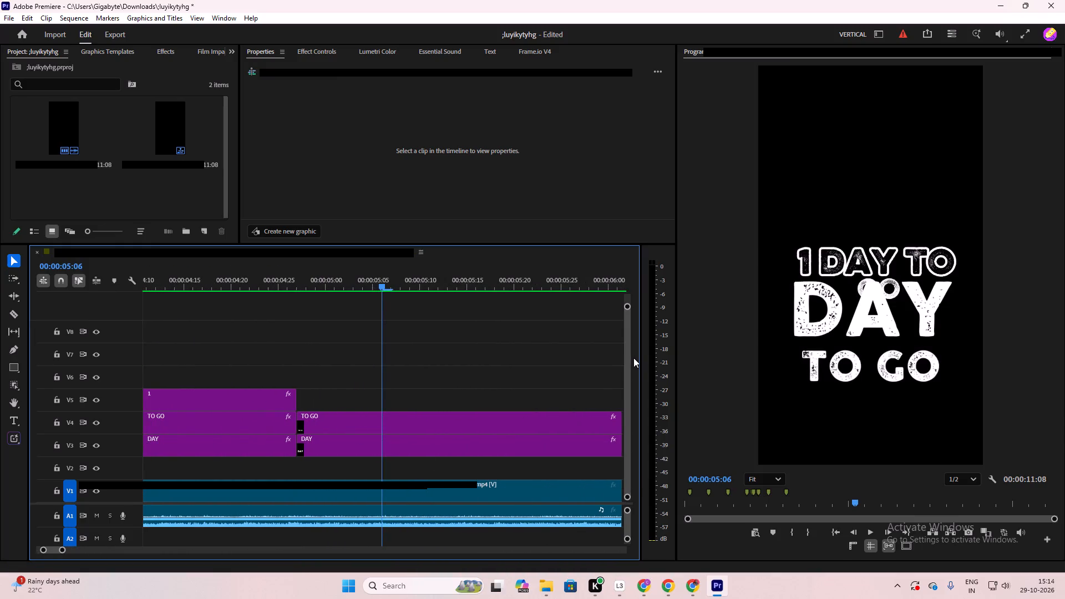
{"action": "key", "text": "Left"}
{"action": "key", "text": "Left"}
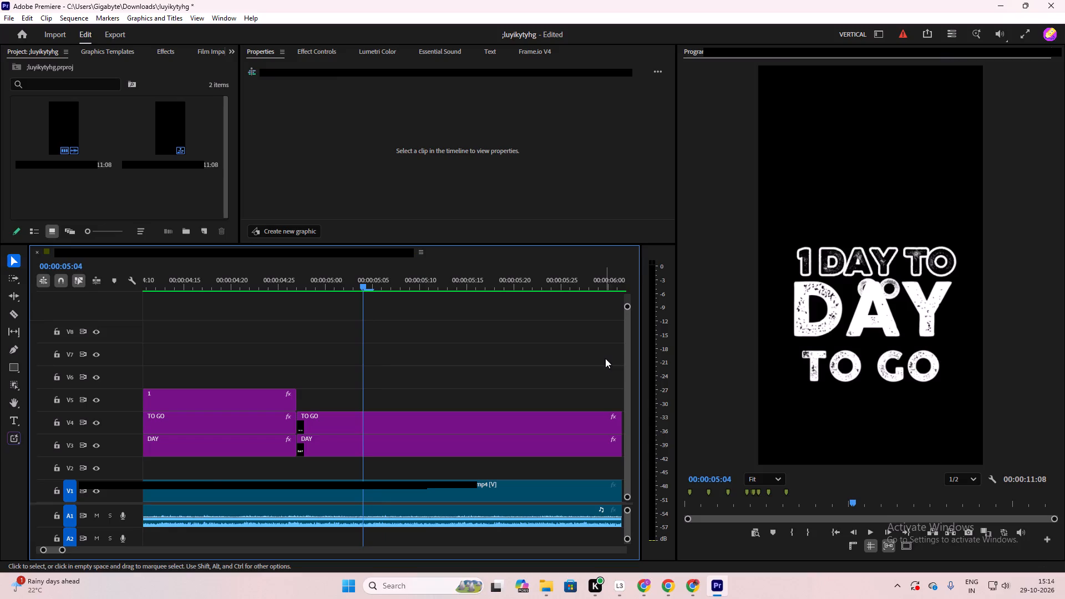
{"action": "key", "text": "Right"}
{"action": "key", "text": "Right"}
{"action": "key", "text": "Right"}
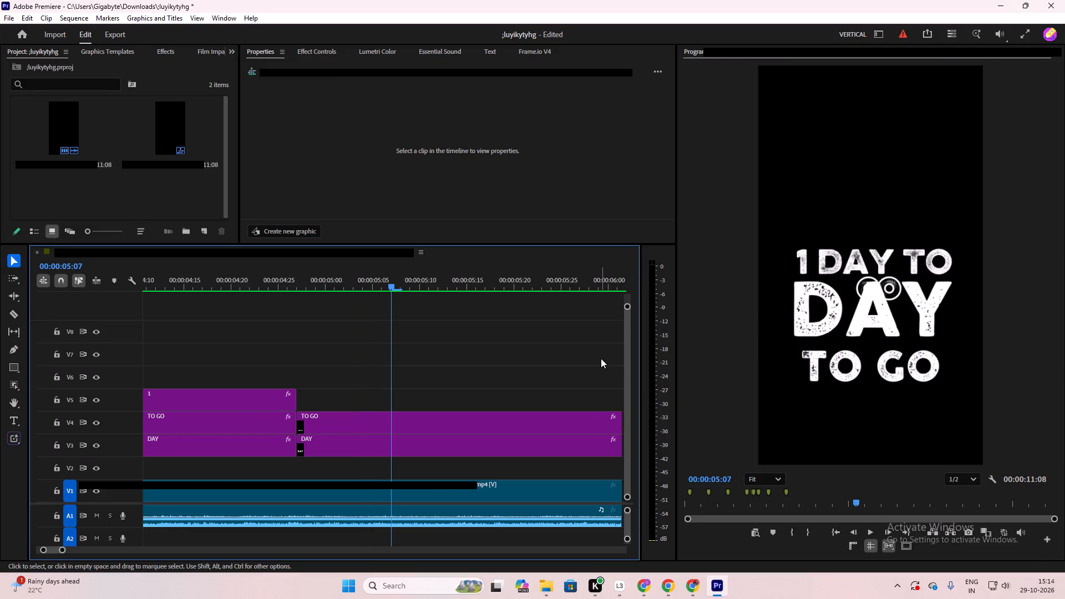
{"action": "key", "text": "Down"}
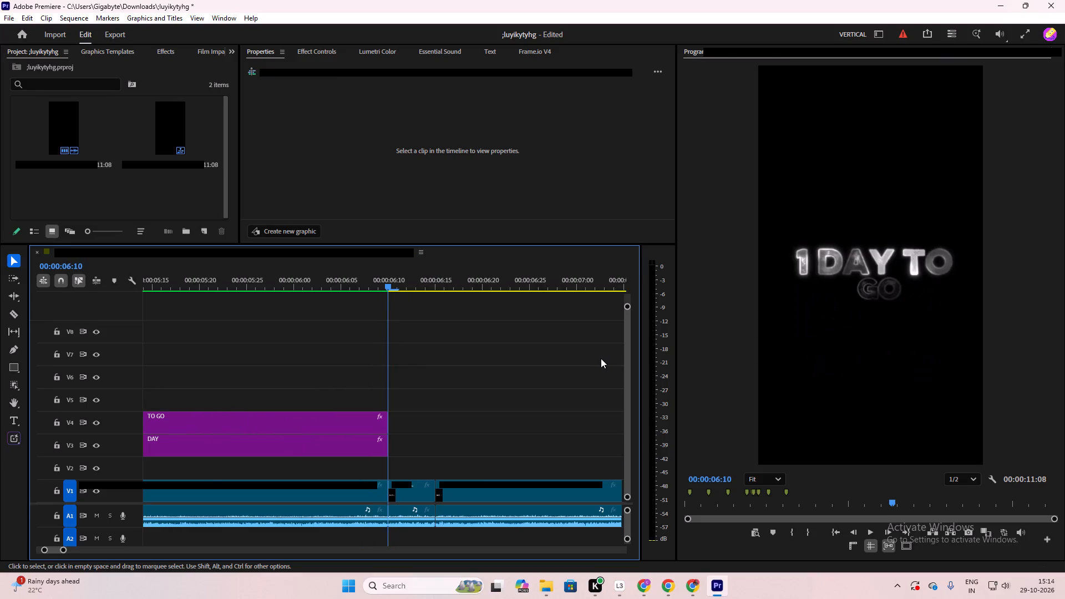
{"action": "key", "text": "Up"}
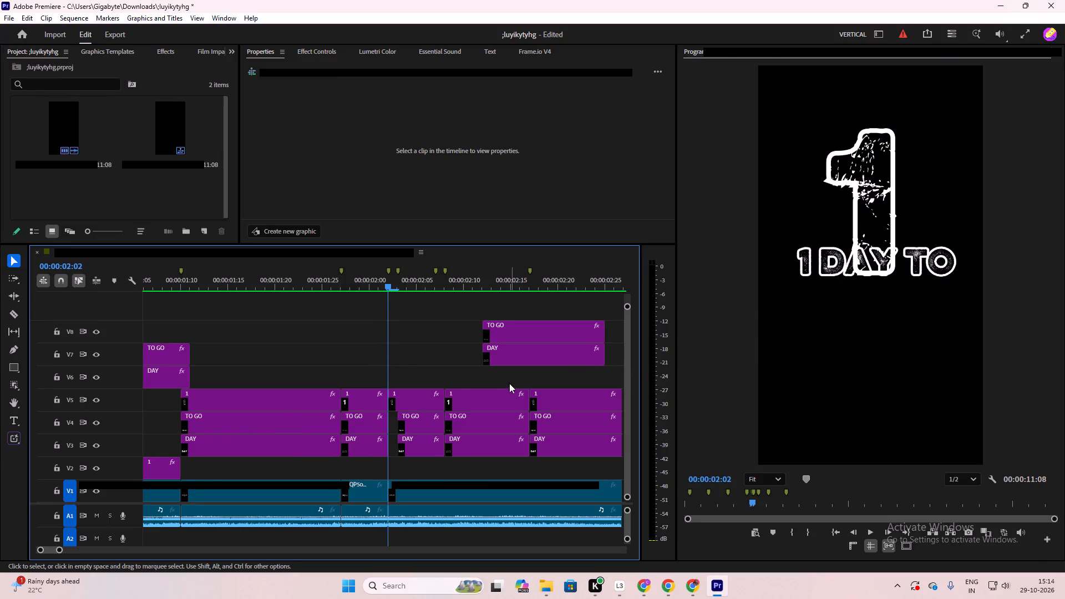
Scrub from 00:00:02:02 to the start of the last DAY and TO GO clips at 00:00:04:27, checking each title change.
{"action": "scroll", "coordinate": [465, 385], "scroll_direction": "down", "scroll_amount": 5}
{"action": "scroll", "coordinate": [400, 388], "scroll_direction": "down", "scroll_amount": 6}
{"action": "scroll", "coordinate": [283, 331], "scroll_direction": "down", "scroll_amount": 5}
{"action": "scroll", "coordinate": [230, 310], "scroll_direction": "up", "scroll_amount": 6}
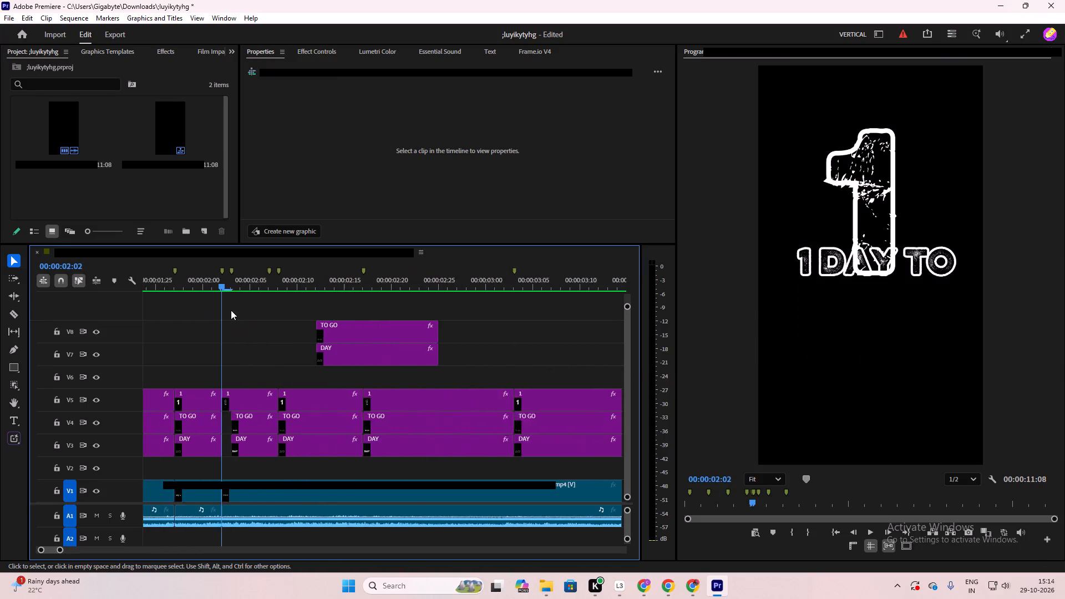
{"action": "left_click_drag", "start_coordinate": [221, 284], "coordinate": [624, 365]}
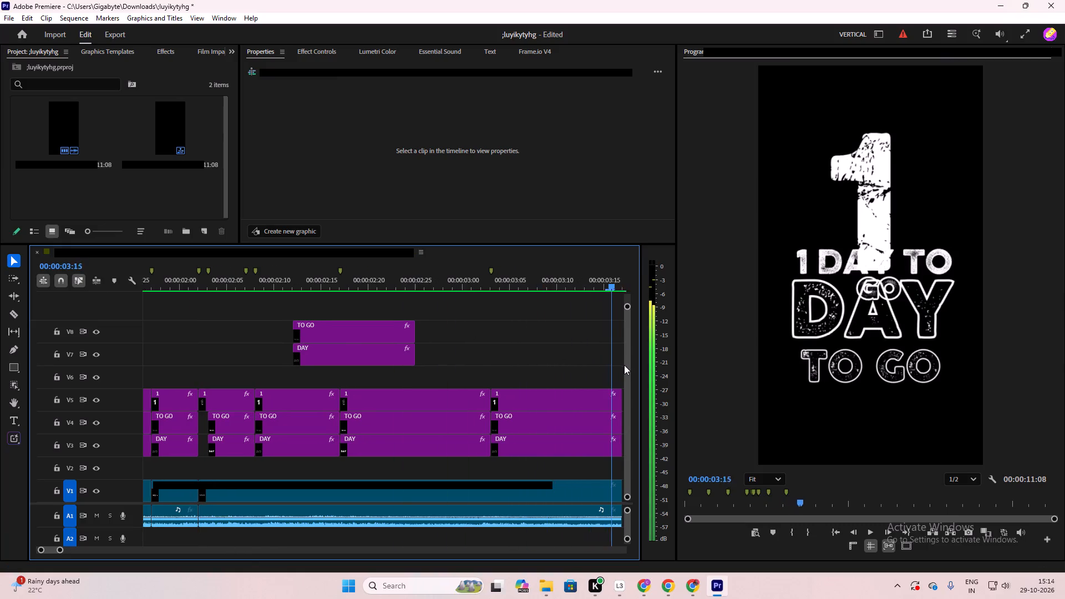
{"action": "left_click_drag", "start_coordinate": [624, 365], "coordinate": [625, 365]}
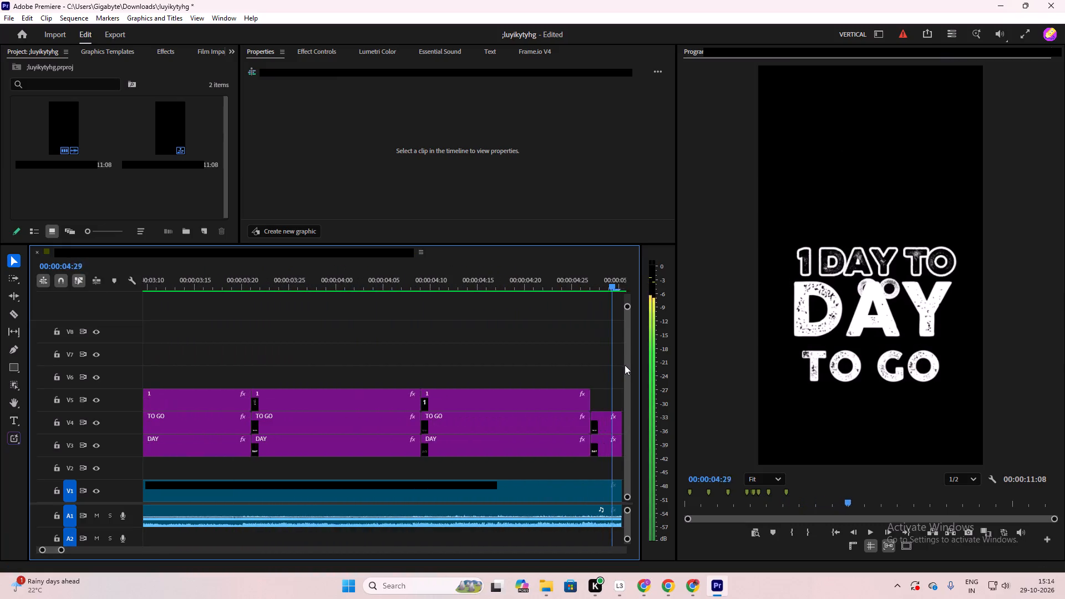
{"action": "left_click_drag", "start_coordinate": [625, 365], "coordinate": [521, 381]}
Add a sequence marker at 00:00:05:07, where the footage's "1 DAY TO" words change from outlined to filled.
{"action": "scroll", "coordinate": [526, 374], "scroll_direction": "down", "scroll_amount": 11}
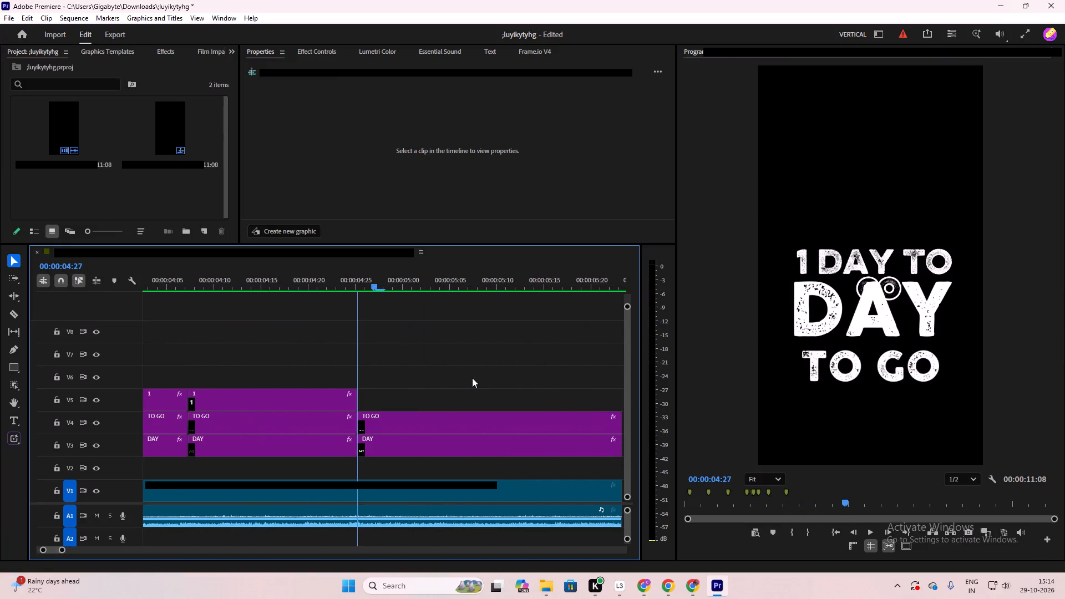
{"action": "key", "text": "Right"}
{"action": "key", "text": "Right"}
{"action": "key", "text": "Right"}
{"action": "key", "text": "Right"}
{"action": "key", "text": "Right"}
{"action": "key", "text": "Right"}
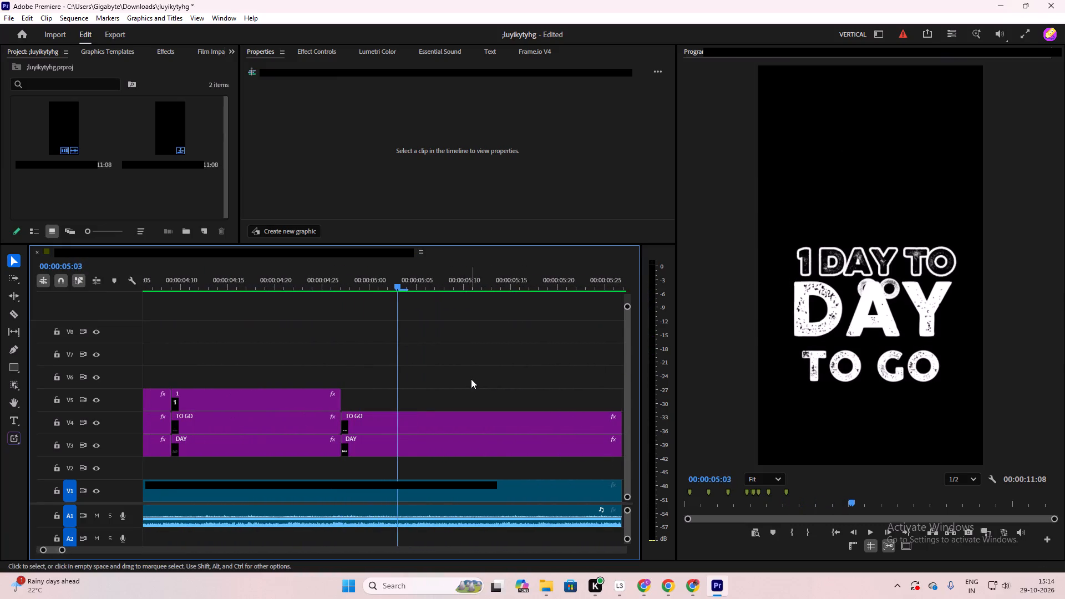
{"action": "key", "text": "Right"}
{"action": "key", "text": "Right"}
{"action": "key", "text": "Left"}
{"action": "key", "text": "Left"}
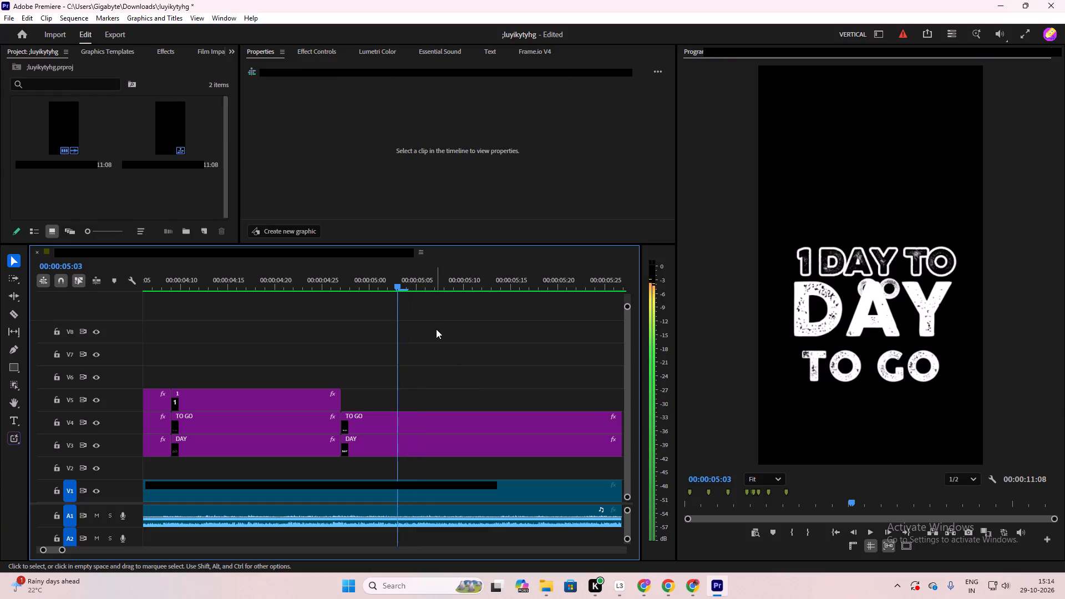
{"action": "key", "text": "Left"}
{"action": "key", "text": "Left"}
{"action": "key", "text": "Left"}
{"action": "key", "text": "Left"}
{"action": "key", "text": "Left"}
{"action": "key", "text": "Left"}
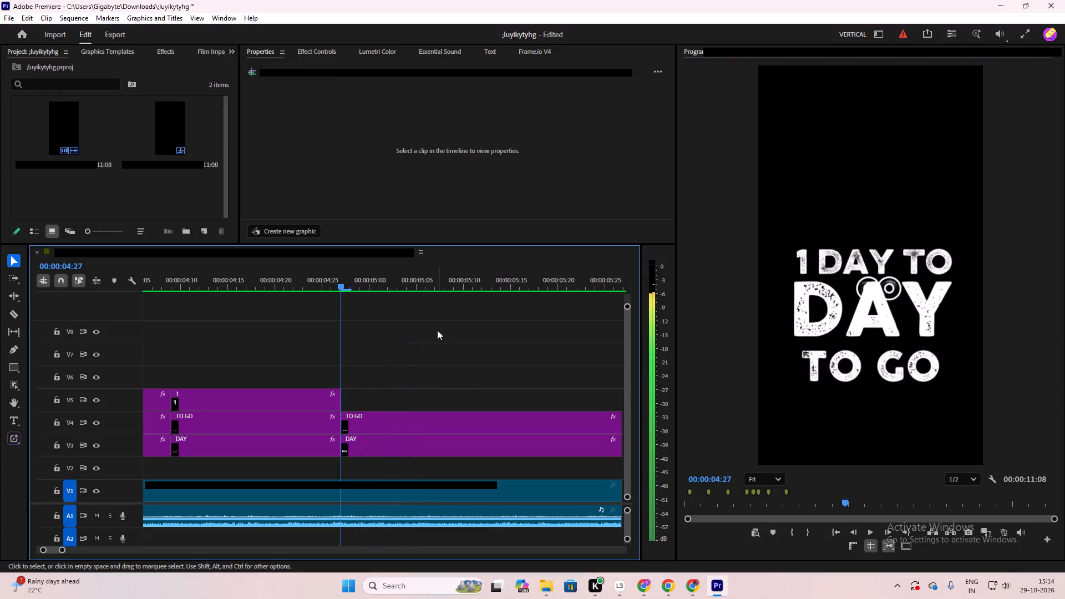
{"action": "key", "text": "Right"}
{"action": "key", "text": "Right"}
{"action": "key", "text": "Right"}
{"action": "key", "text": "Right"}
{"action": "key", "text": "Right"}
{"action": "key", "text": "Right"}
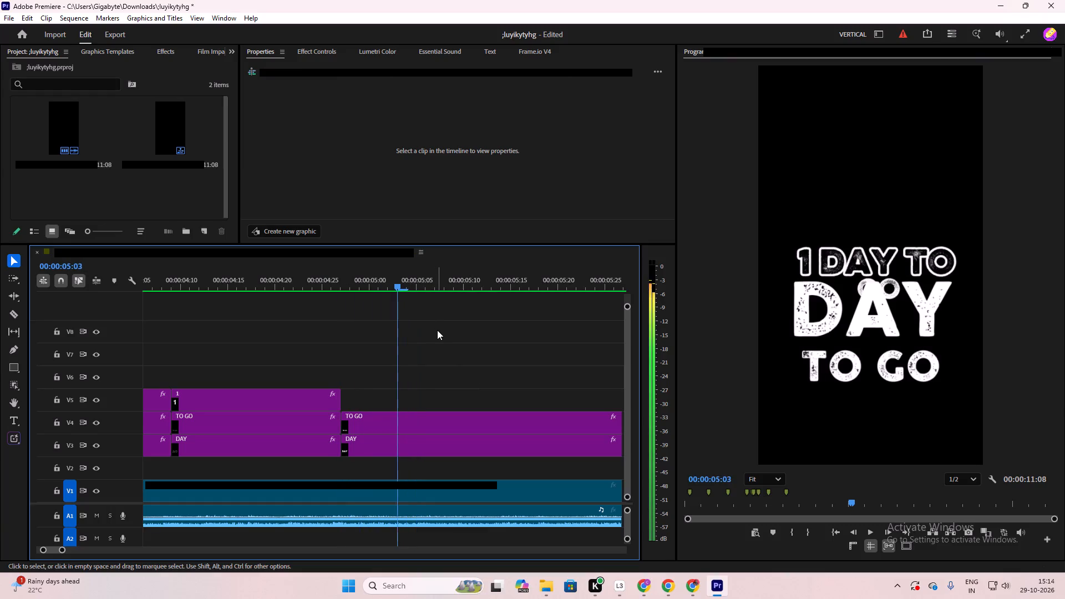
{"action": "key", "text": "Right"}
{"action": "key", "text": "Right"}
{"action": "key", "text": "Right"}
{"action": "key", "text": "Right"}
{"action": "key", "text": "Right"}
{"action": "key", "text": "Right"}
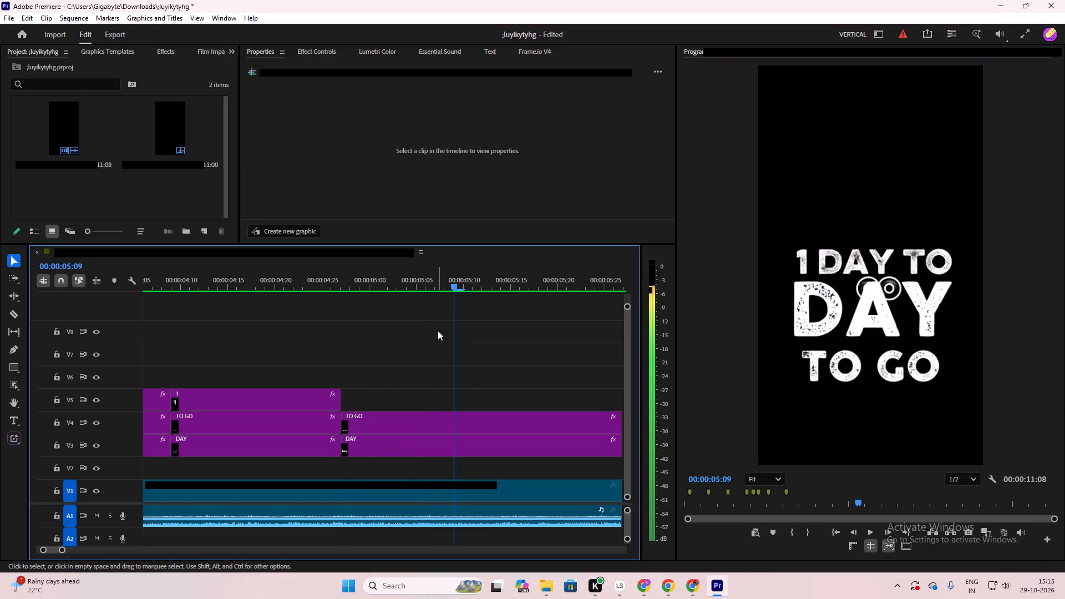
{"action": "key", "text": "Left"}
{"action": "key", "text": "Left"}
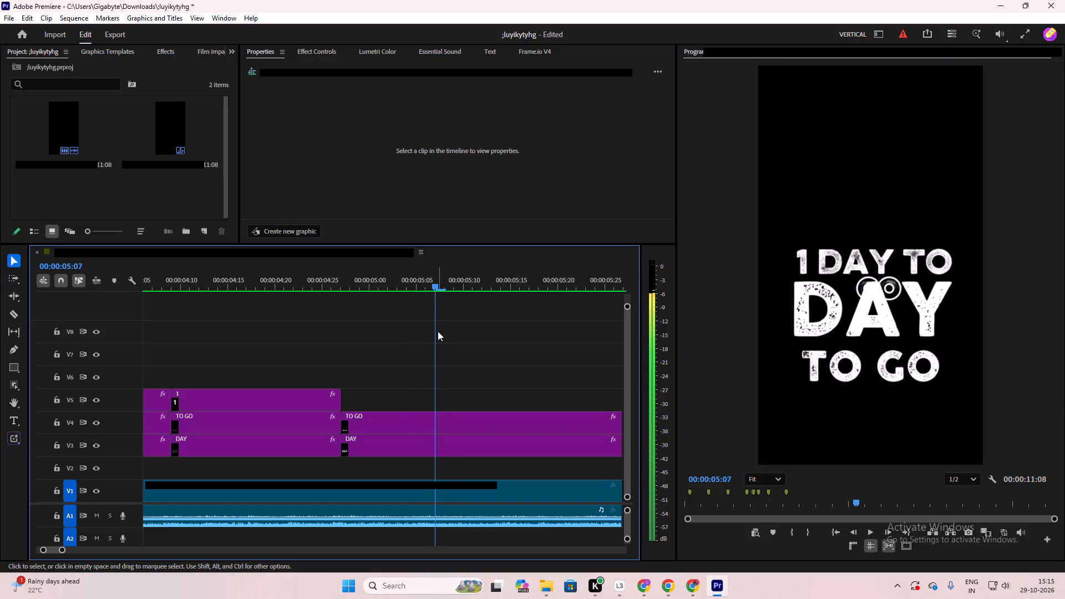
{"action": "key", "text": "Left"}
{"action": "key", "text": "Right"}
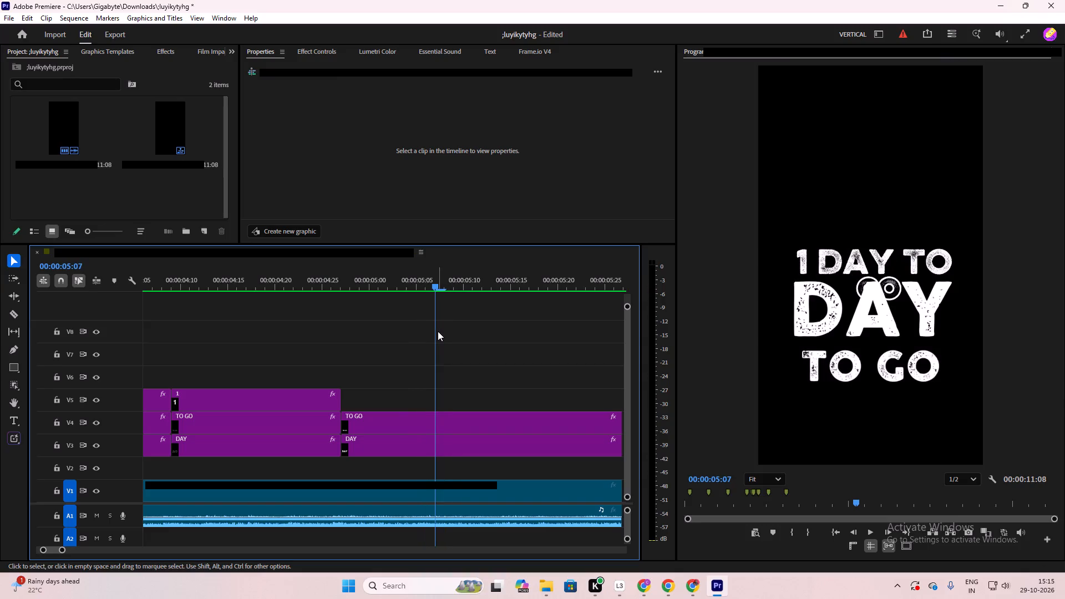
{"action": "key", "text": "m"}
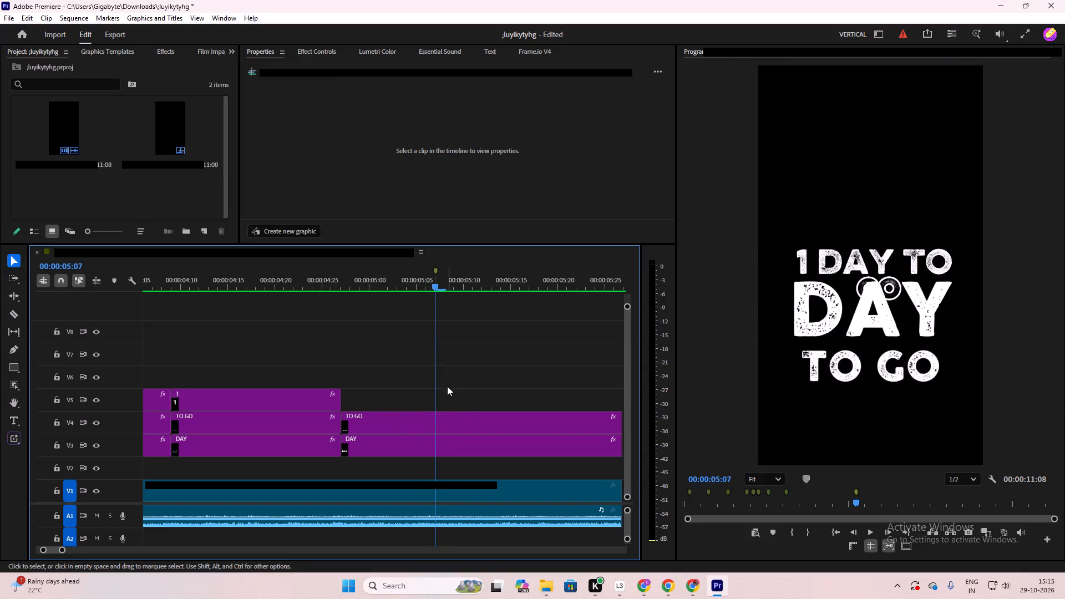
Duplicate the outlined "1" title on V5 so the copy starts at 00:00:04:27, above the last TO GO and DAY clips.
{"action": "scroll", "coordinate": [448, 383], "scroll_direction": "down", "scroll_amount": 6, "text": "alt"}
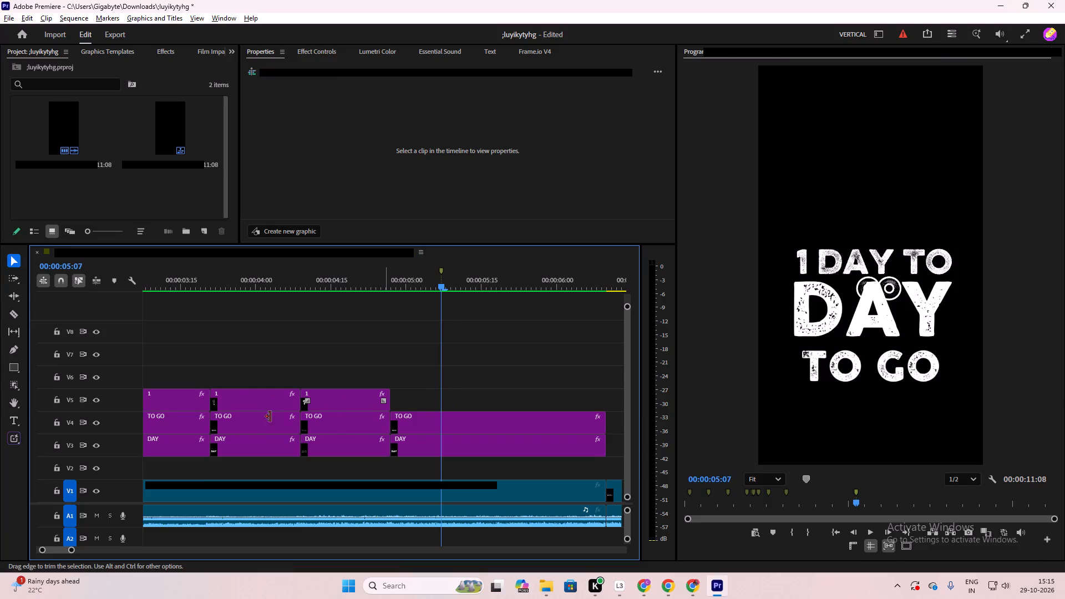
{"action": "left_click", "coordinate": [302, 352]}
{"action": "left_click_drag", "start_coordinate": [442, 286], "coordinate": [442, 286]}
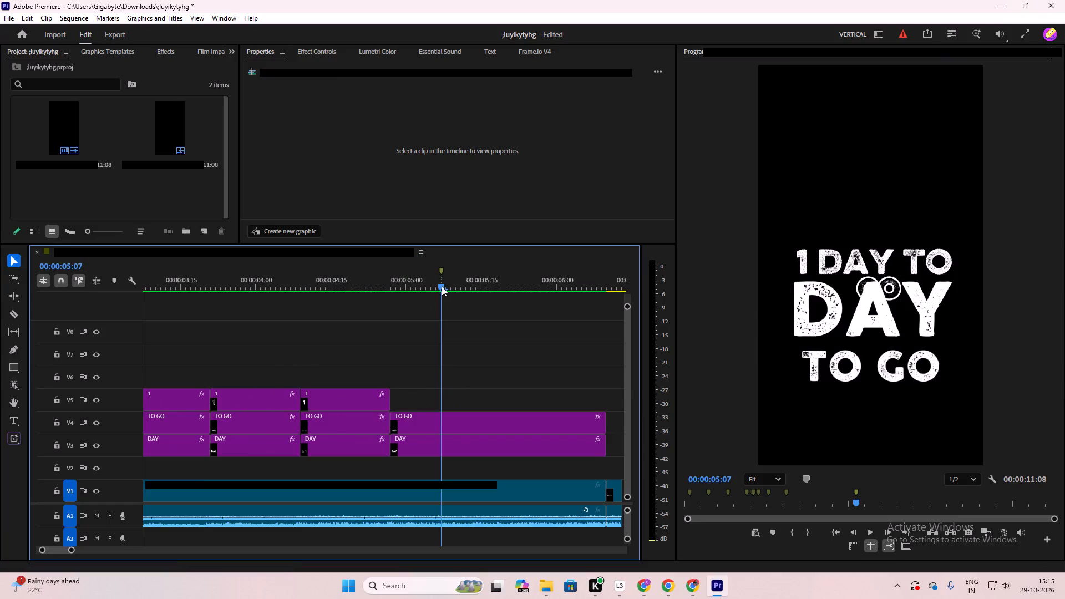
{"action": "left_click_drag", "start_coordinate": [442, 286], "coordinate": [441, 292]}
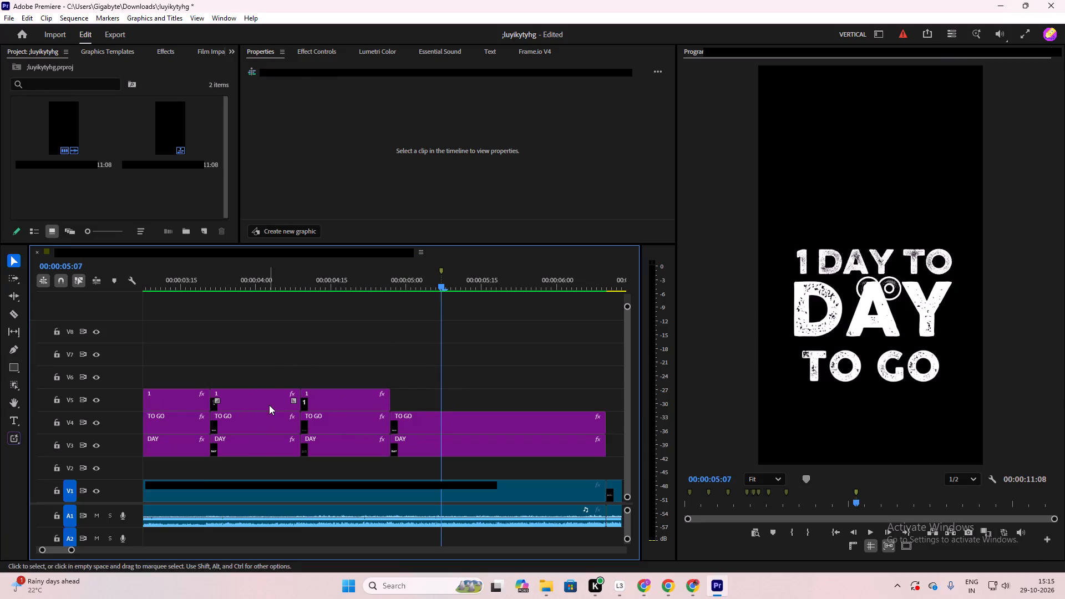
{"action": "left_click", "coordinate": [269, 405]}
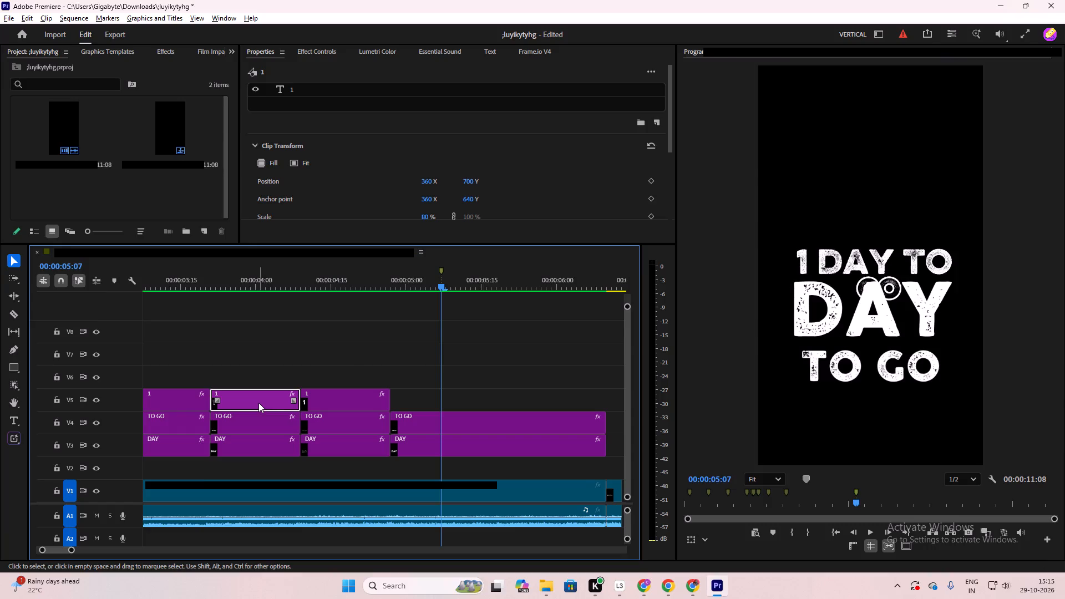
{"action": "left_click_drag", "start_coordinate": [258, 403], "coordinate": [333, 382], "text": "alt"}
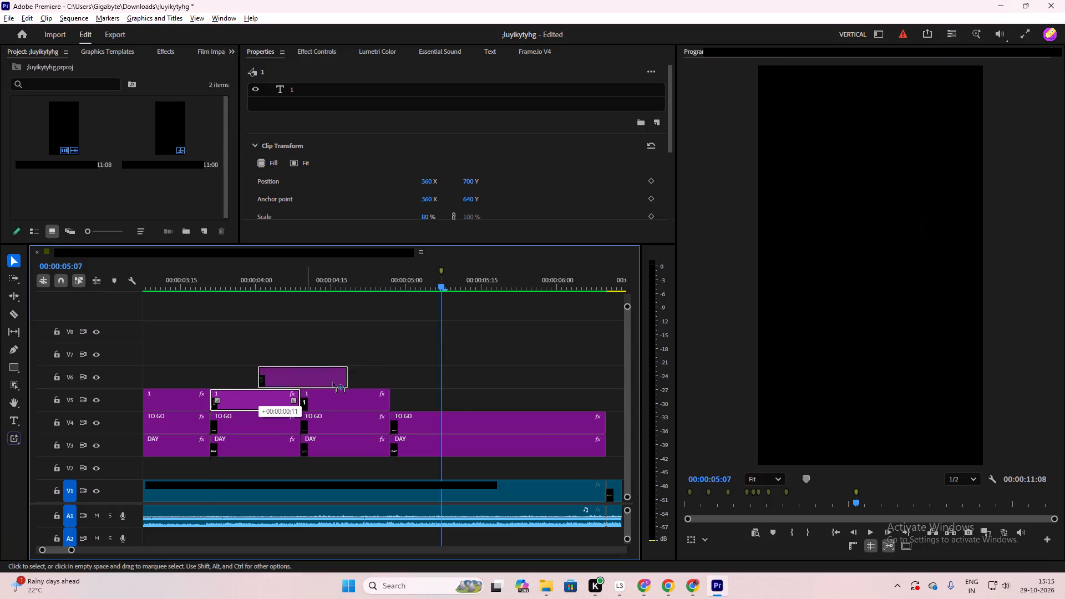
{"action": "left_click_drag", "start_coordinate": [333, 382], "coordinate": [441, 398], "text": "alt"}
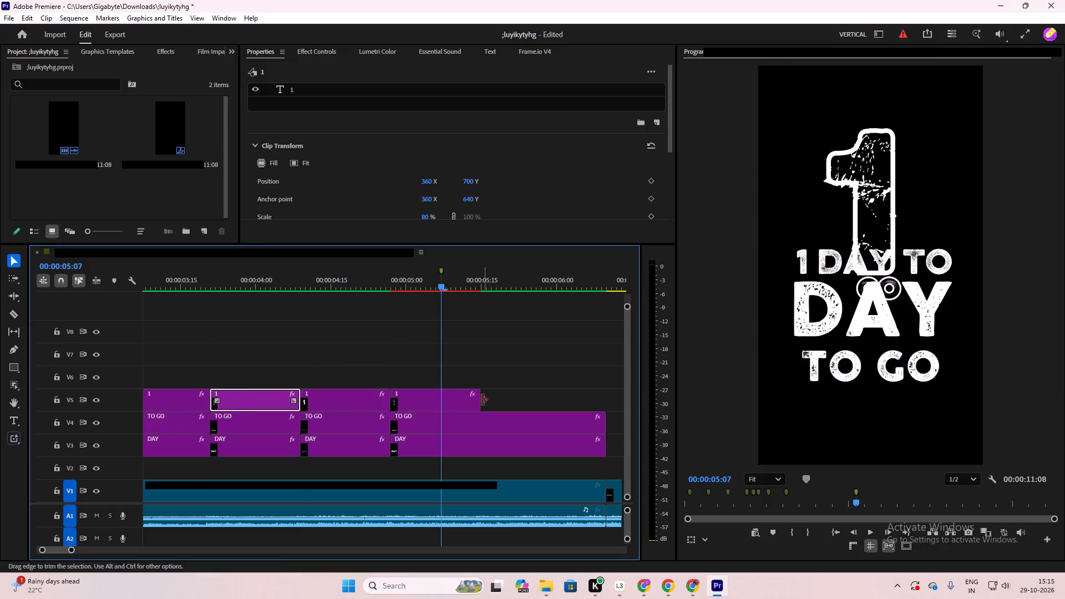
Trim the end of the copied outlined "1" title on V5 to the marker at 00:00:05:07.
{"action": "left_click_drag", "start_coordinate": [480, 400], "coordinate": [439, 409]}
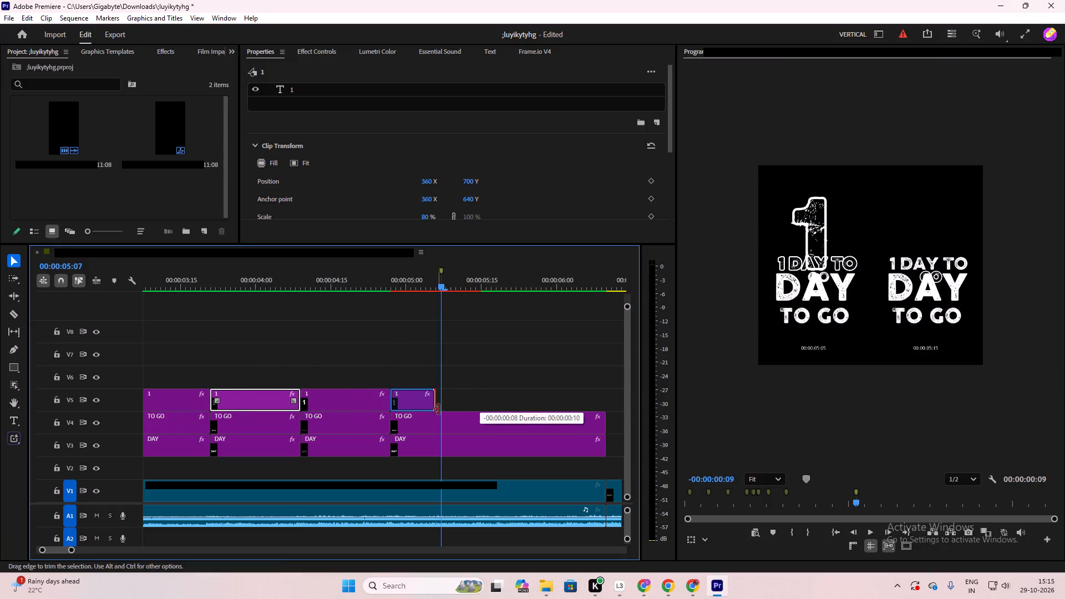
{"action": "left_click_drag", "start_coordinate": [439, 409], "coordinate": [441, 410]}
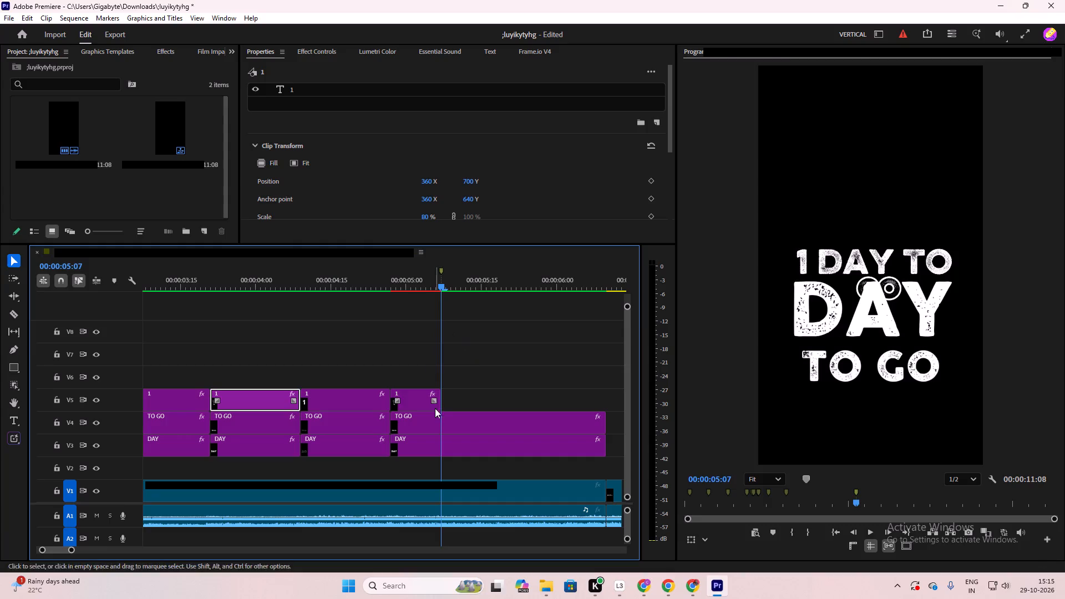
Duplicate the filled "1" title on V5 so the copy starts at 00:00:05:07, directly after the trimmed outlined "1".
{"action": "scroll", "coordinate": [439, 412], "scroll_direction": "up", "scroll_amount": 5, "text": "alt"}
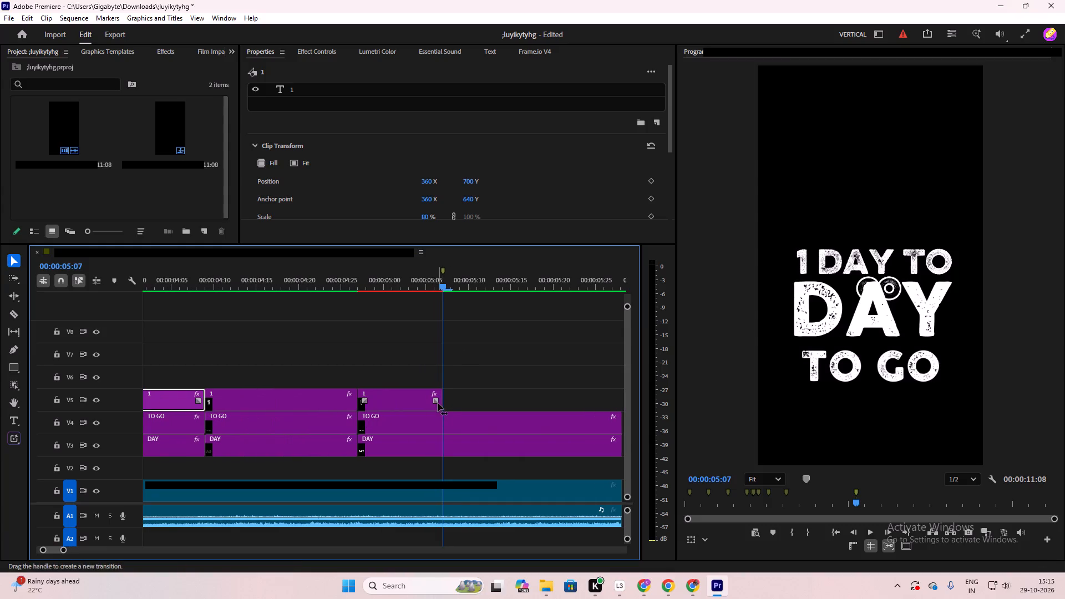
{"action": "scroll", "coordinate": [443, 397], "scroll_direction": "down", "scroll_amount": 1, "text": "alt"}
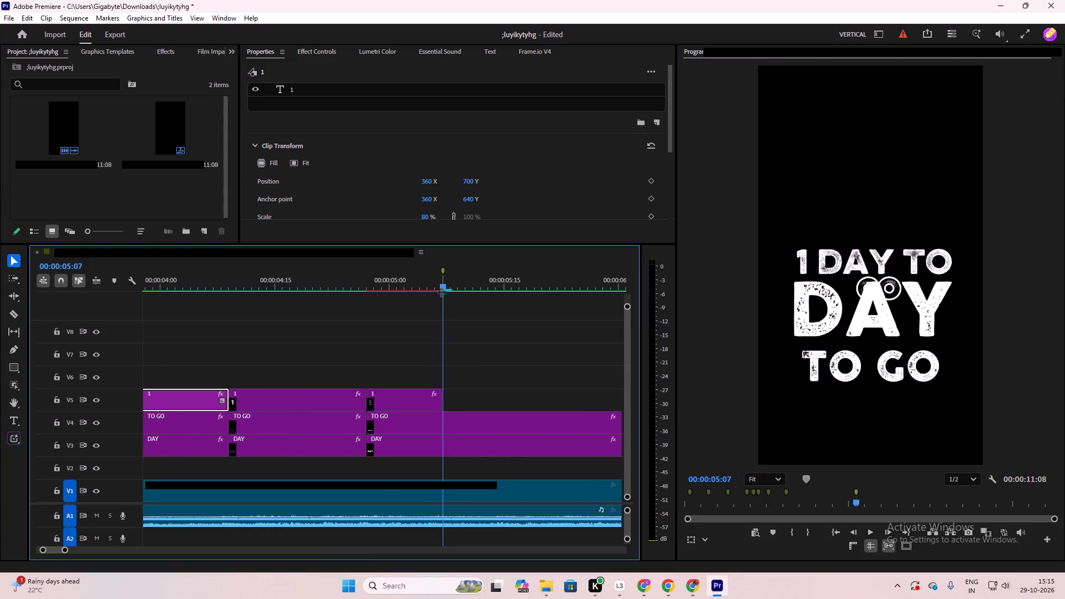
{"action": "key", "text": "Right"}
{"action": "key", "text": "Right"}
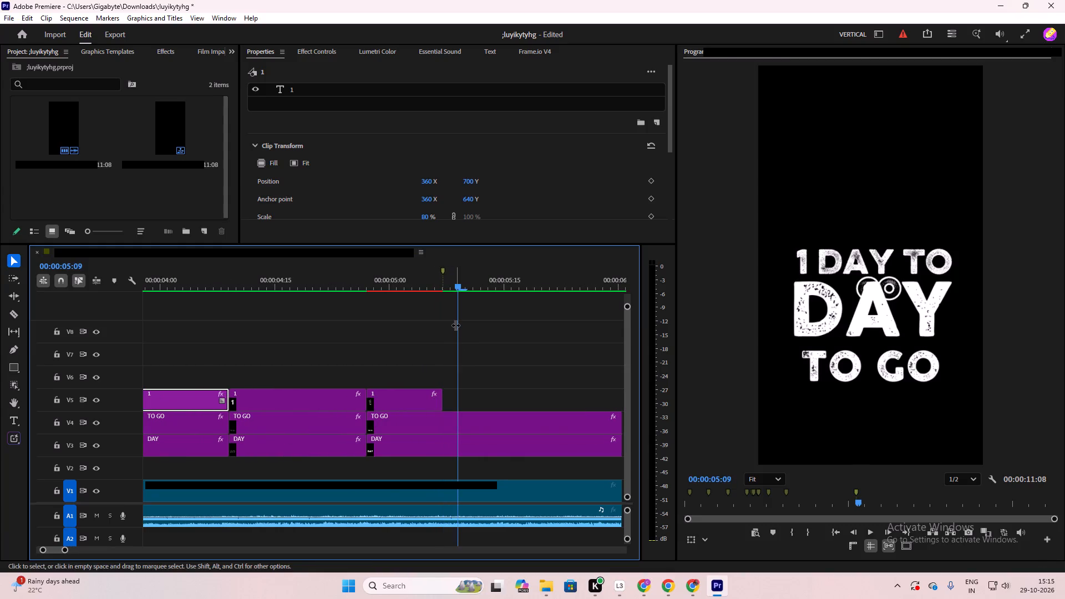
{"action": "key", "text": "Right"}
{"action": "key", "text": "Right"}
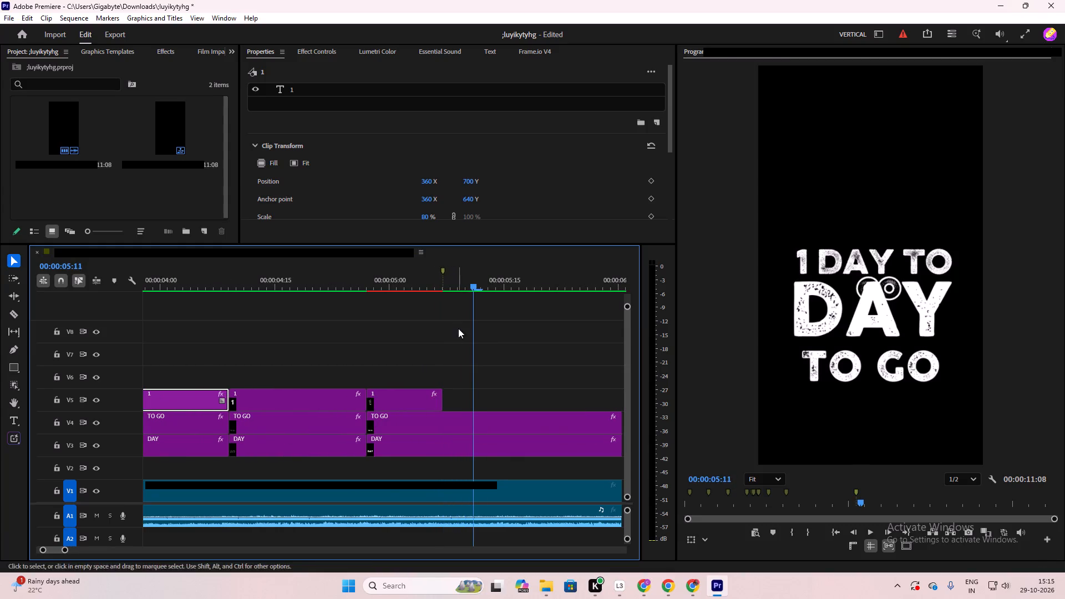
{"action": "left_click", "coordinate": [261, 396]}
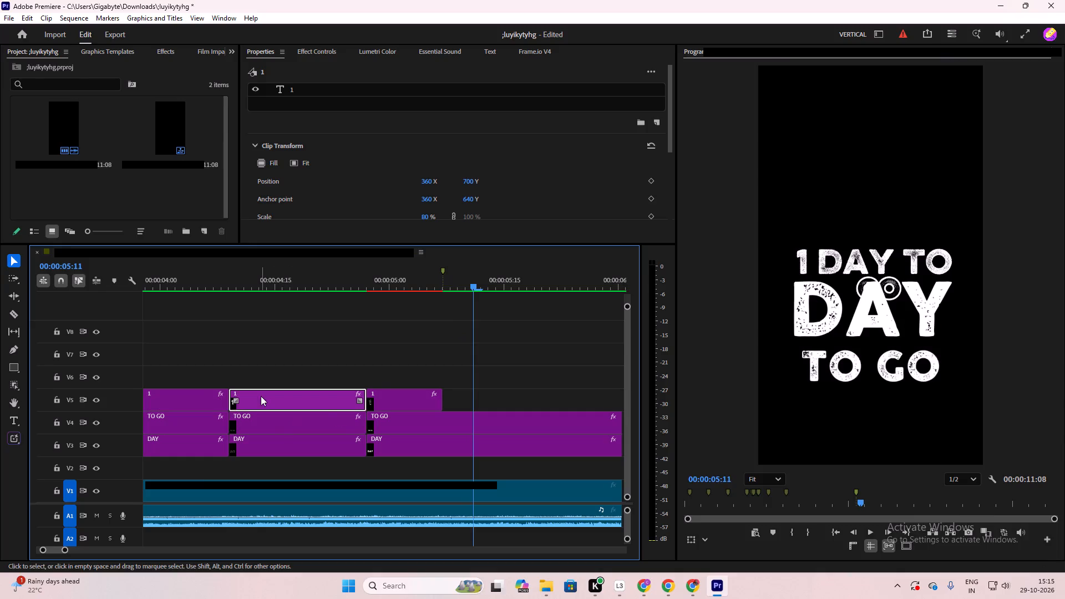
{"action": "left_click_drag", "start_coordinate": [261, 396], "coordinate": [469, 400], "text": "alt"}
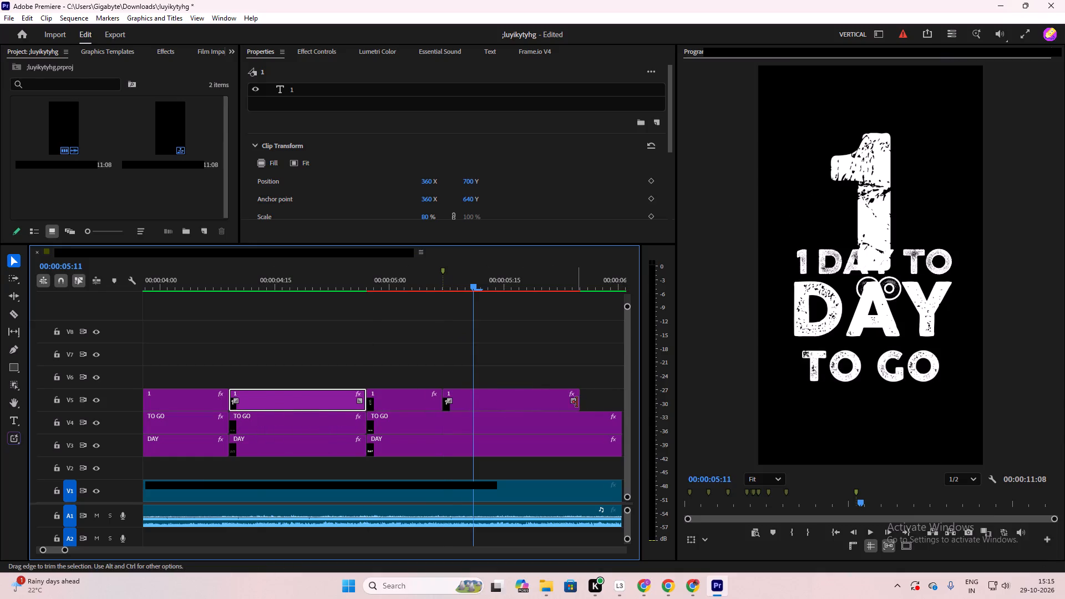
Trim the new filled "1" title on V5 to end at 00:00:05:16, where the footage's words change from filled to outlined.
{"action": "key", "text": "Right"}
{"action": "key", "text": "Right"}
{"action": "key", "text": "Right"}
{"action": "key", "text": "Right"}
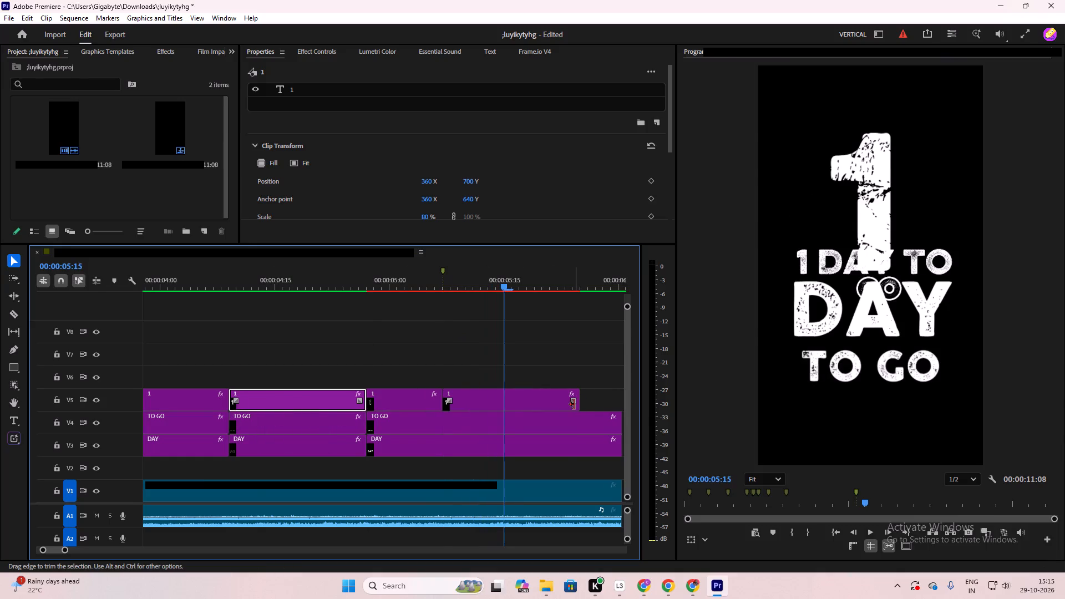
{"action": "key", "text": "Right"}
{"action": "key", "text": "Right"}
{"action": "key", "text": "Left"}
{"action": "key", "text": "Left"}
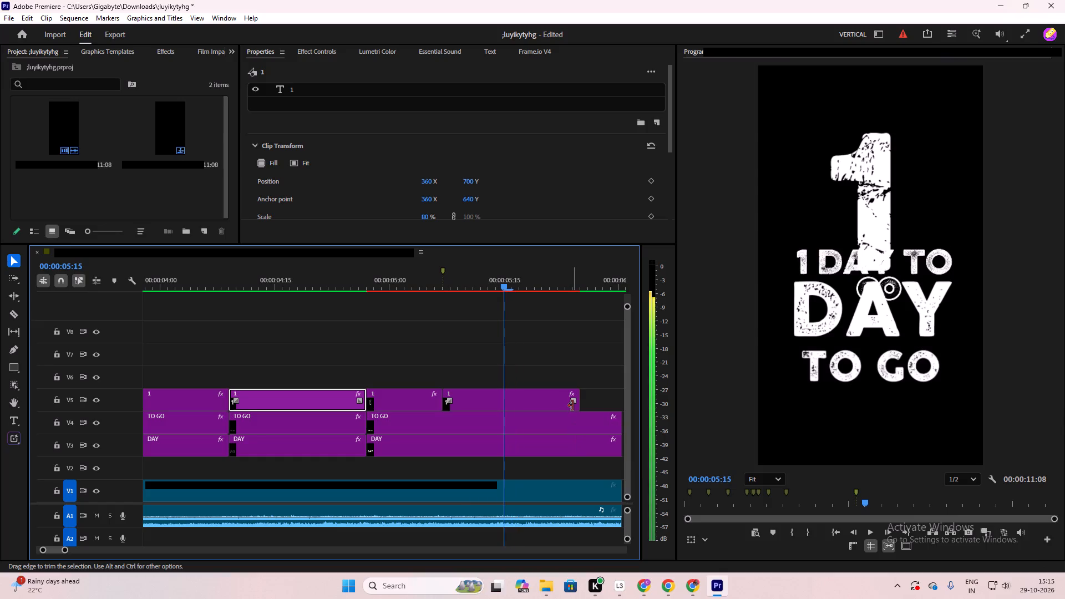
{"action": "key", "text": "Right"}
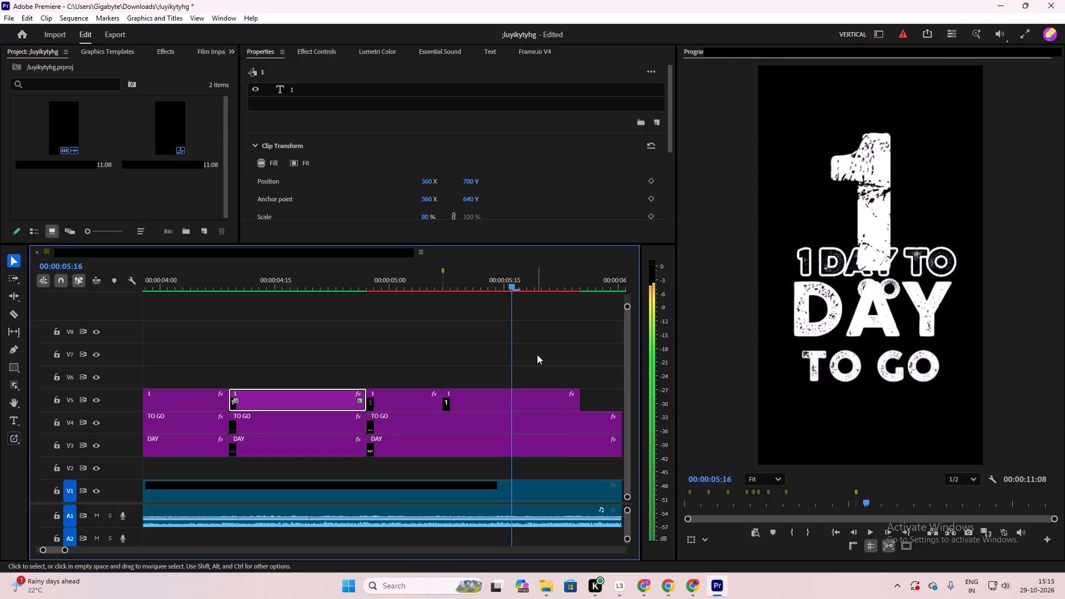
{"action": "left_click", "coordinate": [521, 397]}
{"action": "left_click_drag", "start_coordinate": [575, 404], "coordinate": [563, 407]}
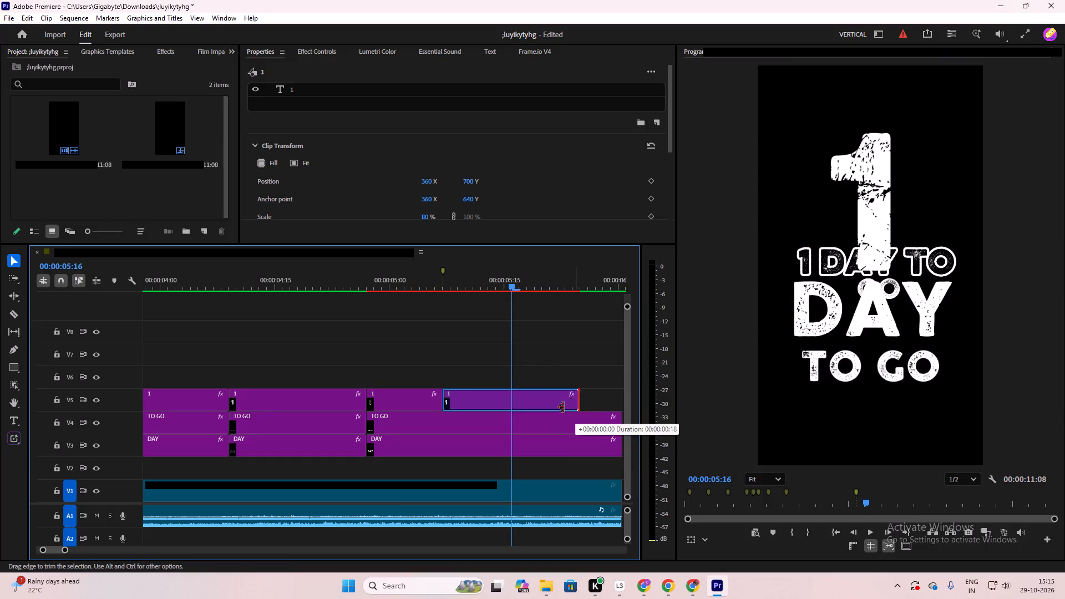
{"action": "left_click_drag", "start_coordinate": [563, 407], "coordinate": [509, 424]}
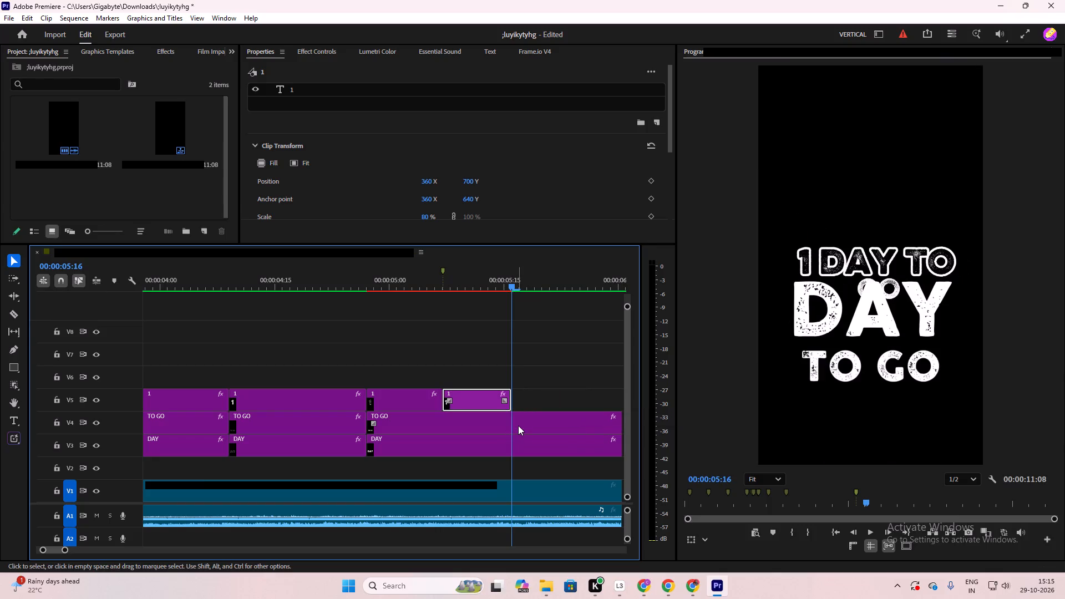
Split the last TO GO and DAY clips on V4 and V3 at 00:00:05:16 and at the 00:00:05:07 marker.
{"action": "left_click", "coordinate": [518, 425]}
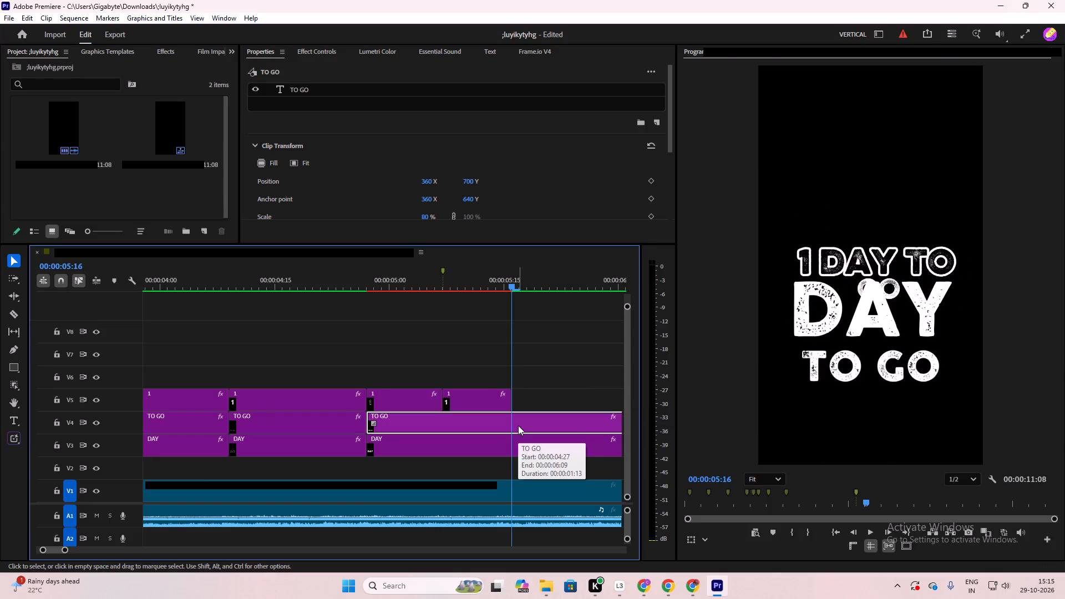
{"action": "left_click", "coordinate": [518, 442], "text": "shift"}
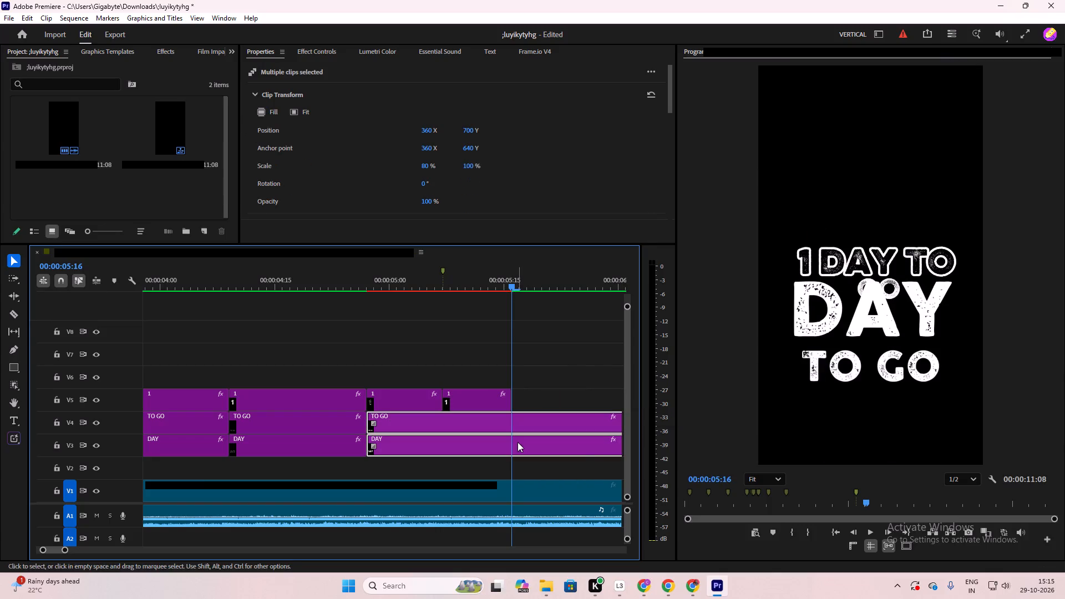
{"action": "key", "text": "ctrl+k"}
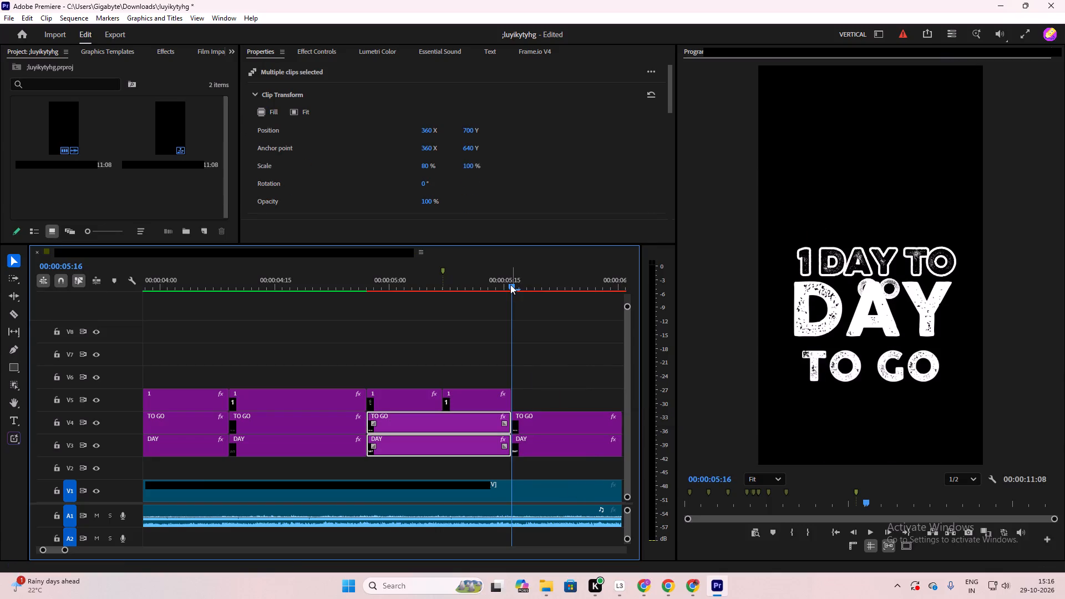
{"action": "left_click_drag", "start_coordinate": [511, 284], "coordinate": [443, 352]}
{"action": "left_click", "coordinate": [460, 422]}
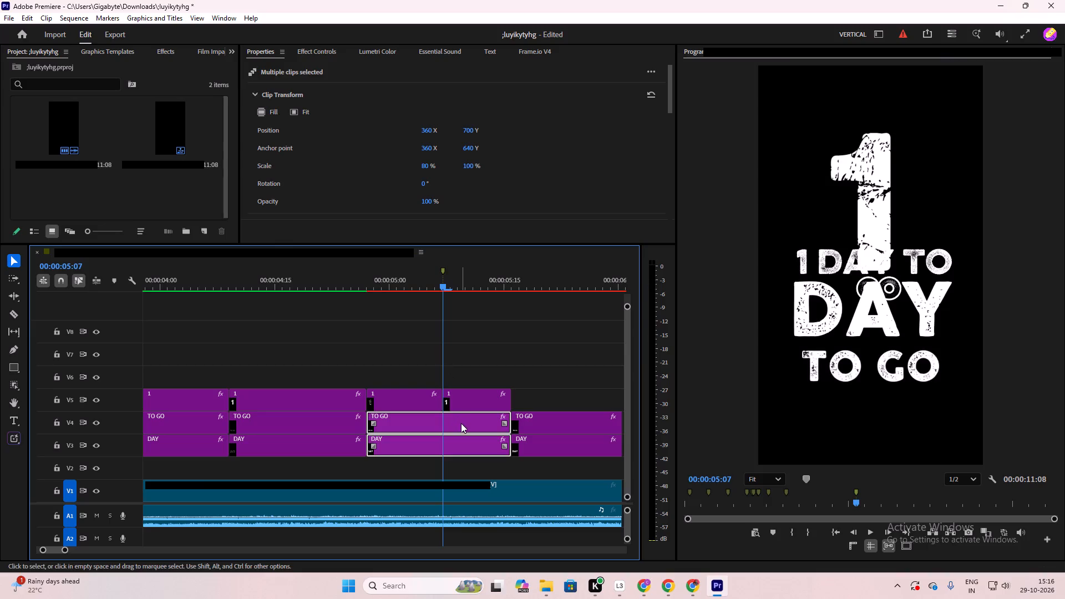
{"action": "key", "text": "ctrl+k"}
Cut out the filled TO GO and DAY segments between 00:00:05:07 and 00:00:05:16.
{"action": "left_click", "coordinate": [466, 428]}
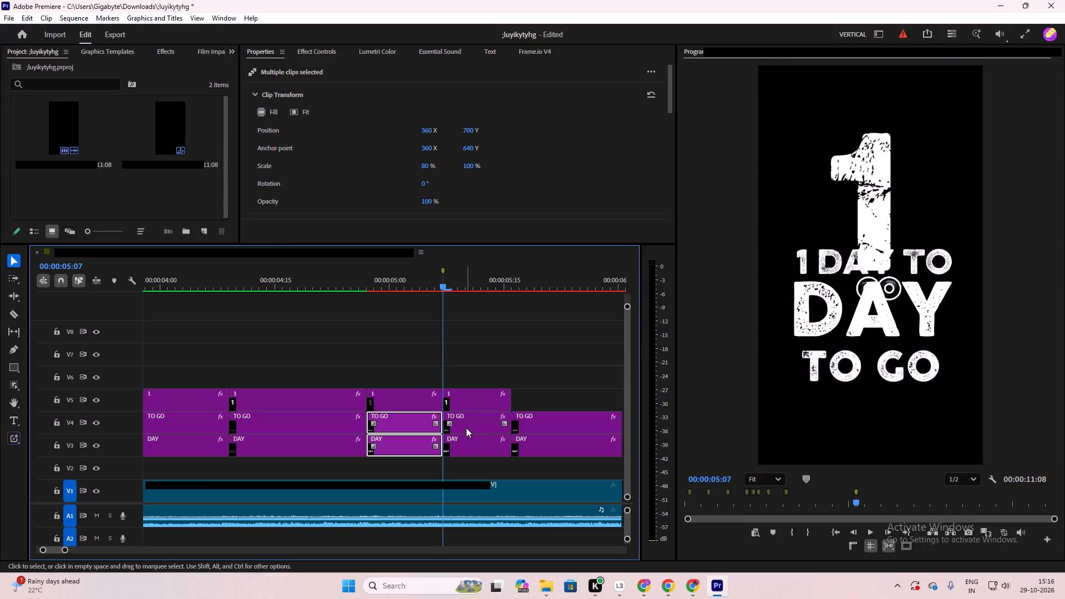
{"action": "left_click", "coordinate": [463, 440], "text": "shift"}
{"action": "key", "text": "ctrl+x"}
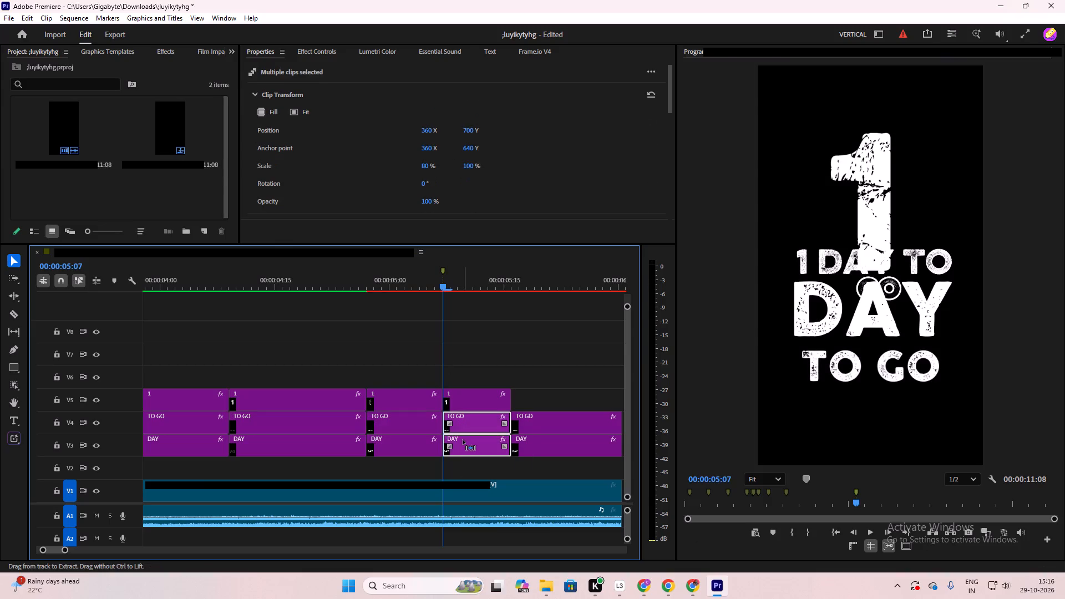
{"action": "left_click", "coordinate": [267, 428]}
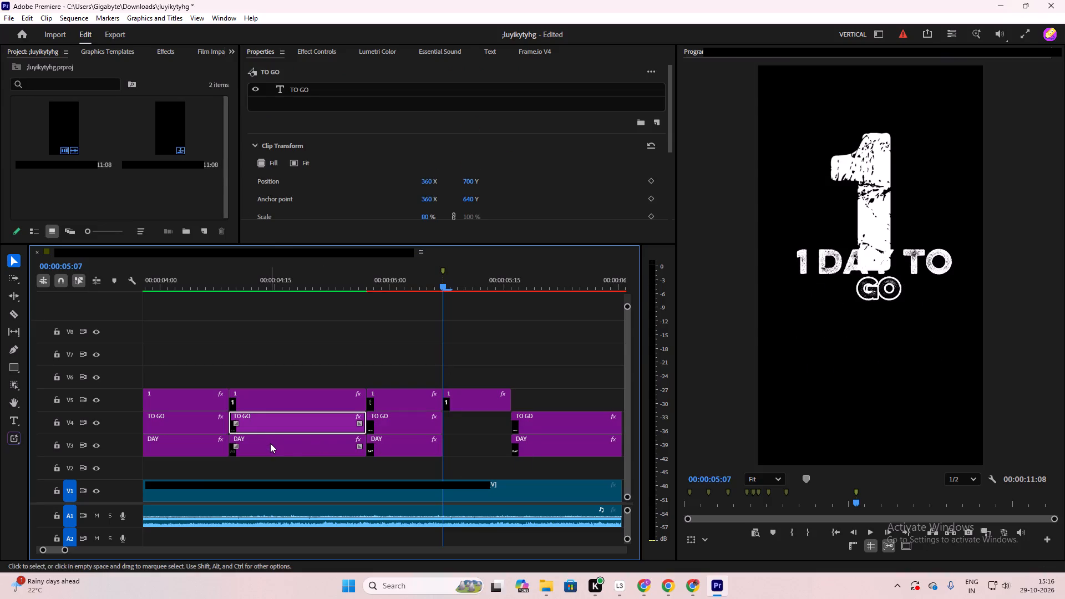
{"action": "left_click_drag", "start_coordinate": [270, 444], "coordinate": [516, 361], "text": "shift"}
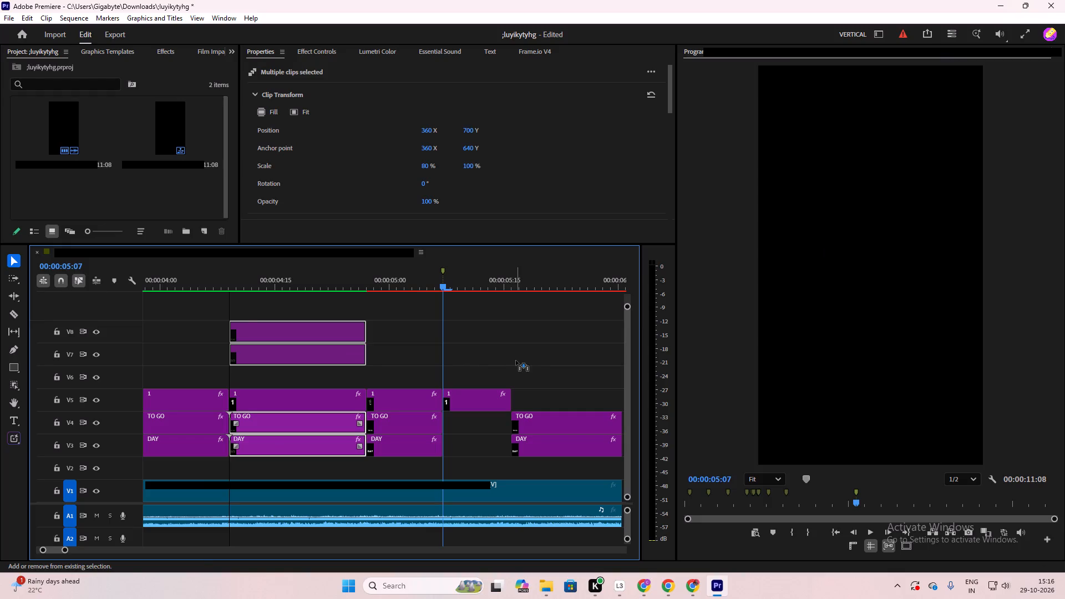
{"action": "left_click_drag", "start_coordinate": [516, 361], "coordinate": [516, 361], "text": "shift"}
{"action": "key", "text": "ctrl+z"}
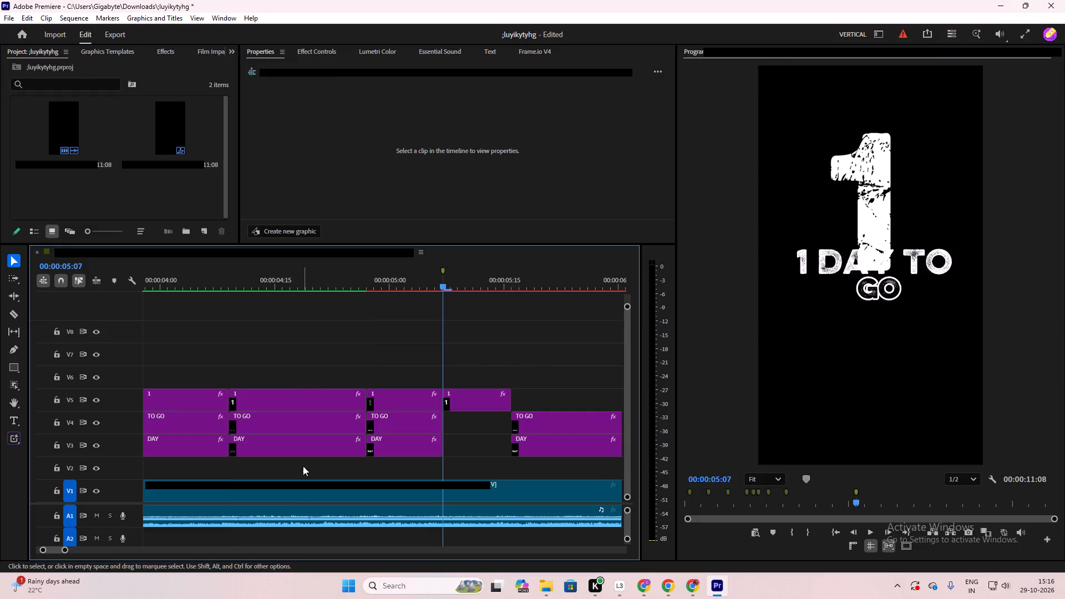
Duplicate the outlined TO GO and DAY clips onto V7 and V6 at 00:00:05:07, trimming both copies to end at 00:00:05:16.
{"action": "left_click", "coordinate": [272, 449]}
{"action": "left_click", "coordinate": [275, 419], "text": "shift"}
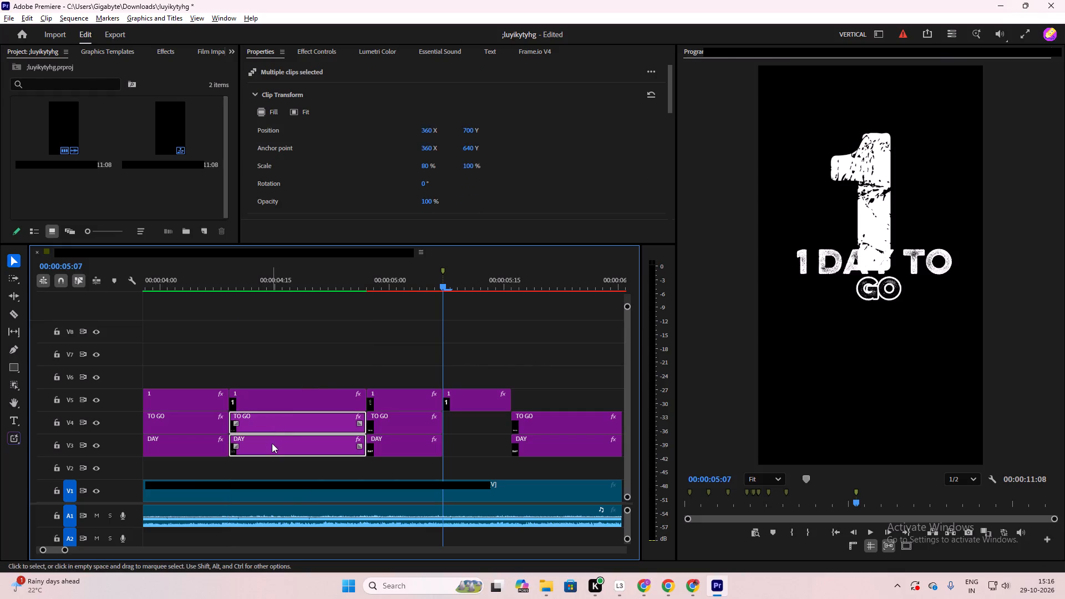
{"action": "left_click_drag", "start_coordinate": [271, 444], "coordinate": [483, 369], "text": "alt"}
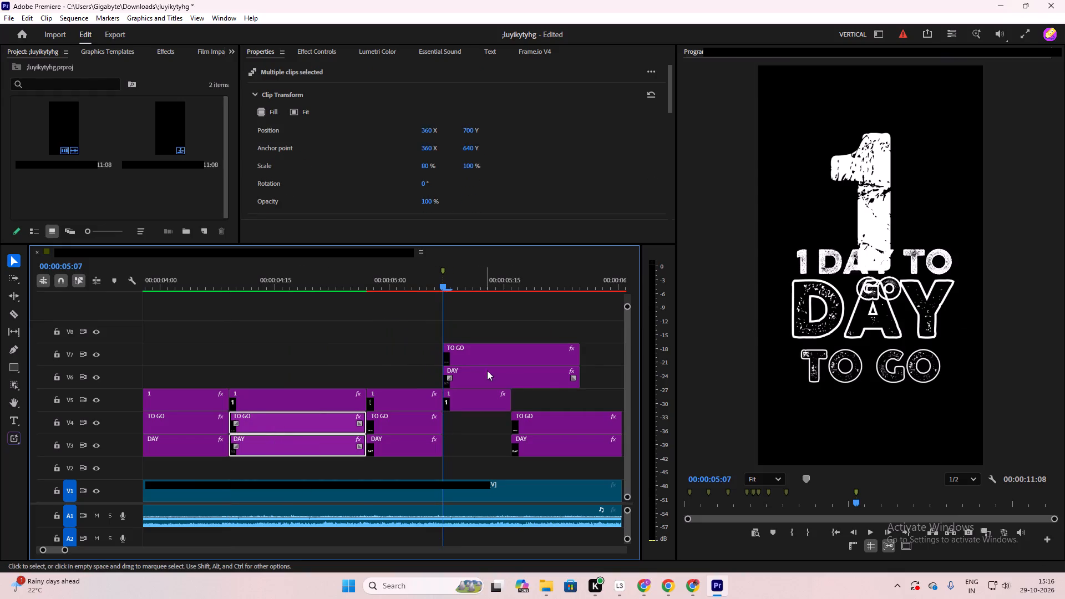
{"action": "left_click_drag", "start_coordinate": [579, 380], "coordinate": [513, 387]}
{"action": "left_click_drag", "start_coordinate": [578, 358], "coordinate": [510, 376]}
Move the trimmed TO GO and DAY copies down into the gap on V4 and V3 at 00:00:05:07.
{"action": "left_click", "coordinate": [461, 356]}
{"action": "left_click", "coordinate": [465, 375], "text": "shift"}
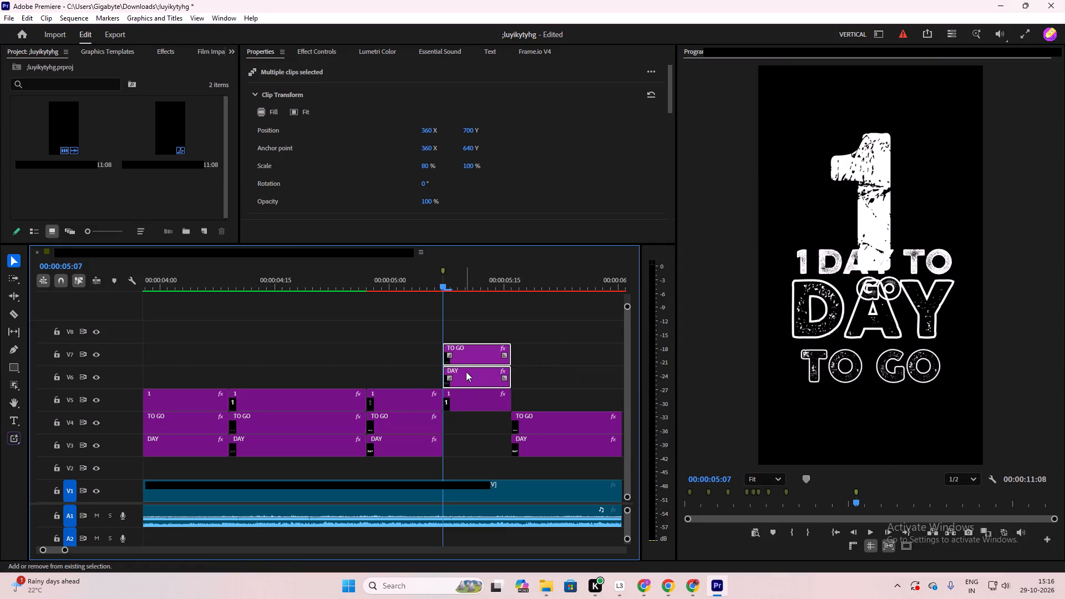
{"action": "left_click_drag", "start_coordinate": [469, 353], "coordinate": [469, 423]}
{"action": "left_click", "coordinate": [527, 369]}
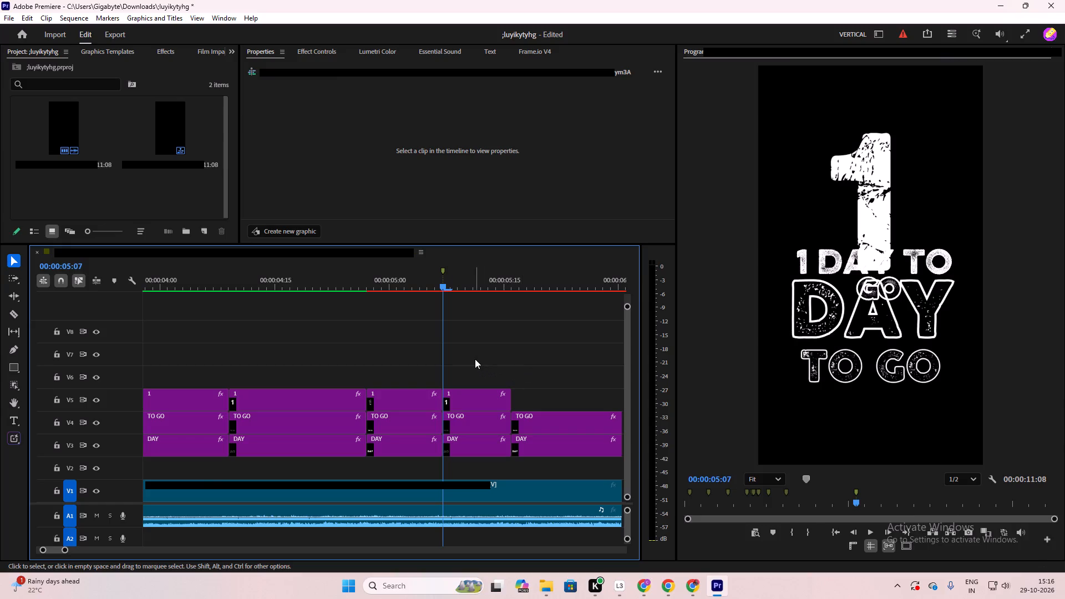
Duplicate the outlined "1" title on V5 so the copy starts at 00:00:05:16, above the last TO GO and DAY clips.
{"action": "left_click_drag", "start_coordinate": [444, 284], "coordinate": [471, 319]}
{"action": "scroll", "coordinate": [516, 327], "scroll_direction": "down", "scroll_amount": 5}
{"action": "left_click_drag", "start_coordinate": [382, 280], "coordinate": [382, 281]}
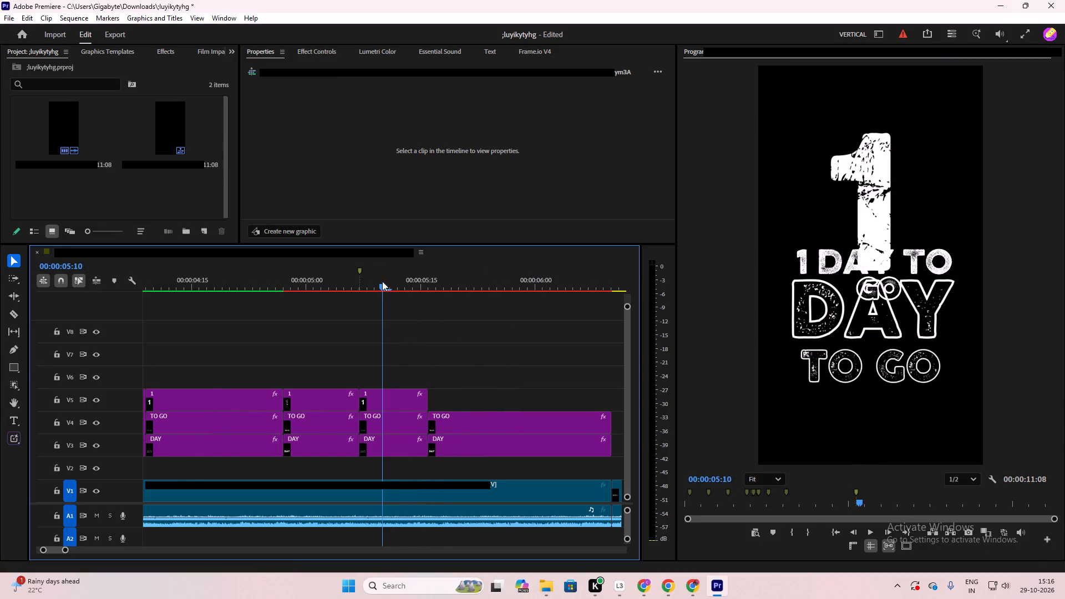
{"action": "left_click_drag", "start_coordinate": [382, 281], "coordinate": [423, 309]}
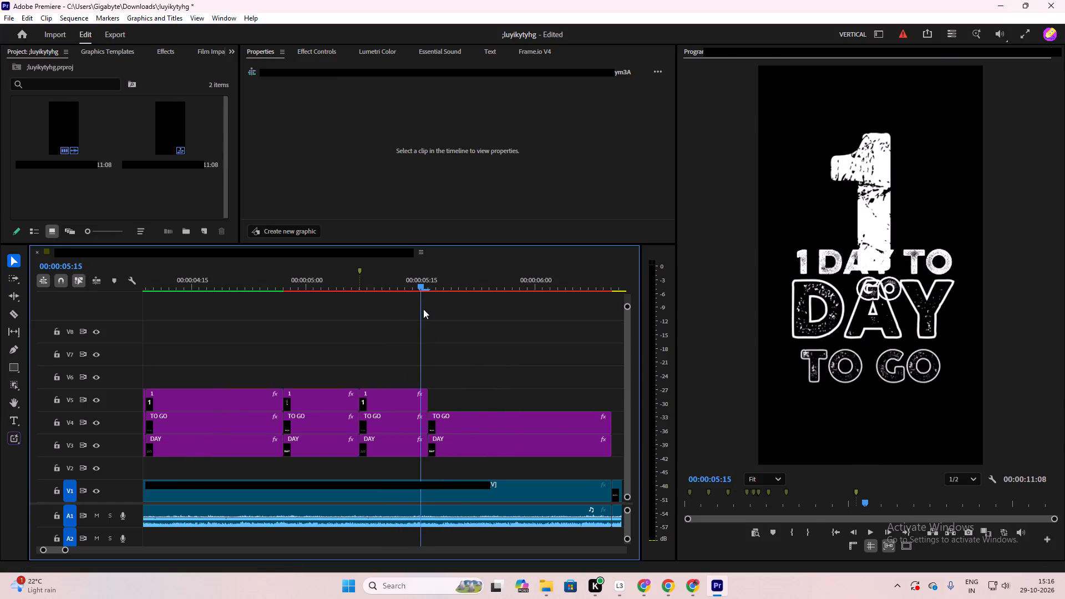
{"action": "left_click_drag", "start_coordinate": [423, 309], "coordinate": [435, 314]}
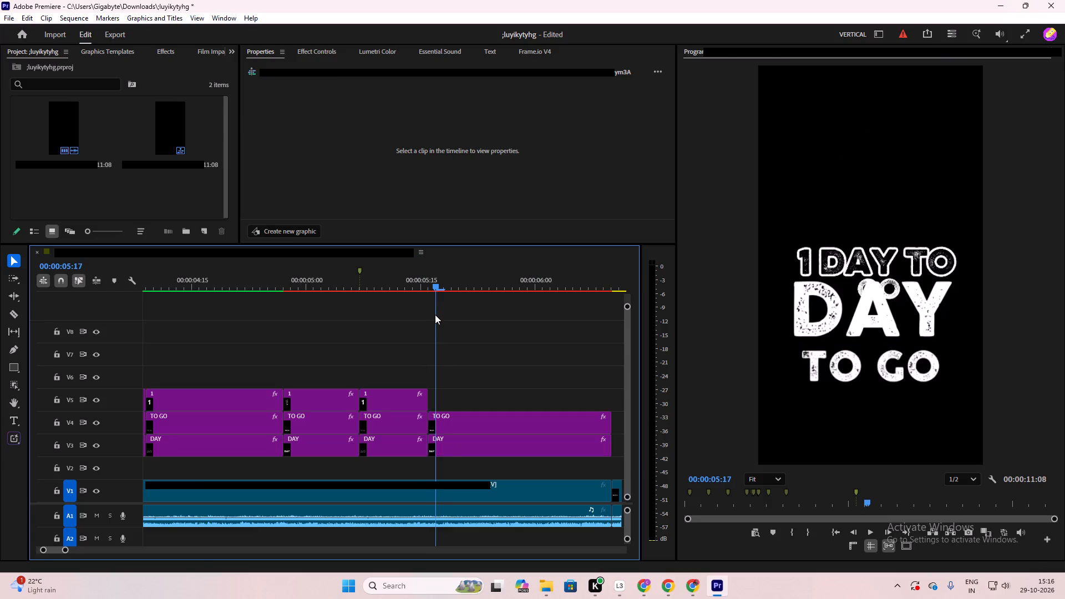
{"action": "left_click_drag", "start_coordinate": [435, 314], "coordinate": [427, 321]}
{"action": "left_click", "coordinate": [320, 394]}
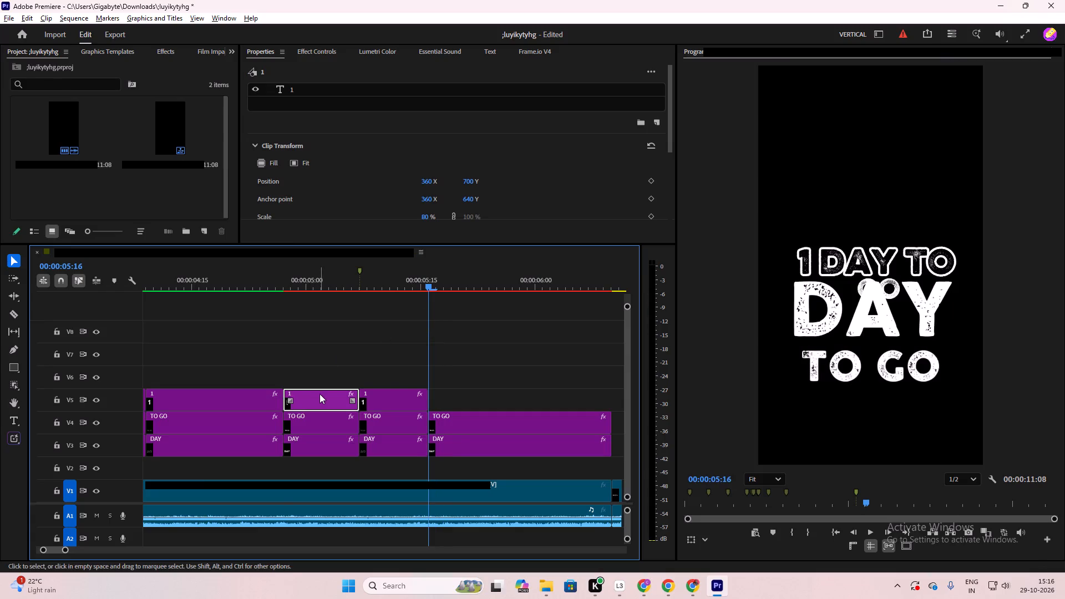
{"action": "left_click_drag", "start_coordinate": [318, 394], "coordinate": [468, 403], "text": "alt"}
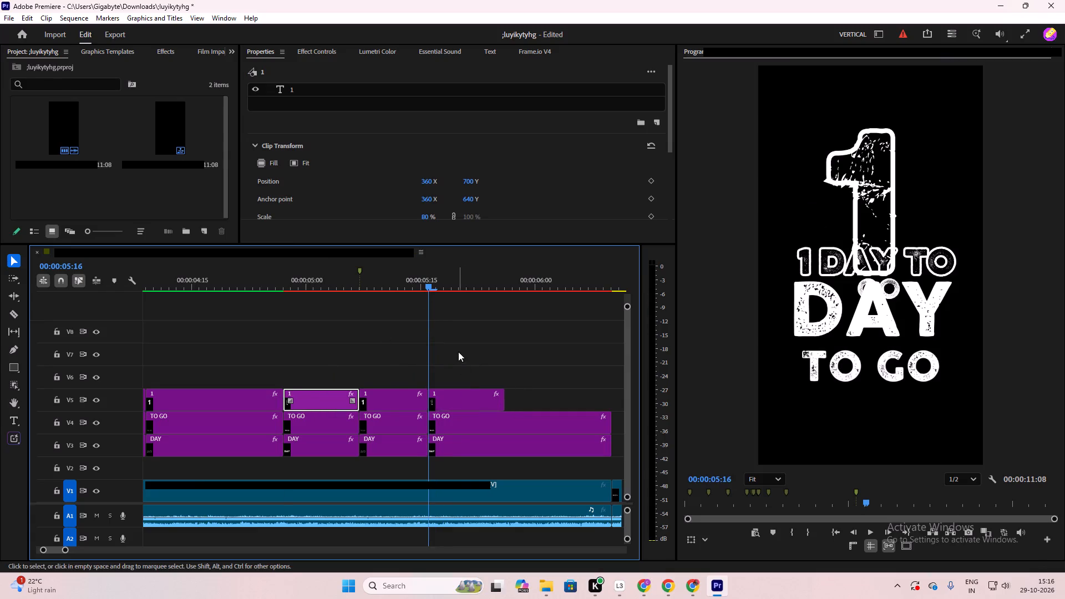
Trim the last outlined "1" title on V5 to end at 00:00:05:25, where the footage's countdown text switches style.
{"action": "key", "text": "space"}
{"action": "key", "text": "space"}
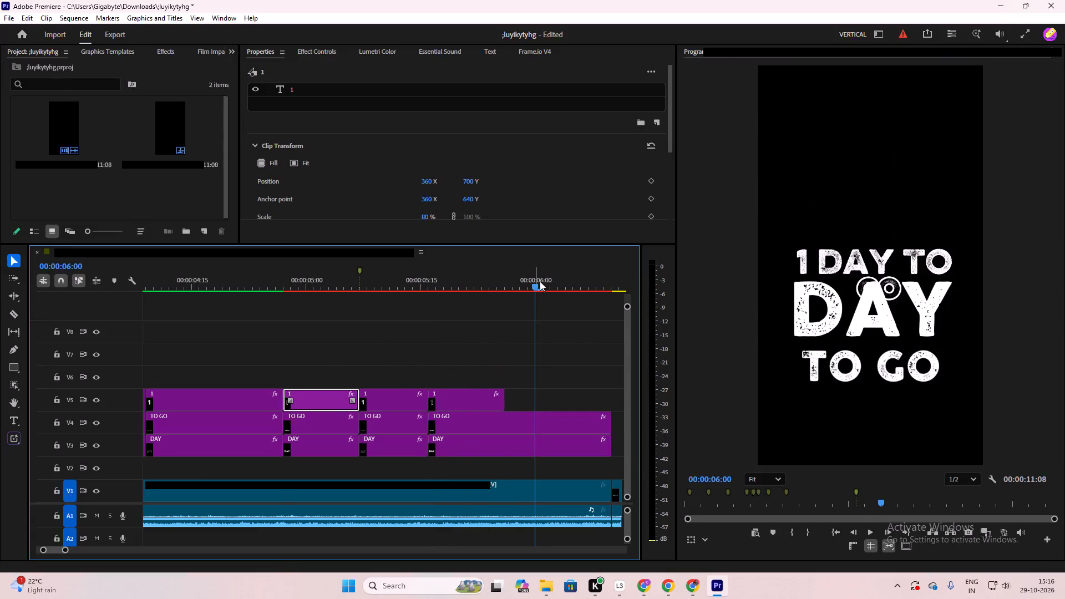
{"action": "left_click_drag", "start_coordinate": [536, 283], "coordinate": [493, 314]}
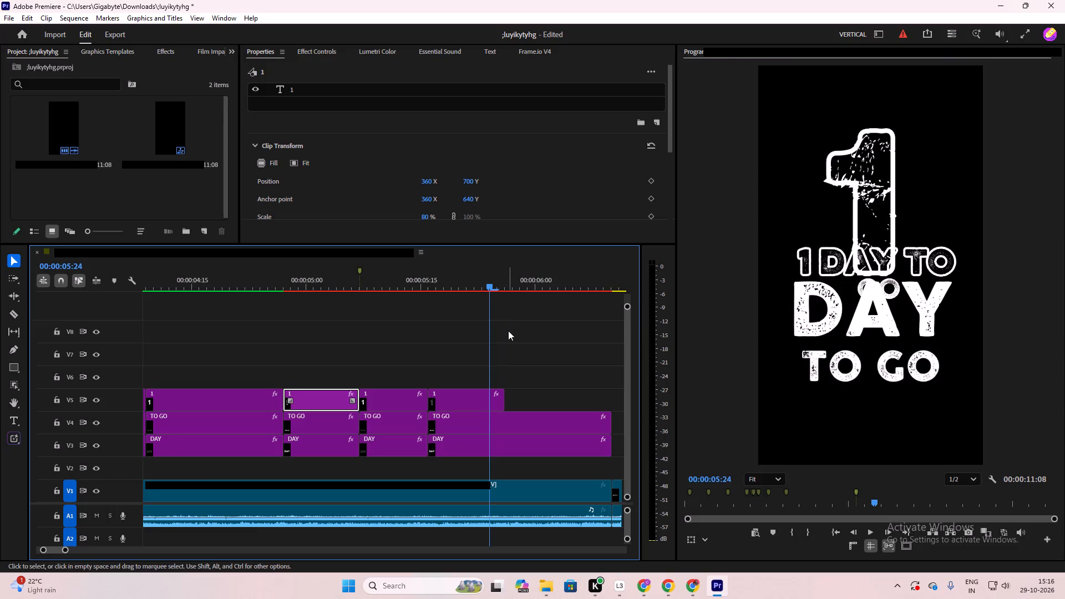
{"action": "key", "text": "Right"}
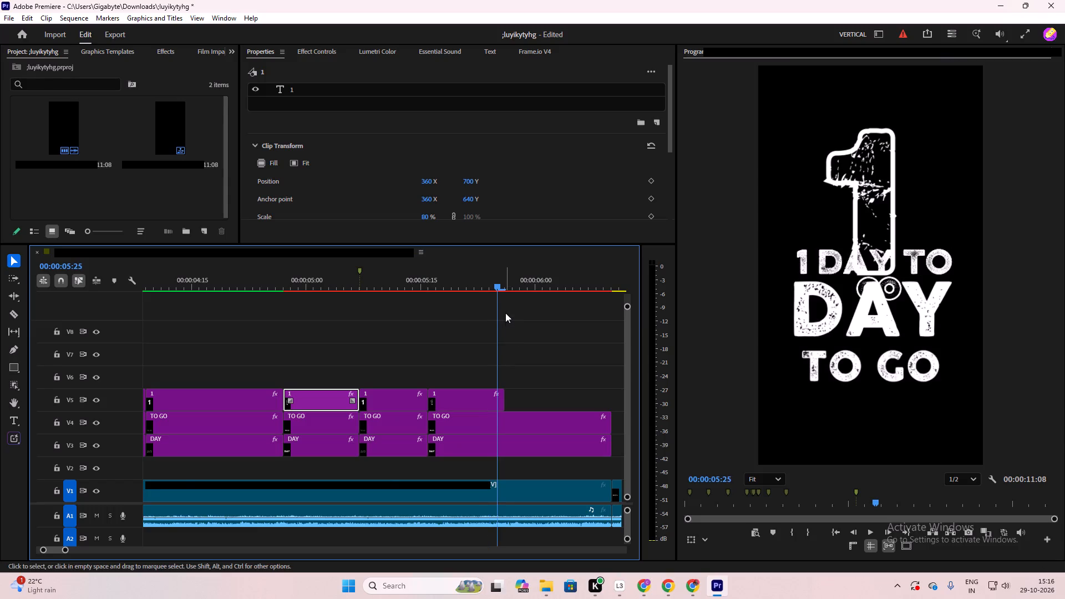
{"action": "key", "text": "Left"}
{"action": "key", "text": "Right"}
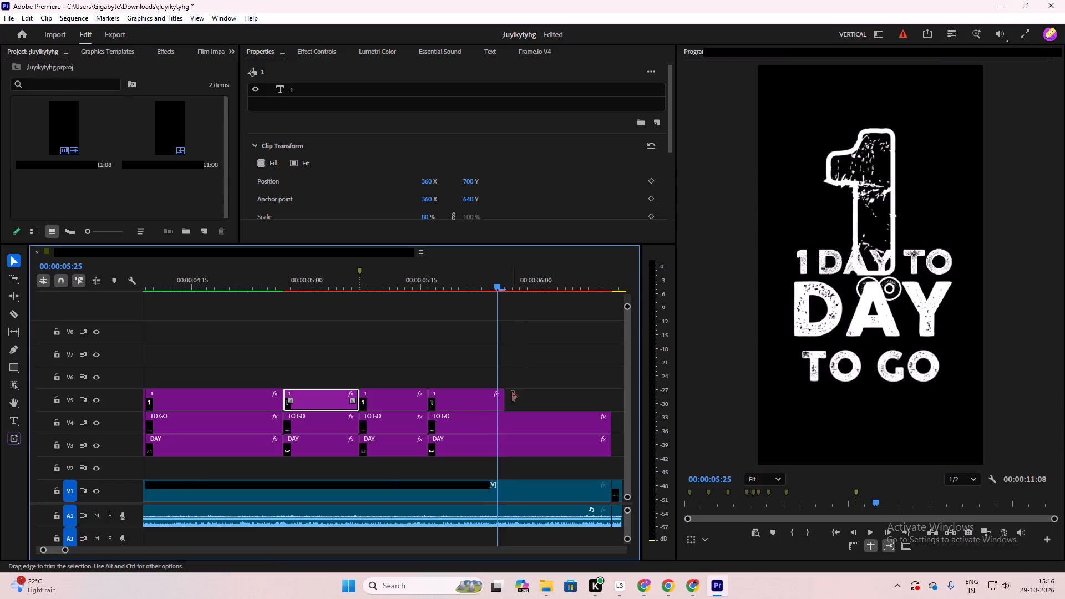
{"action": "left_click_drag", "start_coordinate": [503, 402], "coordinate": [494, 401]}
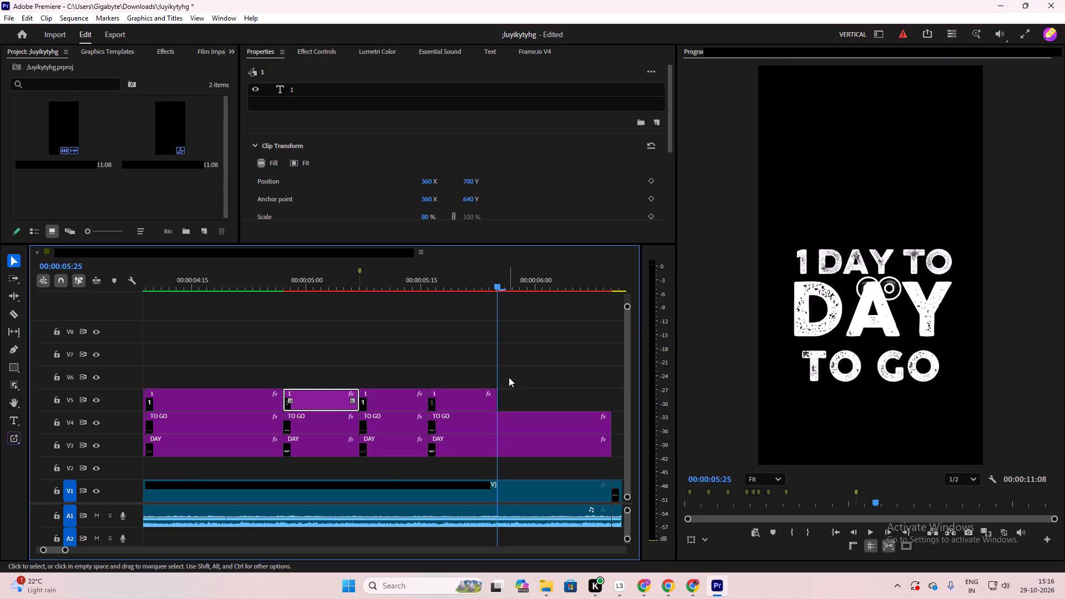
Duplicate the filled "1" title on V5 so the copy starts at 00:00:05:25.
{"action": "left_click_drag", "start_coordinate": [499, 285], "coordinate": [495, 300]}
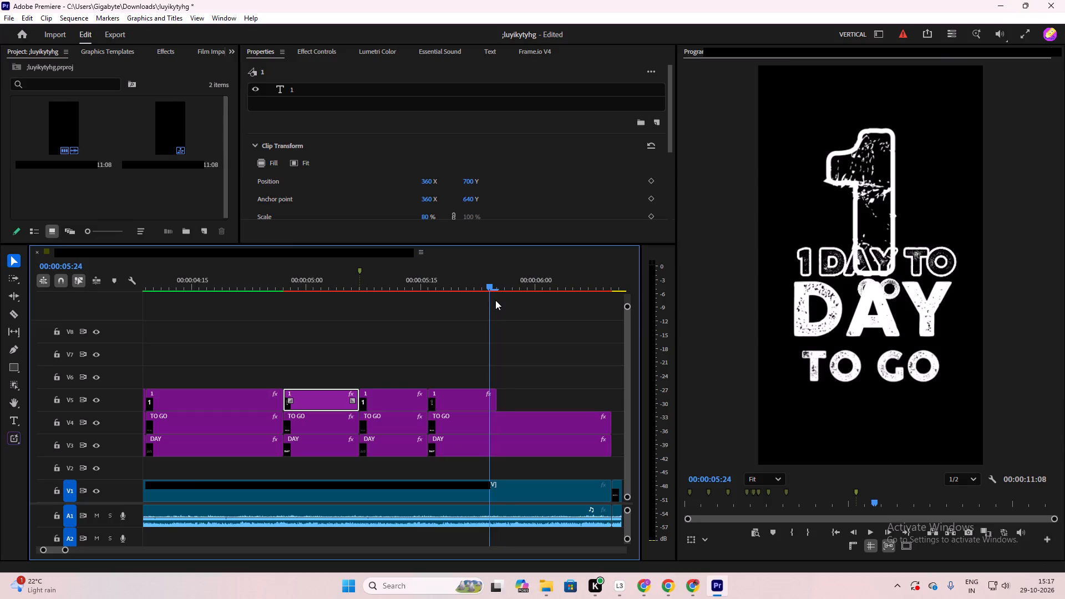
{"action": "left_click_drag", "start_coordinate": [495, 300], "coordinate": [497, 301]}
{"action": "left_click", "coordinate": [313, 400]}
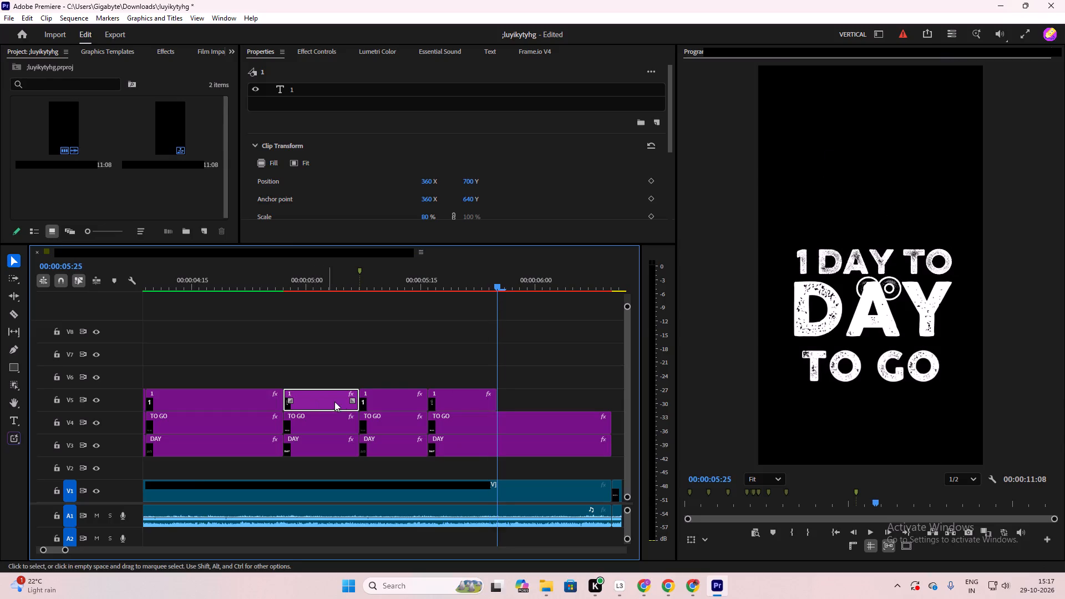
{"action": "left_click", "coordinate": [387, 402]}
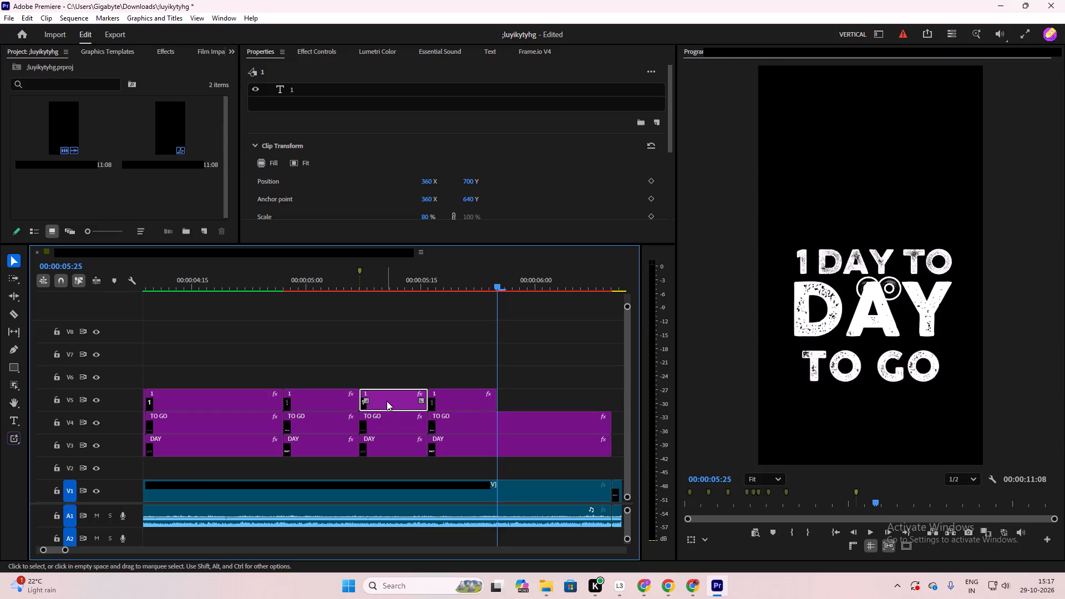
{"action": "left_click_drag", "start_coordinate": [386, 400], "coordinate": [525, 400], "text": "alt"}
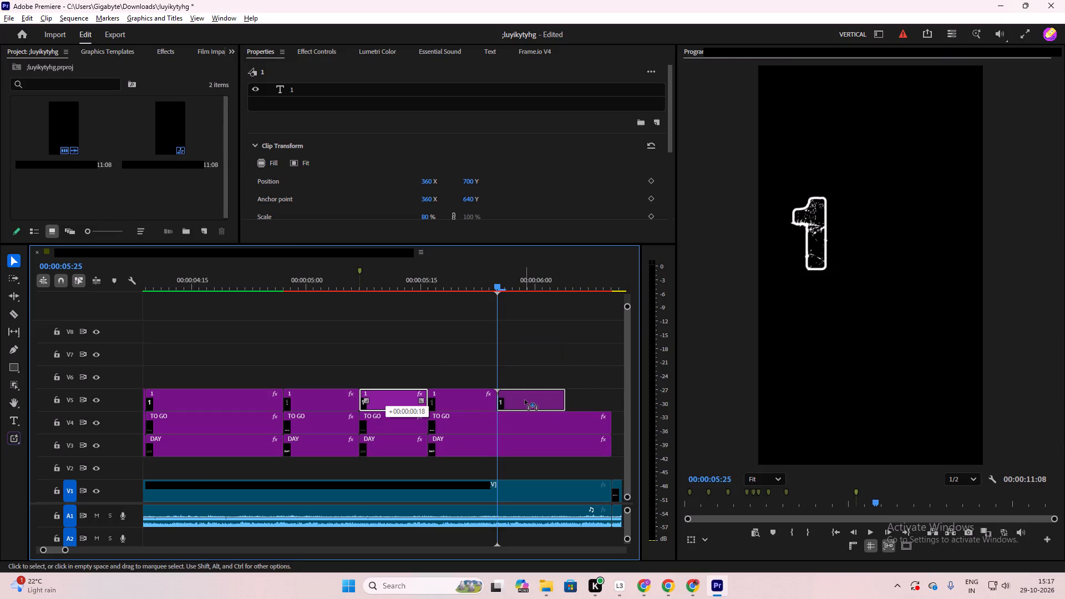
{"action": "left_click_drag", "start_coordinate": [525, 400], "coordinate": [524, 399], "text": "alt"}
{"action": "left_click", "coordinate": [534, 403]}
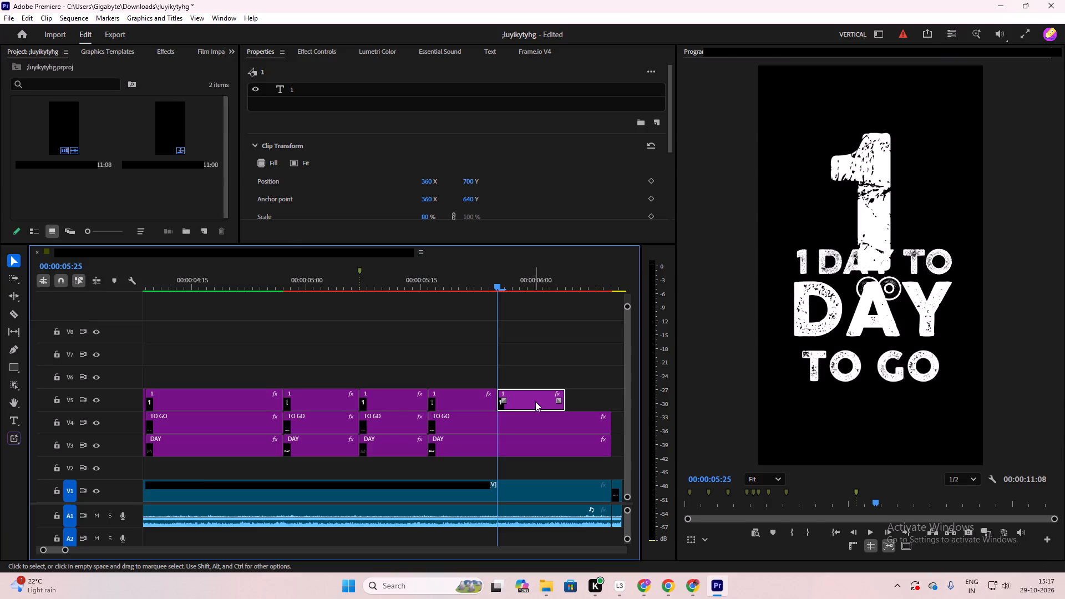
Find where the footage's countdown text fades after 00:00:05:25 and trim the filled "1" copy to end at 00:00:06:02.
{"action": "key", "text": "Right"}
{"action": "key", "text": "Right"}
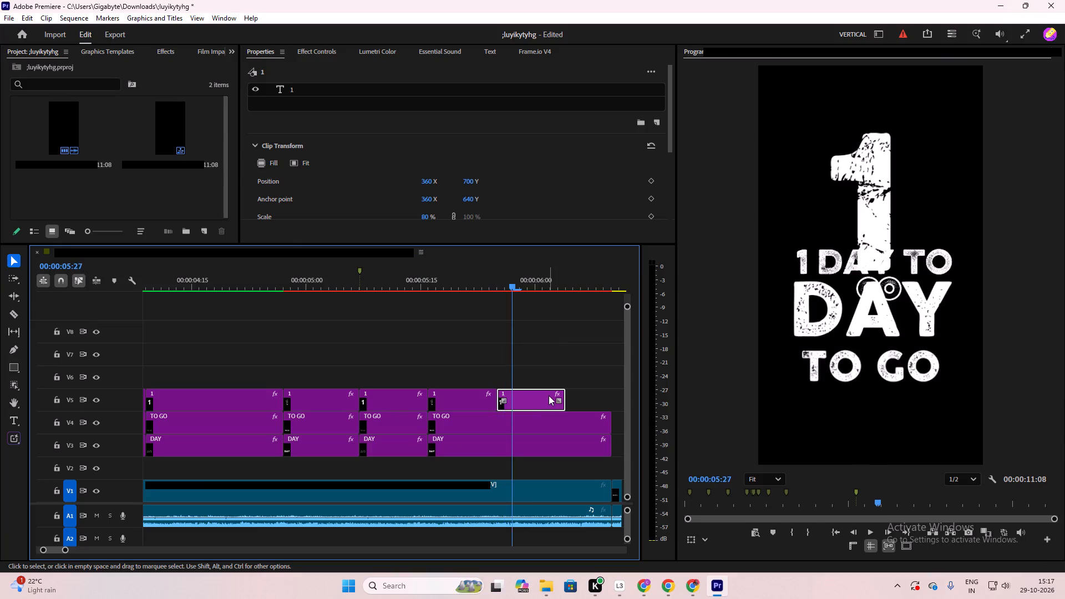
{"action": "key", "text": "Right"}
{"action": "key", "text": "Right"}
{"action": "key", "text": "Right"}
{"action": "key", "text": "Right"}
{"action": "key", "text": "Right"}
{"action": "key", "text": "Right"}
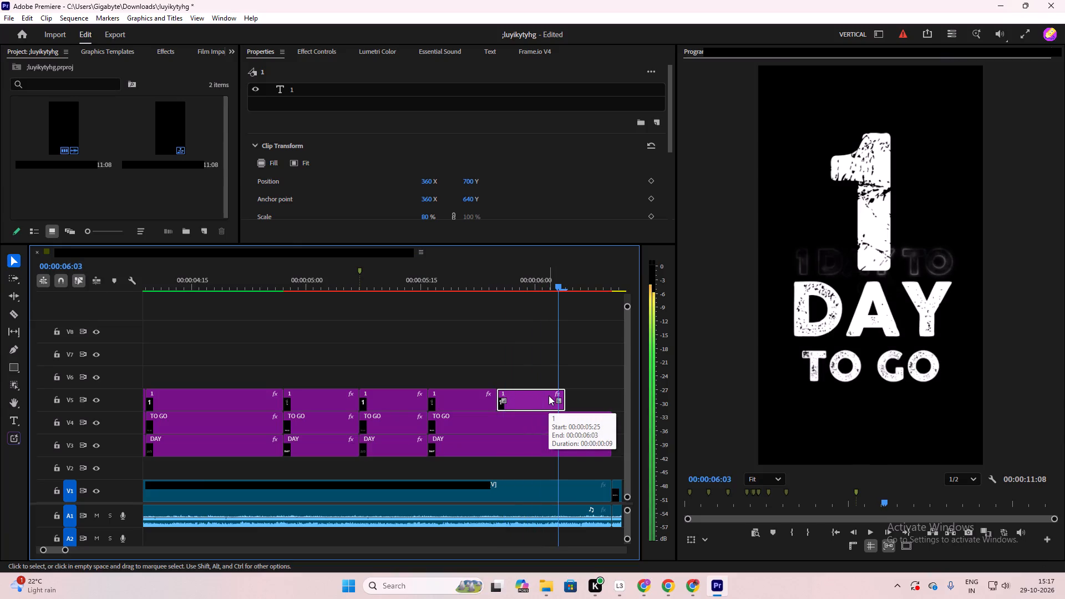
{"action": "key", "text": "Down"}
{"action": "key", "text": "Left"}
{"action": "key", "text": "Left"}
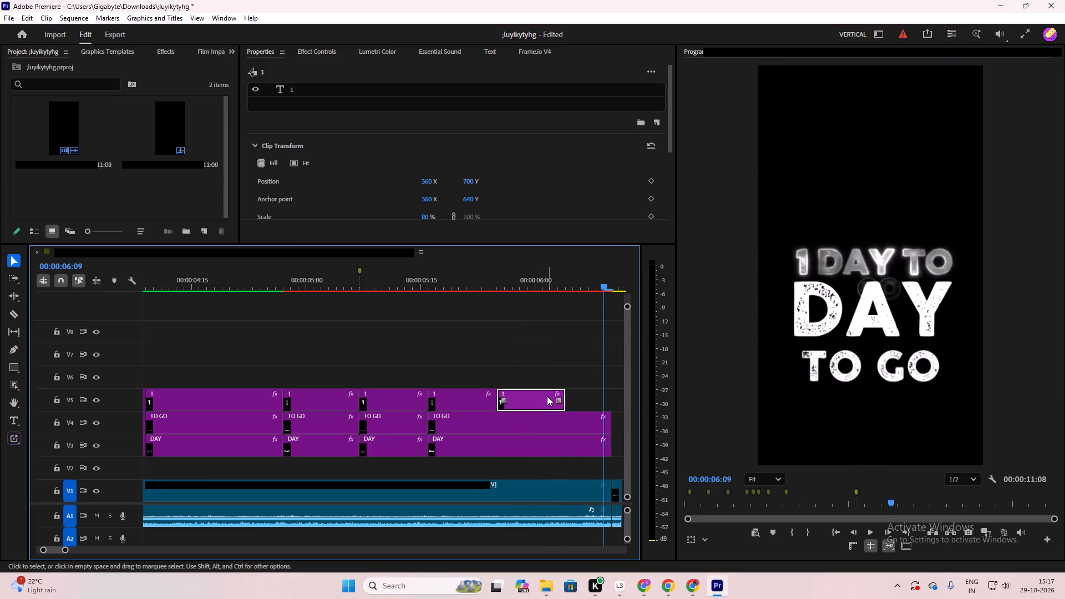
{"action": "key", "text": "Left"}
{"action": "key", "text": "Left"}
{"action": "key", "text": "Left"}
{"action": "key", "text": "Left"}
{"action": "key", "text": "Left"}
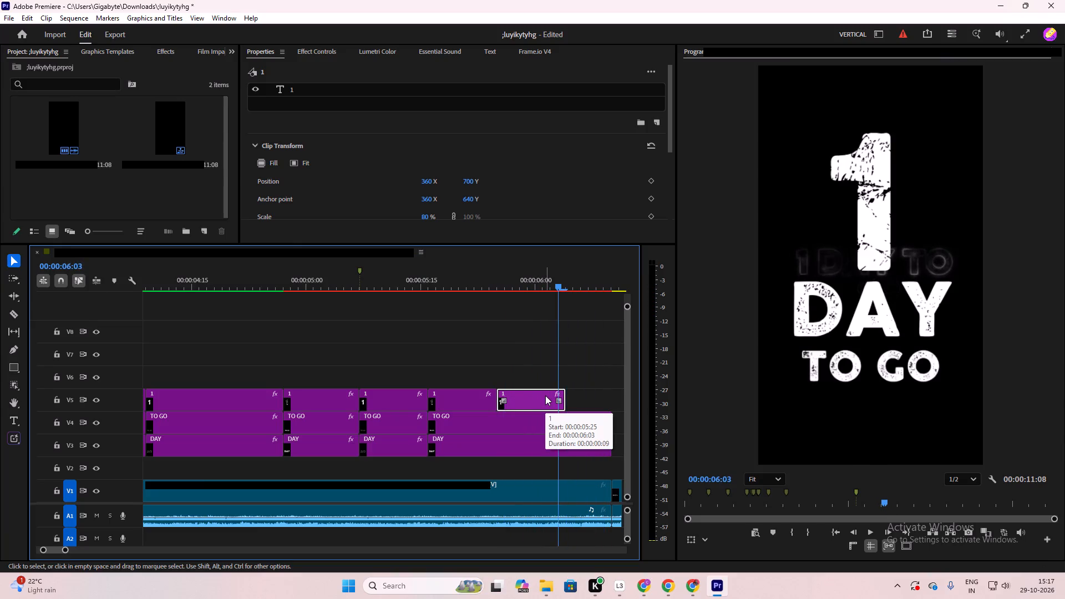
{"action": "key", "text": "Left"}
{"action": "key", "text": "Left"}
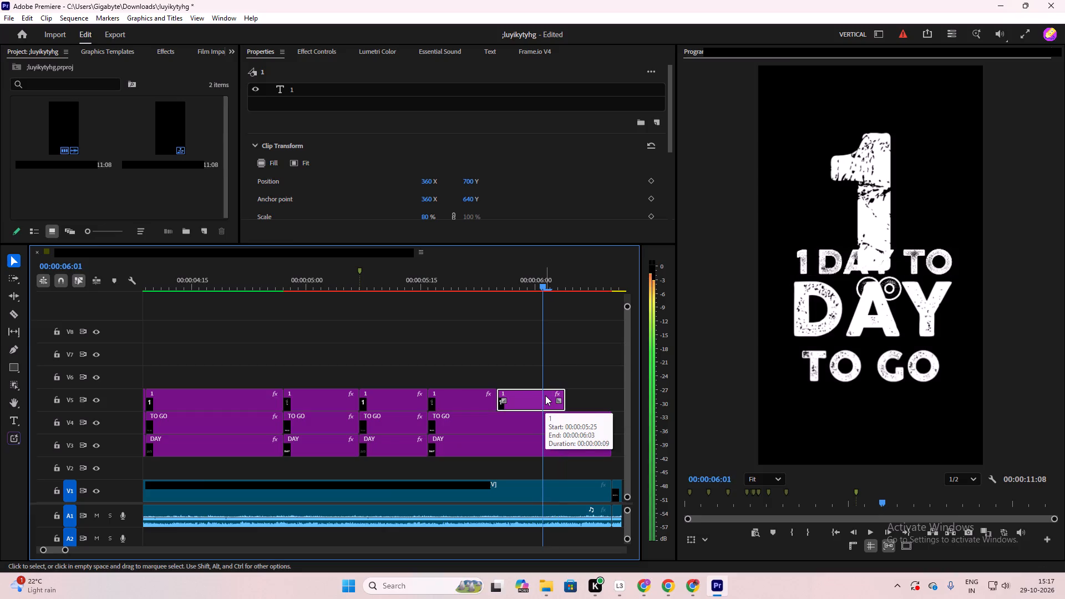
{"action": "key", "text": "Right"}
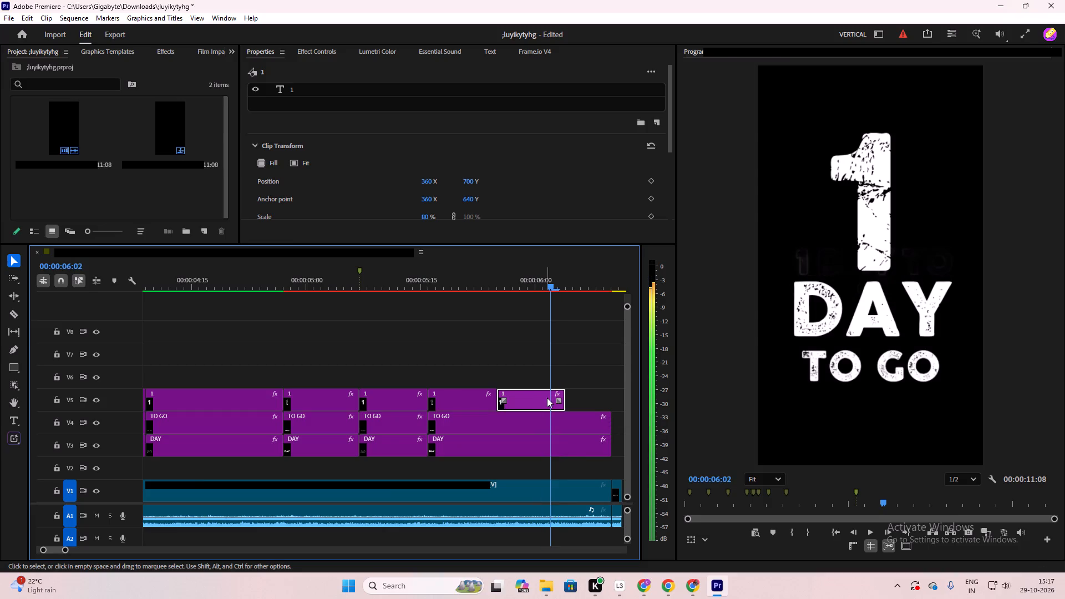
{"action": "left_click_drag", "start_coordinate": [562, 405], "coordinate": [550, 407]}
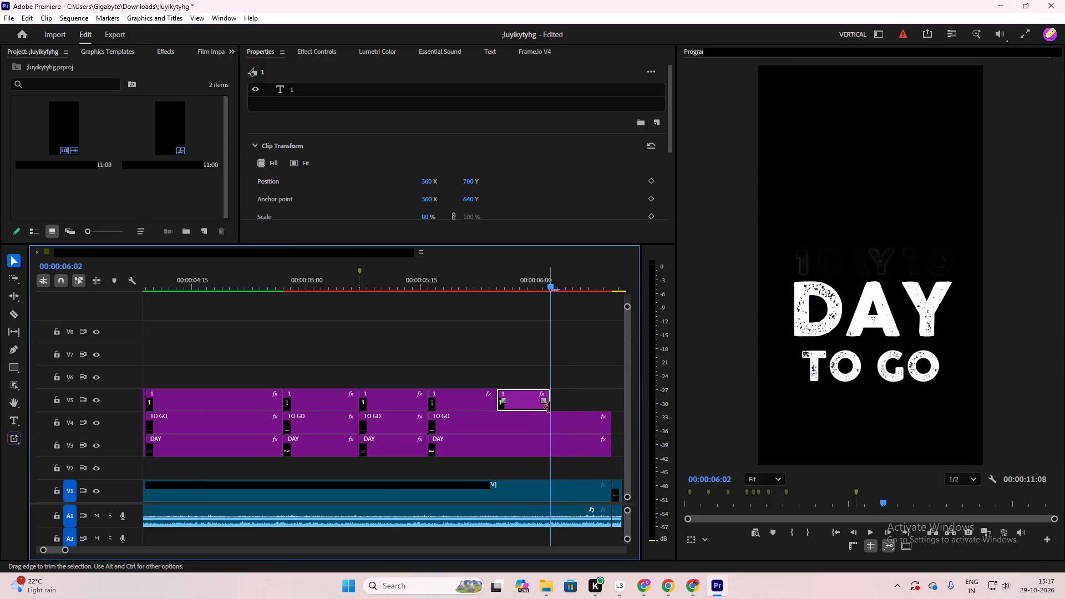
{"action": "left_click_drag", "start_coordinate": [544, 402], "coordinate": [537, 402]}
Split the last TO GO and DAY clips at 00:00:06:02 and cut out the segments after that point.
{"action": "left_click", "coordinate": [563, 420]}
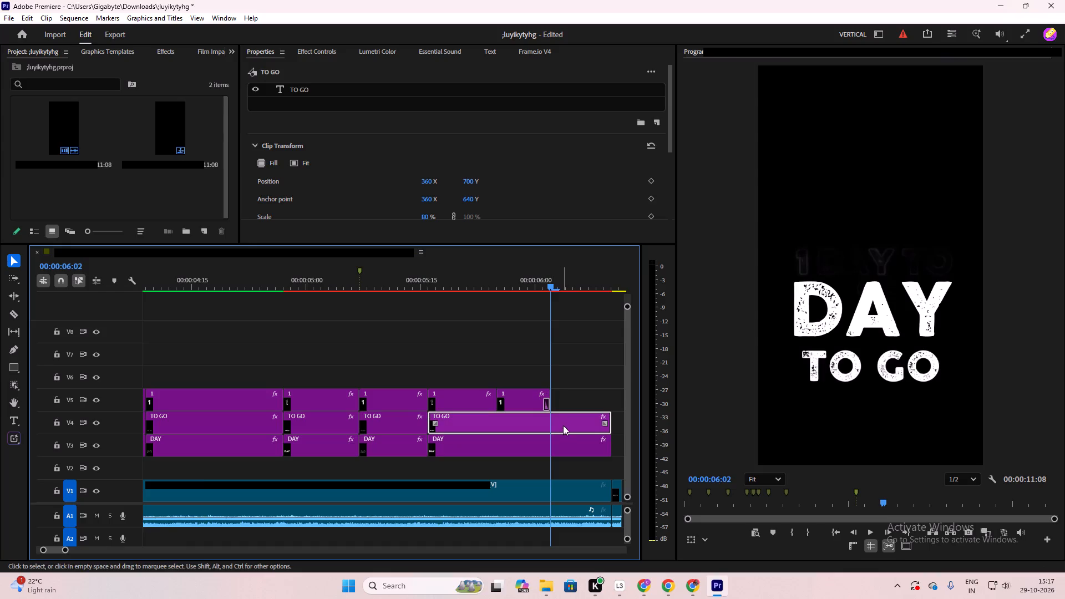
{"action": "left_click", "coordinate": [563, 438], "text": "shift"}
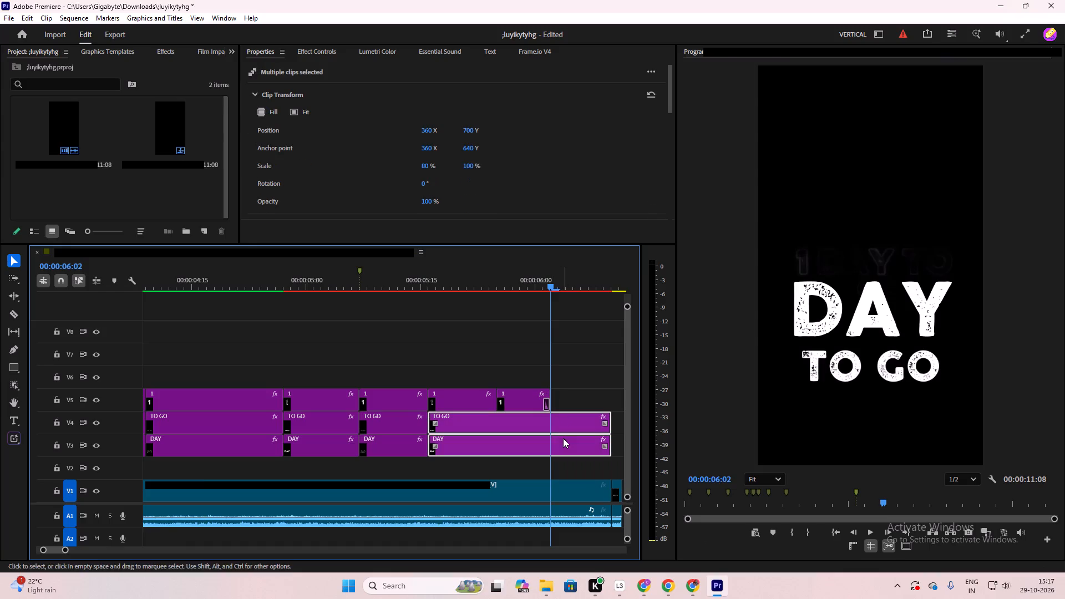
{"action": "key", "text": "ctrl+k"}
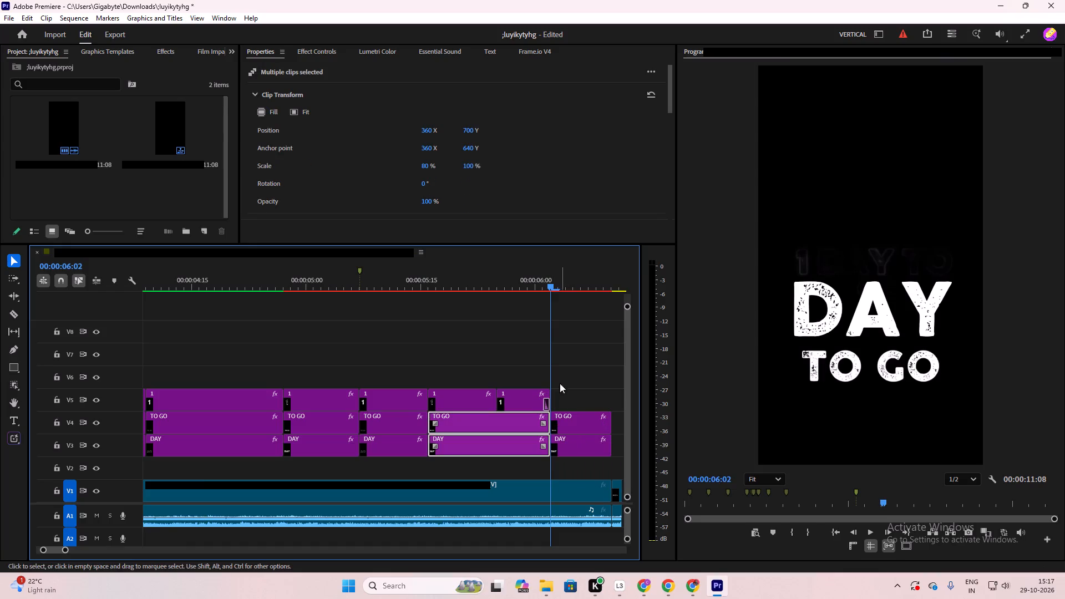
{"action": "left_click_drag", "start_coordinate": [555, 376], "coordinate": [564, 461]}
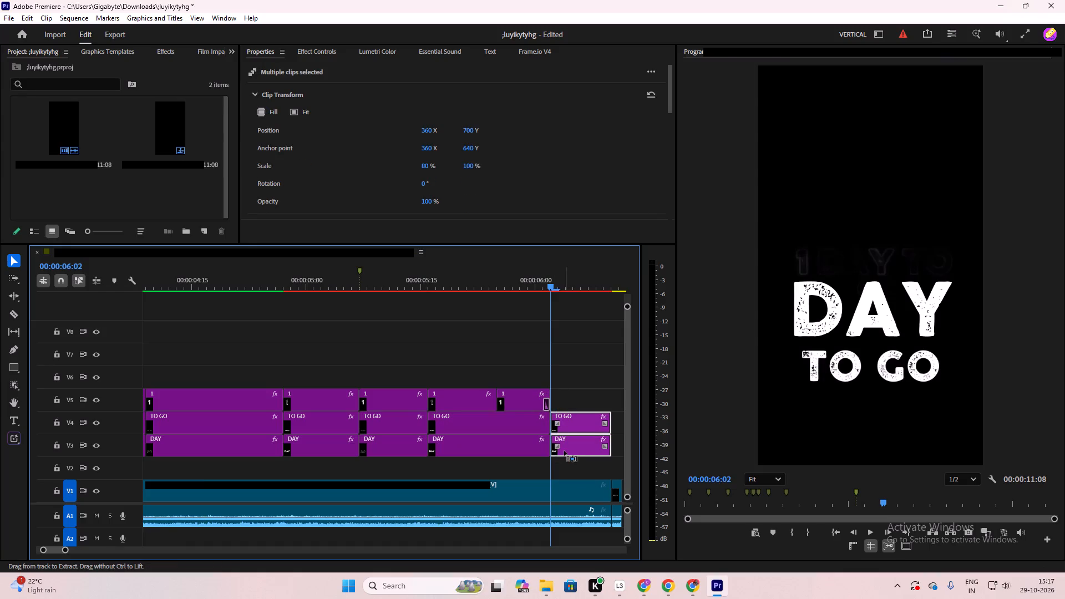
{"action": "key", "text": "ctrl+x"}
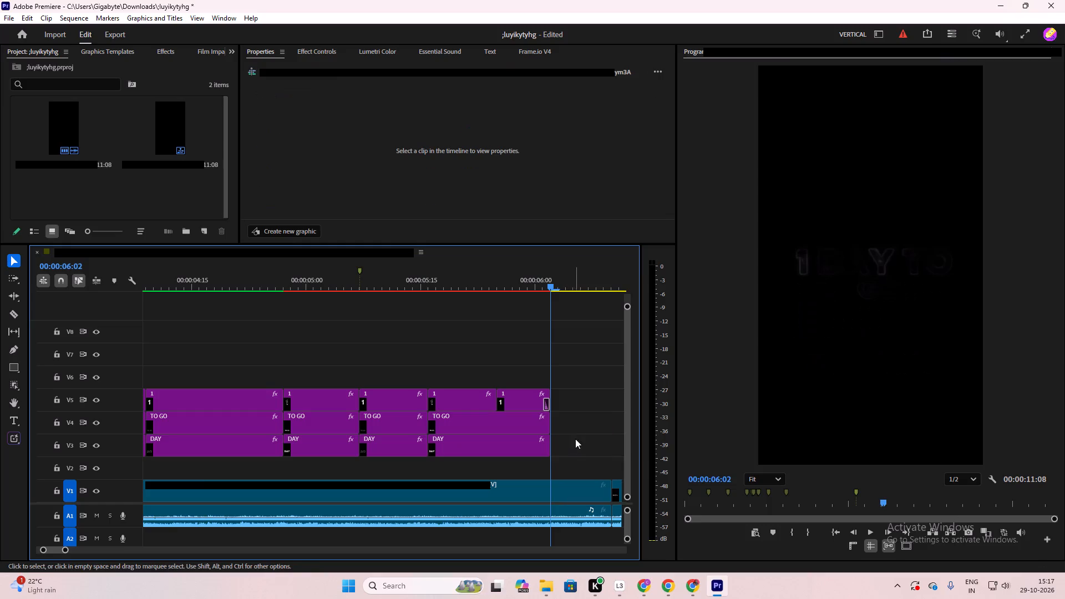
Split the last filled TO GO and DAY clips at 00:00:05:25 and cut out their segments up to 00:00:06:02.
{"action": "left_click_drag", "start_coordinate": [552, 282], "coordinate": [511, 332]}
{"action": "left_click", "coordinate": [526, 425]}
{"action": "left_click_drag", "start_coordinate": [511, 283], "coordinate": [501, 296]}
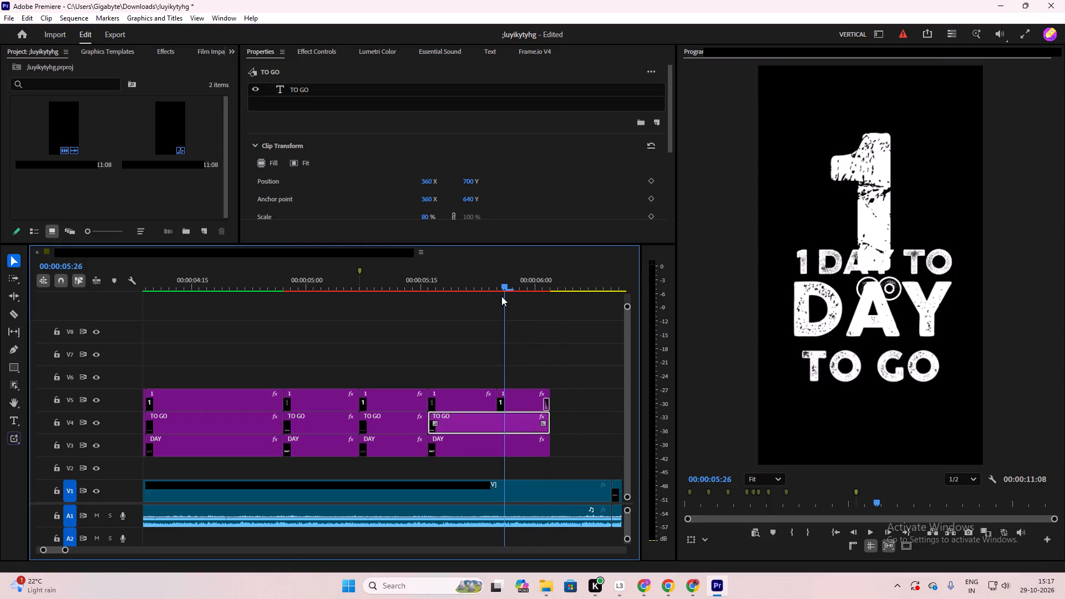
{"action": "left_click_drag", "start_coordinate": [501, 296], "coordinate": [497, 304]}
{"action": "left_click", "coordinate": [509, 446], "text": "shift"}
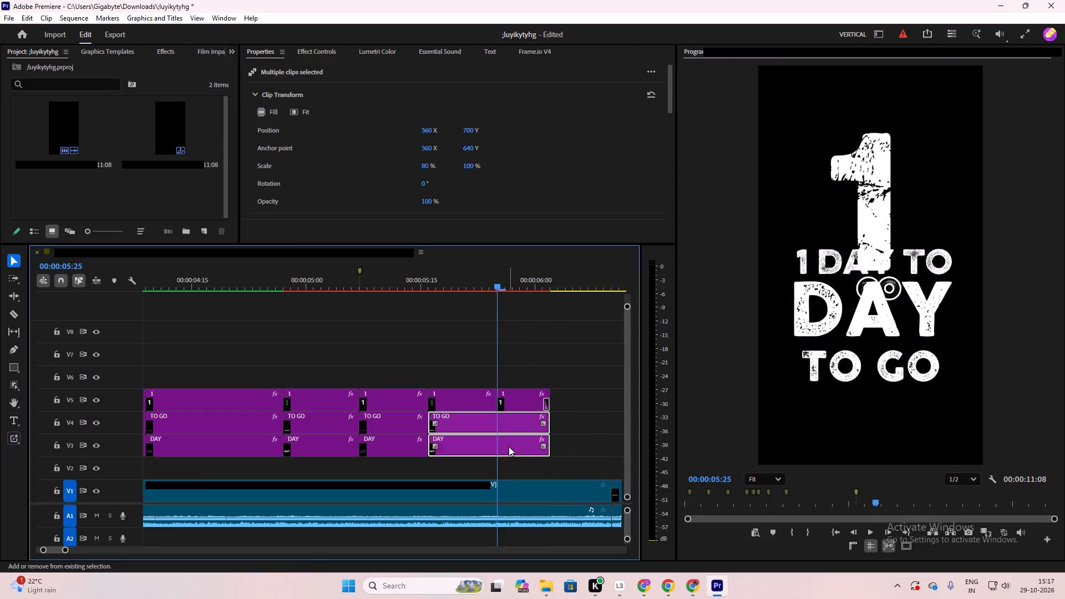
{"action": "key", "text": "ctrl+k"}
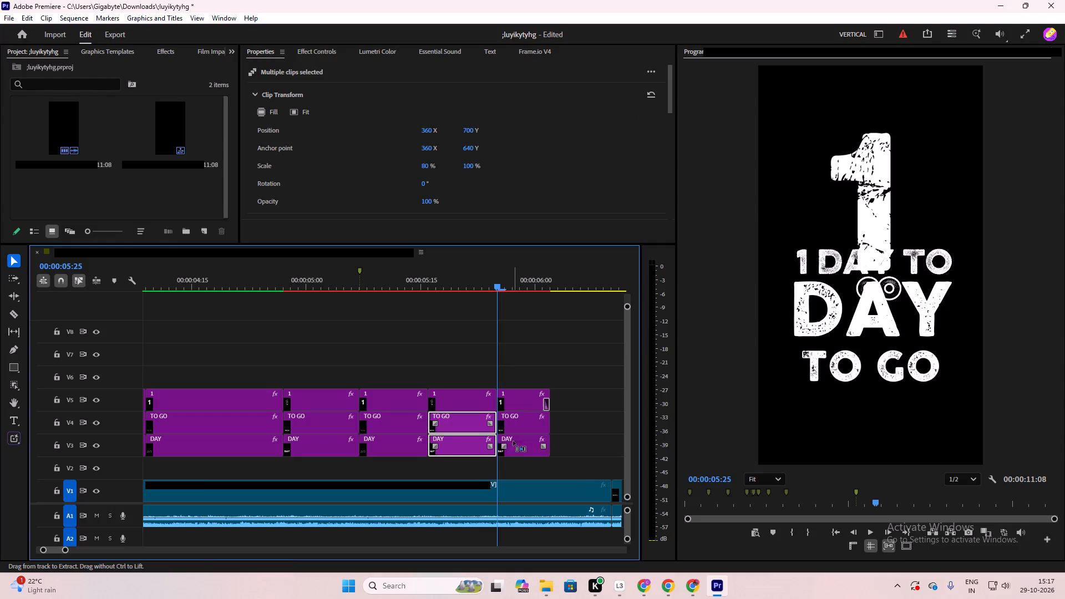
{"action": "left_click", "coordinate": [515, 424]}
{"action": "left_click", "coordinate": [515, 439], "text": "shift"}
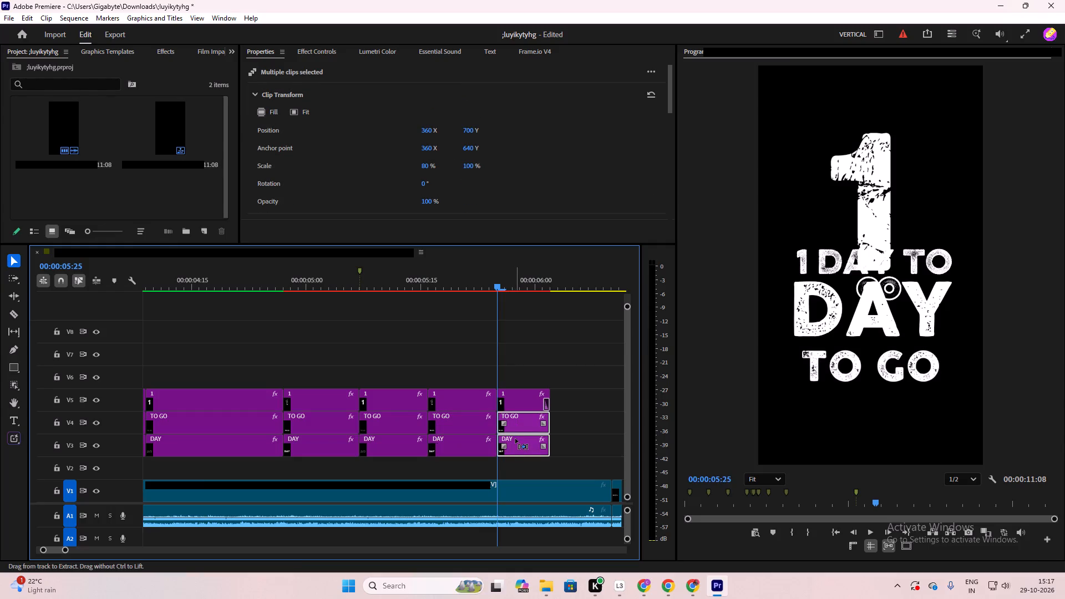
{"action": "key", "text": "ctrl+x"}
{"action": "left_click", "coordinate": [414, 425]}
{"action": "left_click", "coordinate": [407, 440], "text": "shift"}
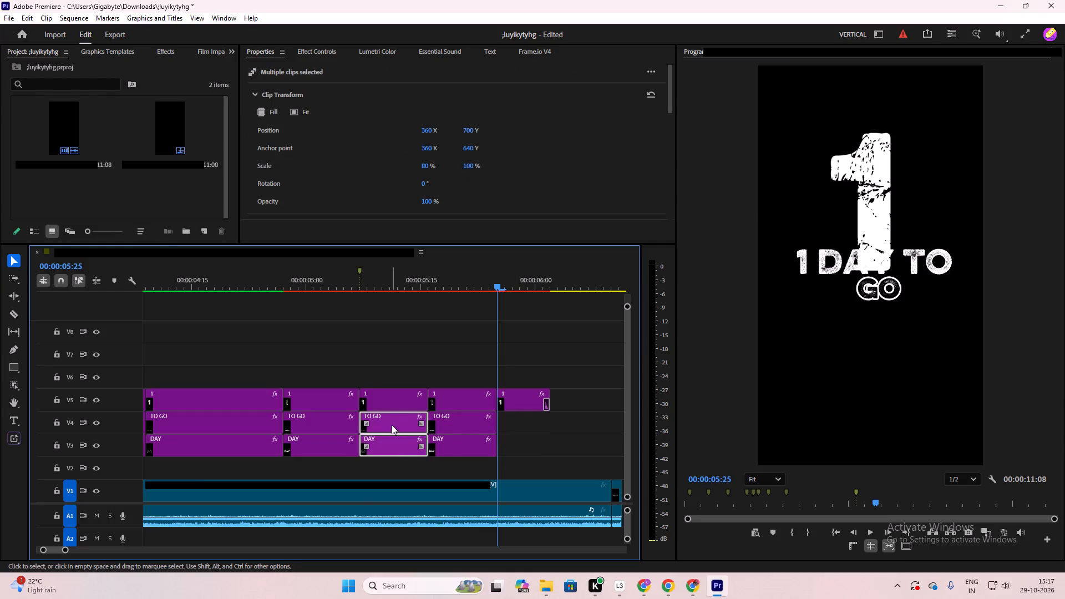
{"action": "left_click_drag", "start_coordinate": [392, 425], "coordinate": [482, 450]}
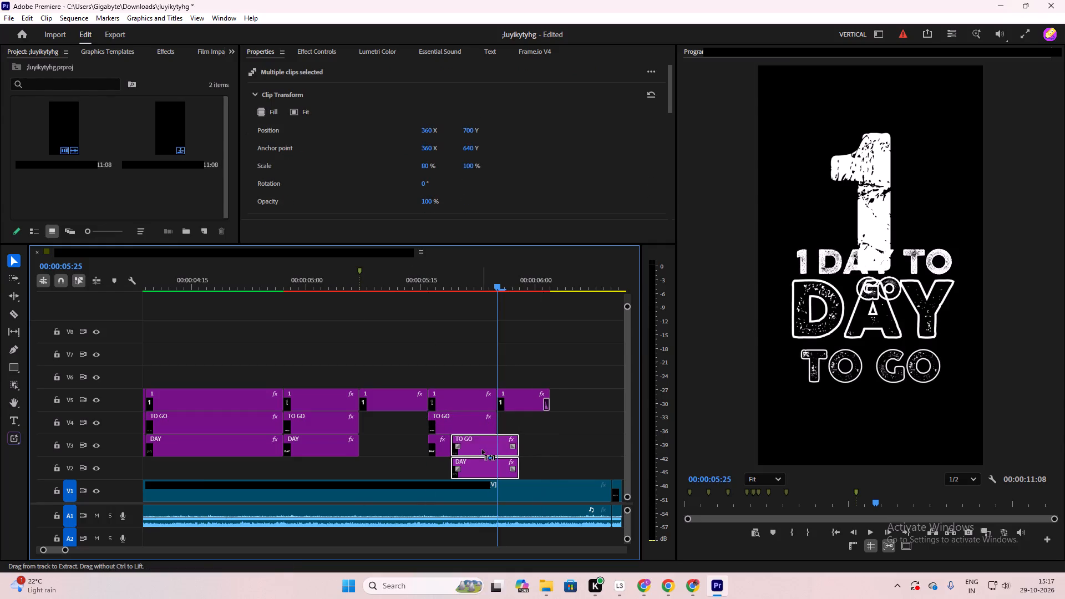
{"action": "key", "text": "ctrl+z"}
Duplicate the outlined TO GO and DAY clips on V4 and V3 to 00:00:05:25, trimming both copies to end at 00:00:06:02.
{"action": "left_click", "coordinate": [410, 441]}
{"action": "left_click", "coordinate": [397, 421]}
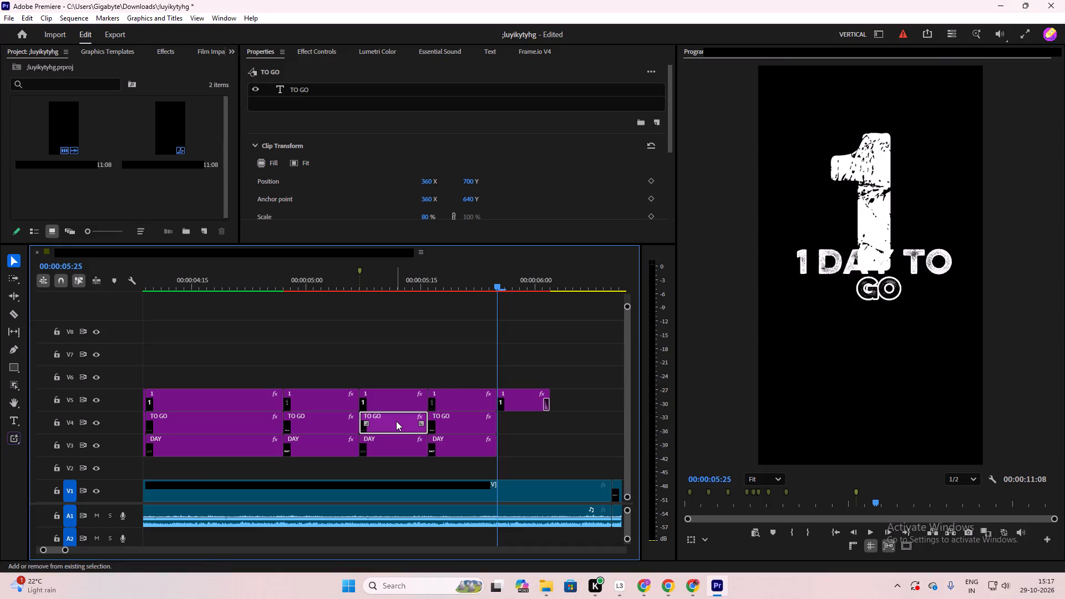
{"action": "left_click", "coordinate": [396, 421]}
{"action": "left_click", "coordinate": [398, 446], "text": "shift"}
{"action": "left_click_drag", "start_coordinate": [397, 421], "coordinate": [485, 429], "text": "alt"}
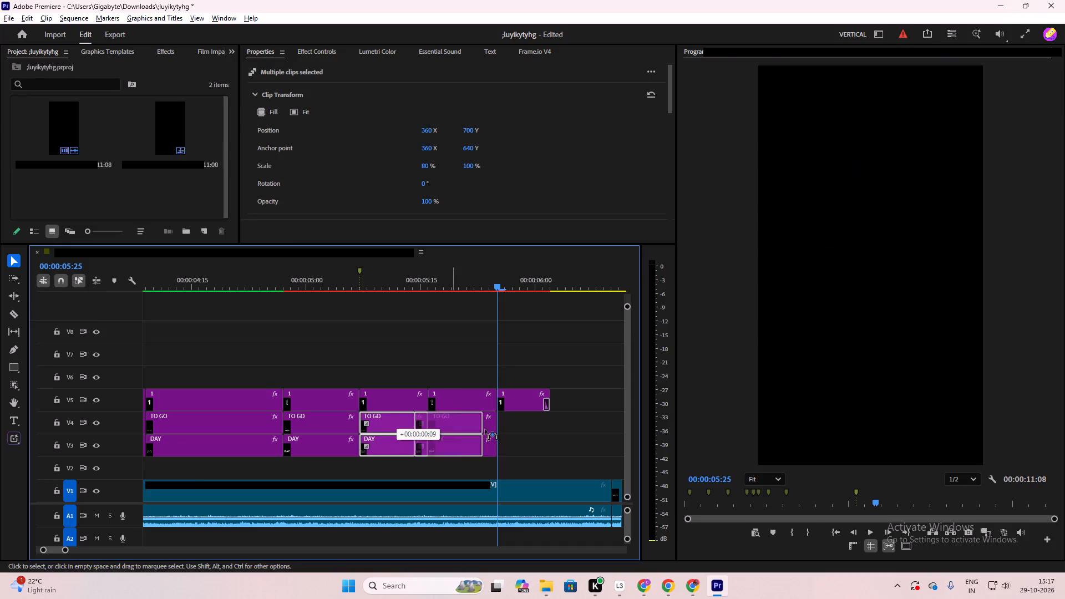
{"action": "left_click_drag", "start_coordinate": [485, 429], "coordinate": [537, 430], "text": "alt"}
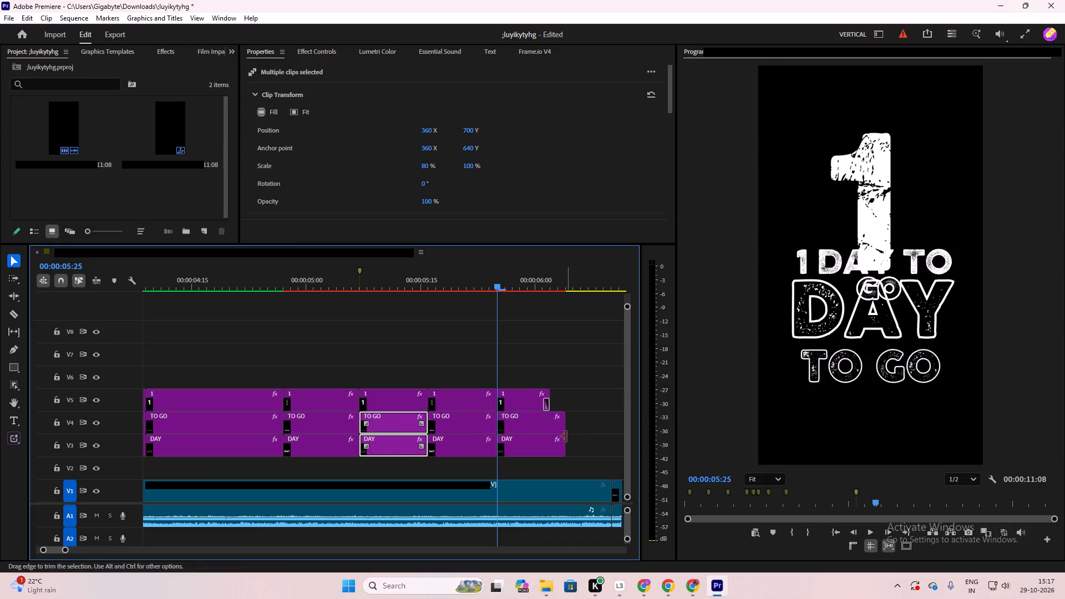
{"action": "left_click", "coordinate": [546, 427]}
{"action": "left_click", "coordinate": [541, 444], "text": "shift"}
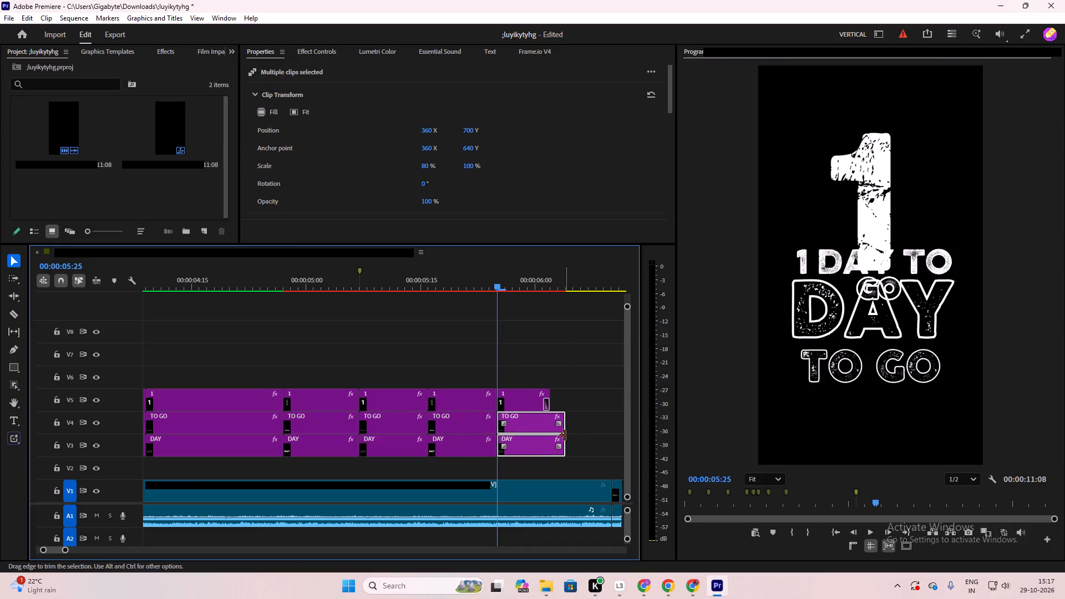
{"action": "left_click_drag", "start_coordinate": [565, 435], "coordinate": [552, 435]}
{"action": "left_click", "coordinate": [599, 378]}
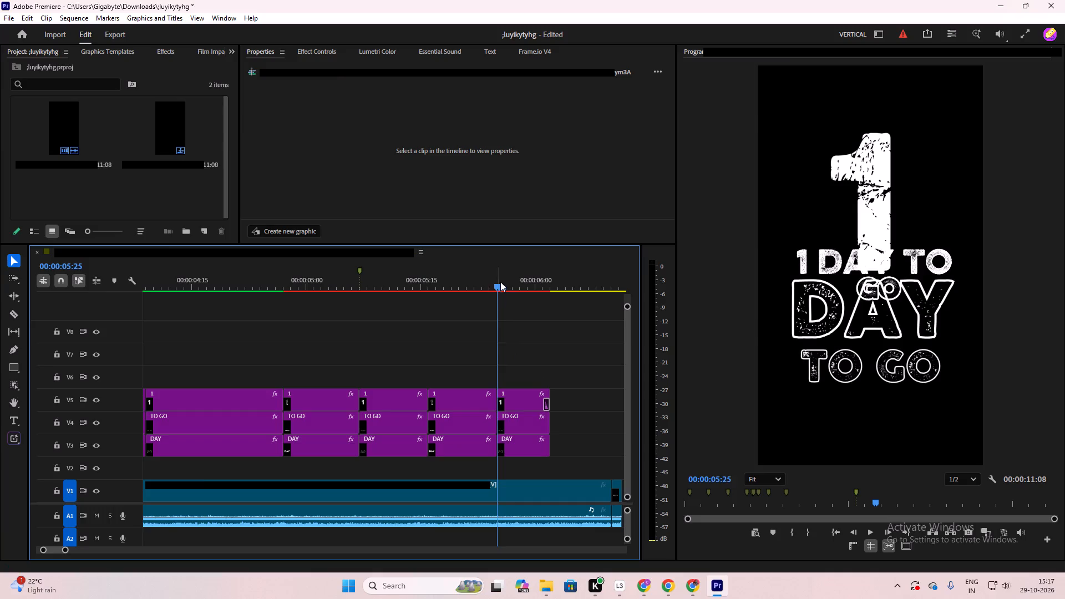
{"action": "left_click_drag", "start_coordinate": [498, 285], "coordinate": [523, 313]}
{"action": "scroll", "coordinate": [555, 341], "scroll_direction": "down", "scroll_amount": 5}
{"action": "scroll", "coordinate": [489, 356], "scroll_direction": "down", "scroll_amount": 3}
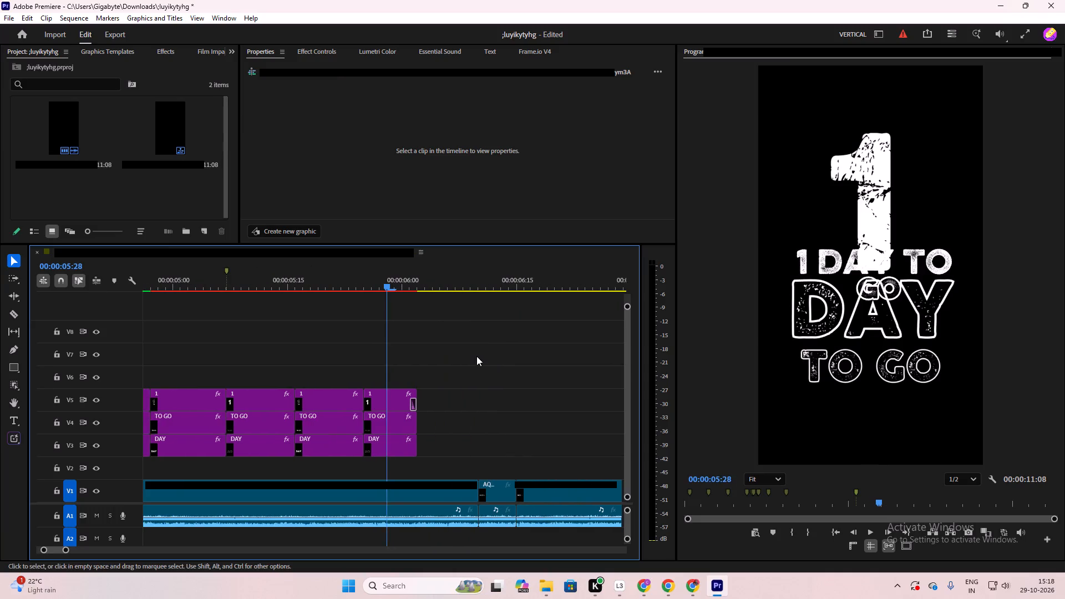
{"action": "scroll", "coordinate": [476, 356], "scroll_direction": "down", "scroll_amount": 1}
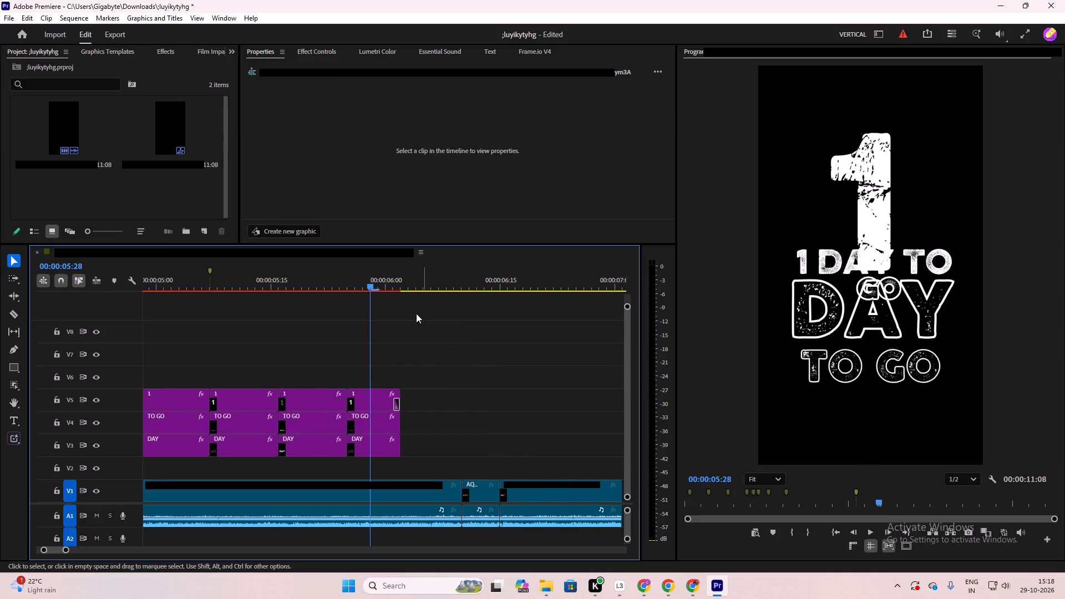
Scrub the footage's countdown text past 00:00:06:02 and add a timeline marker at 00:00:06:25.
{"action": "left_click_drag", "start_coordinate": [368, 286], "coordinate": [405, 307]}
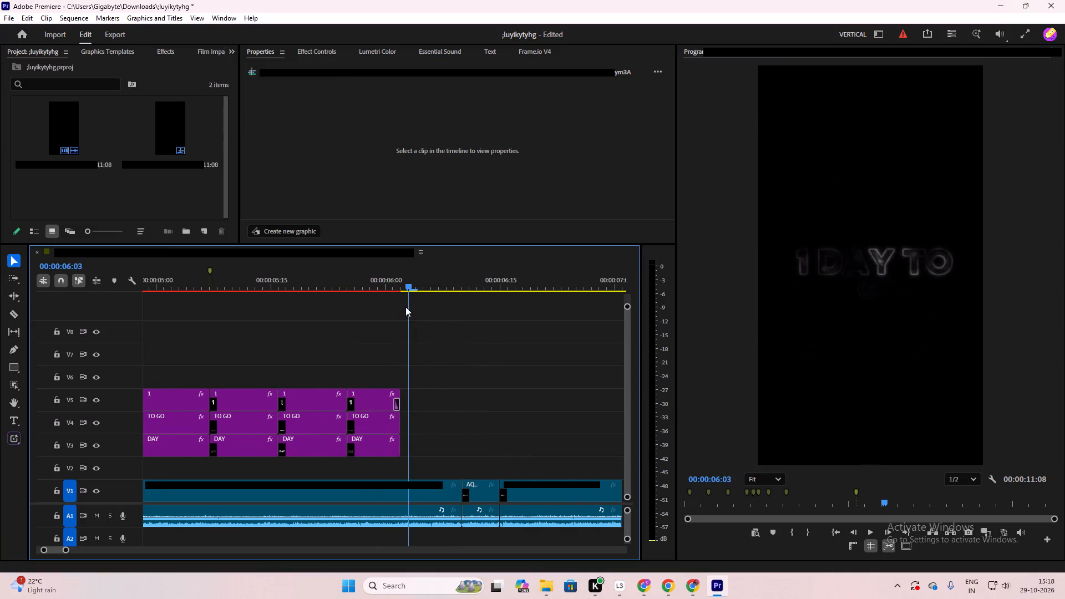
{"action": "left_click_drag", "start_coordinate": [405, 307], "coordinate": [406, 314]}
{"action": "left_click_drag", "start_coordinate": [406, 314], "coordinate": [431, 318]}
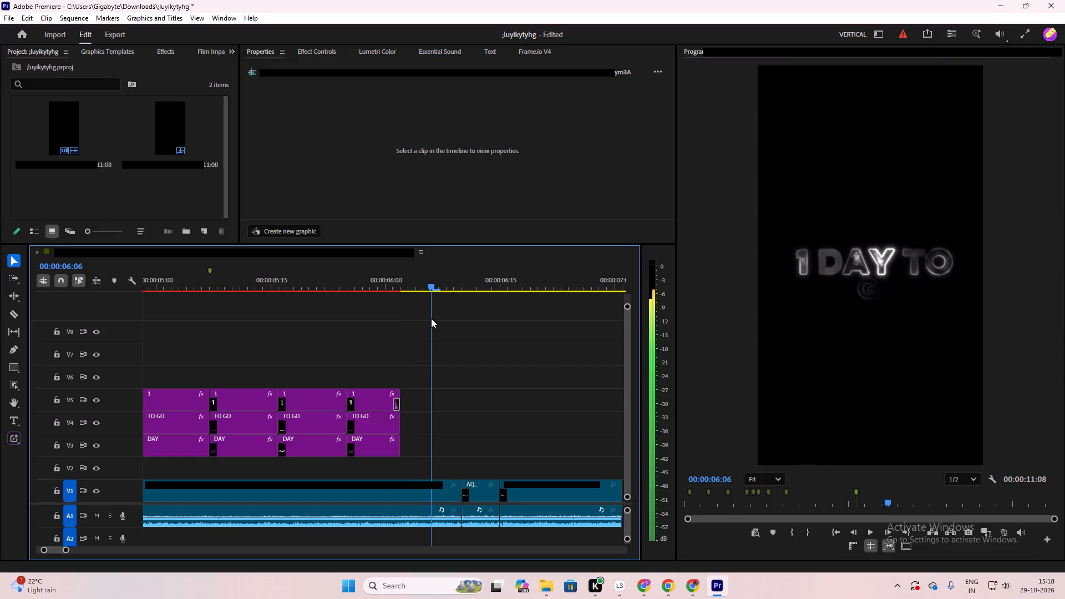
{"action": "left_click_drag", "start_coordinate": [431, 318], "coordinate": [468, 328]}
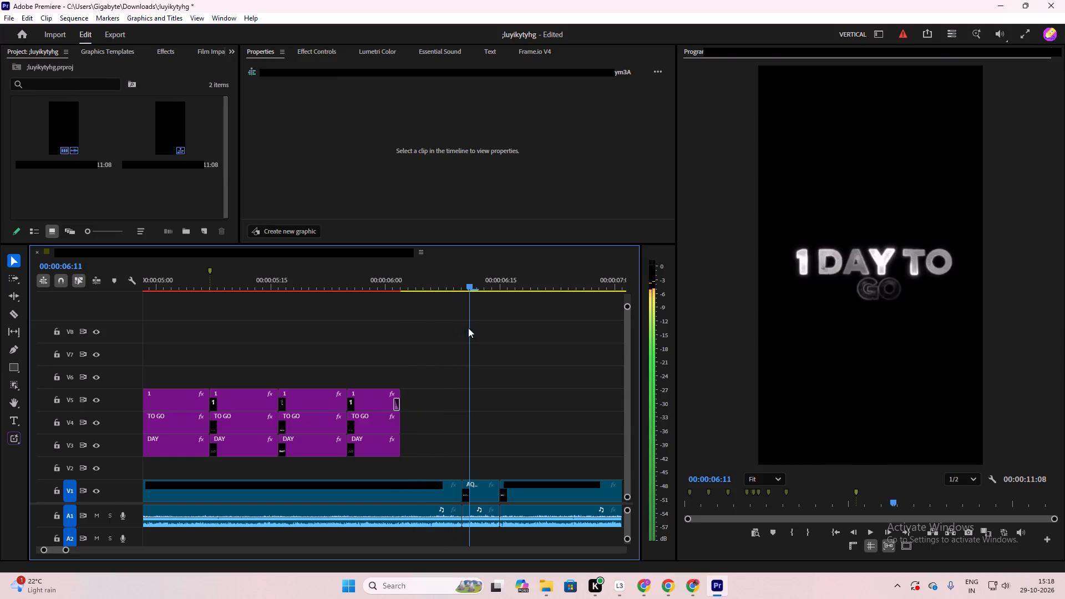
{"action": "left_click_drag", "start_coordinate": [468, 328], "coordinate": [509, 333]}
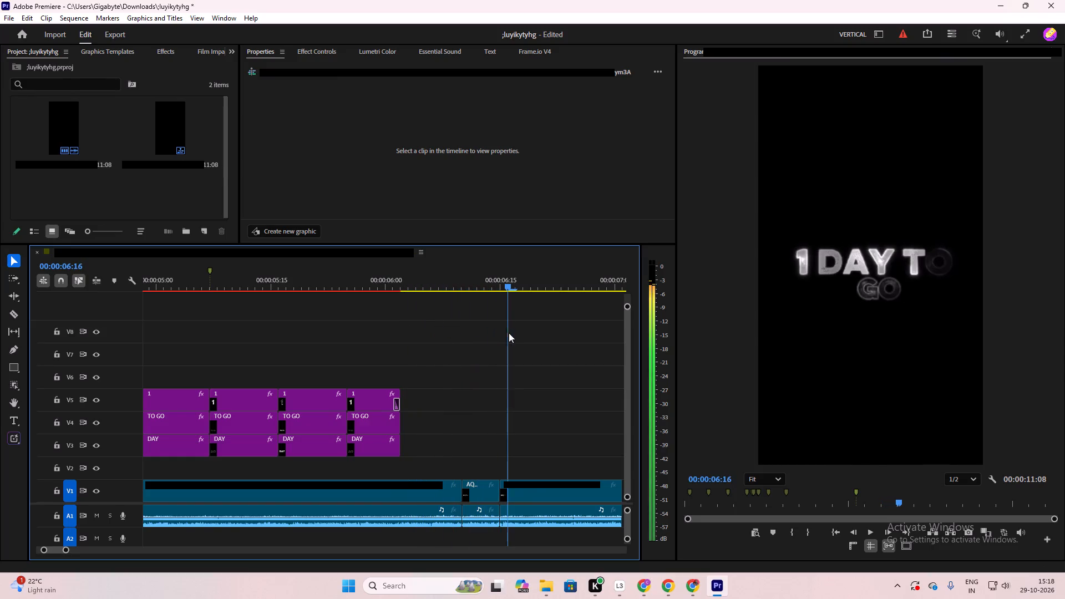
{"action": "left_click_drag", "start_coordinate": [509, 333], "coordinate": [540, 339]}
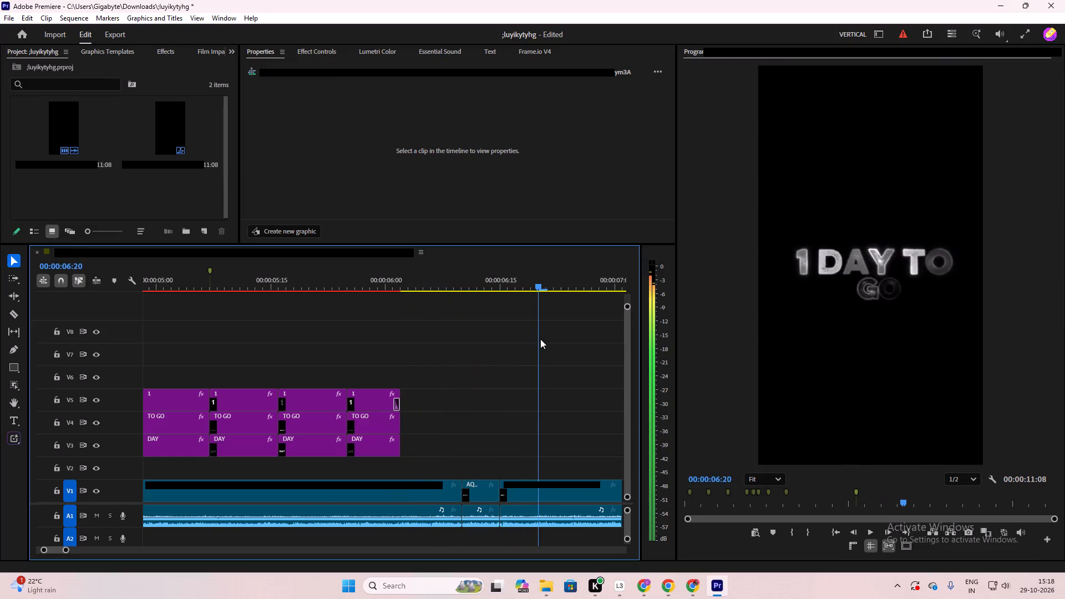
{"action": "left_click_drag", "start_coordinate": [540, 339], "coordinate": [576, 342]}
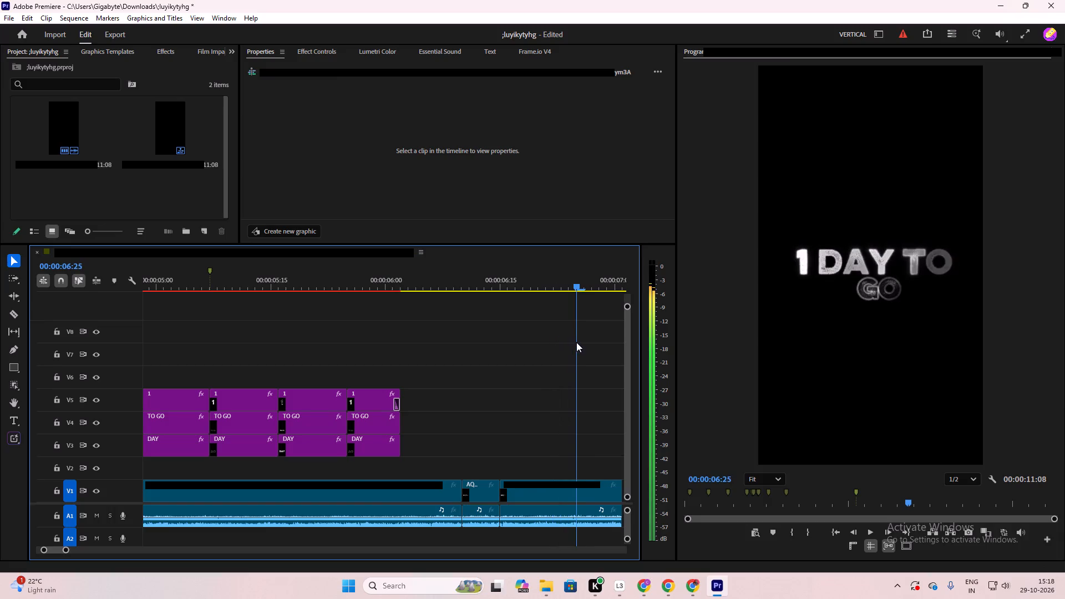
{"action": "left_click_drag", "start_coordinate": [576, 342], "coordinate": [599, 339]}
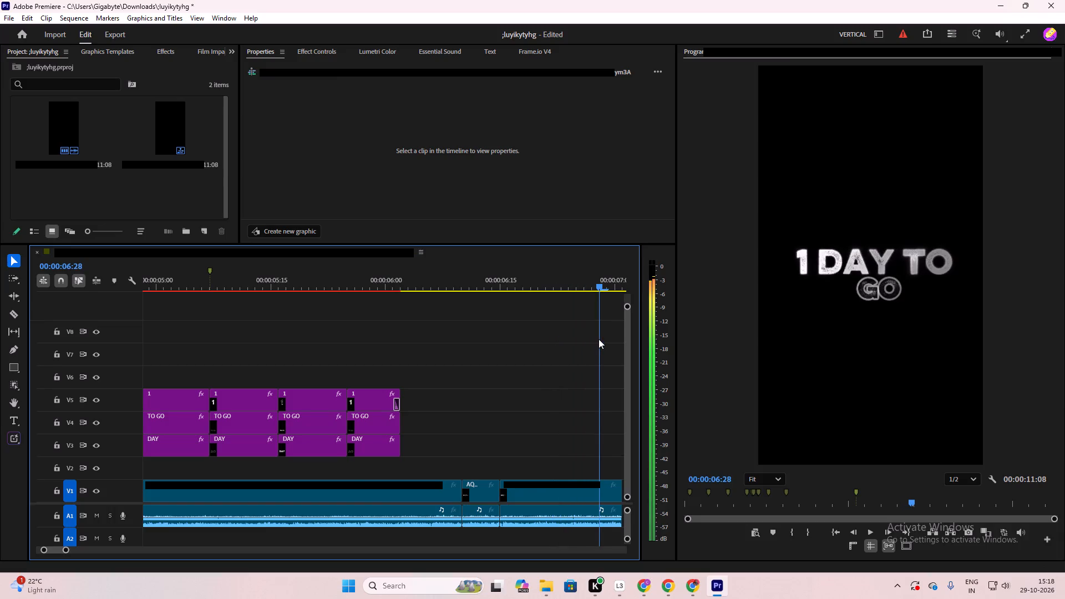
{"action": "left_click_drag", "start_coordinate": [599, 339], "coordinate": [607, 338]}
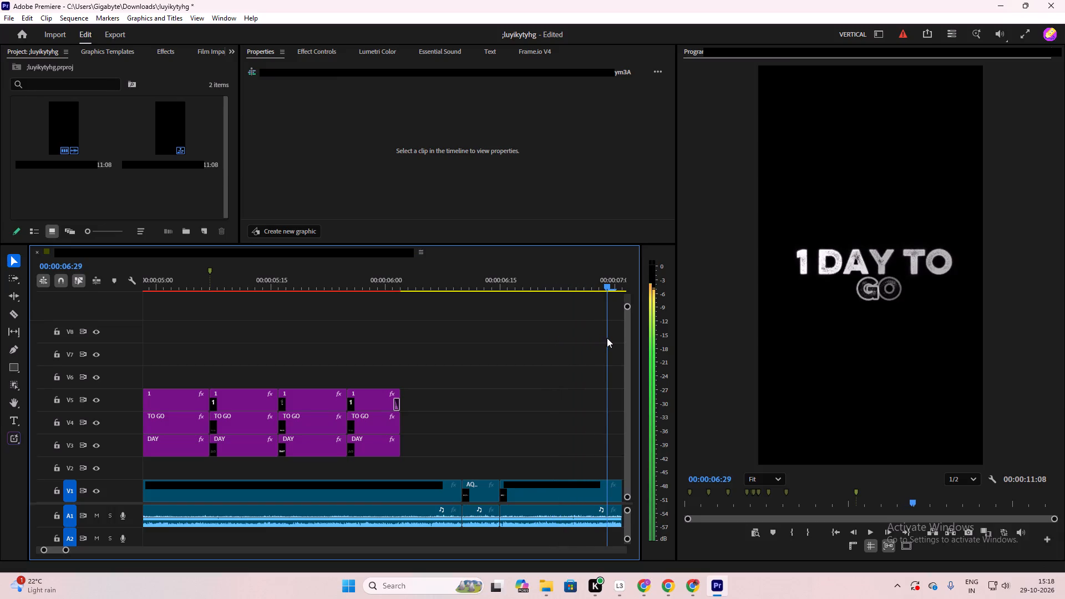
{"action": "left_click_drag", "start_coordinate": [607, 338], "coordinate": [594, 339]}
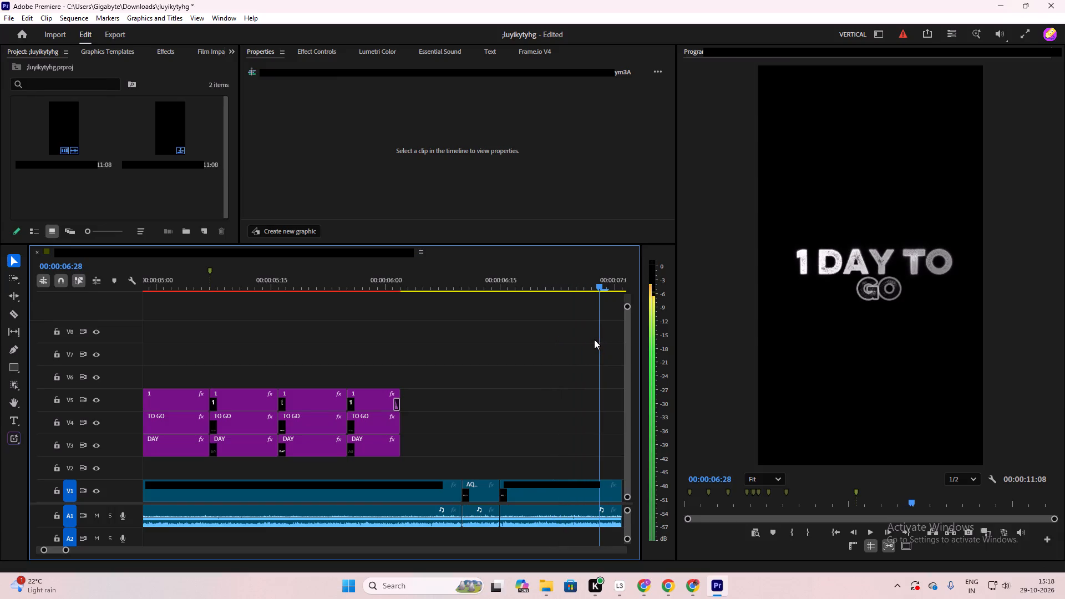
{"action": "left_click_drag", "start_coordinate": [594, 339], "coordinate": [573, 342]}
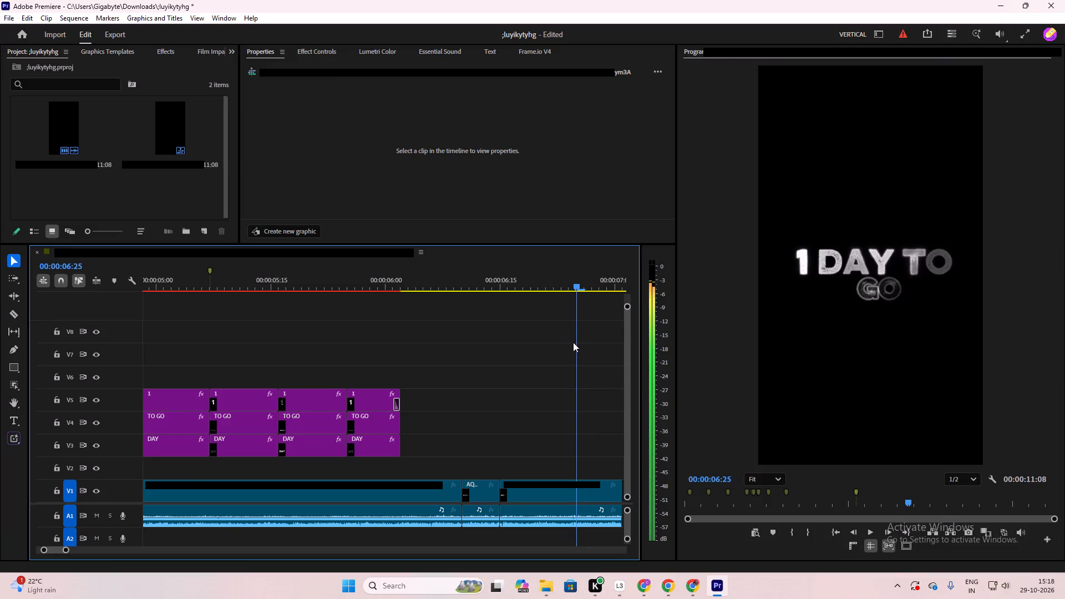
{"action": "left_click_drag", "start_coordinate": [573, 342], "coordinate": [572, 342]}
{"action": "key", "text": "m"}
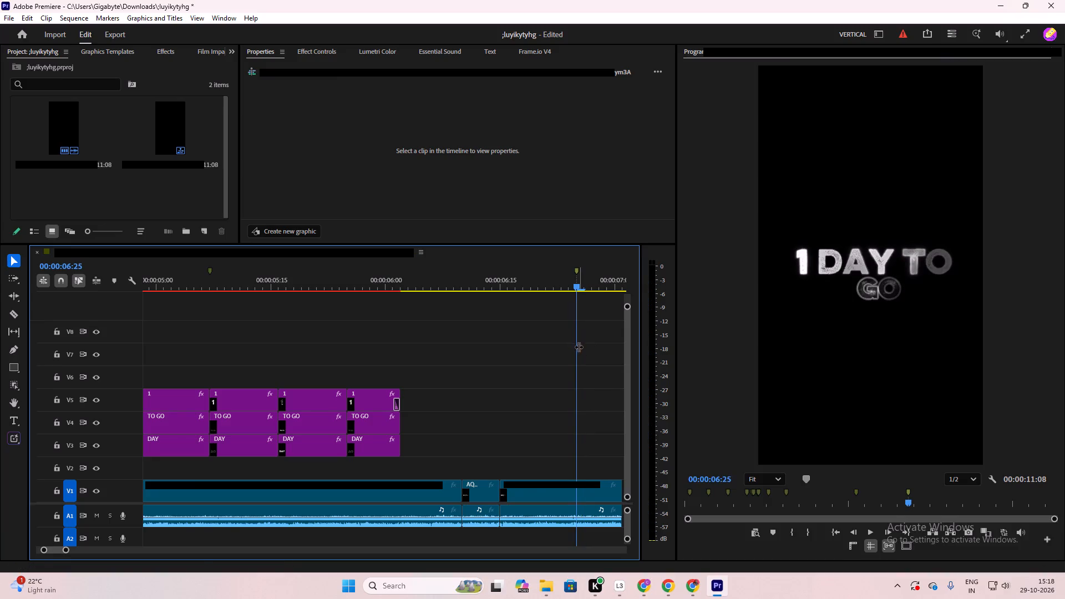
{"action": "scroll", "coordinate": [534, 366], "scroll_direction": "down", "scroll_amount": 5, "text": "alt"}
{"action": "scroll", "coordinate": [534, 366], "scroll_direction": "up", "scroll_amount": 5, "text": "alt"}
Duplicate the last outlined TO GO and DAY clips to 00:00:06:02 and extend both copies to the marker at 00:00:06:25.
{"action": "left_click_drag", "start_coordinate": [577, 285], "coordinate": [424, 372]}
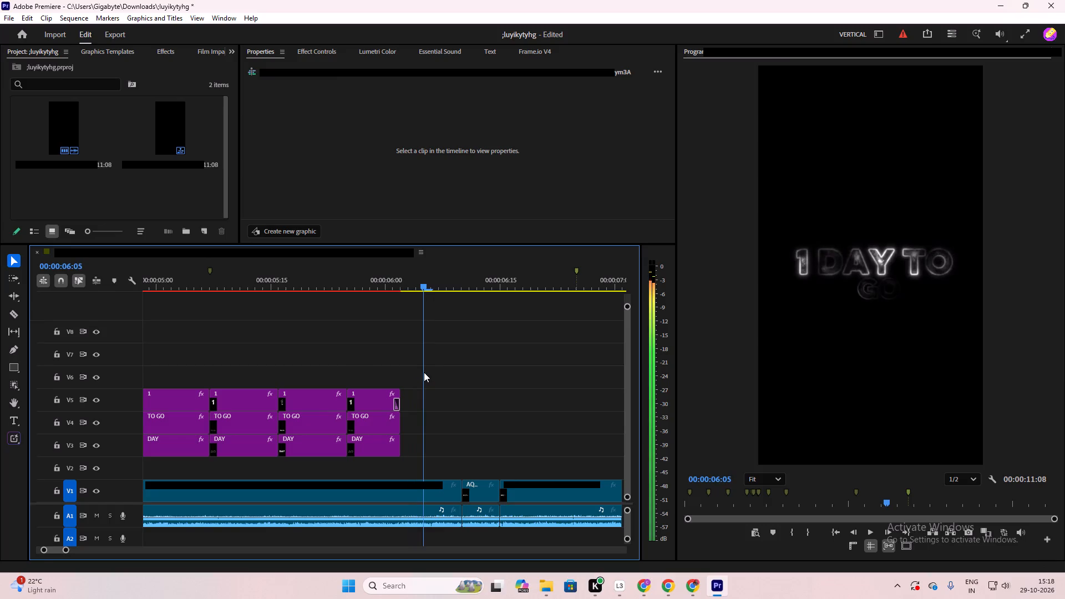
{"action": "left_click_drag", "start_coordinate": [424, 372], "coordinate": [424, 372]}
{"action": "left_click", "coordinate": [347, 351]}
{"action": "left_click", "coordinate": [368, 431]}
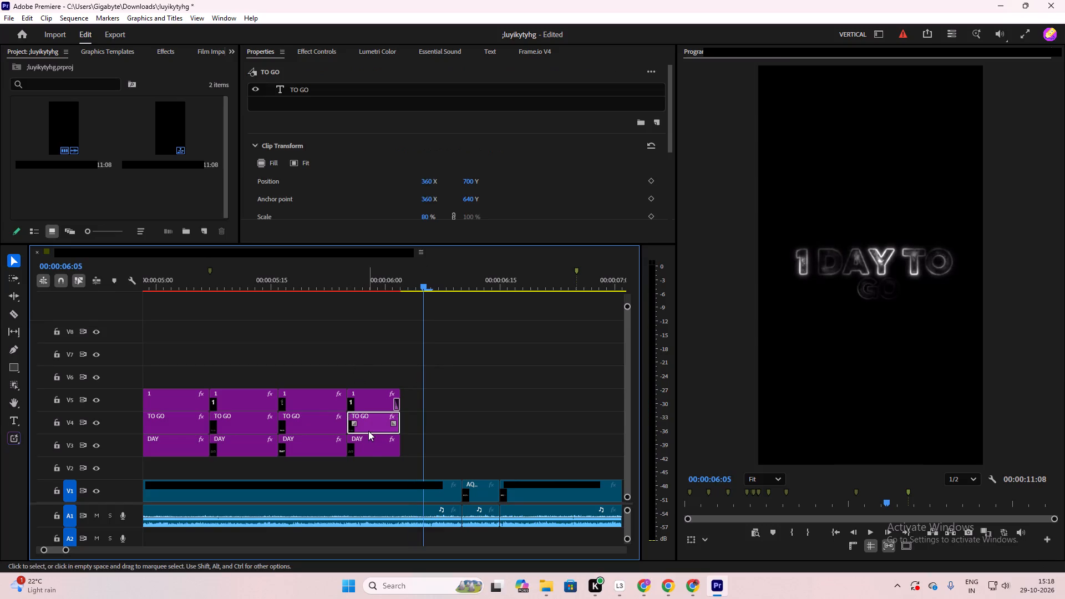
{"action": "left_click", "coordinate": [368, 445], "text": "shift"}
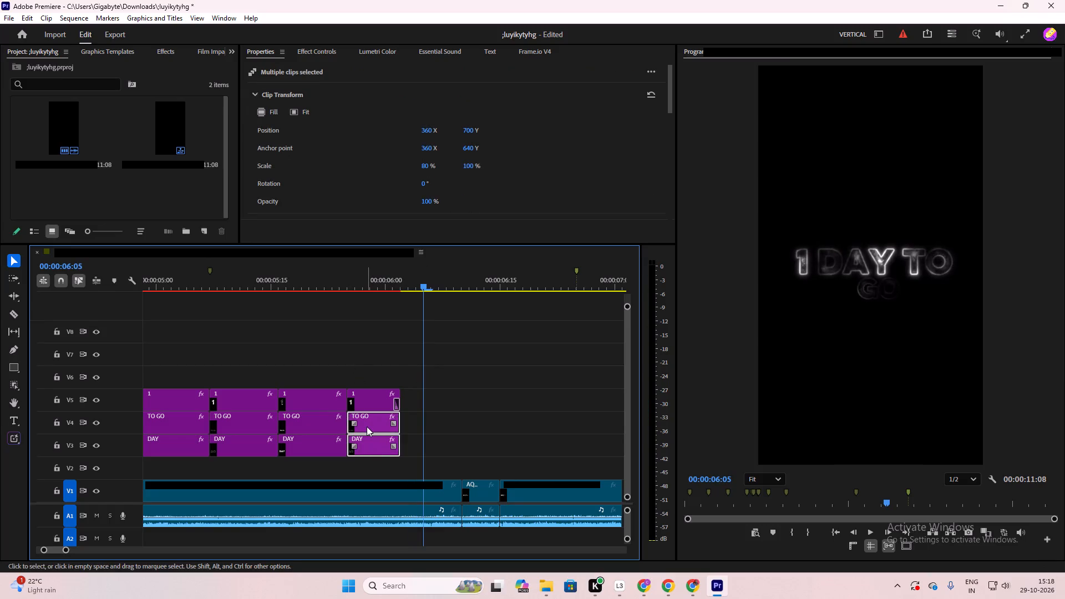
{"action": "left_click_drag", "start_coordinate": [367, 427], "coordinate": [419, 419], "text": "alt"}
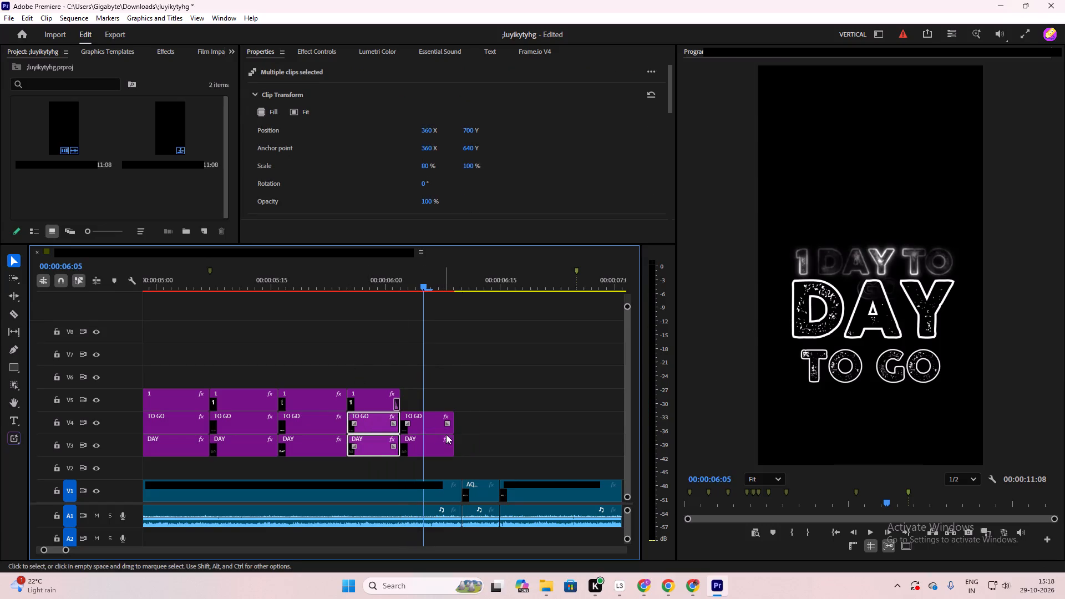
{"action": "left_click", "coordinate": [437, 442]}
{"action": "left_click", "coordinate": [437, 425], "text": "shift"}
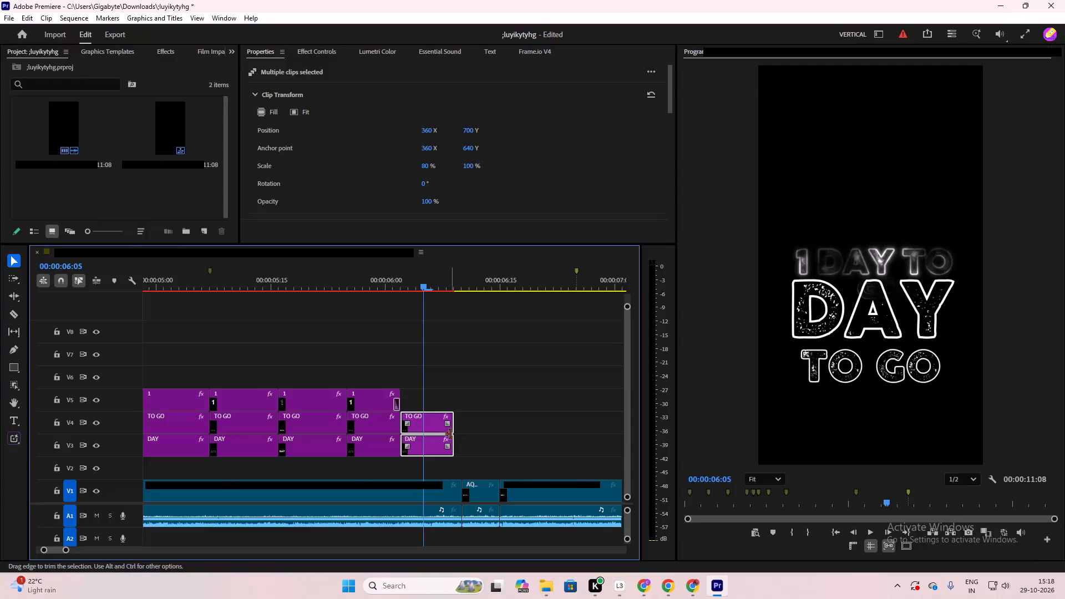
{"action": "left_click_drag", "start_coordinate": [450, 434], "coordinate": [572, 446]}
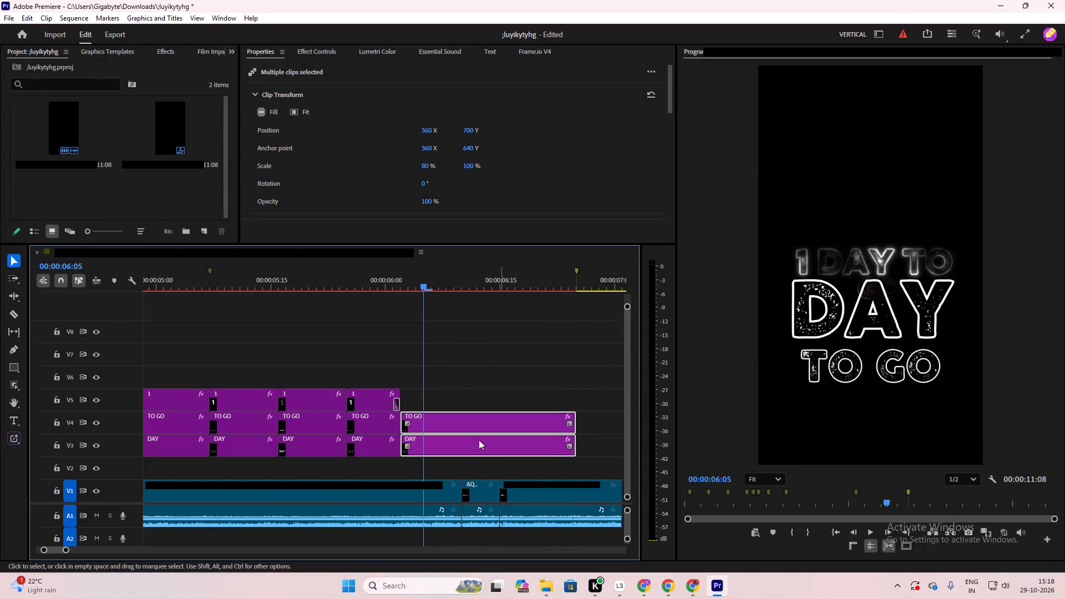
Duplicate the outlined "1" clip on V5 to 00:00:06:02 and extend the copy to the marker at 00:00:06:25.
{"action": "left_click", "coordinate": [294, 404]}
{"action": "left_click_drag", "start_coordinate": [295, 403], "coordinate": [398, 388], "text": "alt"}
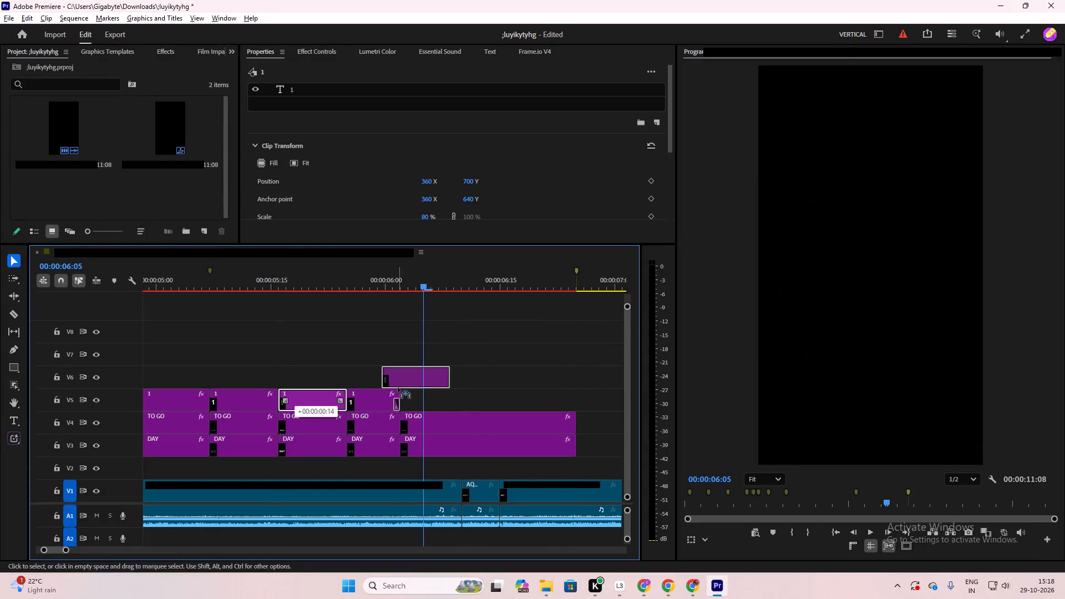
{"action": "left_click_drag", "start_coordinate": [398, 388], "coordinate": [418, 406], "text": "alt"}
{"action": "left_click_drag", "start_coordinate": [469, 403], "coordinate": [574, 400]}
{"action": "left_click", "coordinate": [587, 382]}
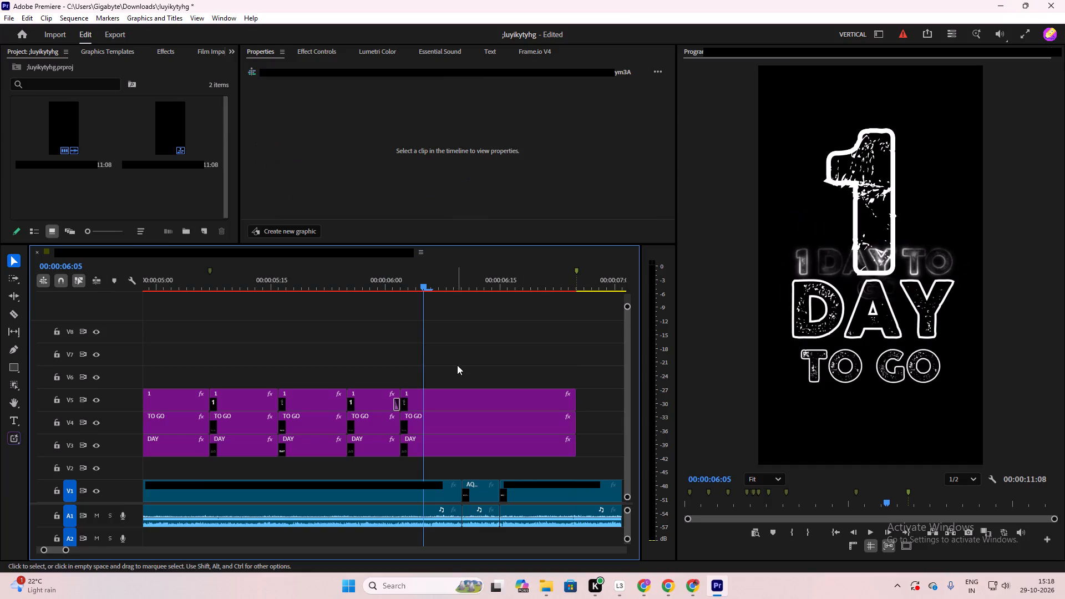
Search the effects for "glow" and apply Edge Glow to the three final outlined clips, 1, TO GO and DAY.
{"action": "left_click_drag", "start_coordinate": [455, 358], "coordinate": [467, 458]}
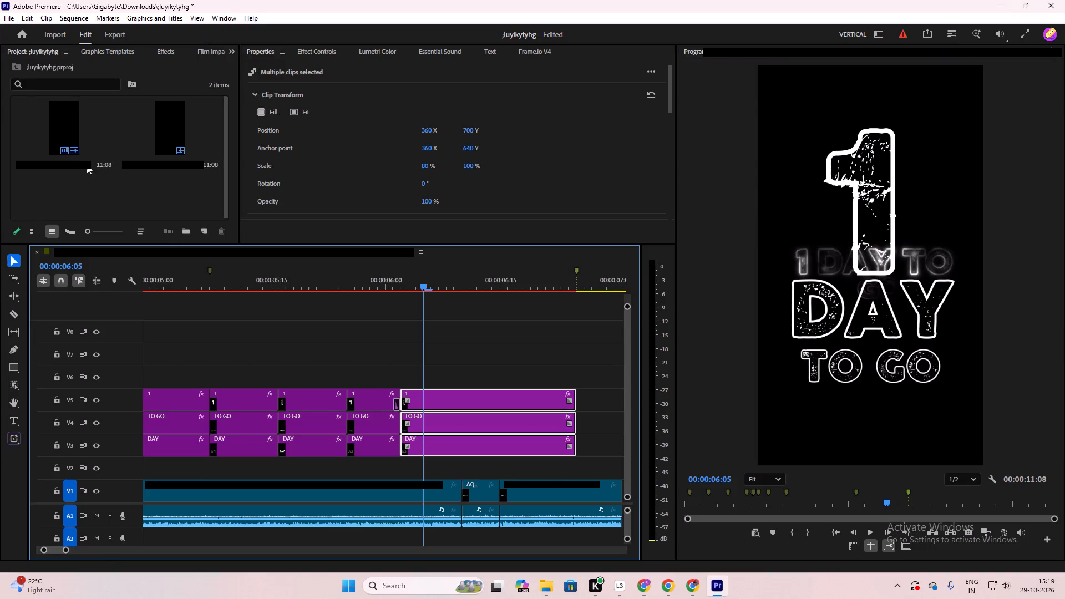
{"action": "left_click", "coordinate": [169, 50]}
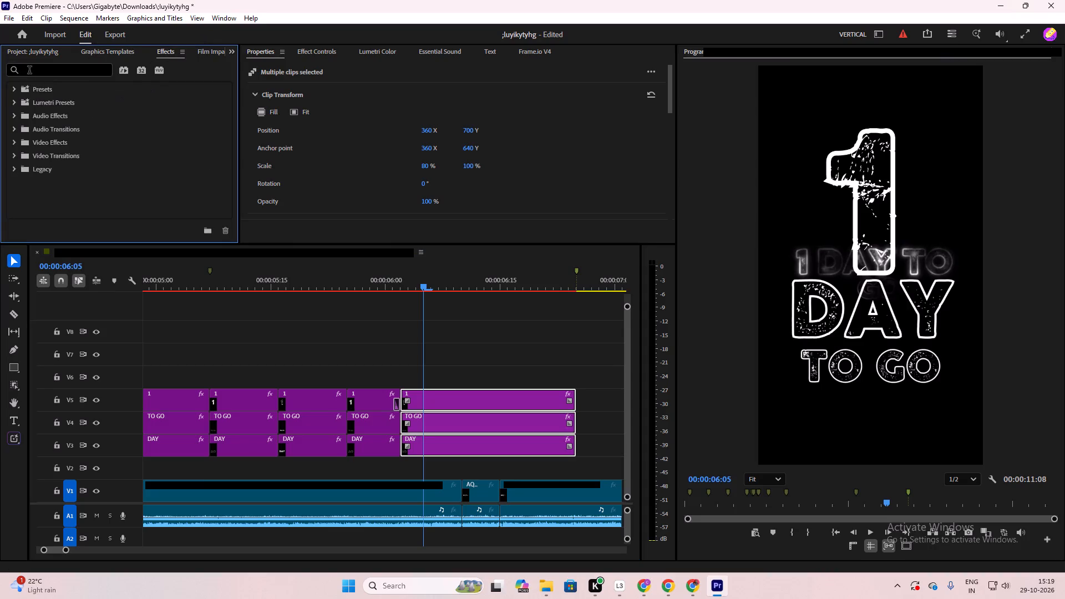
{"action": "left_click", "coordinate": [29, 71]}
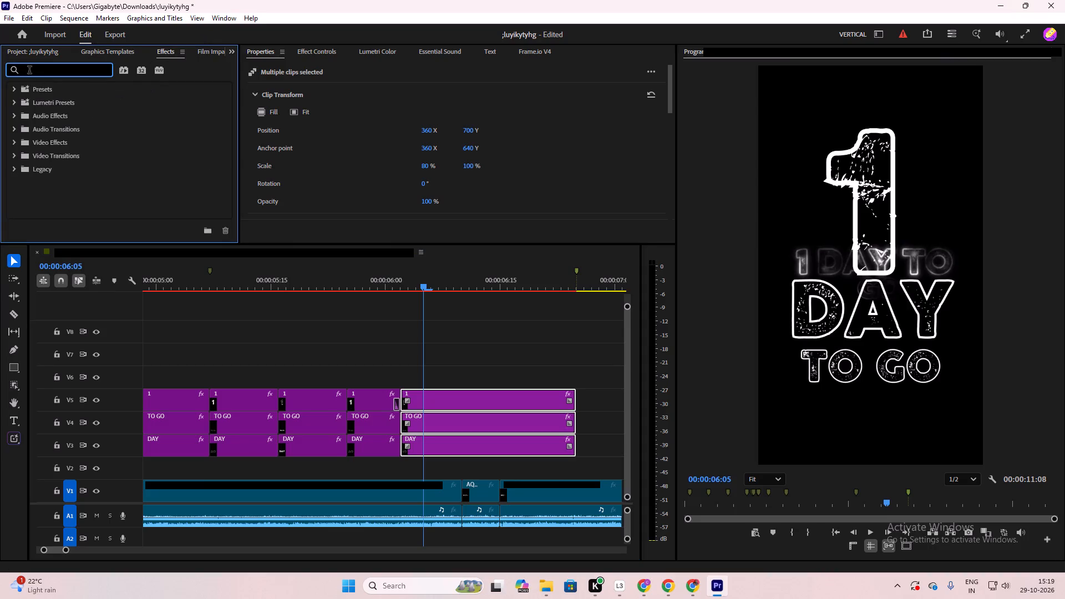
{"action": "type", "text": "gl"}
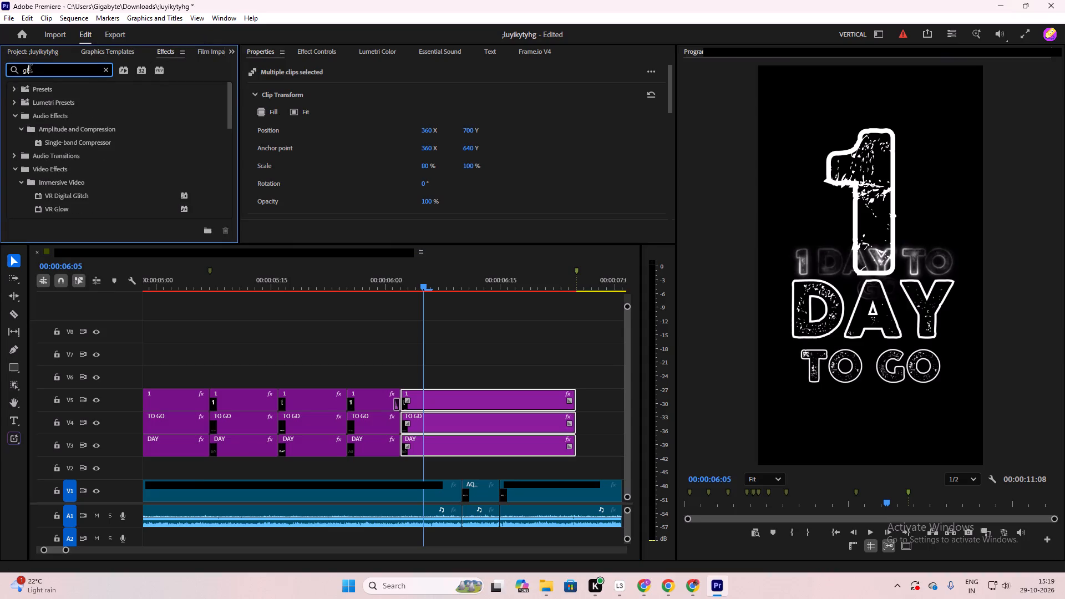
{"action": "key", "text": "o"}
{"action": "key", "text": "w"}
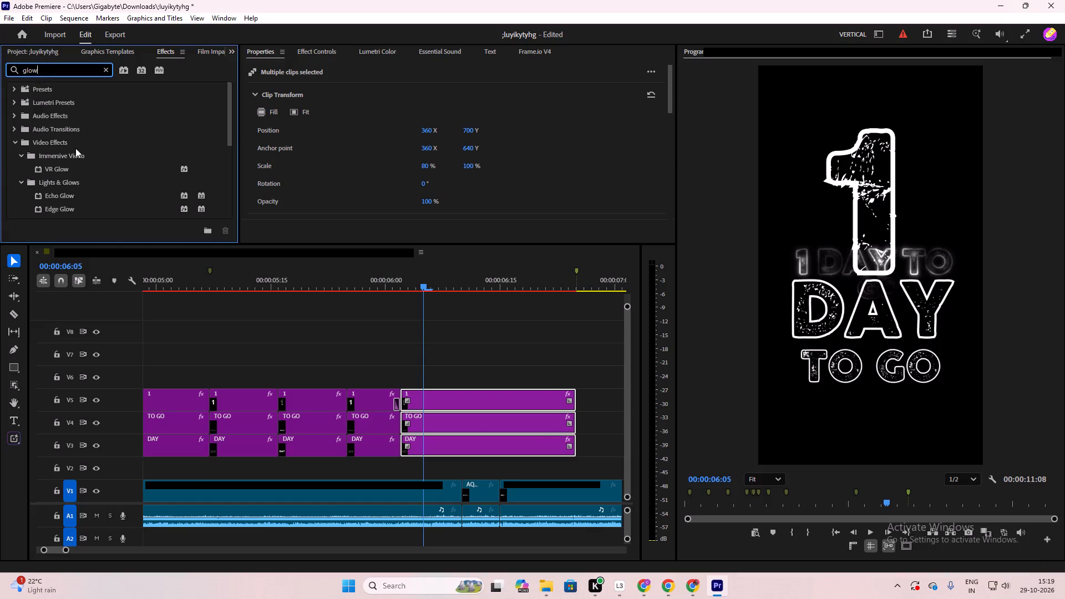
{"action": "scroll", "coordinate": [46, 194], "scroll_direction": "down", "scroll_amount": 2}
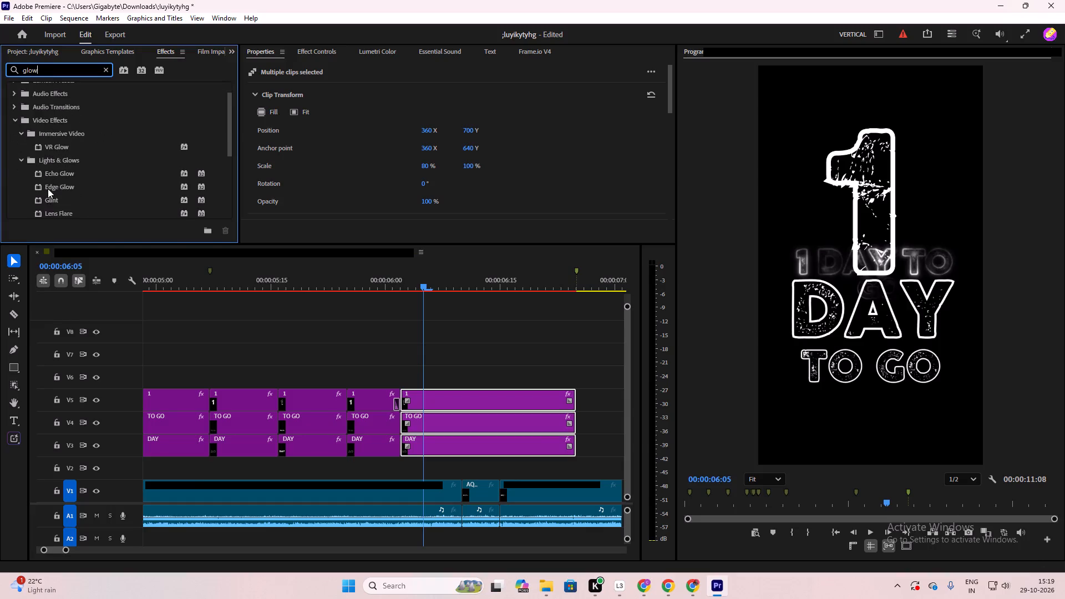
{"action": "left_click_drag", "start_coordinate": [48, 189], "coordinate": [437, 400]}
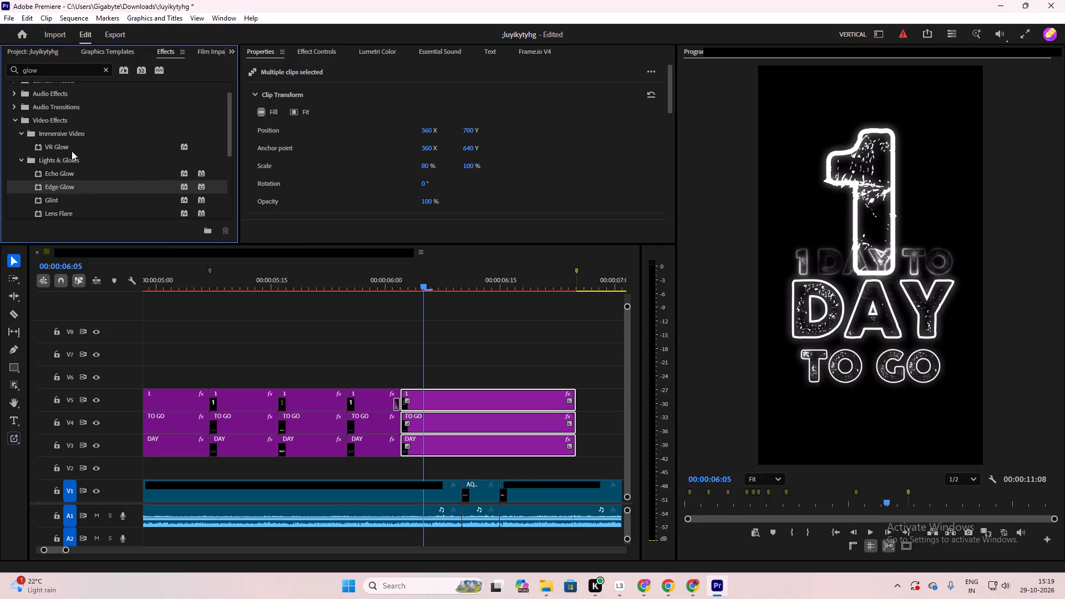
Select the final outlined "1" clip on V5 and set its Edge Glow Intensity to 93%.
{"action": "left_click", "coordinate": [324, 53]}
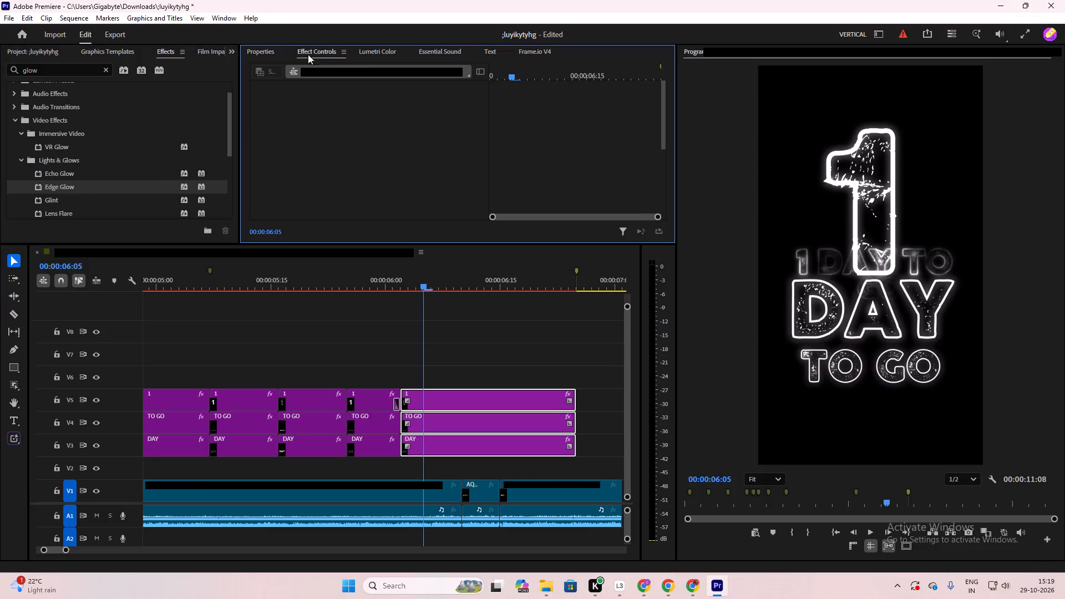
{"action": "left_click", "coordinate": [267, 55]}
{"action": "left_click", "coordinate": [316, 56]}
{"action": "left_click", "coordinate": [378, 57]}
{"action": "left_click", "coordinate": [310, 52]}
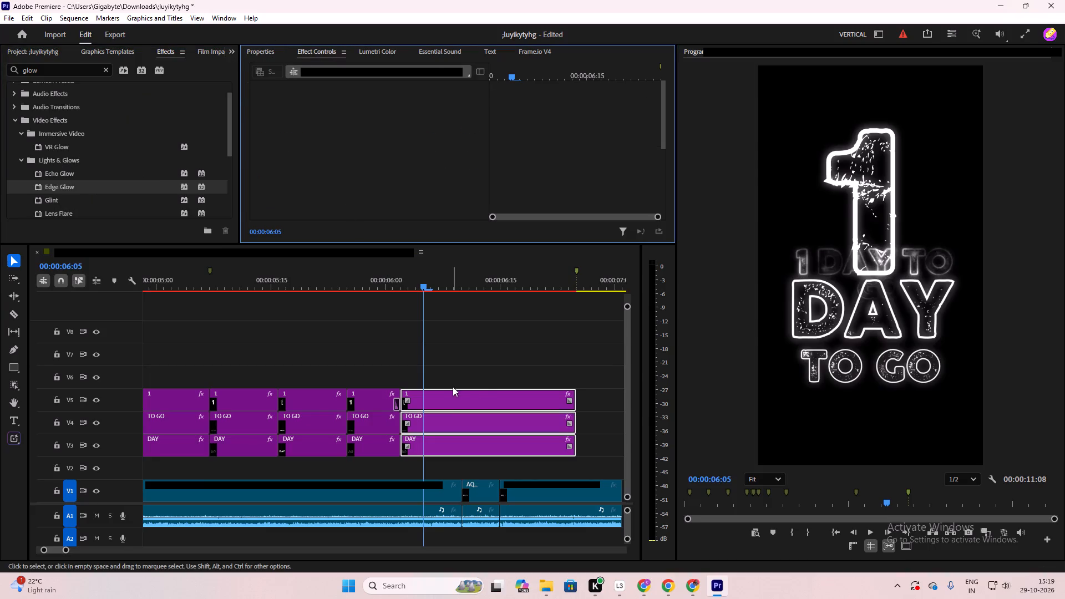
{"action": "left_click", "coordinate": [475, 380]}
{"action": "left_click", "coordinate": [455, 400]}
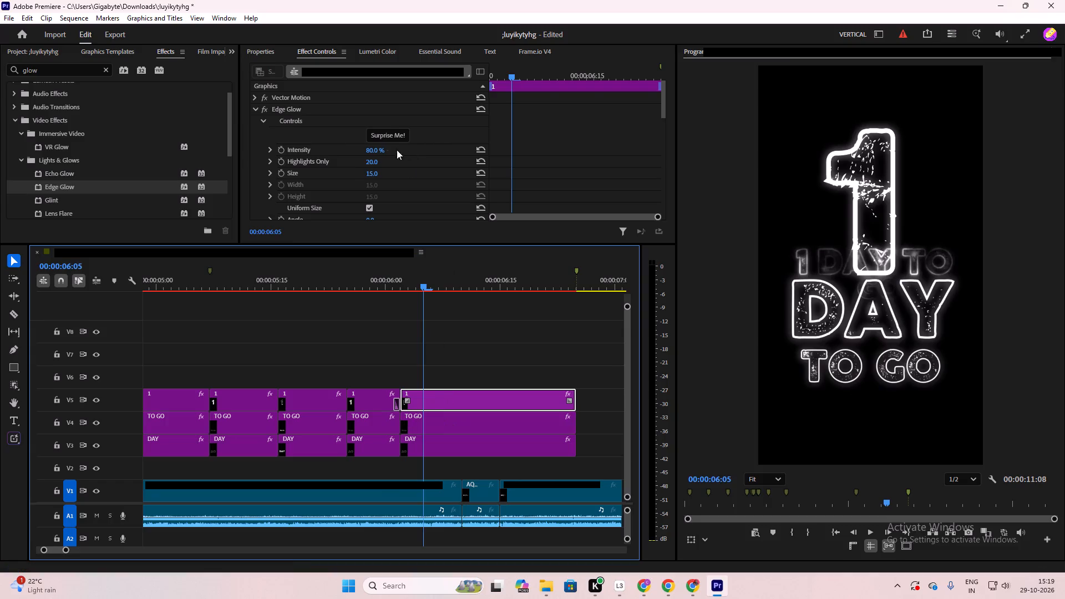
{"action": "scroll", "coordinate": [361, 163], "scroll_direction": "down", "scroll_amount": 3}
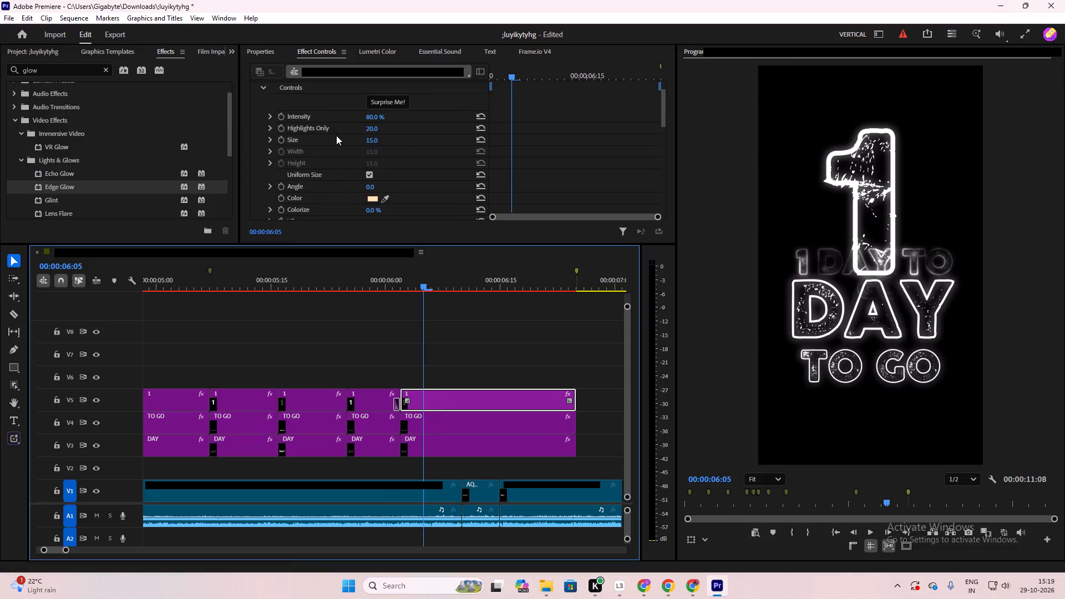
{"action": "scroll", "coordinate": [336, 165], "scroll_direction": "down", "scroll_amount": 4}
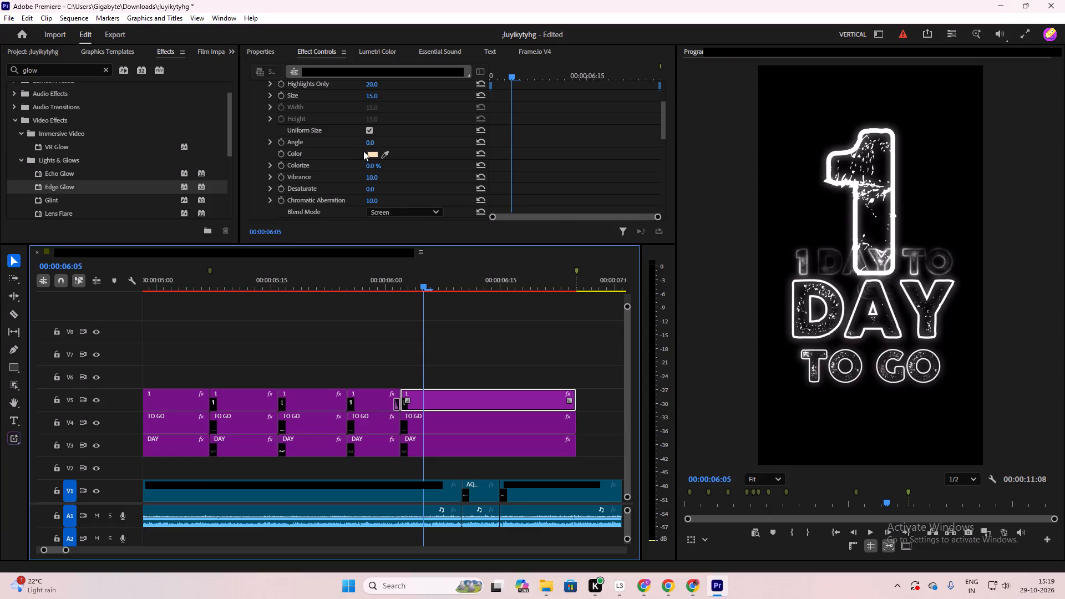
{"action": "scroll", "coordinate": [317, 165], "scroll_direction": "down", "scroll_amount": 4}
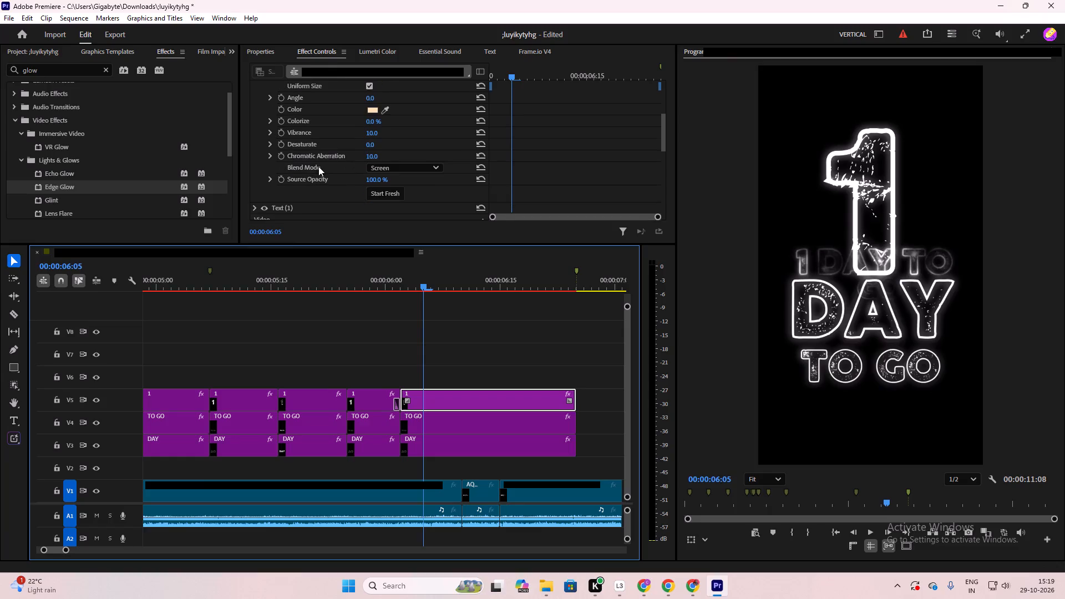
{"action": "scroll", "coordinate": [325, 167], "scroll_direction": "up", "scroll_amount": 8}
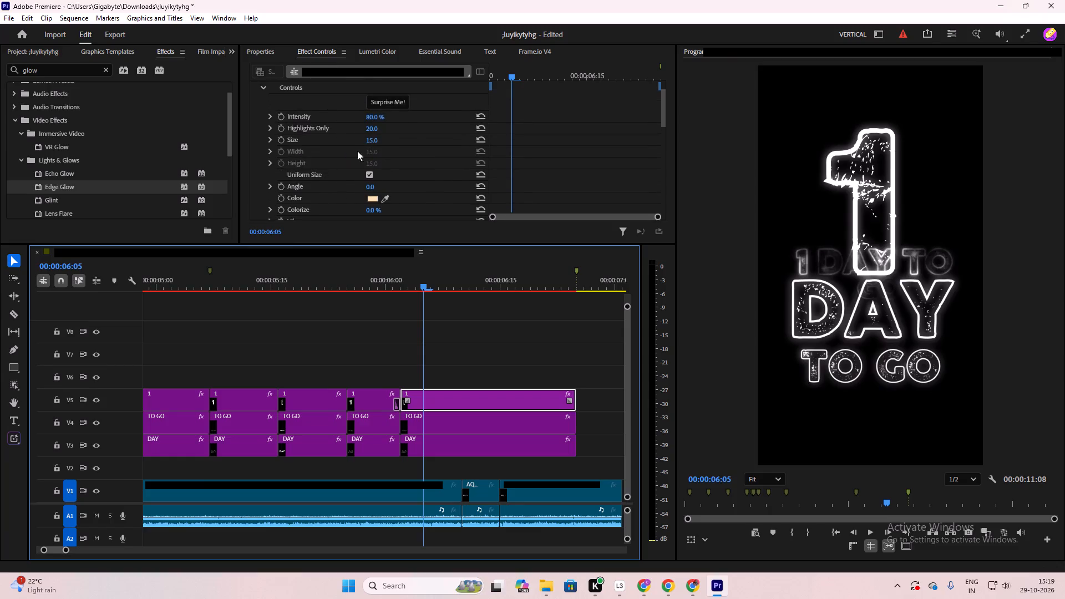
{"action": "left_click_drag", "start_coordinate": [371, 118], "coordinate": [337, 120]}
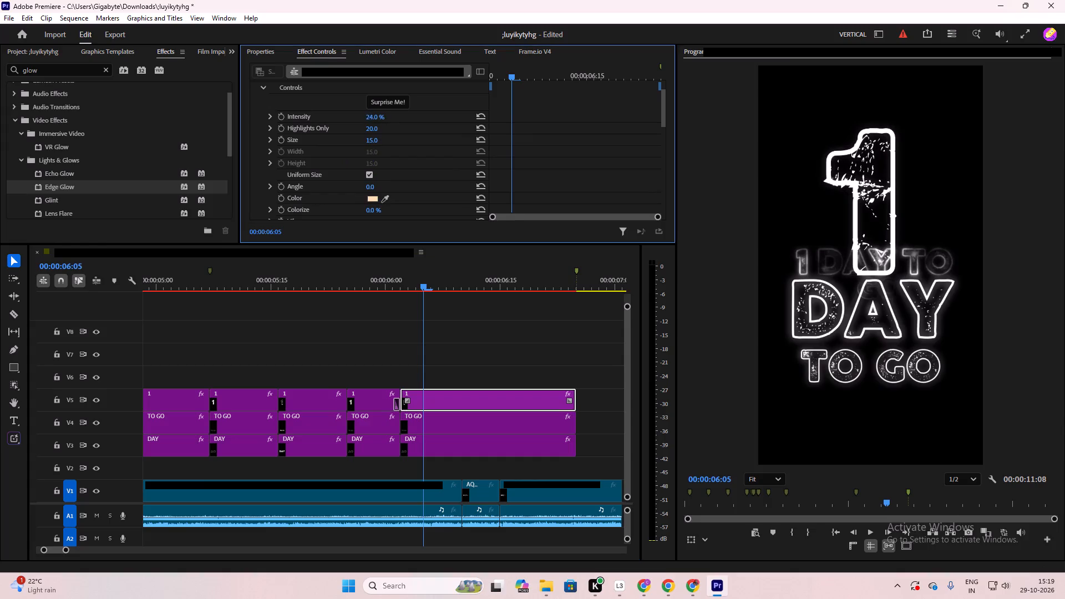
{"action": "left_click_drag", "start_coordinate": [337, 120], "coordinate": [388, 116]}
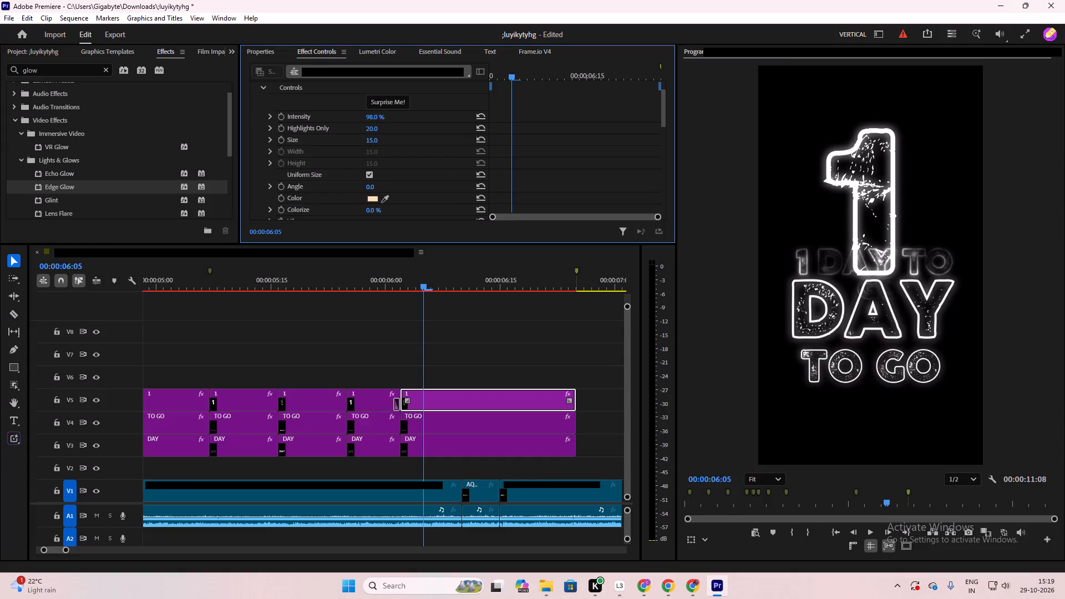
{"action": "left_click_drag", "start_coordinate": [388, 116], "coordinate": [386, 116]}
Set the "1" clip's Edge Glow Highlights Only to 9 and Size to 17.
{"action": "left_click_drag", "start_coordinate": [369, 129], "coordinate": [310, 143]}
{"action": "left_click_drag", "start_coordinate": [310, 143], "coordinate": [367, 143]}
{"action": "left_click_drag", "start_coordinate": [379, 128], "coordinate": [342, 136]}
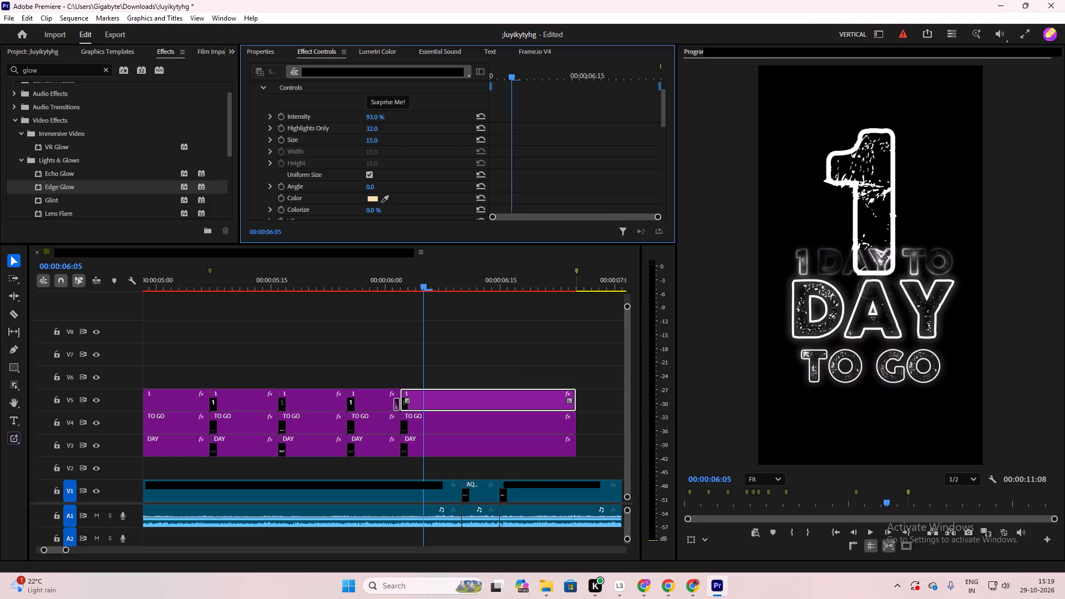
{"action": "left_click_drag", "start_coordinate": [342, 136], "coordinate": [329, 138]}
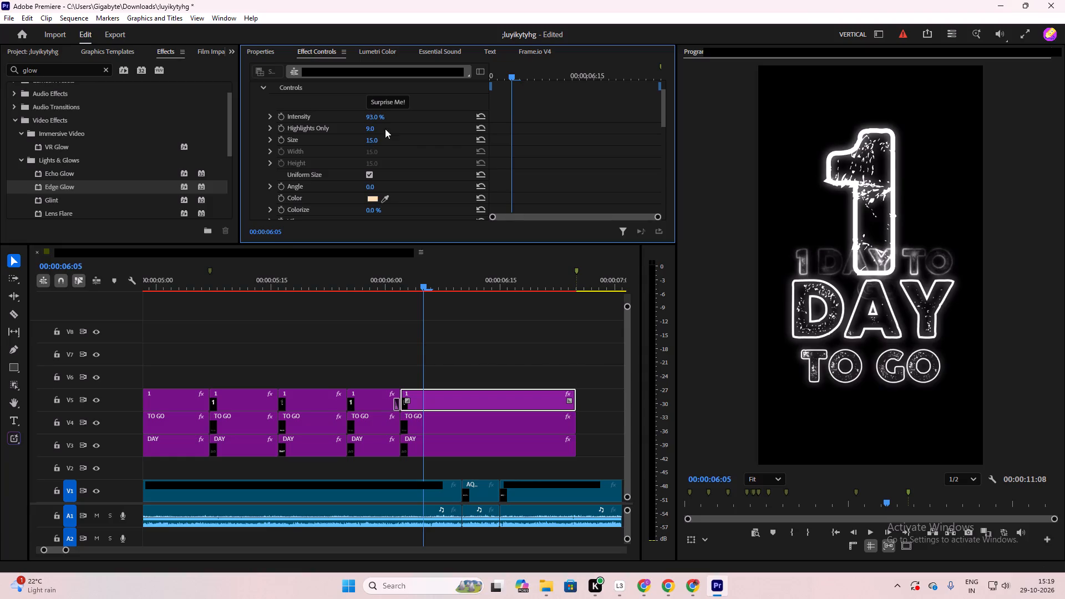
{"action": "left_click_drag", "start_coordinate": [368, 140], "coordinate": [405, 138]}
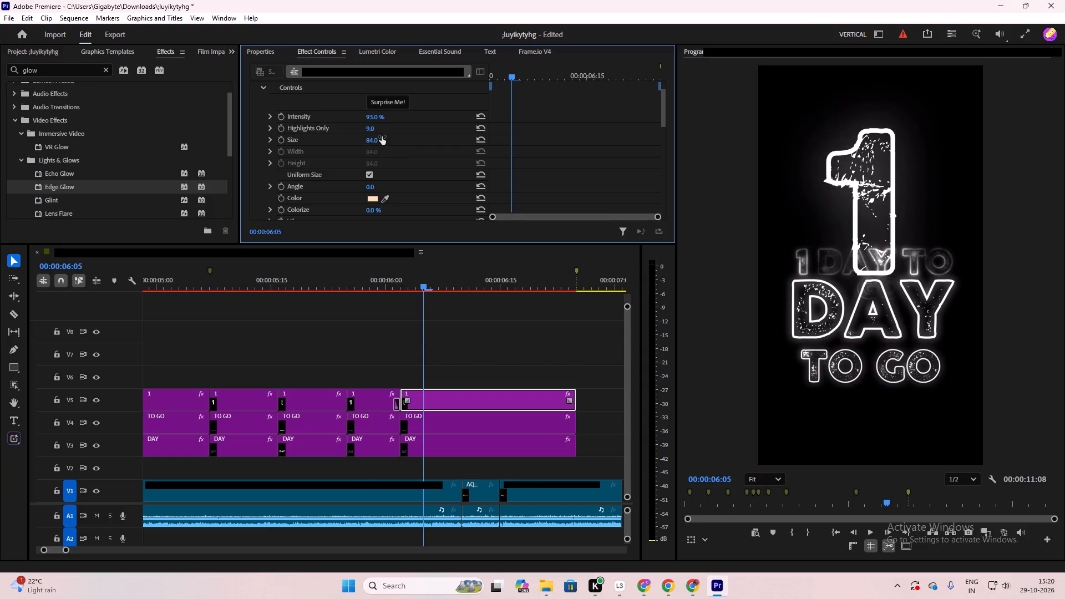
{"action": "left_click_drag", "start_coordinate": [382, 136], "coordinate": [348, 149]}
{"action": "left_click_drag", "start_coordinate": [348, 149], "coordinate": [342, 149]}
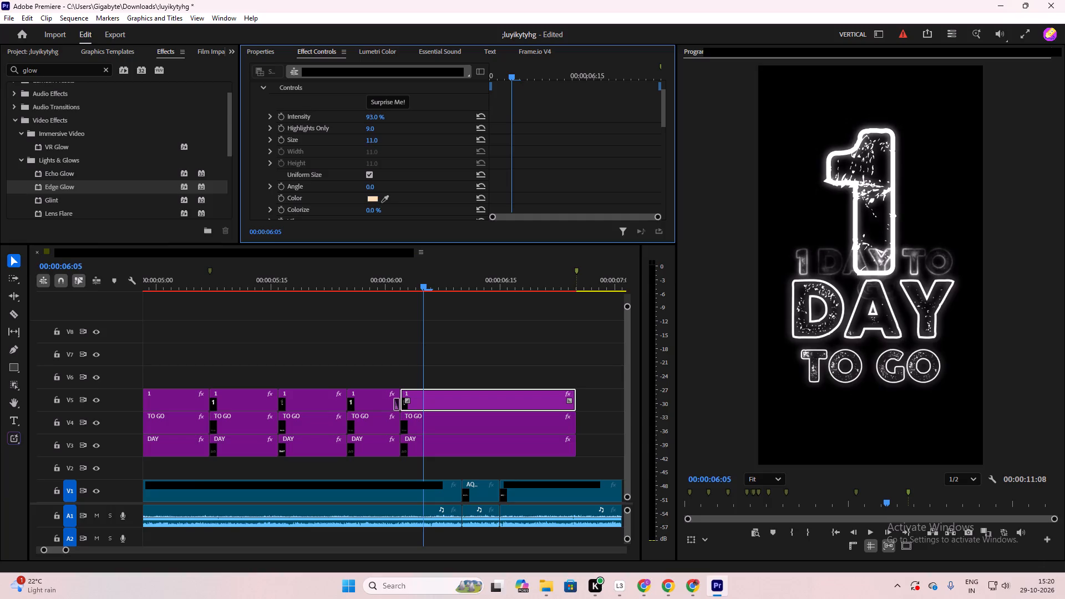
{"action": "left_click_drag", "start_coordinate": [342, 149], "coordinate": [347, 150]}
{"action": "left_click_drag", "start_coordinate": [347, 150], "coordinate": [347, 150]}
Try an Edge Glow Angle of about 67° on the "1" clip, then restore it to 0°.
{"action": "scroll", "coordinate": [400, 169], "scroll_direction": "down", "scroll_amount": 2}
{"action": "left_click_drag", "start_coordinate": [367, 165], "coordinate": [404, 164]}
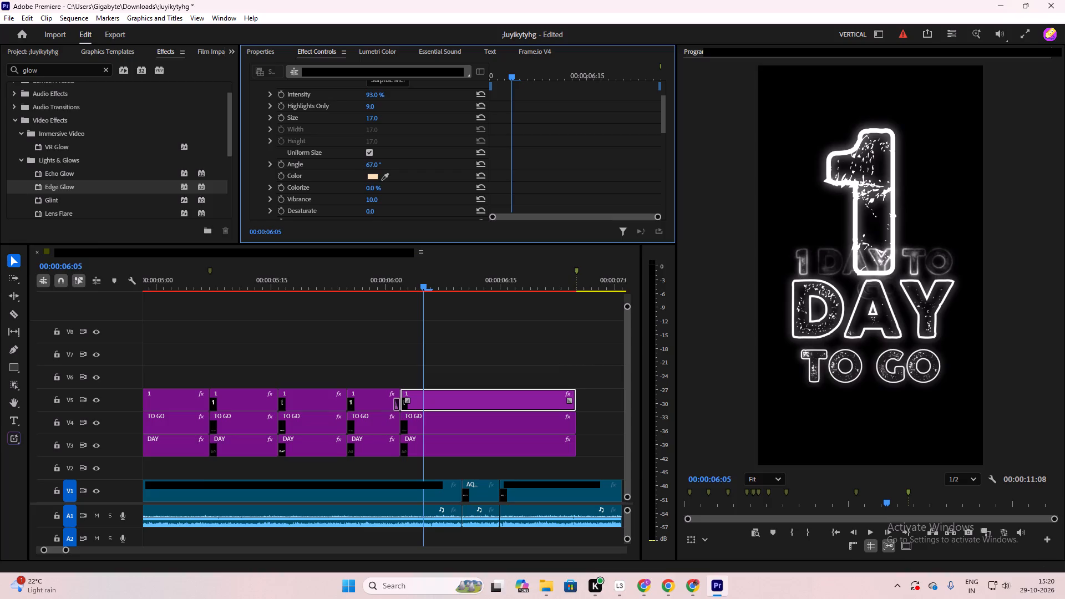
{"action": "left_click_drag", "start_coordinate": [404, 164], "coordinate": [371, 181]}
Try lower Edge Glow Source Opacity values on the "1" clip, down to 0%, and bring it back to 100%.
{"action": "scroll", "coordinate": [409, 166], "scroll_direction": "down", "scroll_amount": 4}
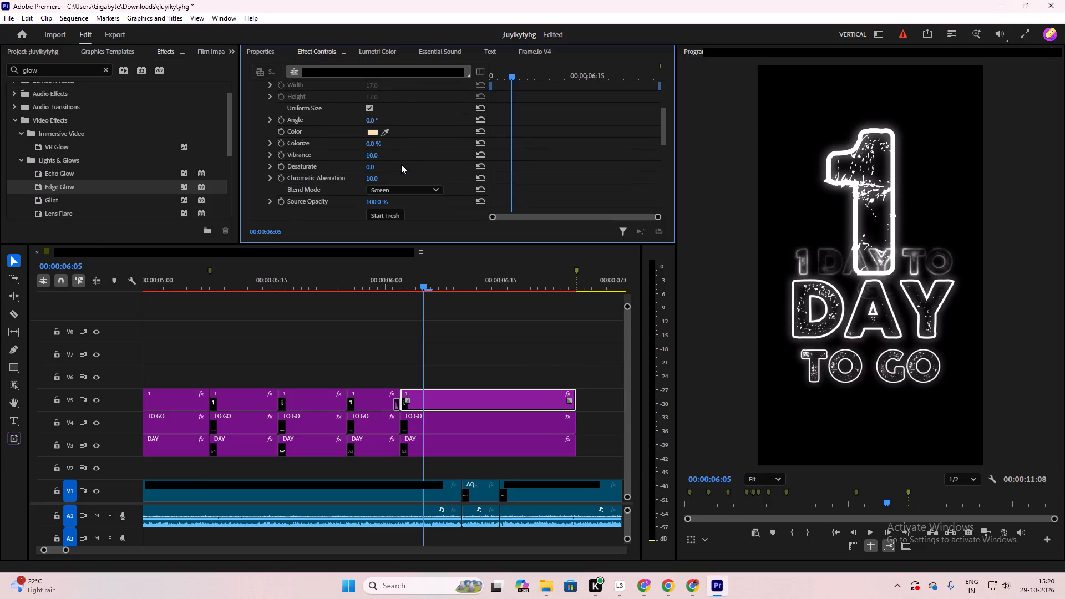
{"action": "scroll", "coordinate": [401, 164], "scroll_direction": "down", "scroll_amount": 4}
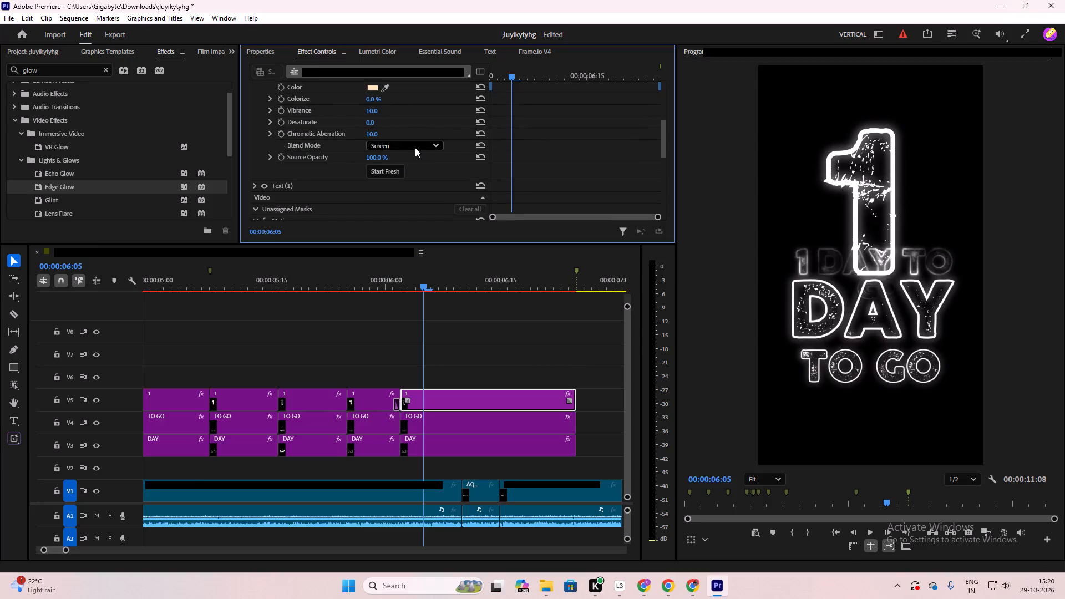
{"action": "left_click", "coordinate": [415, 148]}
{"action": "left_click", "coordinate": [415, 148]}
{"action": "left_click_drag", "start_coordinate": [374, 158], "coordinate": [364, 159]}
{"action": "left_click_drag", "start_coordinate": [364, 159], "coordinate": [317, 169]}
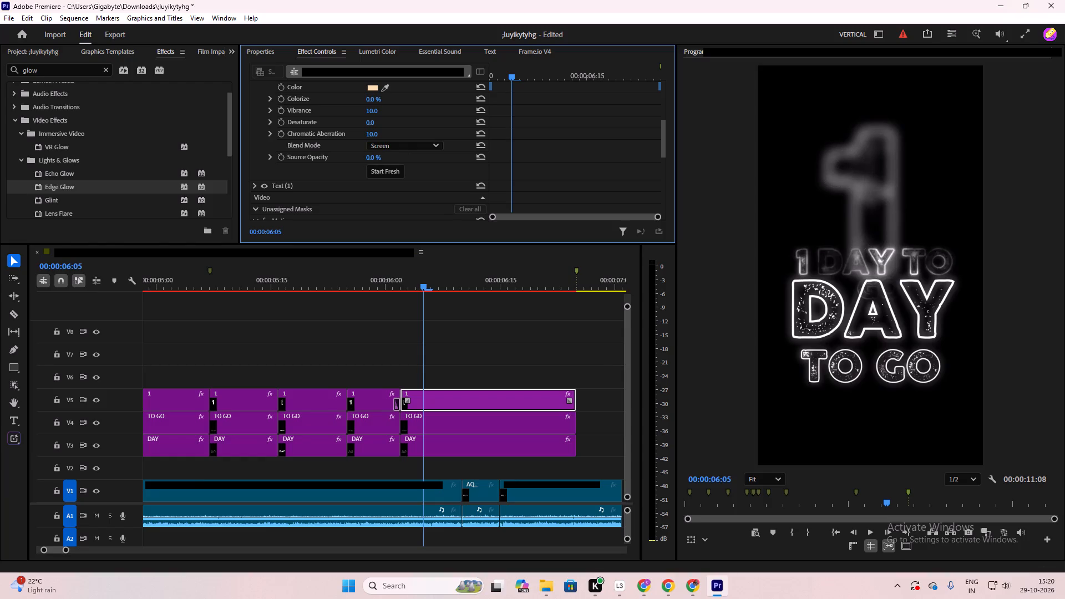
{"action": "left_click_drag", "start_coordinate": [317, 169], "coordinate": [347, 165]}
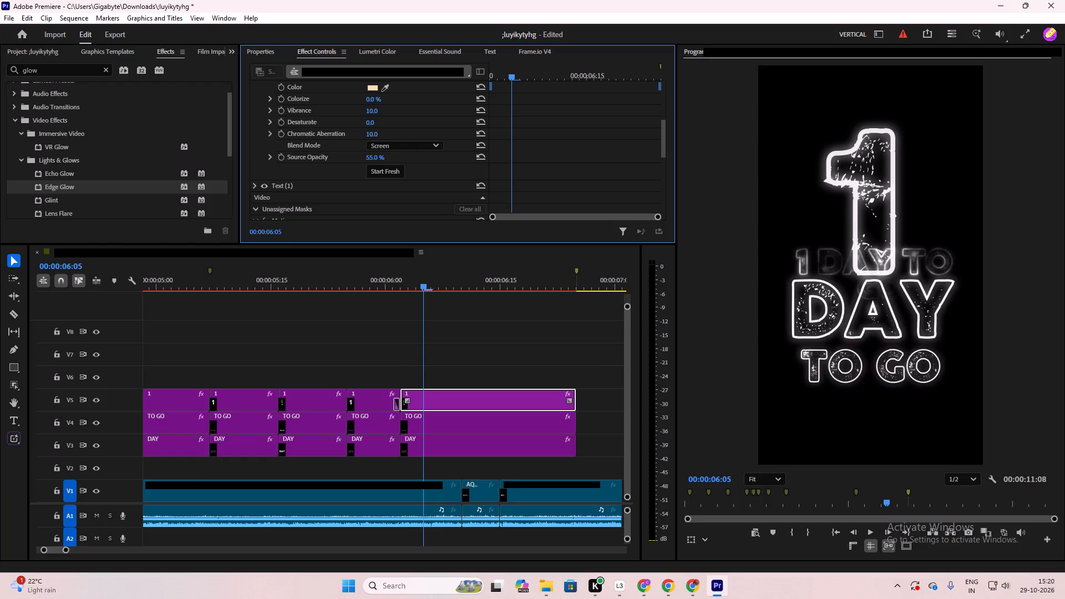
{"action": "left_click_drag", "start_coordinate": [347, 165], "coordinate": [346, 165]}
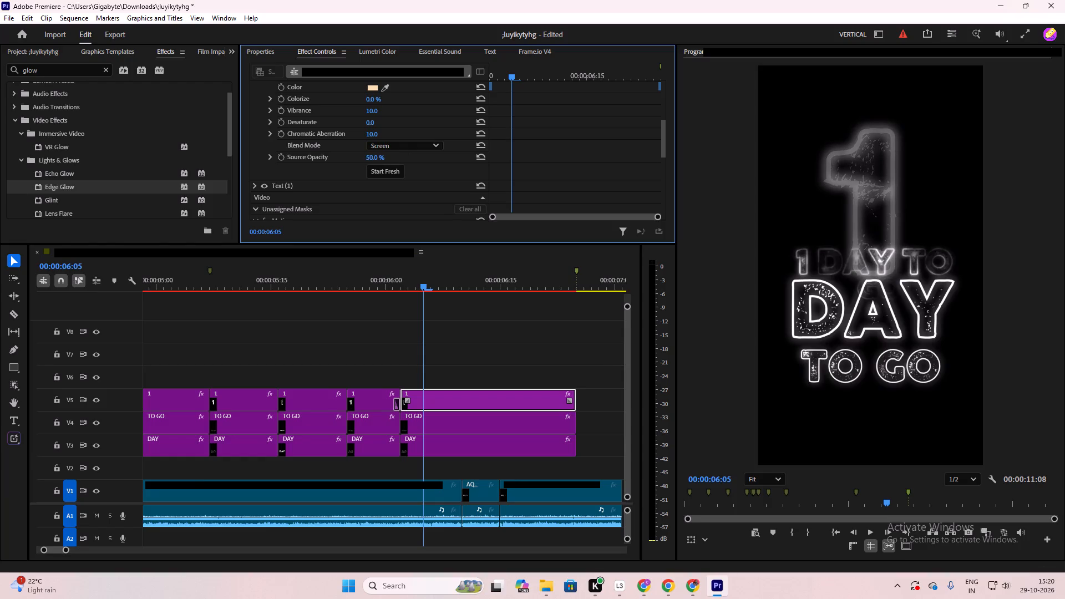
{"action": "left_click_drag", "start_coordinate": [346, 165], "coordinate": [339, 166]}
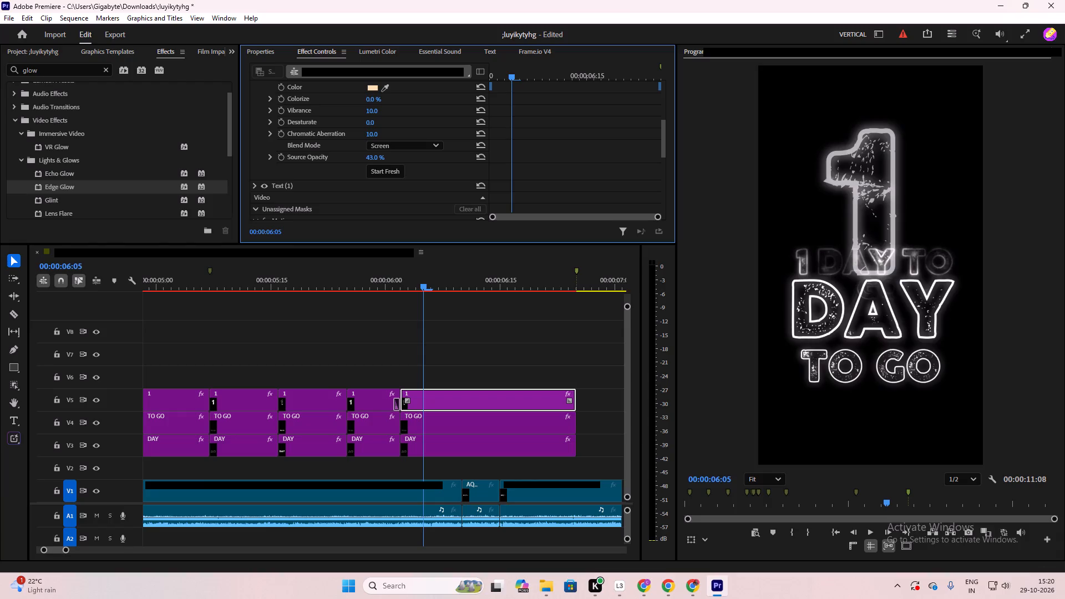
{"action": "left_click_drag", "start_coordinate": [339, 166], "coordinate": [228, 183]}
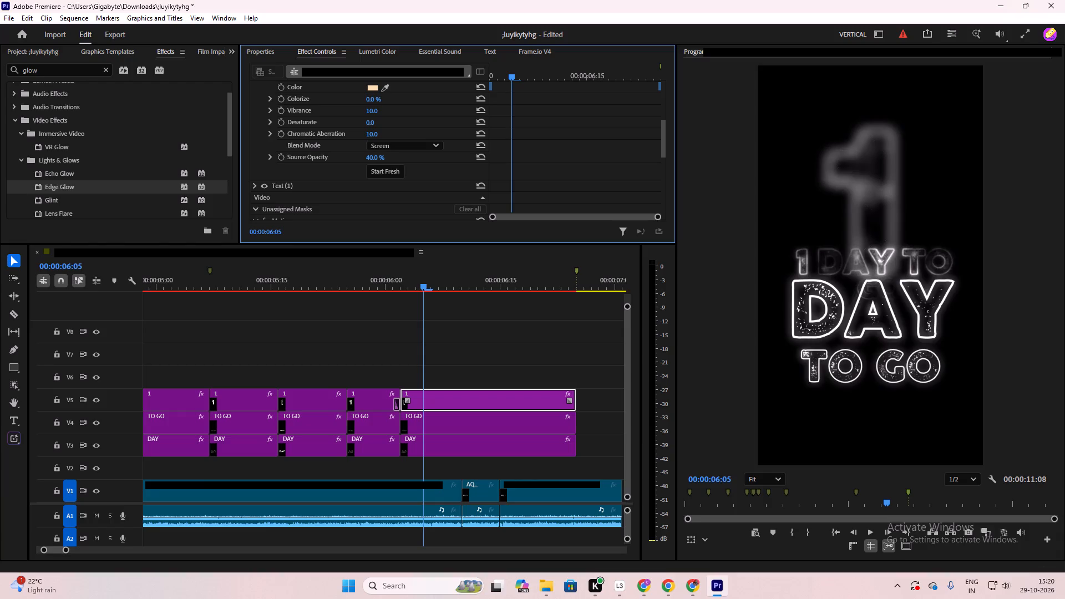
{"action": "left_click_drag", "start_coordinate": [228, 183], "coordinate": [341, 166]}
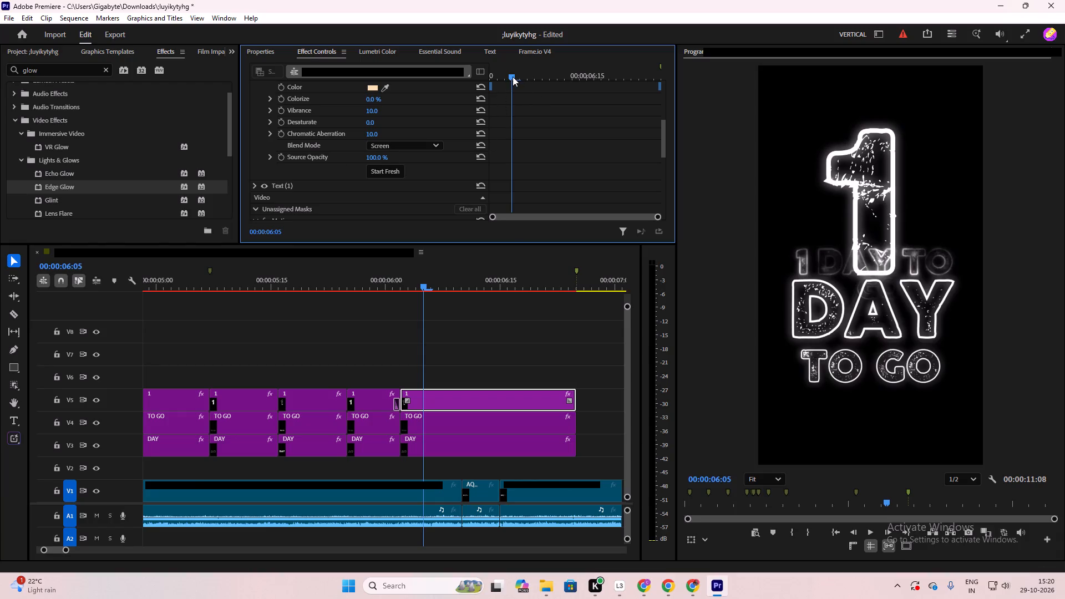
Start keyframing the "1" clip's Edge Glow Source Opacity at 00:00:06:02 and lower it to about 26% there.
{"action": "left_click_drag", "start_coordinate": [513, 77], "coordinate": [495, 96]}
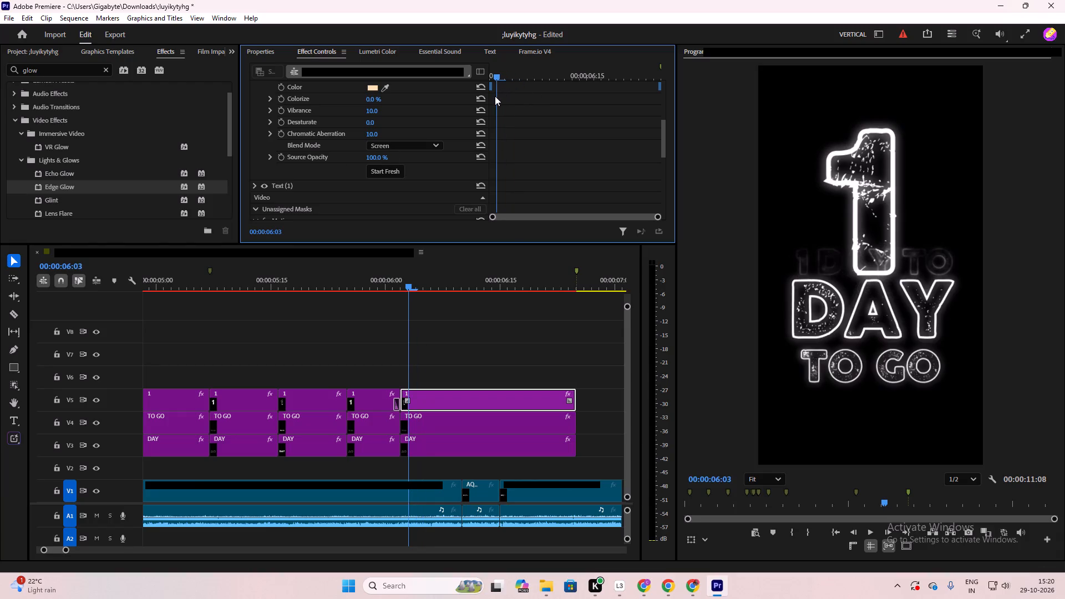
{"action": "left_click_drag", "start_coordinate": [495, 96], "coordinate": [488, 104]}
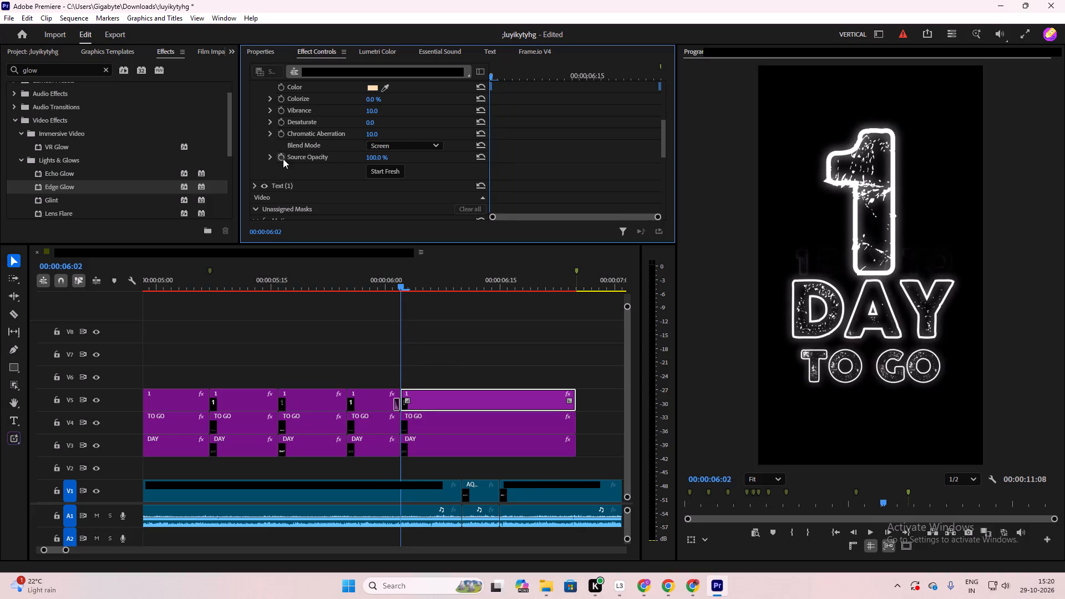
{"action": "left_click", "coordinate": [285, 156]}
{"action": "left_click_drag", "start_coordinate": [380, 160], "coordinate": [349, 161]}
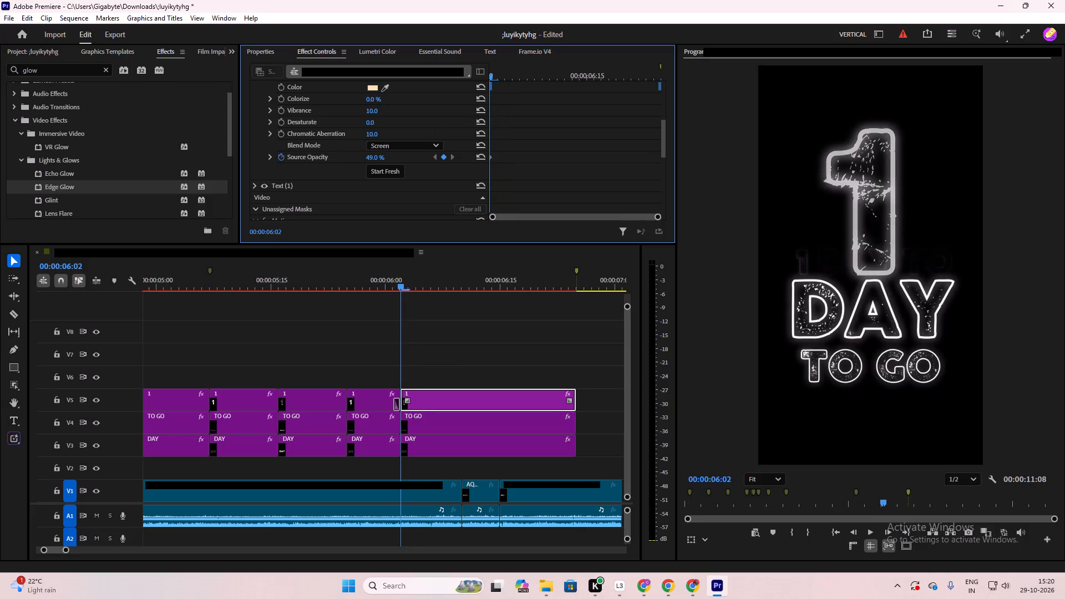
{"action": "left_click_drag", "start_coordinate": [349, 161], "coordinate": [336, 164]}
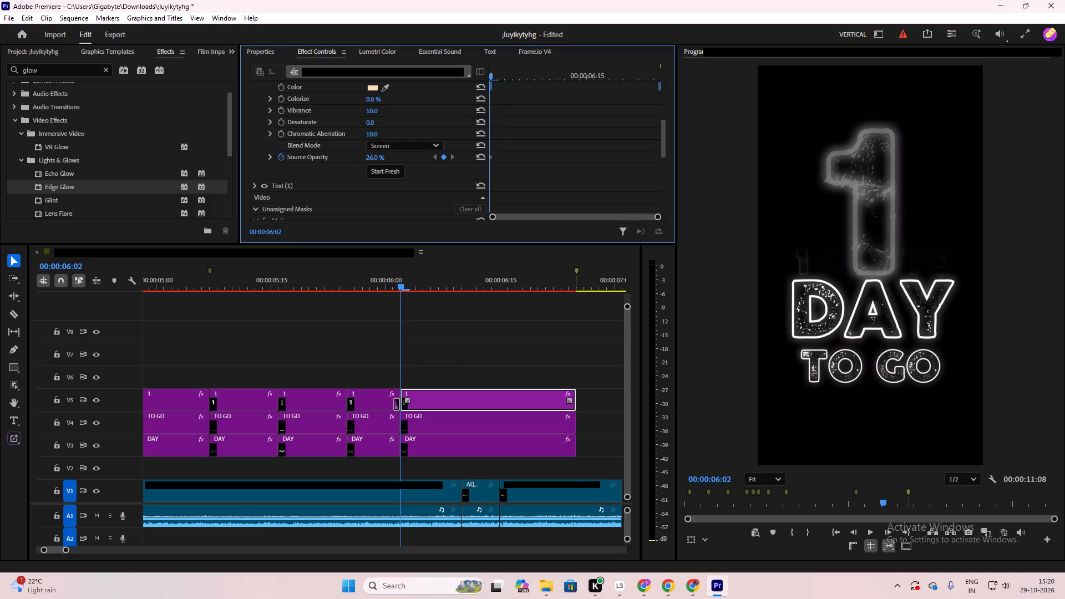
{"action": "left_click_drag", "start_coordinate": [336, 164], "coordinate": [337, 164]}
Add a Source Opacity keyframe of 72% for the "1" clip's Edge Glow at 00:00:06:04.
{"action": "left_click_drag", "start_coordinate": [490, 75], "coordinate": [508, 83]}
{"action": "left_click_drag", "start_coordinate": [373, 155], "coordinate": [390, 155]}
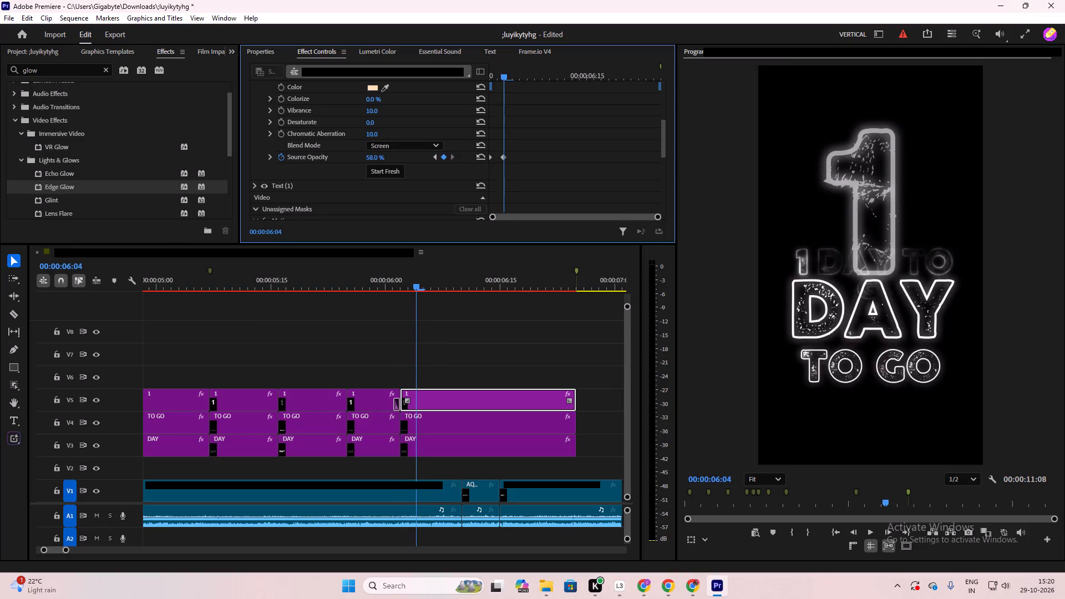
{"action": "left_click_drag", "start_coordinate": [390, 155], "coordinate": [397, 154]}
{"action": "left_click_drag", "start_coordinate": [502, 74], "coordinate": [507, 75]}
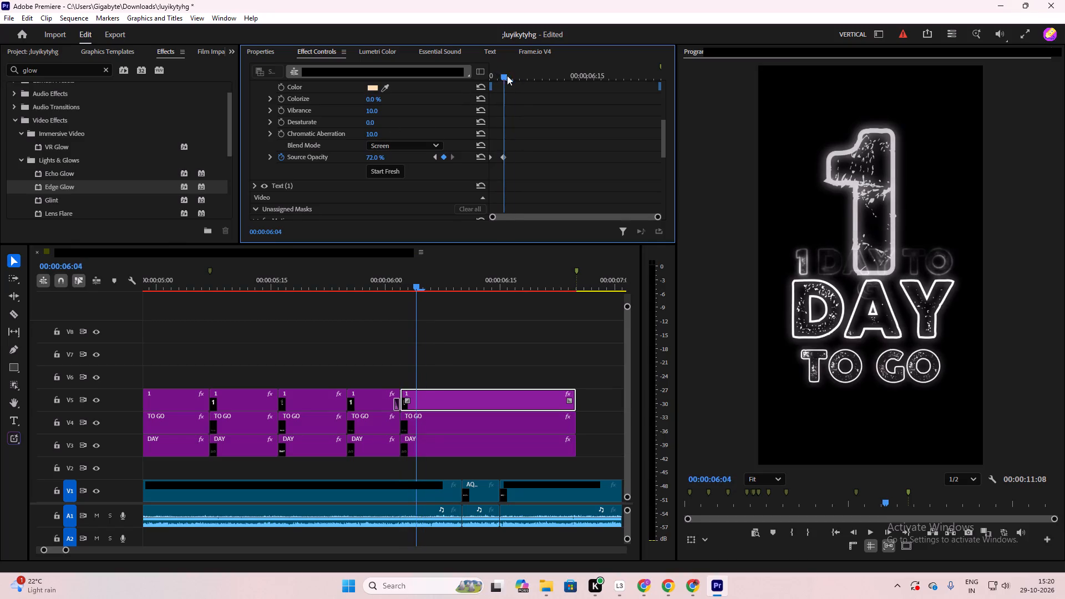
Add two Edge Glow Source Opacity keyframes on the "1" clip: a lower value at 00:00:06:06 and 92% at 00:00:06:08.
{"action": "left_click_drag", "start_coordinate": [507, 75], "coordinate": [520, 80]}
{"action": "left_click_drag", "start_coordinate": [372, 155], "coordinate": [364, 155]}
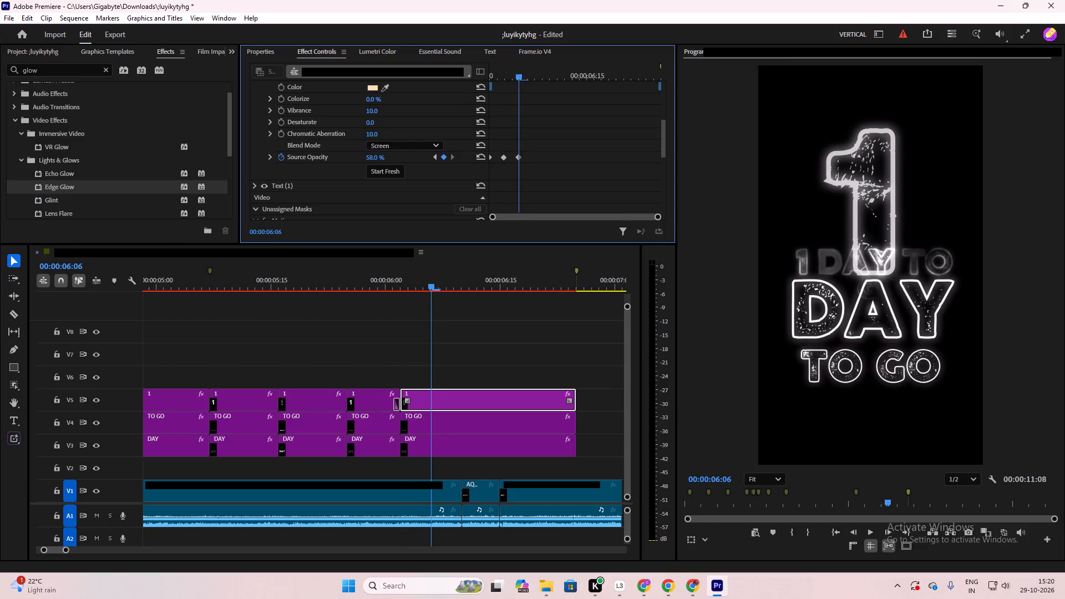
{"action": "left_click_drag", "start_coordinate": [364, 155], "coordinate": [361, 155]}
{"action": "left_click_drag", "start_coordinate": [521, 74], "coordinate": [540, 81]}
{"action": "left_click_drag", "start_coordinate": [367, 158], "coordinate": [388, 158]}
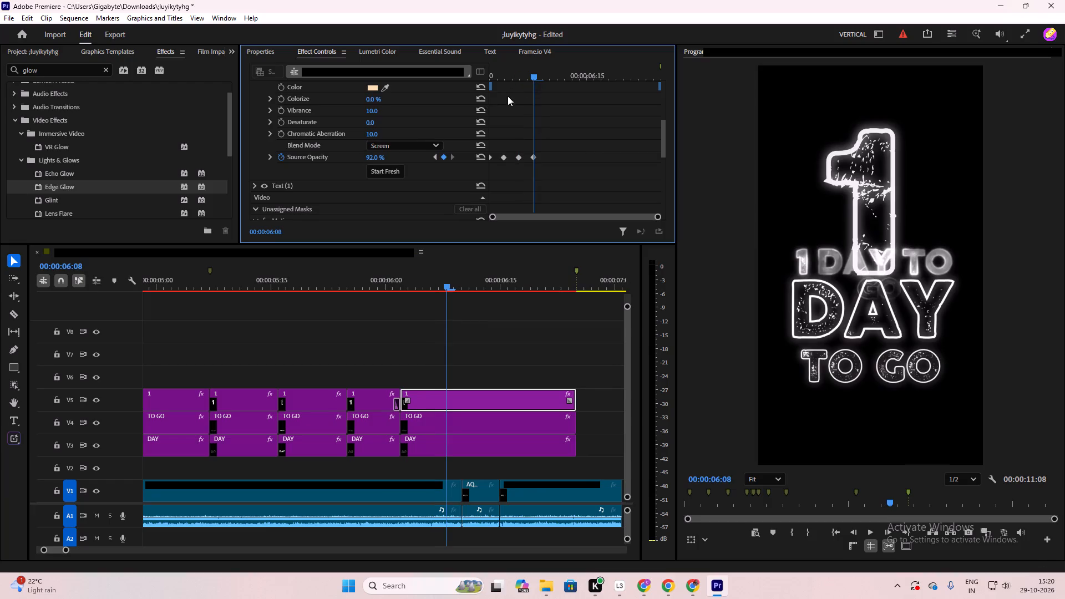
Add Source Opacity keyframes on the "1" clip, strongly lowered at 00:00:06:11 and raised to 100% at 00:00:06:14.
{"action": "left_click_drag", "start_coordinate": [535, 72], "coordinate": [561, 82]}
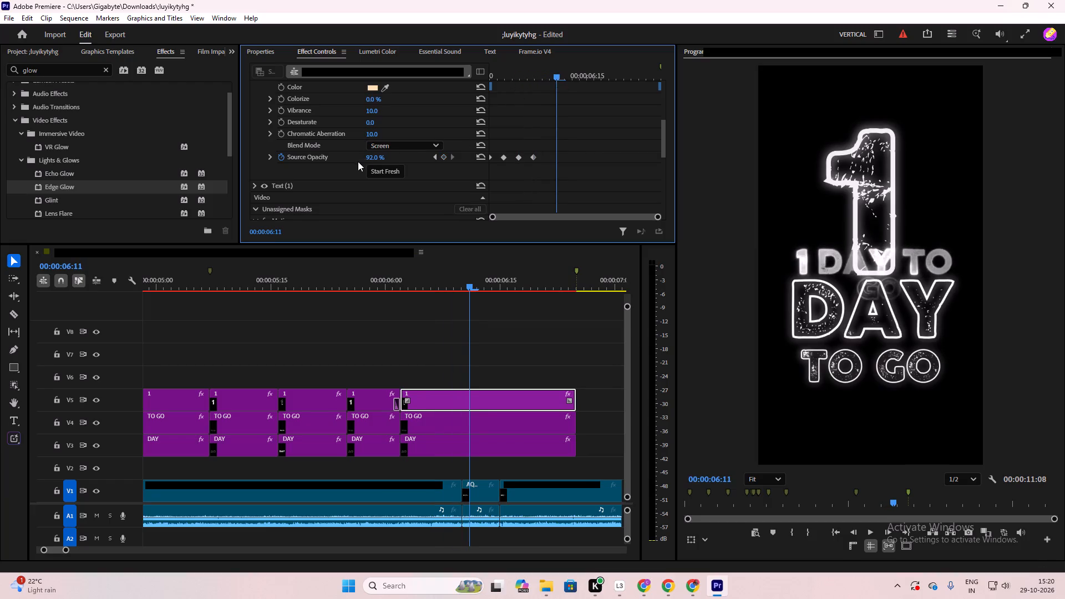
{"action": "left_click_drag", "start_coordinate": [369, 160], "coordinate": [353, 161]}
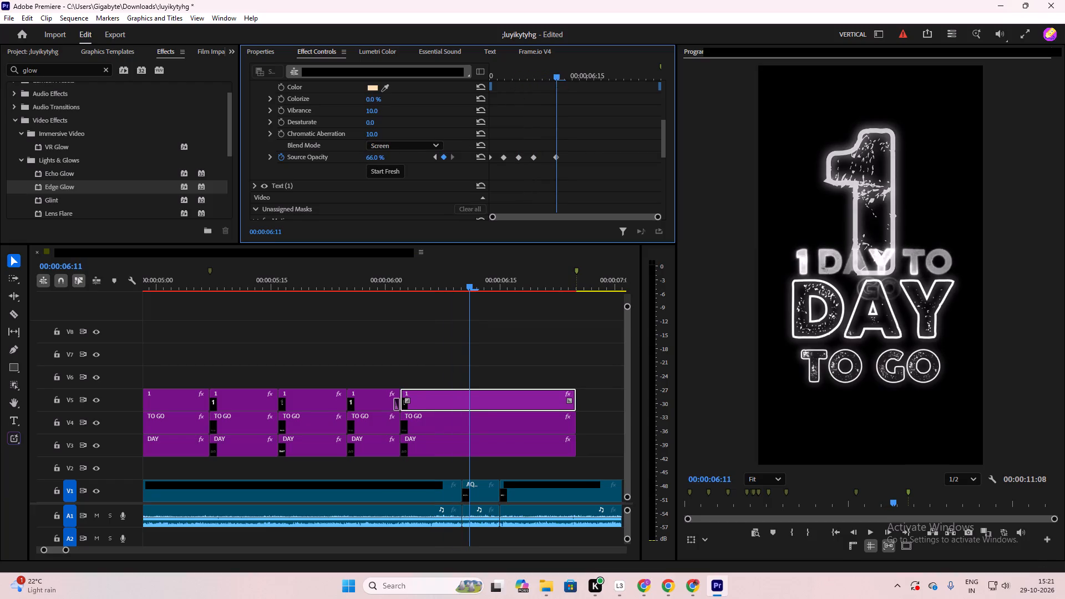
{"action": "left_click_drag", "start_coordinate": [353, 161], "coordinate": [318, 167]}
{"action": "left_click_drag", "start_coordinate": [555, 78], "coordinate": [577, 88]}
{"action": "left_click_drag", "start_coordinate": [368, 155], "coordinate": [395, 155]}
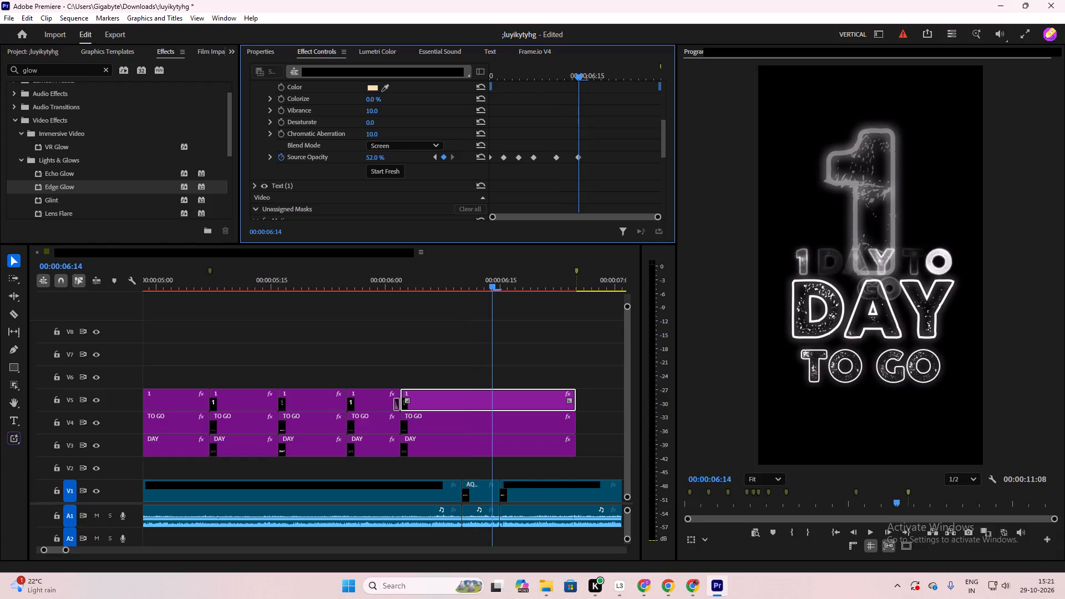
{"action": "left_click_drag", "start_coordinate": [395, 155], "coordinate": [407, 155]}
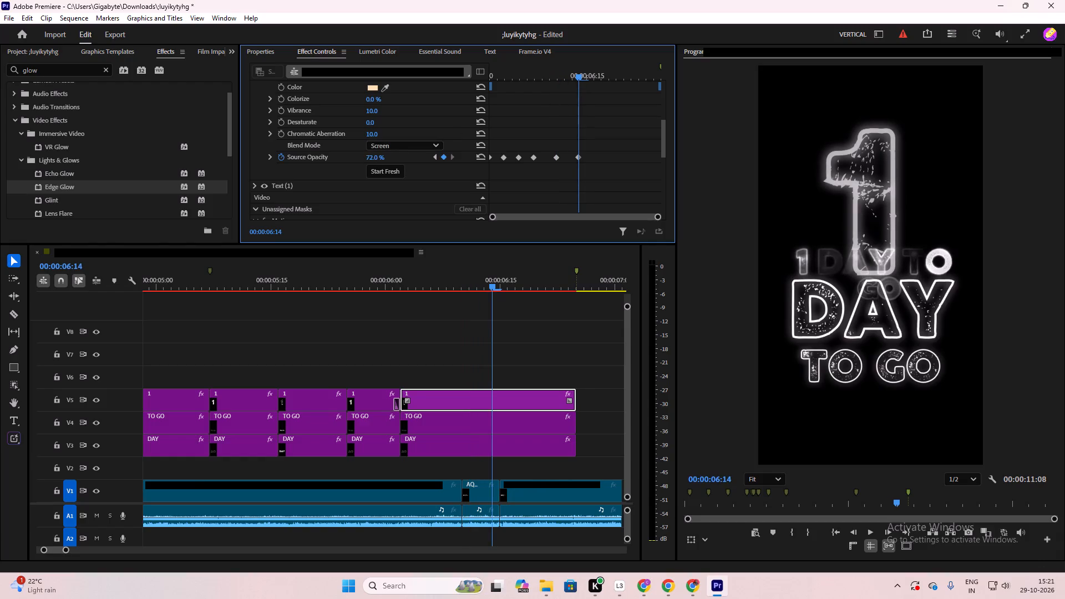
{"action": "left_click_drag", "start_coordinate": [407, 155], "coordinate": [422, 154]}
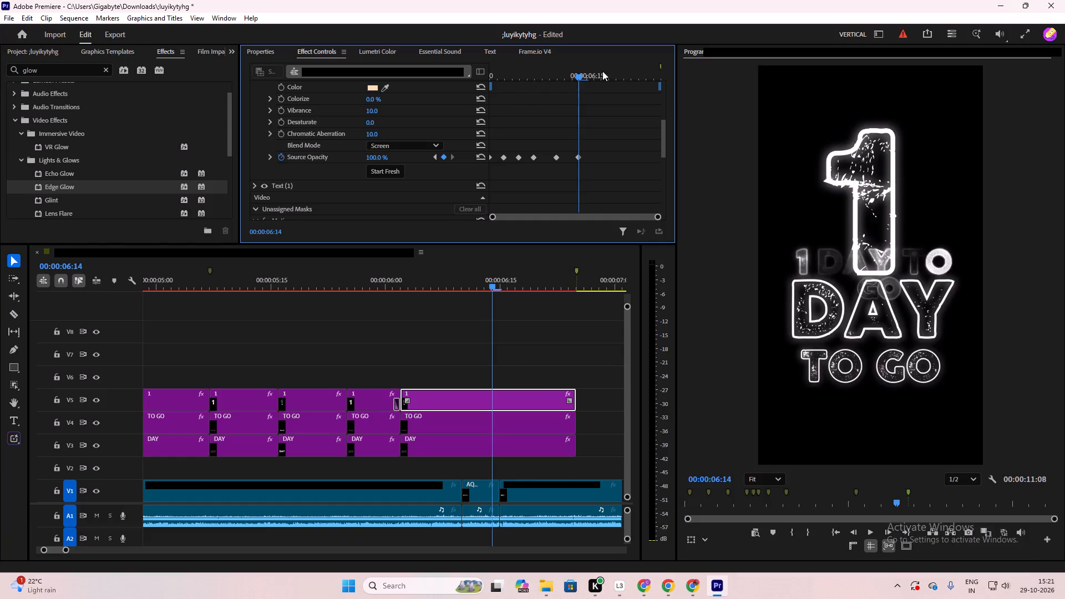
Add Source Opacity keyframes on the "1" clip of 20% at 00:00:06:17 and 100% at 00:00:06:20.
{"action": "left_click_drag", "start_coordinate": [577, 79], "coordinate": [597, 92]}
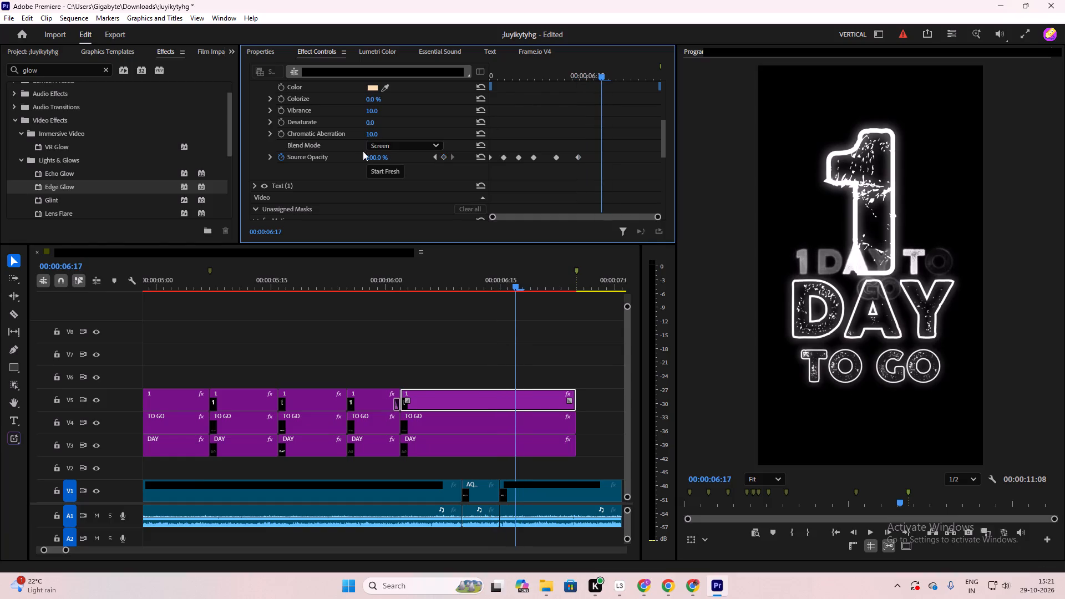
{"action": "left_click_drag", "start_coordinate": [373, 157], "coordinate": [346, 161]}
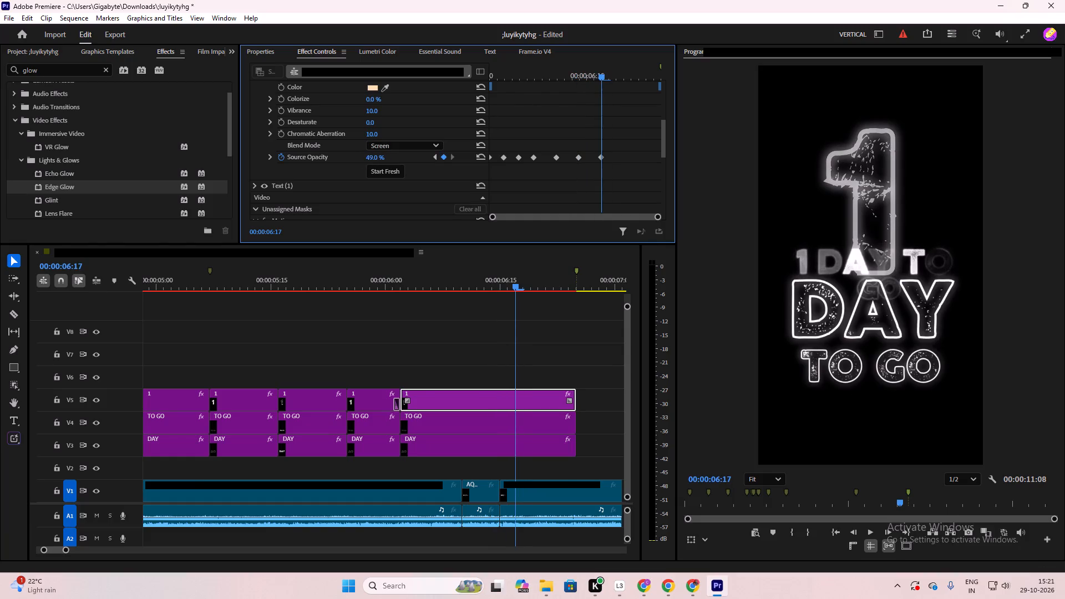
{"action": "left_click_drag", "start_coordinate": [346, 161], "coordinate": [330, 164]}
{"action": "left_click_drag", "start_coordinate": [601, 77], "coordinate": [621, 86]}
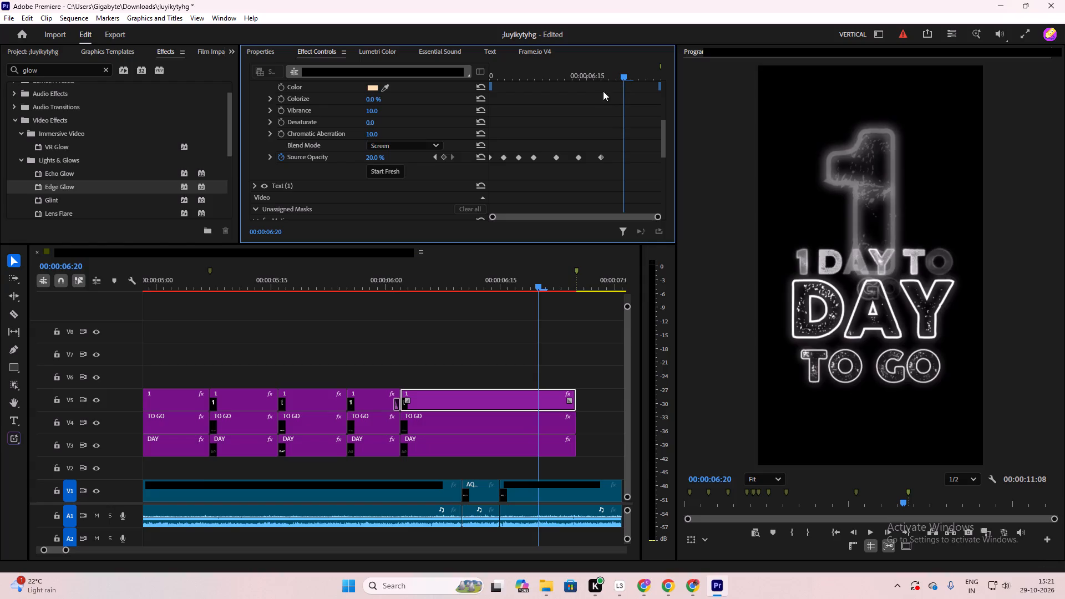
{"action": "left_click_drag", "start_coordinate": [376, 158], "coordinate": [428, 157]}
Add a Source Opacity keyframe of 37% for the "1" clip's Edge Glow at 00:00:06:23.
{"action": "left_click_drag", "start_coordinate": [623, 73], "coordinate": [648, 85]}
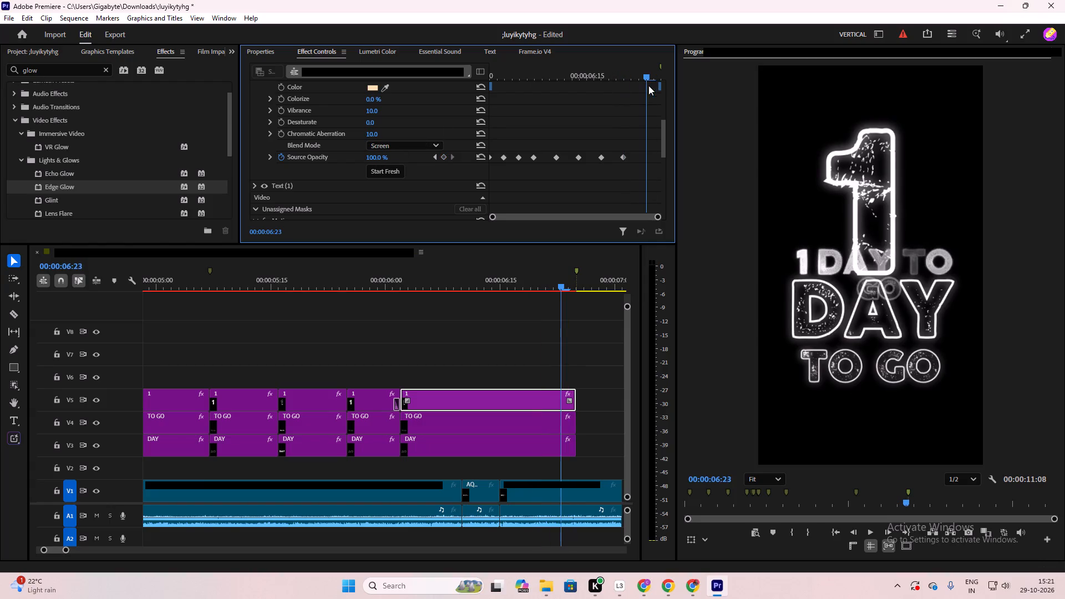
{"action": "left_click_drag", "start_coordinate": [648, 85], "coordinate": [648, 87]}
{"action": "left_click_drag", "start_coordinate": [379, 157], "coordinate": [346, 161]}
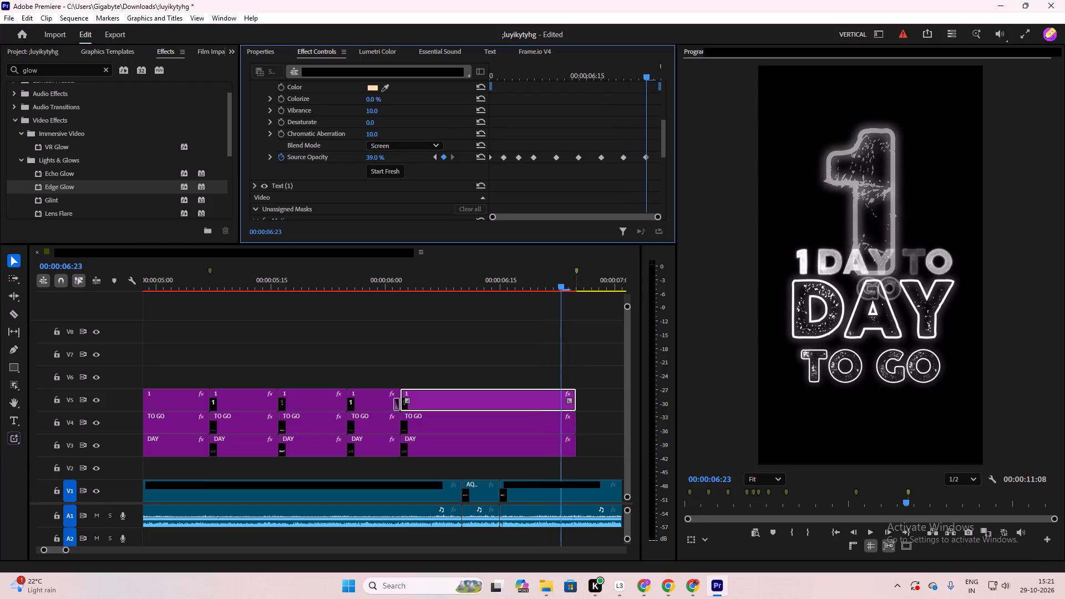
{"action": "left_click_drag", "start_coordinate": [346, 161], "coordinate": [344, 161]}
Move the "1" clip's last two Source Opacity keyframes earlier, to 00:00:06:19 and 00:00:06:21.
{"action": "left_click_drag", "start_coordinate": [650, 76], "coordinate": [679, 89]}
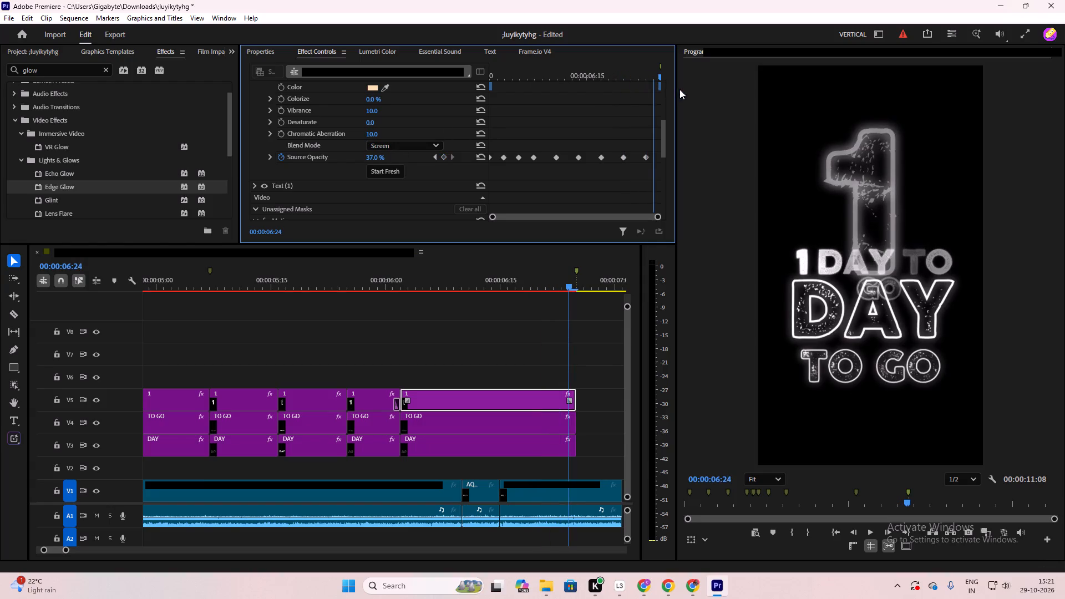
{"action": "left_click_drag", "start_coordinate": [679, 89], "coordinate": [682, 95]}
{"action": "left_click_drag", "start_coordinate": [646, 155], "coordinate": [635, 161]}
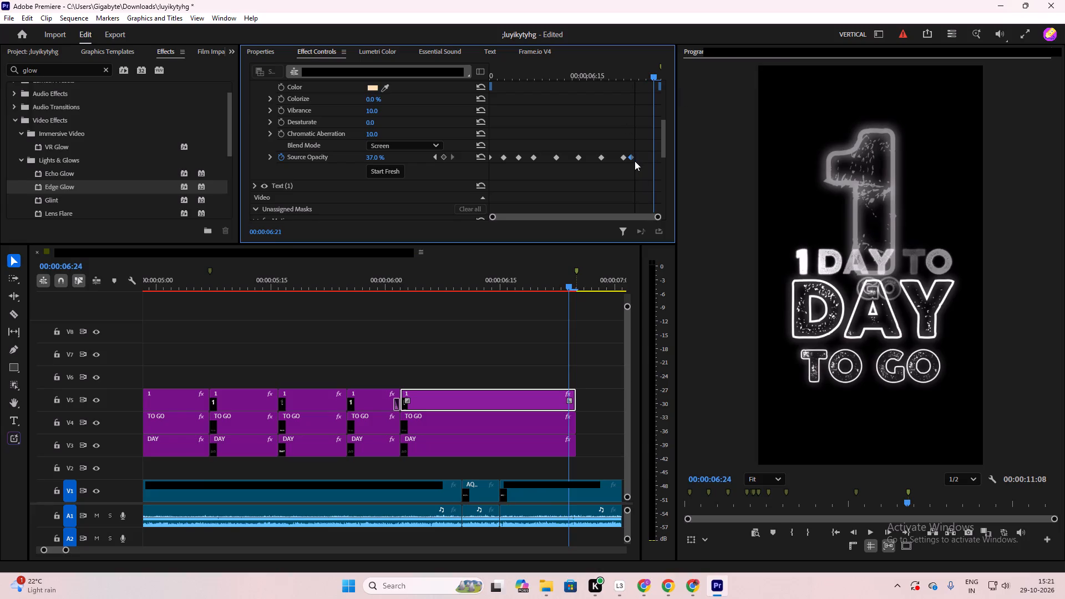
{"action": "left_click_drag", "start_coordinate": [635, 161], "coordinate": [639, 163]}
{"action": "left_click_drag", "start_coordinate": [622, 158], "coordinate": [618, 158]}
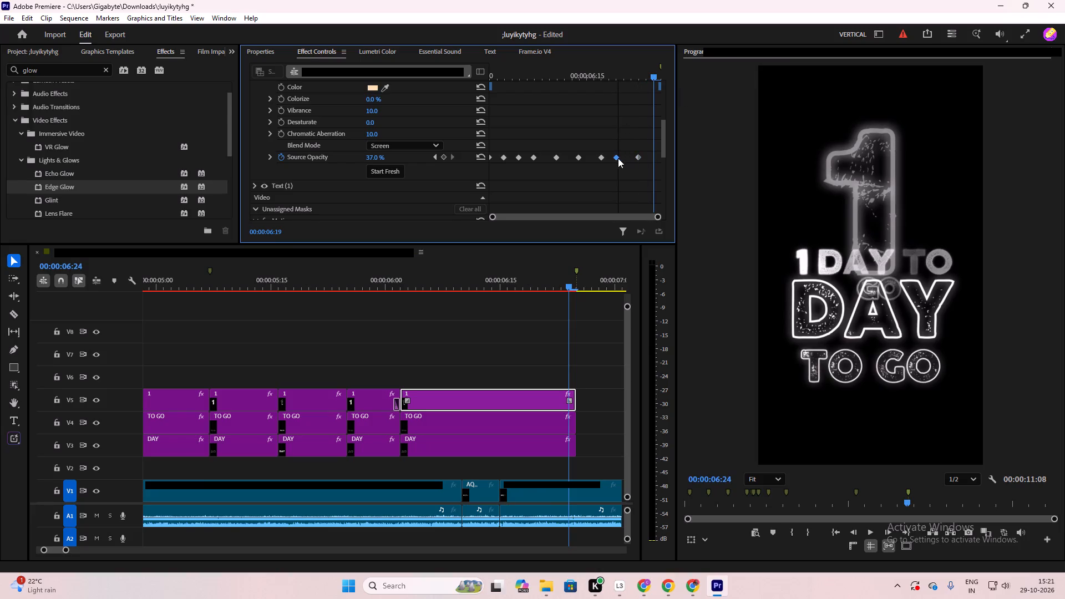
{"action": "left_click_drag", "start_coordinate": [618, 158], "coordinate": [617, 159]}
{"action": "left_click", "coordinate": [636, 157]}
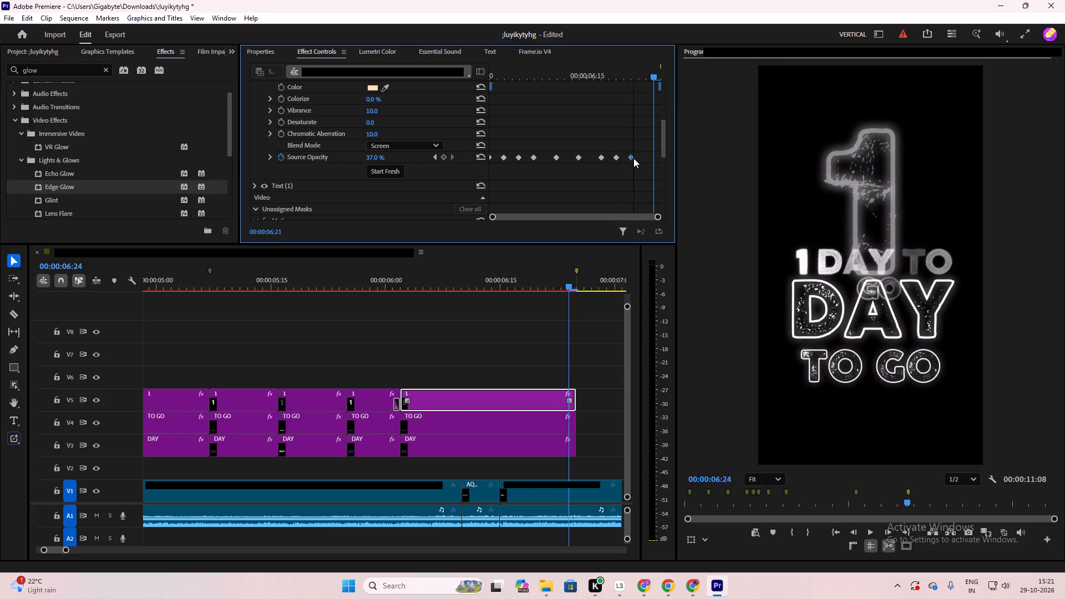
Add a closing Source Opacity keyframe of 100% for the "1" clip's Edge Glow at 00:00:06:24.
{"action": "left_click_drag", "start_coordinate": [374, 159], "coordinate": [615, 171]}
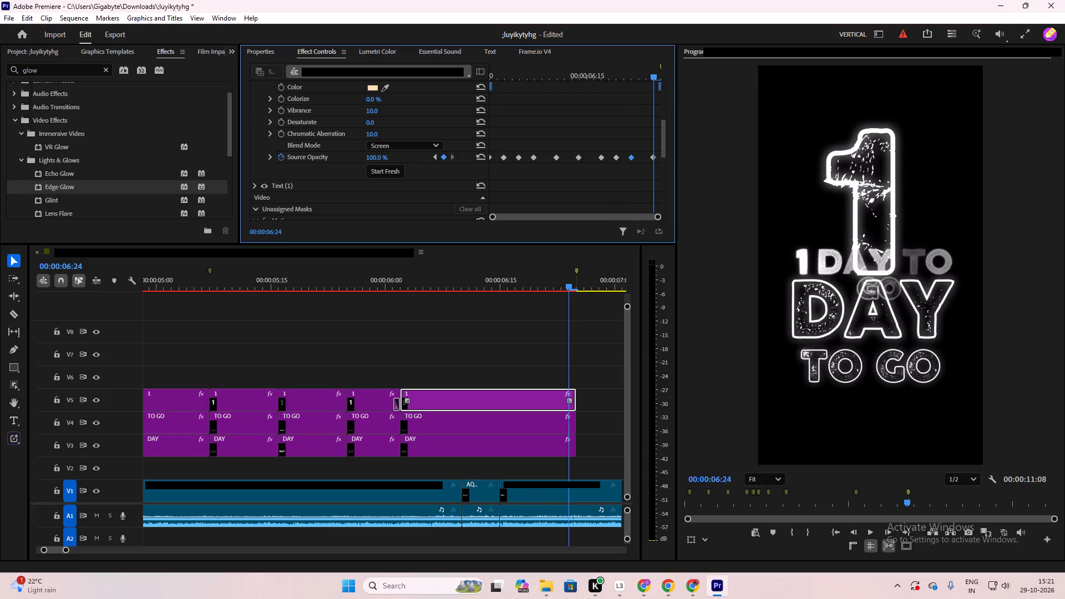
{"action": "left_click_drag", "start_coordinate": [615, 171], "coordinate": [619, 171]}
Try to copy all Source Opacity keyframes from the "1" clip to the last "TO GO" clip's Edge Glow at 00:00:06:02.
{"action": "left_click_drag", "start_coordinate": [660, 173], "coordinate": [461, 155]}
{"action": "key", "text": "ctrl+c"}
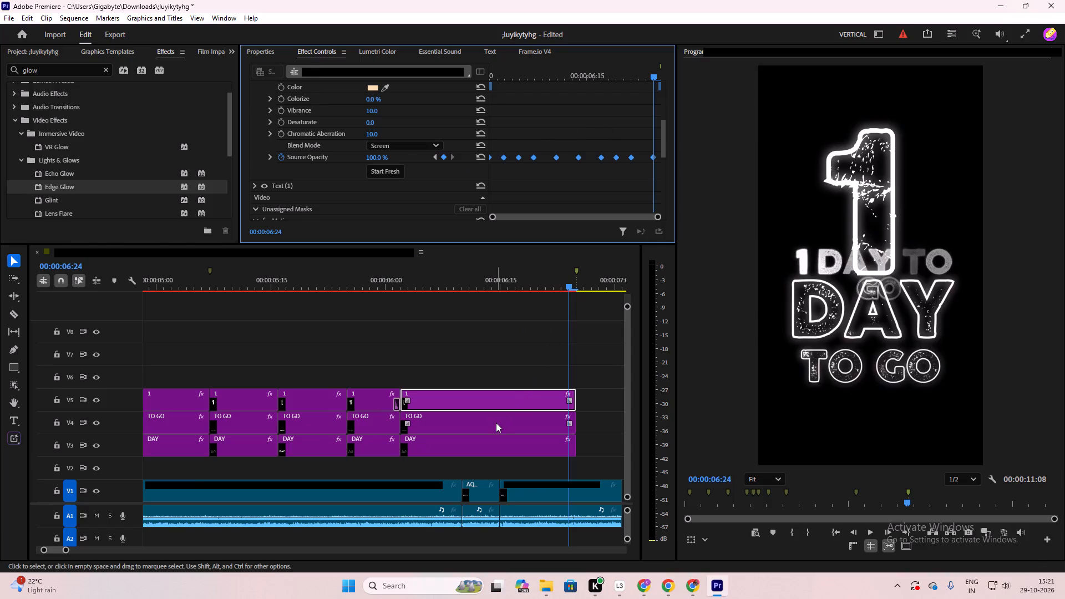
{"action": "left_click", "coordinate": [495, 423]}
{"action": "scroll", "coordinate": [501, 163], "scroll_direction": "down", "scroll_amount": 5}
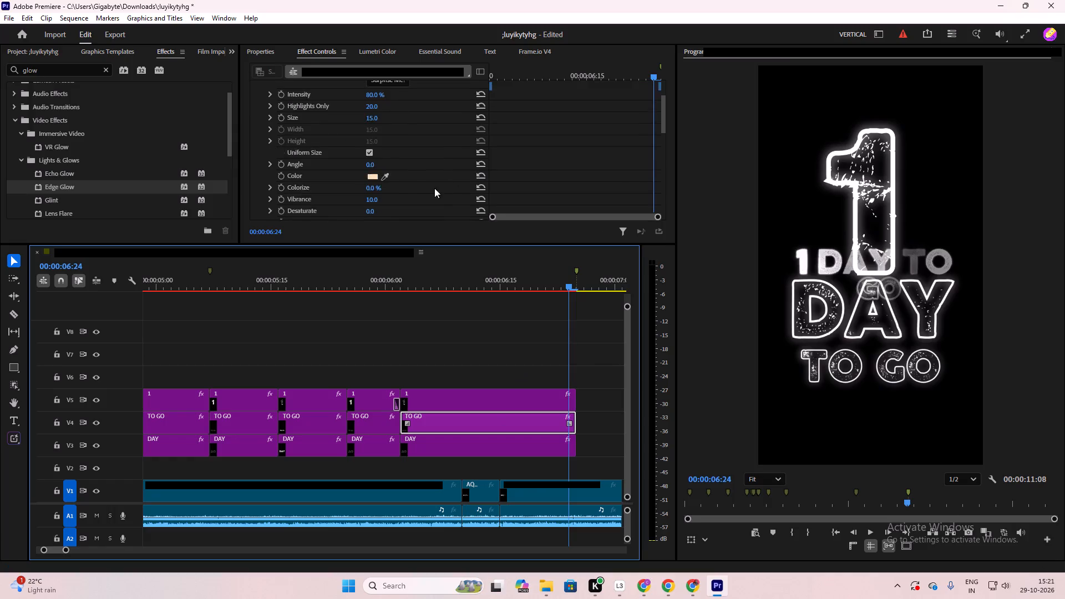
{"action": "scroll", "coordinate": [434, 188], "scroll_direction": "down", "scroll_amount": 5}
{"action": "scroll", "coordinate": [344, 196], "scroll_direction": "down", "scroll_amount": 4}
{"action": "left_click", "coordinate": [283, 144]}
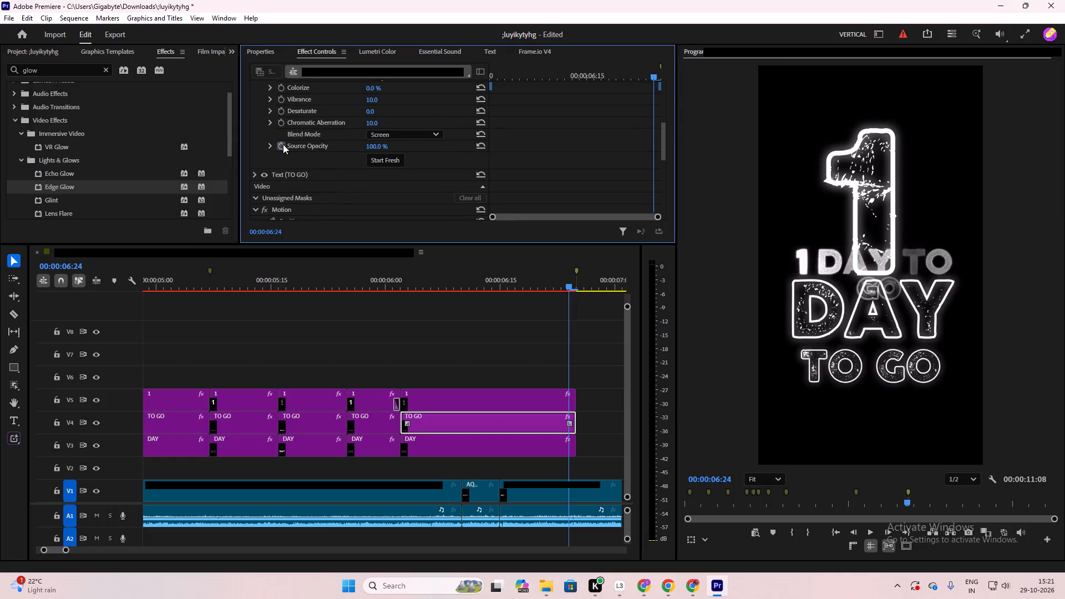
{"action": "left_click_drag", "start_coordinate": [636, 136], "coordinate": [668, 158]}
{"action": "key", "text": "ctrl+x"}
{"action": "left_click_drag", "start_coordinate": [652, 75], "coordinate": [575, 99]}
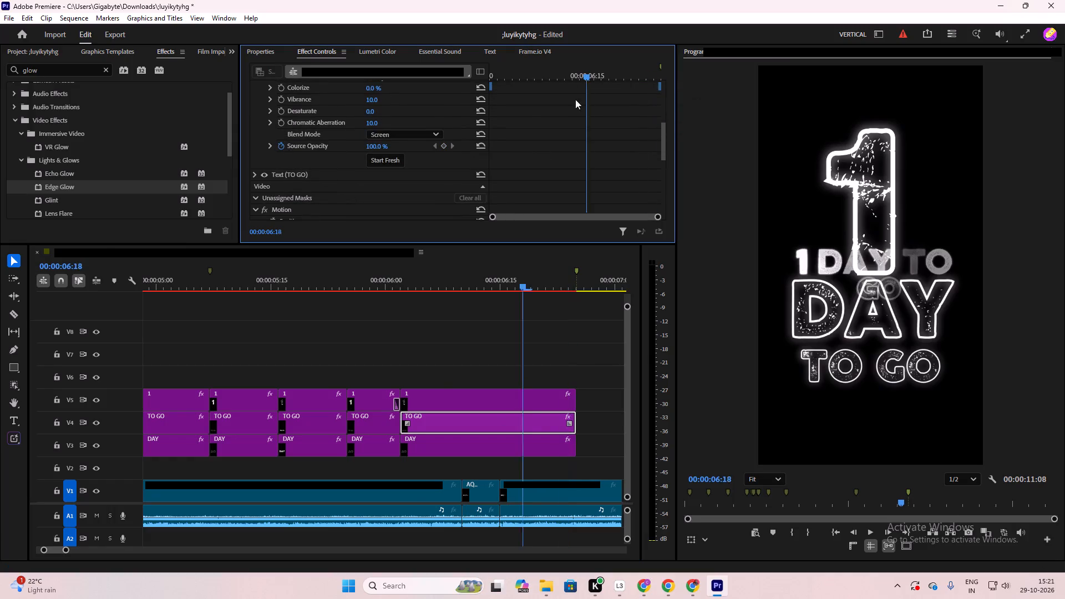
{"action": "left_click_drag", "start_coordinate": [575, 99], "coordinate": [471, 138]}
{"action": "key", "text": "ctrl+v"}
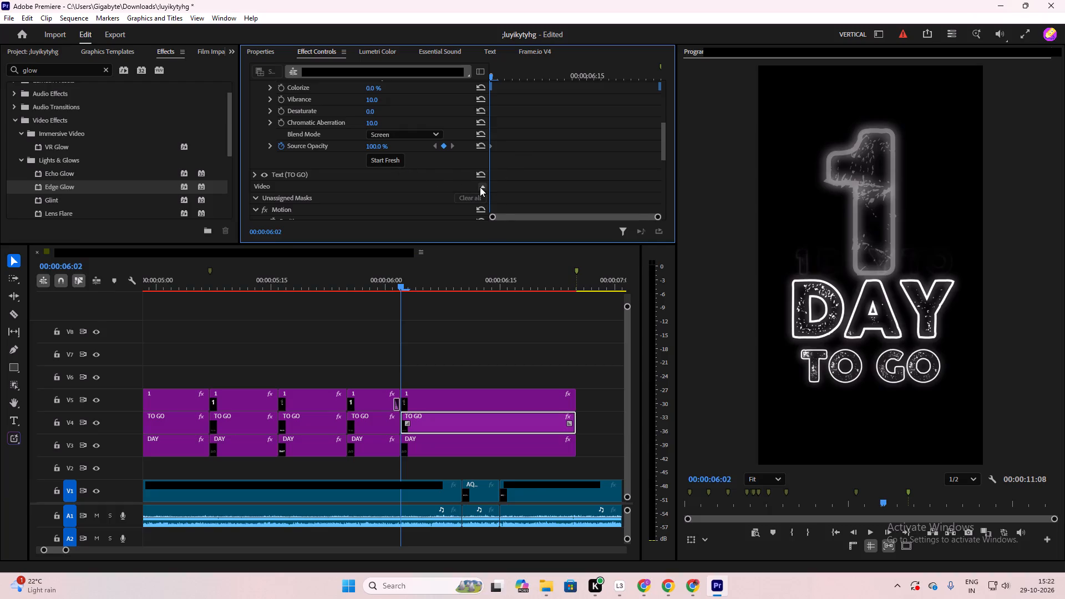
Copy the final "1" clip and paste only its Edge Glow attributes onto the "TO GO" clip, leaving out motion, opacity, time remapping and masks.
{"action": "left_click", "coordinate": [429, 401]}
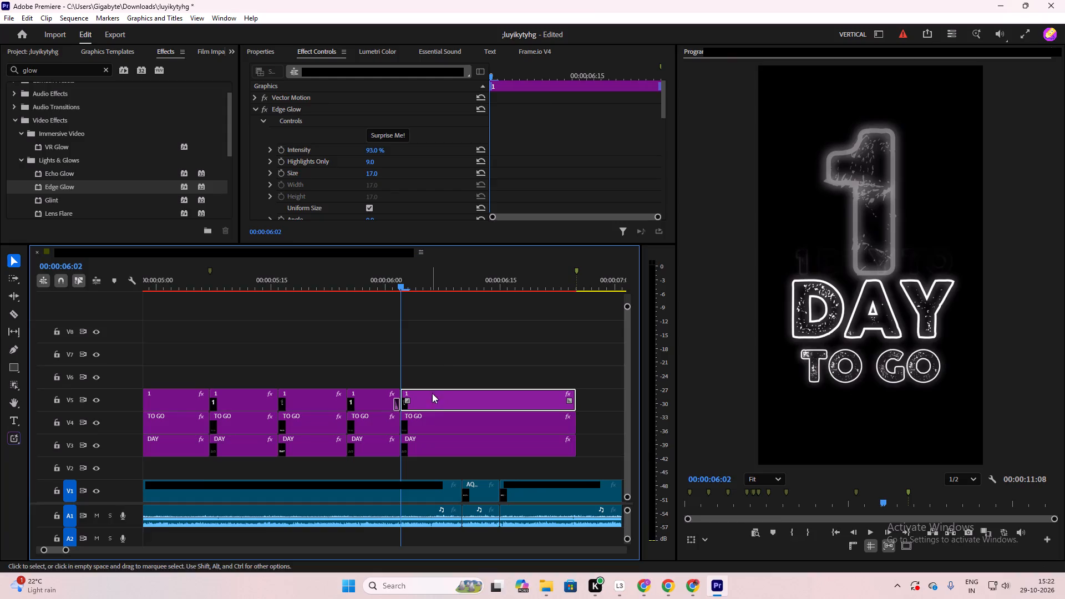
{"action": "scroll", "coordinate": [410, 172], "scroll_direction": "down", "scroll_amount": 16}
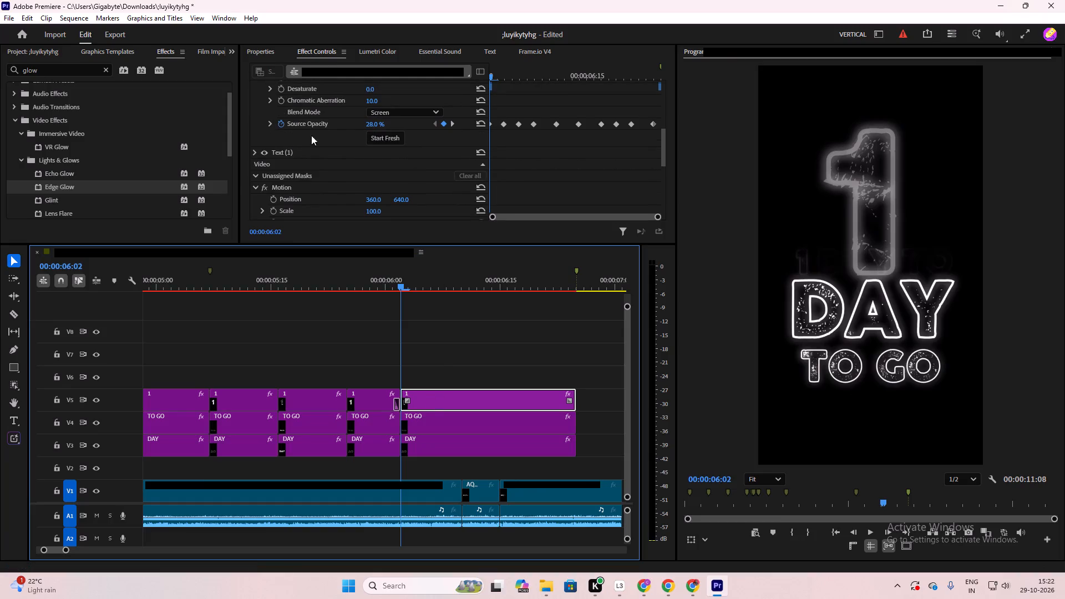
{"action": "scroll", "coordinate": [324, 137], "scroll_direction": "up", "scroll_amount": 10}
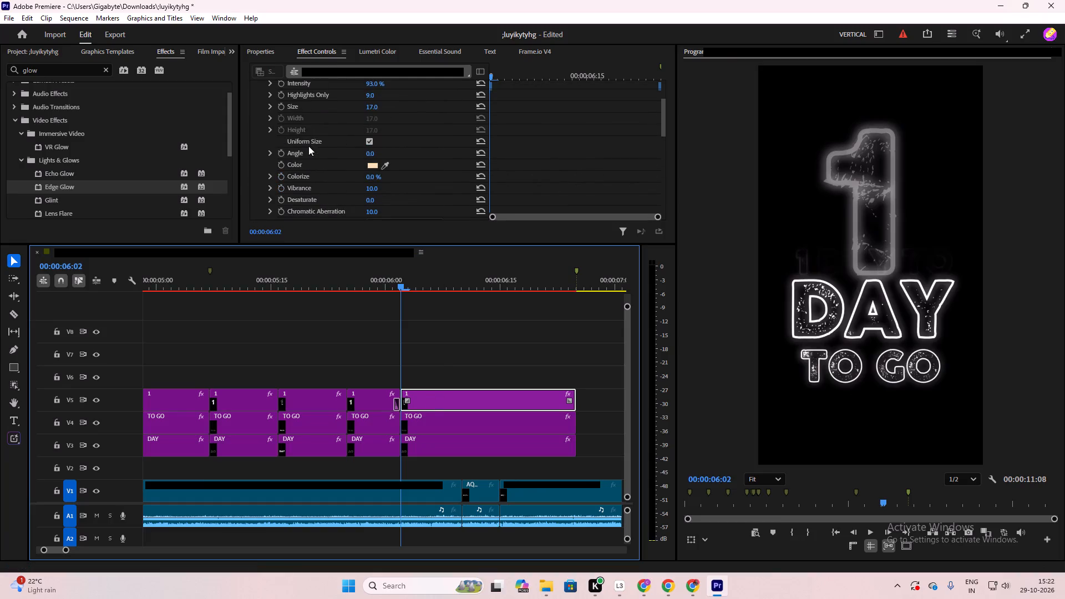
{"action": "scroll", "coordinate": [307, 146], "scroll_direction": "up", "scroll_amount": 10}
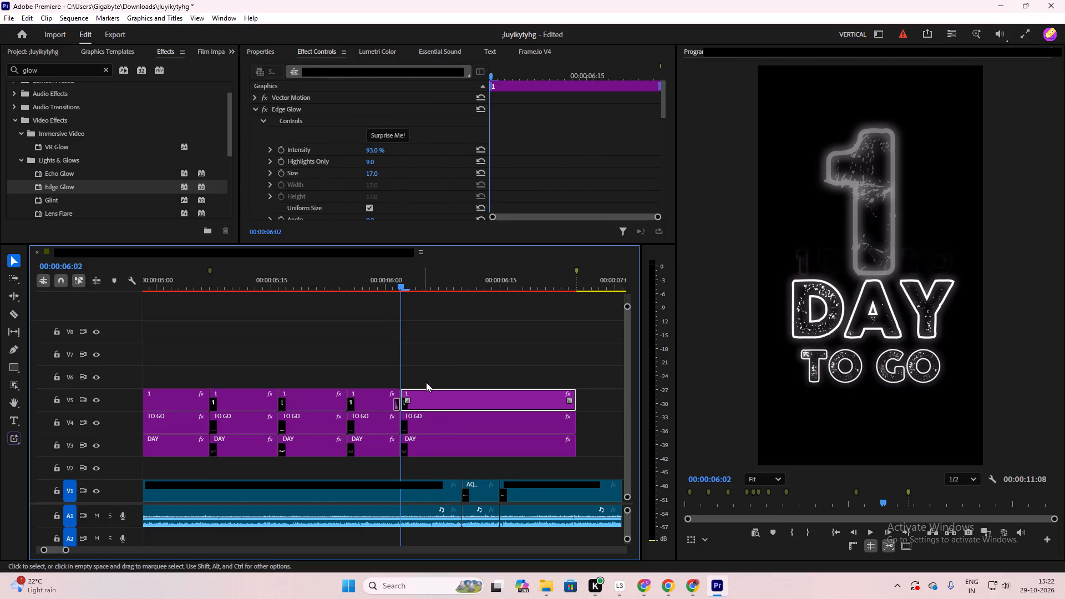
{"action": "left_click", "coordinate": [437, 400]}
{"action": "right_click", "coordinate": [437, 400]}
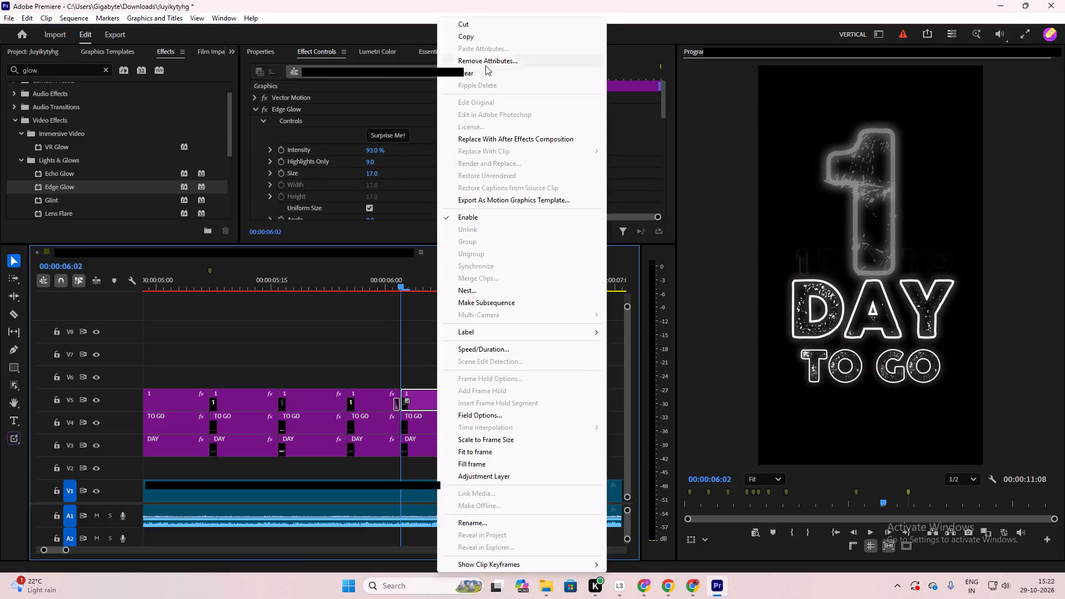
{"action": "left_click", "coordinate": [486, 36]}
{"action": "left_click", "coordinate": [430, 420]}
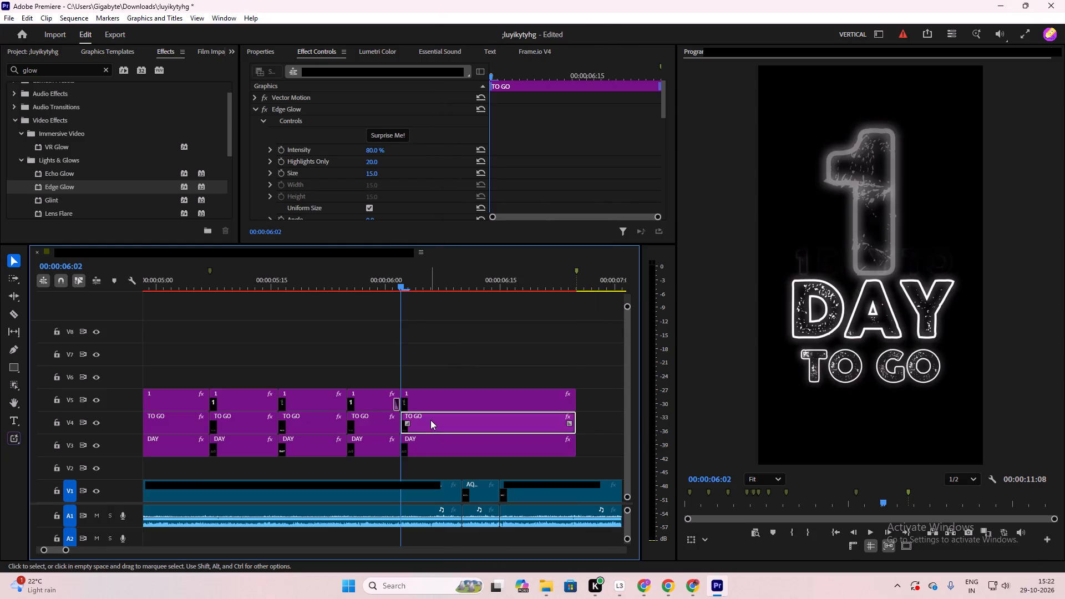
{"action": "right_click", "coordinate": [430, 420]}
{"action": "left_click", "coordinate": [475, 47]}
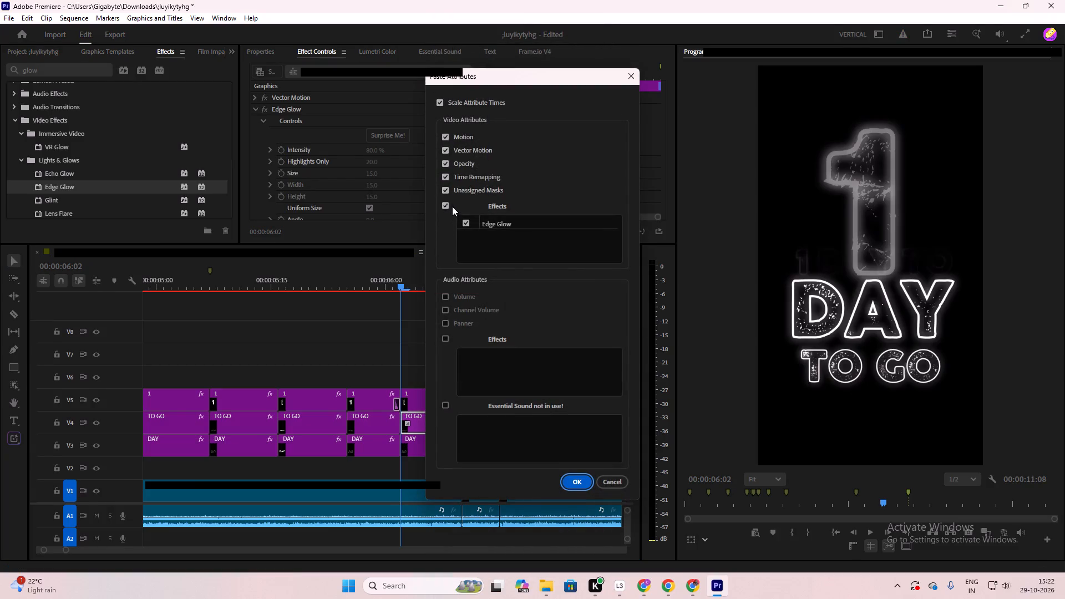
{"action": "left_click", "coordinate": [445, 189]}
{"action": "left_click", "coordinate": [446, 175]}
{"action": "left_click", "coordinate": [445, 161]}
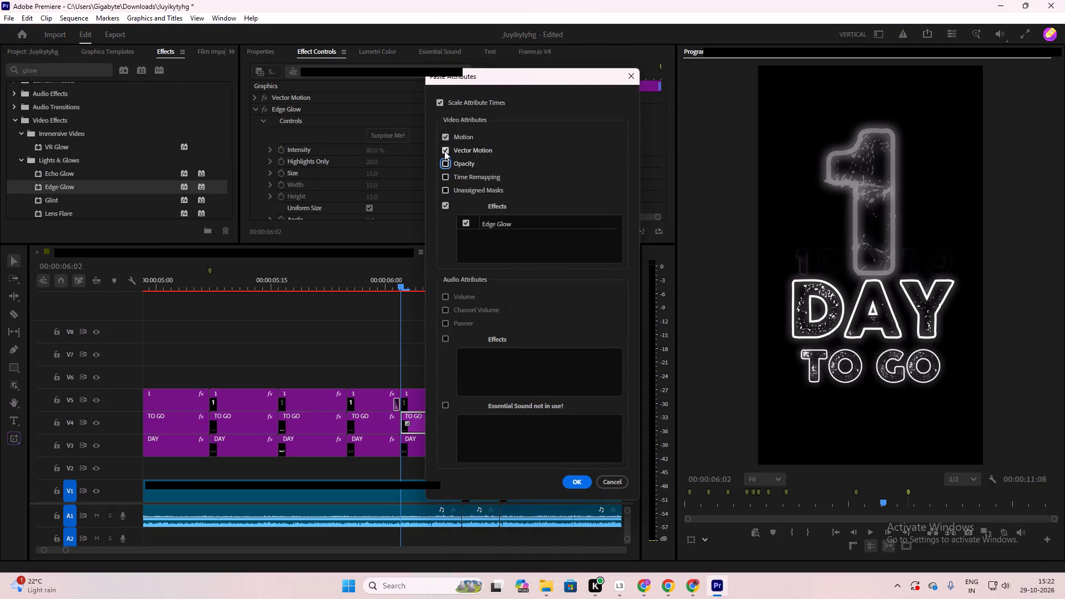
{"action": "left_click", "coordinate": [444, 150]}
{"action": "left_click", "coordinate": [444, 134]}
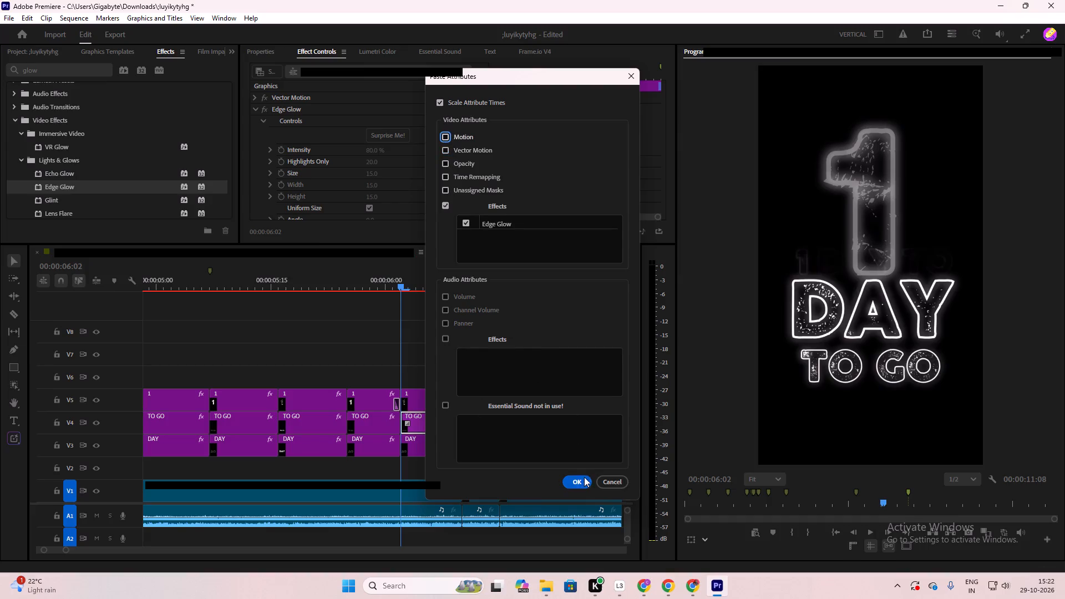
{"action": "left_click", "coordinate": [579, 484]}
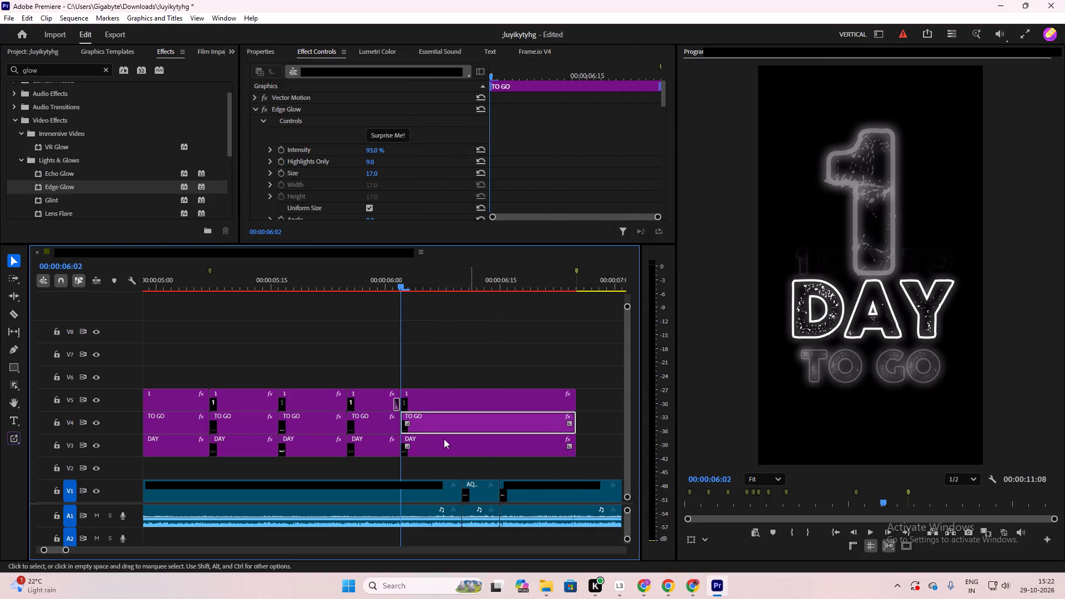
Paste only the copied Edge Glow attributes onto the final "DAY" clip, leaving out motion, opacity, time remapping and masks.
{"action": "left_click", "coordinate": [424, 443]}
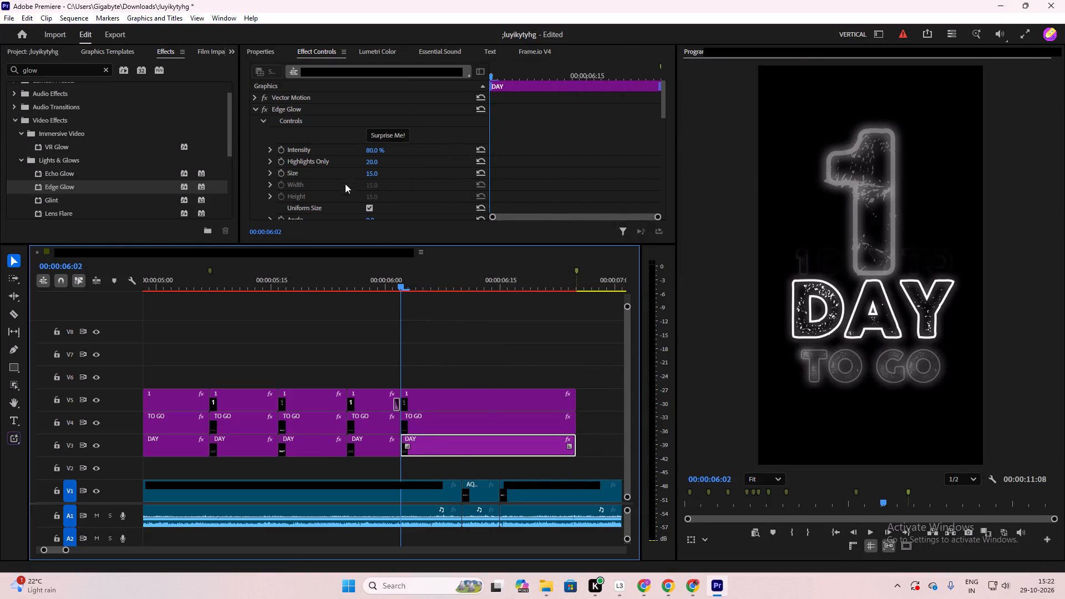
{"action": "right_click", "coordinate": [447, 452]}
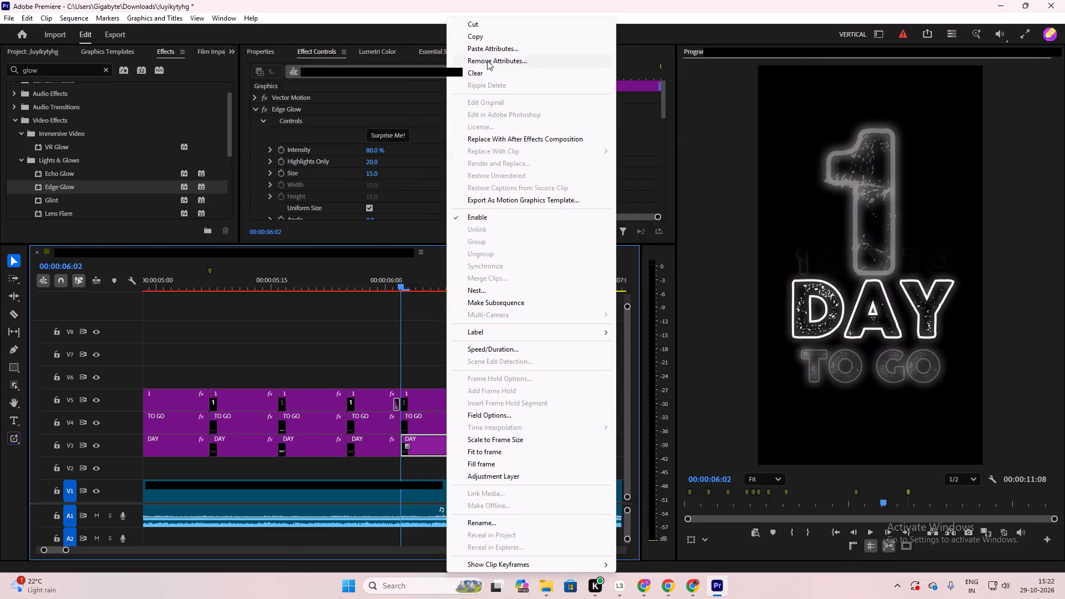
{"action": "left_click", "coordinate": [493, 49]}
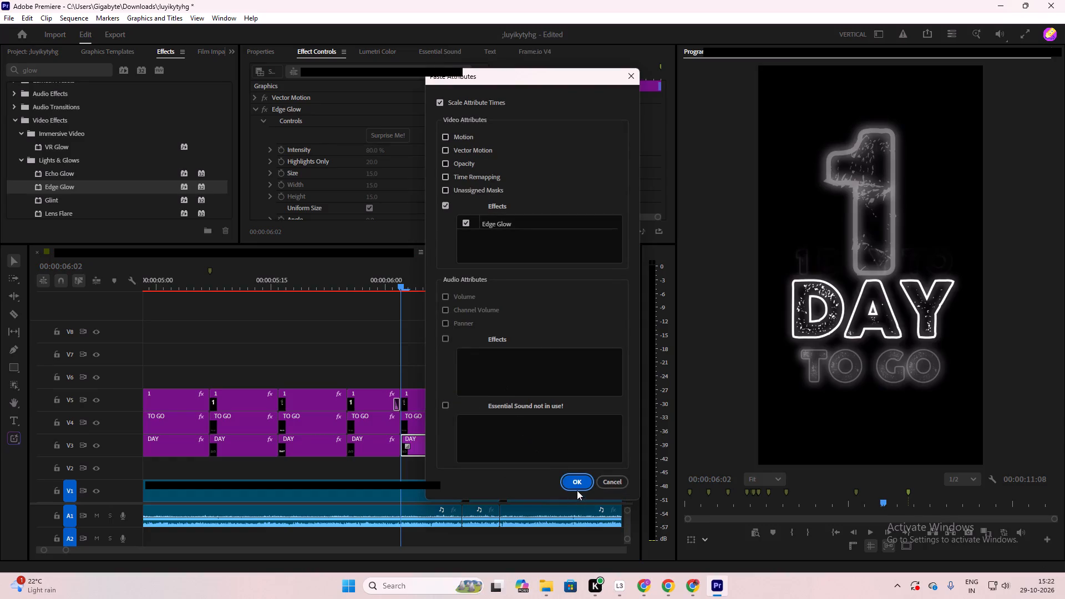
{"action": "left_click", "coordinate": [575, 487]}
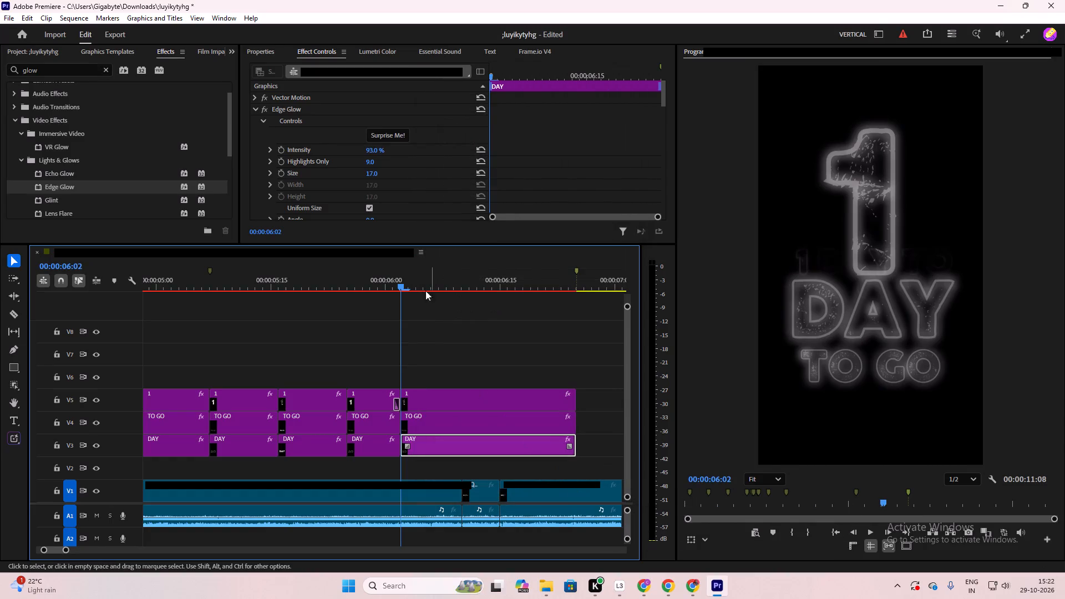
Play back and scrub the final titles from 00:00:06:02 to examine the glow flicker on all three clips.
{"action": "key", "text": "space"}
{"action": "key", "text": "space"}
{"action": "key", "text": "space"}
{"action": "key", "text": "space"}
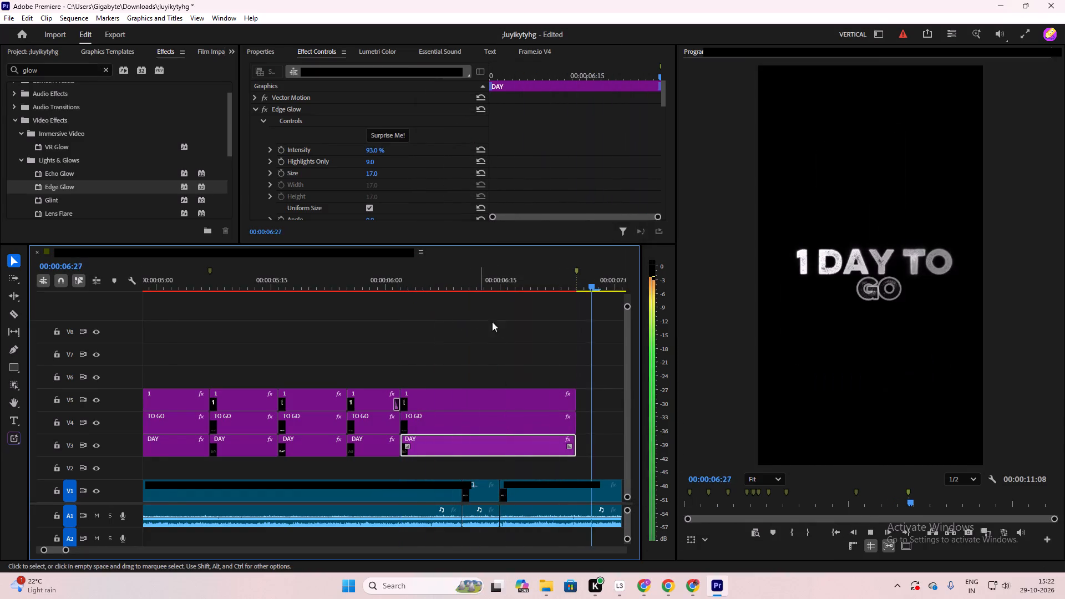
{"action": "scroll", "coordinate": [329, 380], "scroll_direction": "up", "scroll_amount": 18}
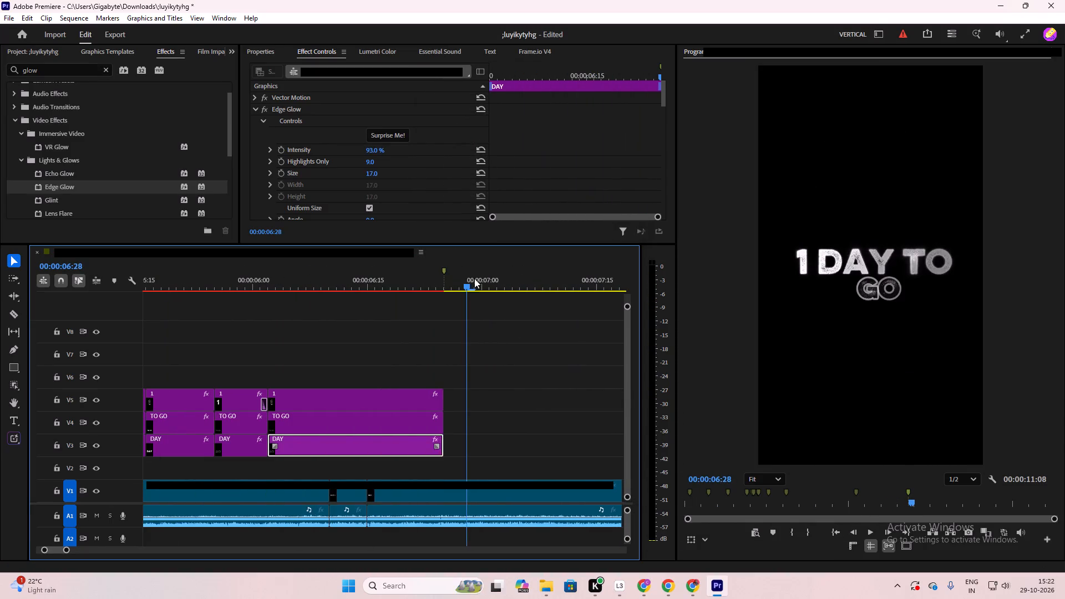
{"action": "left_click_drag", "start_coordinate": [469, 281], "coordinate": [318, 322]}
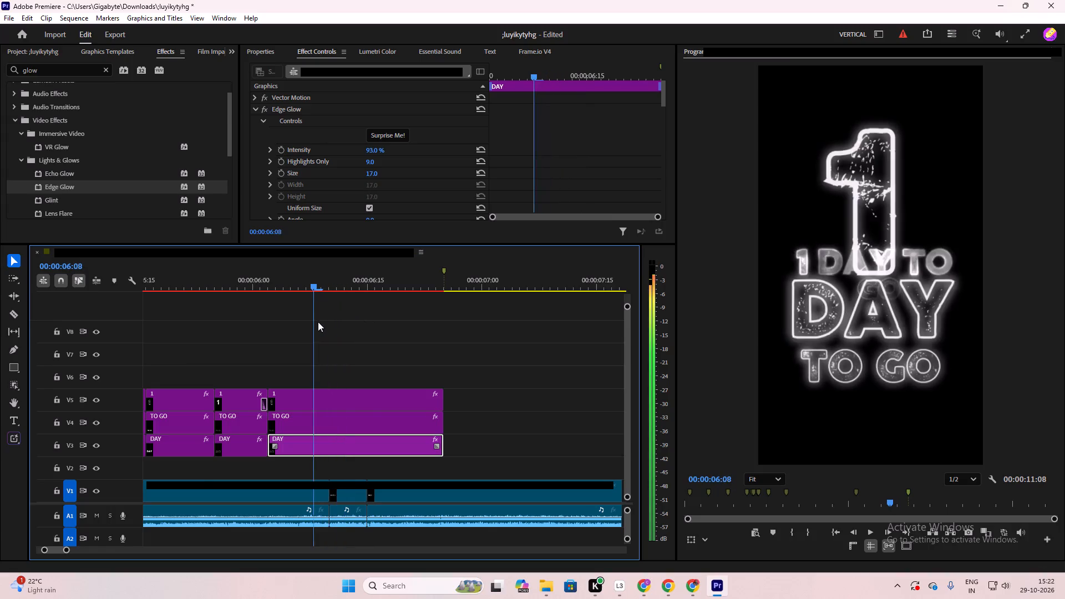
{"action": "left_click_drag", "start_coordinate": [318, 322], "coordinate": [281, 337]}
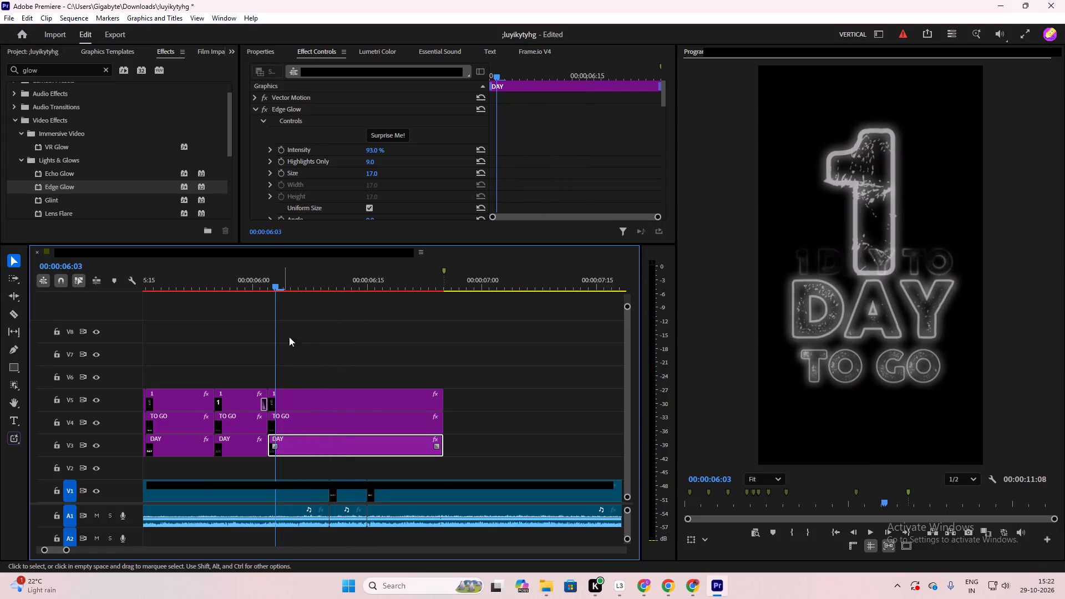
Delete the fifth Source Opacity keyframe of the last "TO GO" clip's first Edge Glow and shift the third and fourth to about 00:00:06:08 and 00:00:06:11.
{"action": "scroll", "coordinate": [353, 332], "scroll_direction": "up", "scroll_amount": 10}
{"action": "left_click", "coordinate": [463, 427]}
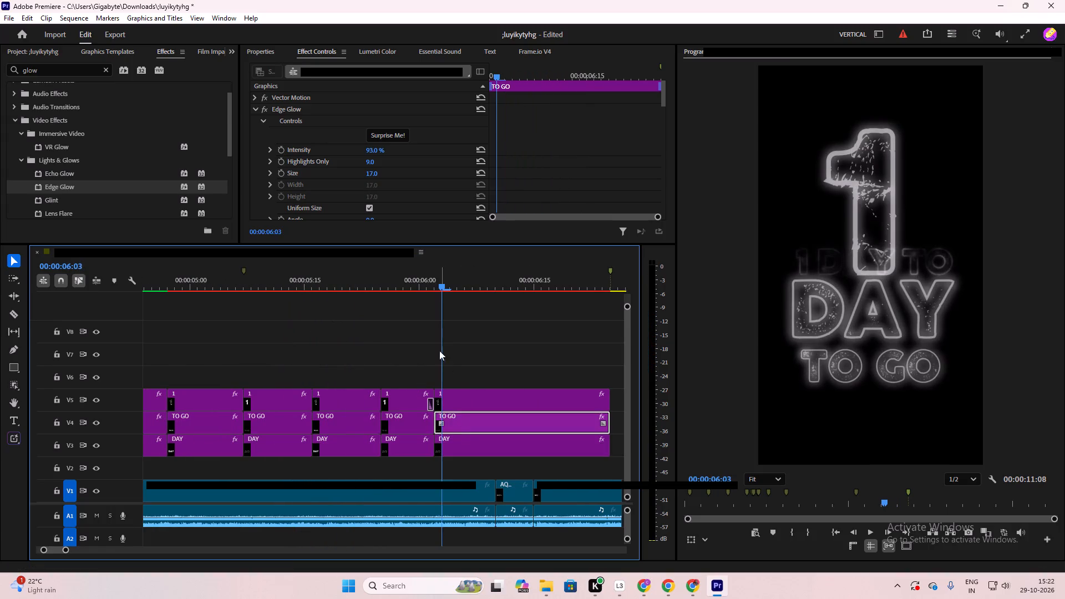
{"action": "left_click_drag", "start_coordinate": [443, 283], "coordinate": [442, 291]}
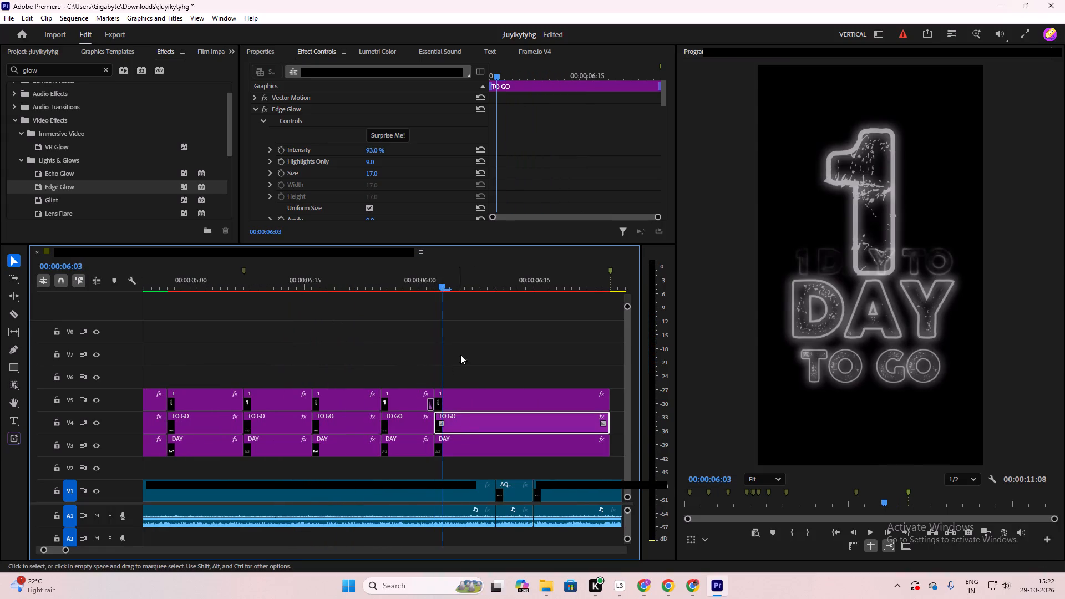
{"action": "left_click", "coordinate": [463, 429]}
{"action": "scroll", "coordinate": [455, 176], "scroll_direction": "down", "scroll_amount": 16}
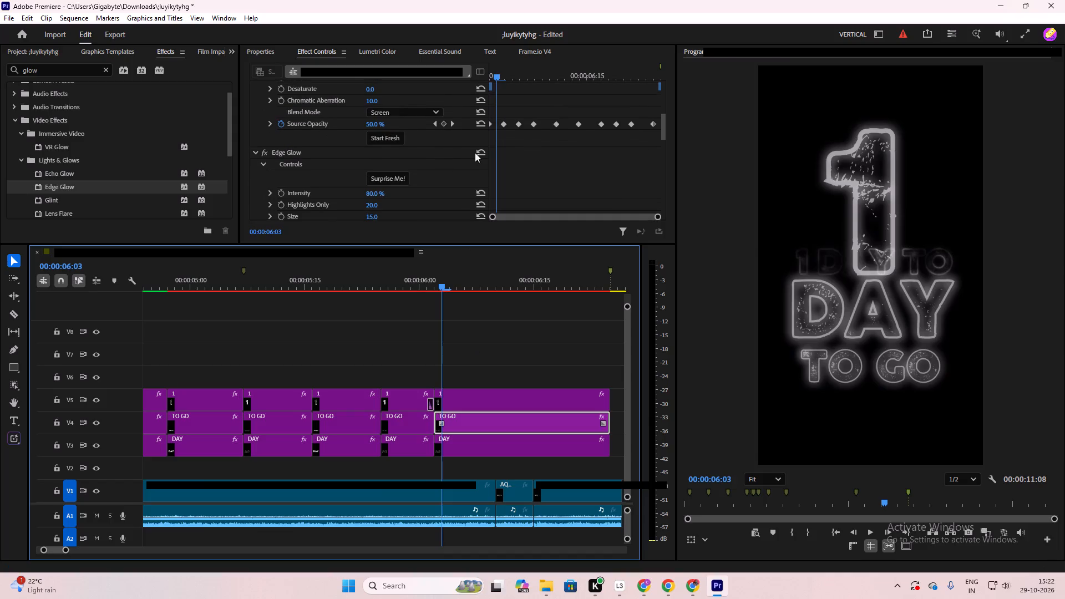
{"action": "left_click", "coordinate": [504, 124]}
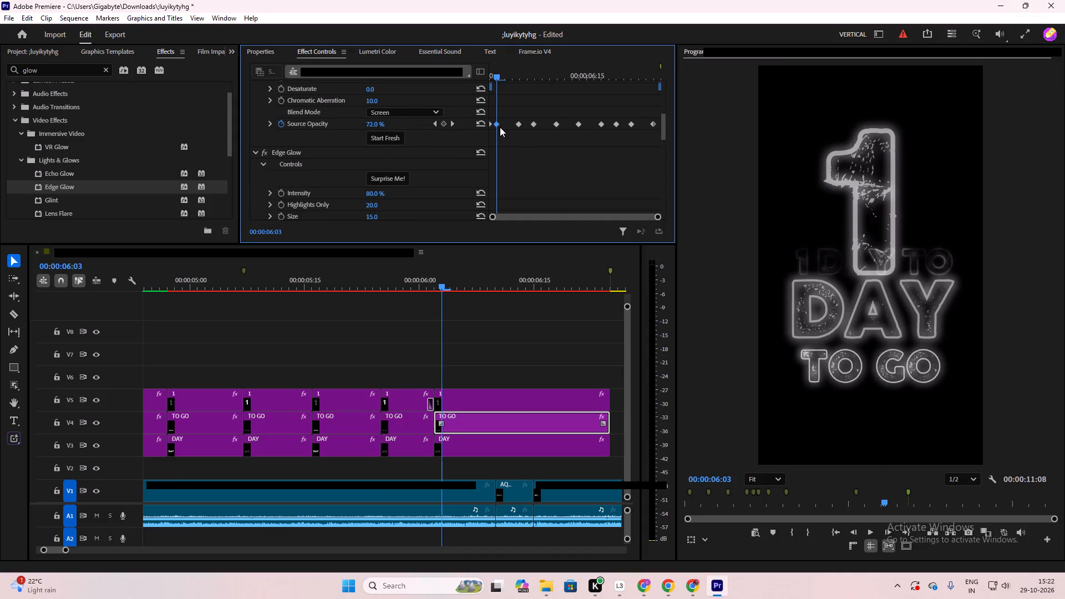
{"action": "left_click", "coordinate": [519, 125]}
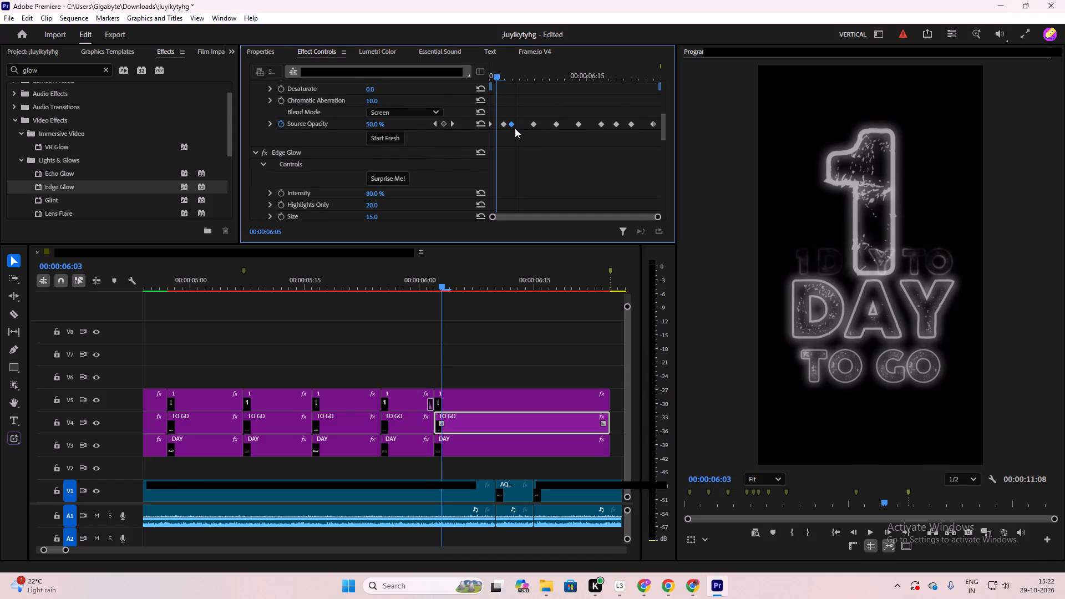
{"action": "left_click", "coordinate": [504, 125]}
{"action": "left_click_drag", "start_coordinate": [512, 126], "coordinate": [517, 128]}
{"action": "left_click_drag", "start_coordinate": [549, 114], "coordinate": [567, 138]}
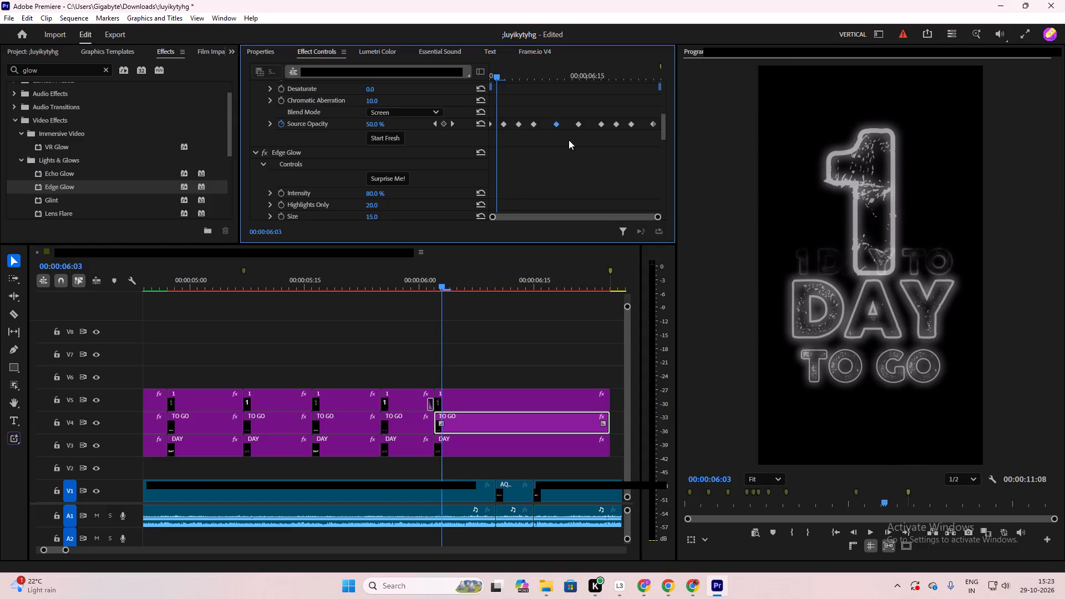
{"action": "key", "text": "ctrl+x"}
{"action": "left_click_drag", "start_coordinate": [533, 125], "coordinate": [553, 126]}
{"action": "left_click_drag", "start_coordinate": [519, 124], "coordinate": [531, 125]}
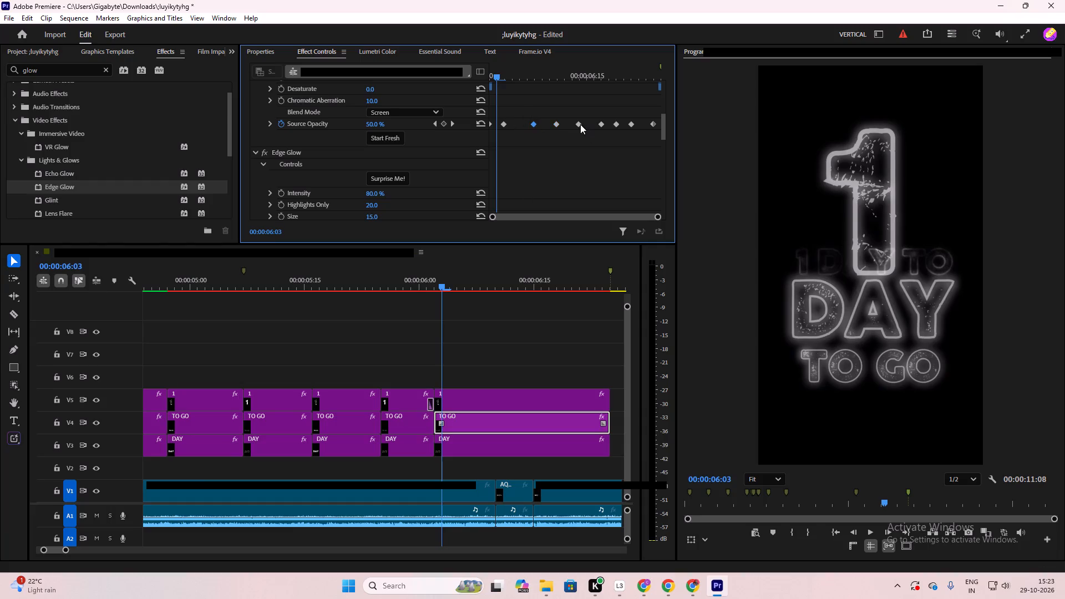
Move the "TO GO" clip's fifth Source Opacity keyframe to 00:00:06:15, delete the 00:00:06:19 one and move the 00:00:06:21 one to about 00:00:06:20.
{"action": "left_click", "coordinate": [580, 124]}
{"action": "left_click_drag", "start_coordinate": [610, 111], "coordinate": [621, 133]}
{"action": "left_click_drag", "start_coordinate": [621, 133], "coordinate": [622, 138]}
{"action": "key", "text": "ctrl+x"}
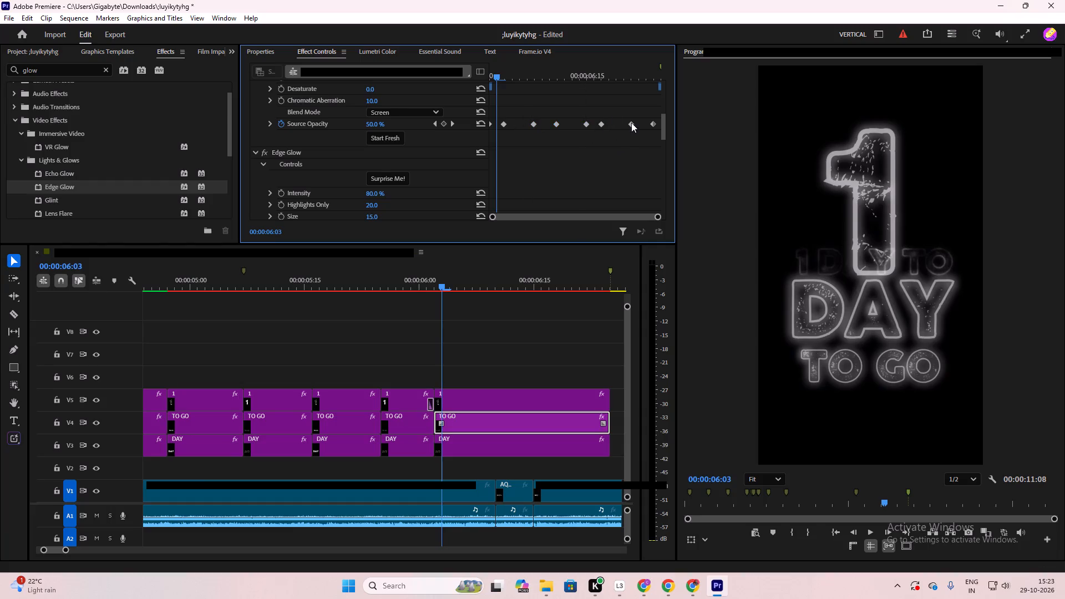
{"action": "left_click", "coordinate": [631, 122]}
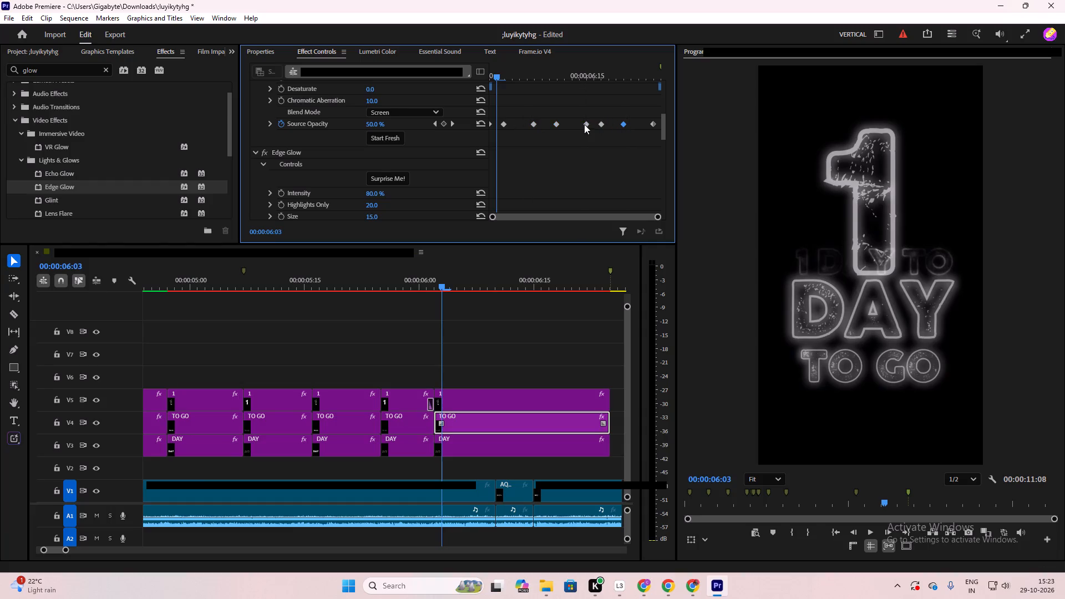
{"action": "left_click", "coordinate": [586, 124]}
{"action": "left_click", "coordinate": [587, 124]}
{"action": "left_click", "coordinate": [589, 145]}
Delete the final "DAY" clip's fifth Source Opacity keyframe and retime the second, third and fourth to about 00:00:06:05, 00:00:06:07 and 00:00:06:10.
{"action": "left_click", "coordinate": [470, 441]}
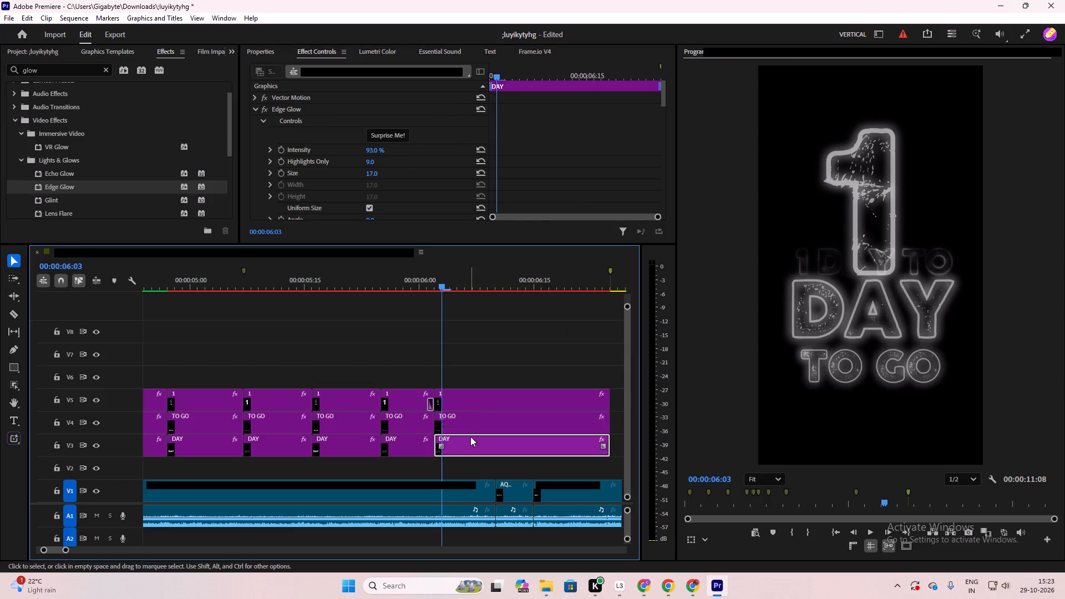
{"action": "scroll", "coordinate": [590, 82], "scroll_direction": "down", "scroll_amount": 10}
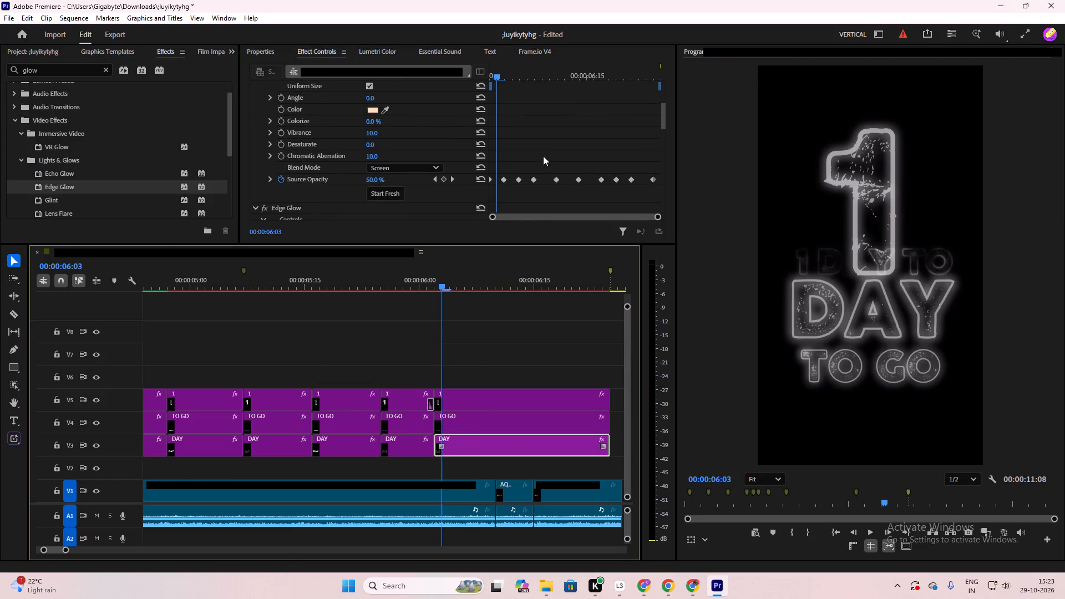
{"action": "scroll", "coordinate": [543, 156], "scroll_direction": "down", "scroll_amount": 5}
{"action": "left_click", "coordinate": [526, 121]}
{"action": "left_click_drag", "start_coordinate": [545, 120], "coordinate": [564, 141]}
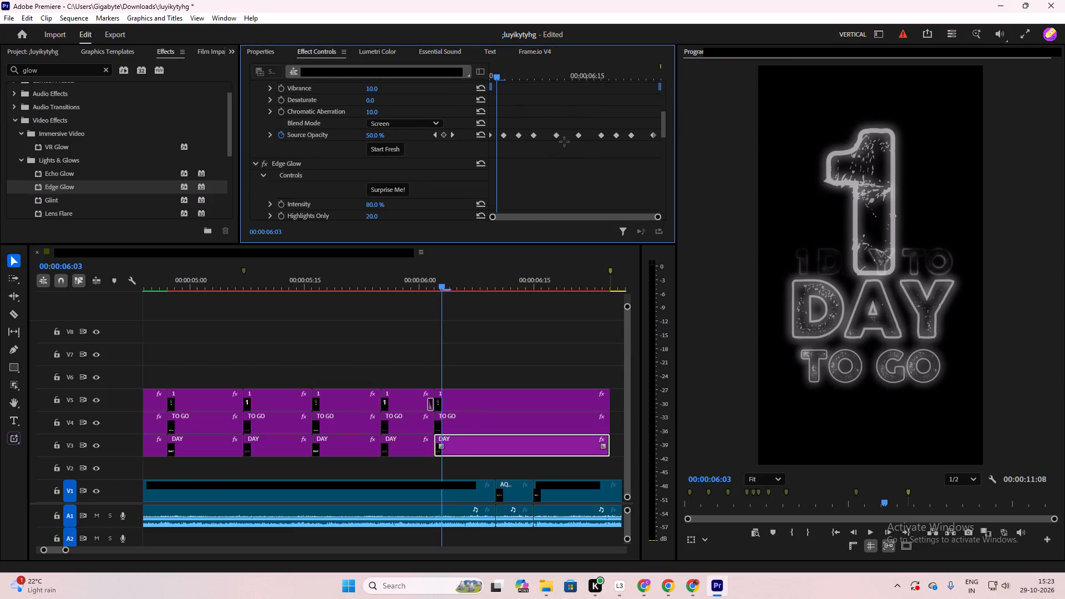
{"action": "left_click_drag", "start_coordinate": [564, 141], "coordinate": [568, 147]}
{"action": "key", "text": "ctrl+x"}
{"action": "left_click_drag", "start_coordinate": [533, 135], "coordinate": [544, 136]}
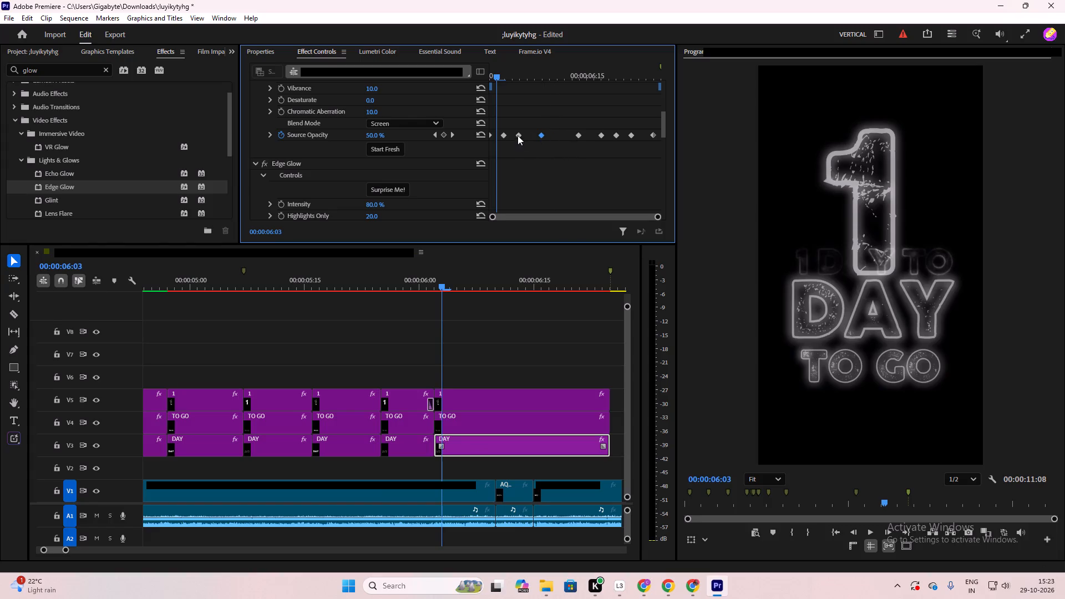
{"action": "left_click_drag", "start_coordinate": [518, 135], "coordinate": [557, 139]}
{"action": "left_click_drag", "start_coordinate": [542, 135], "coordinate": [528, 138]}
{"action": "left_click", "coordinate": [506, 136]}
{"action": "left_click_drag", "start_coordinate": [556, 136], "coordinate": [551, 136]}
Delete the "DAY" clip's Source Opacity keyframe near 00:00:06:17 and retime the three around it to about 00:00:06:13, 00:00:06:17 and 00:00:06:20.
{"action": "left_click_drag", "start_coordinate": [594, 127], "coordinate": [599, 138]}
{"action": "left_click_drag", "start_coordinate": [599, 138], "coordinate": [609, 151]}
{"action": "key", "text": "ctrl+x"}
{"action": "left_click_drag", "start_coordinate": [616, 133], "coordinate": [602, 134]}
{"action": "left_click_drag", "start_coordinate": [579, 133], "coordinate": [574, 136]}
{"action": "left_click_drag", "start_coordinate": [632, 134], "coordinate": [626, 135]}
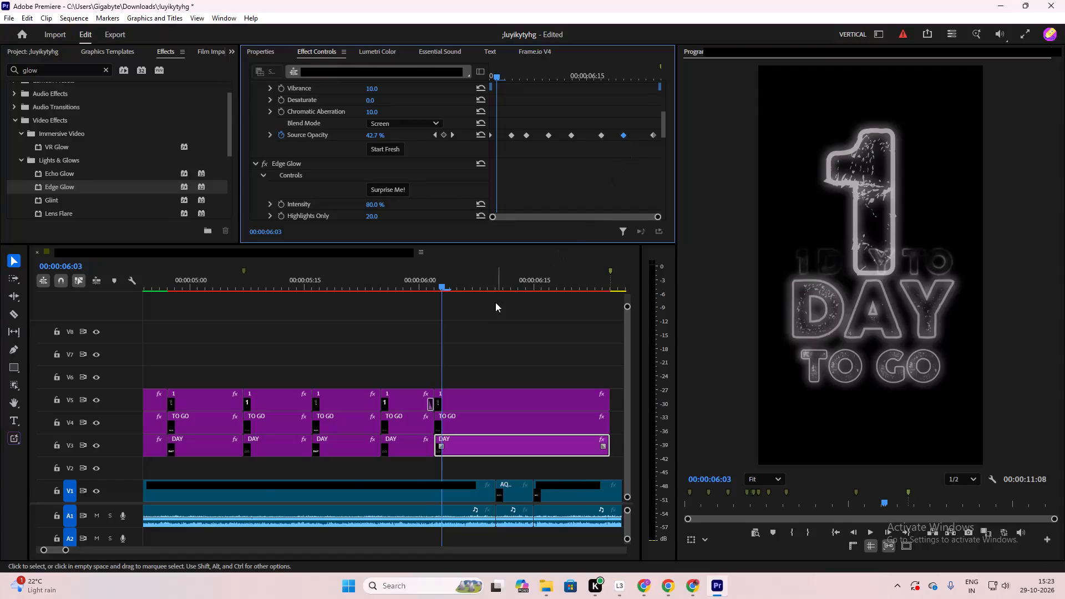
Play back and scrub the final titles from about 00:00:06:00 to examine the staggered glow flicker.
{"action": "left_click_drag", "start_coordinate": [443, 286], "coordinate": [422, 284]}
{"action": "left_click", "coordinate": [460, 309]}
{"action": "key", "text": "space"}
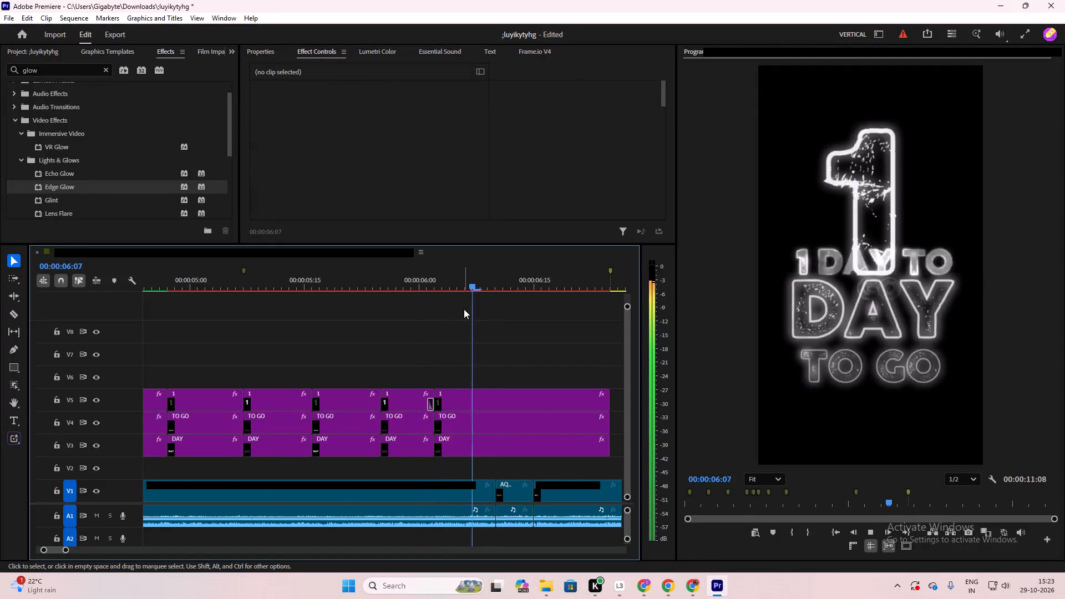
{"action": "key", "text": "space"}
{"action": "scroll", "coordinate": [387, 338], "scroll_direction": "down", "scroll_amount": 5, "text": "alt"}
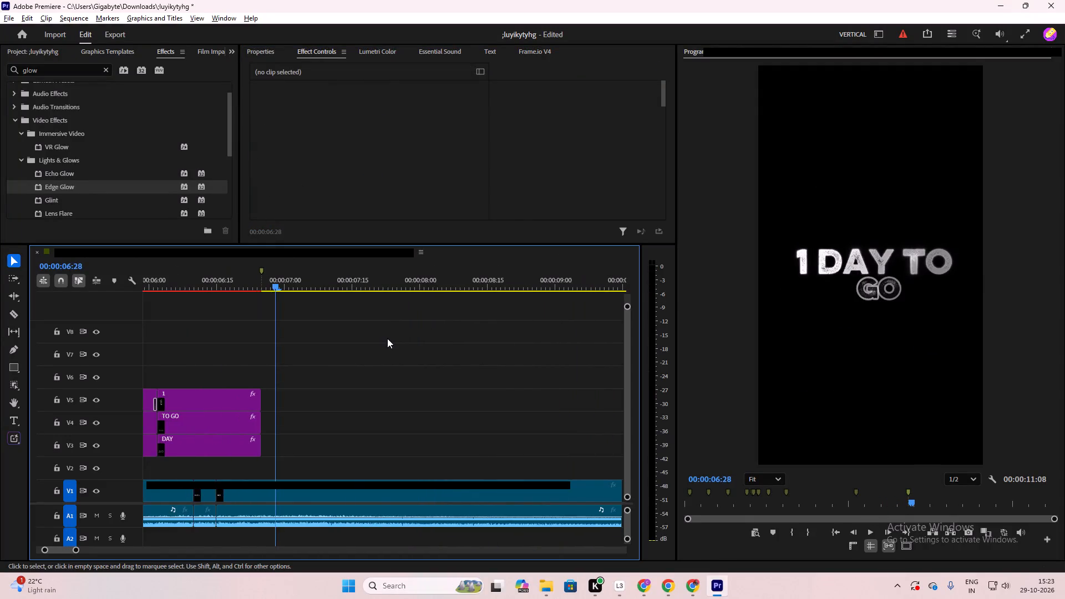
{"action": "scroll", "coordinate": [366, 336], "scroll_direction": "down", "scroll_amount": 5, "text": "alt"}
{"action": "left_click_drag", "start_coordinate": [310, 290], "coordinate": [255, 329]}
{"action": "scroll", "coordinate": [387, 370], "scroll_direction": "up", "scroll_amount": 5}
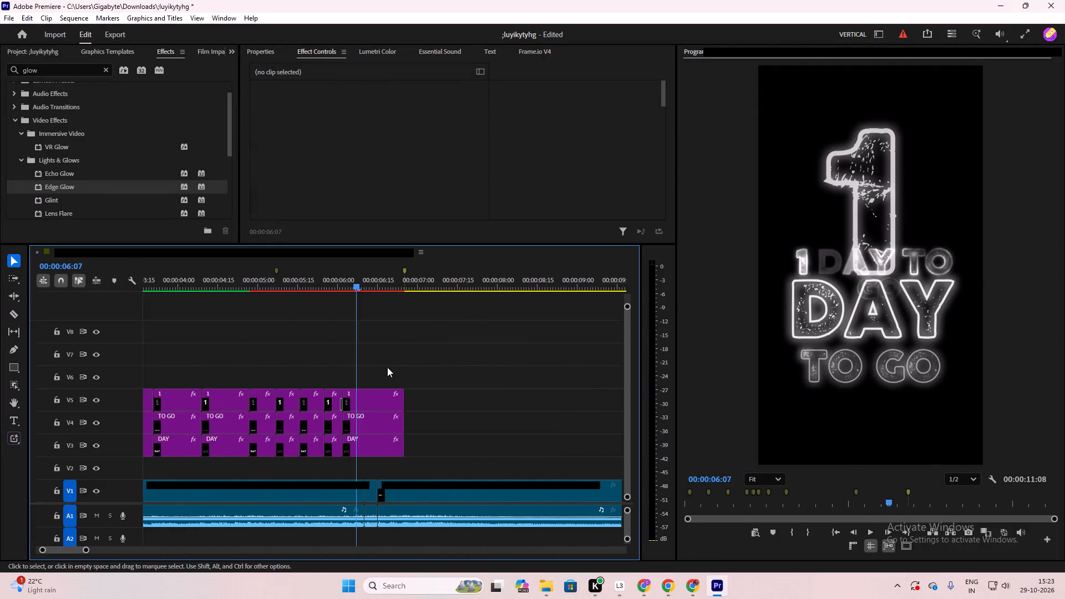
Examine the final "1" clip's Vector Motion, Edge Glow, Motion and Opacity settings.
{"action": "scroll", "coordinate": [387, 367], "scroll_direction": "up", "scroll_amount": 7}
{"action": "scroll", "coordinate": [501, 375], "scroll_direction": "up", "scroll_amount": 13, "text": "alt"}
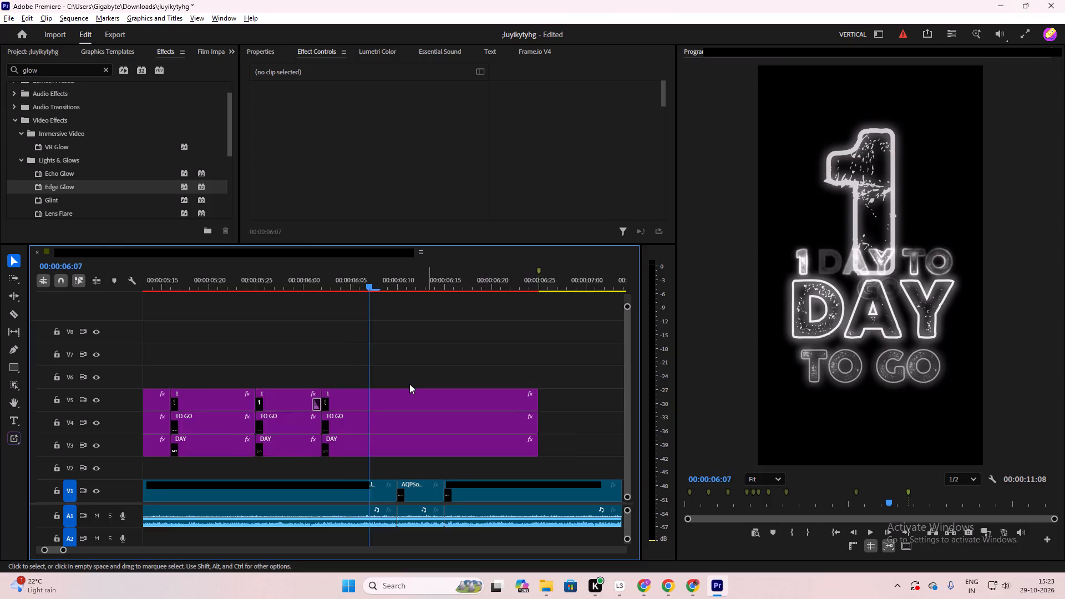
{"action": "scroll", "coordinate": [409, 384], "scroll_direction": "up", "scroll_amount": 2, "text": "alt"}
{"action": "left_click", "coordinate": [378, 403]}
{"action": "left_click_drag", "start_coordinate": [352, 281], "coordinate": [296, 323]}
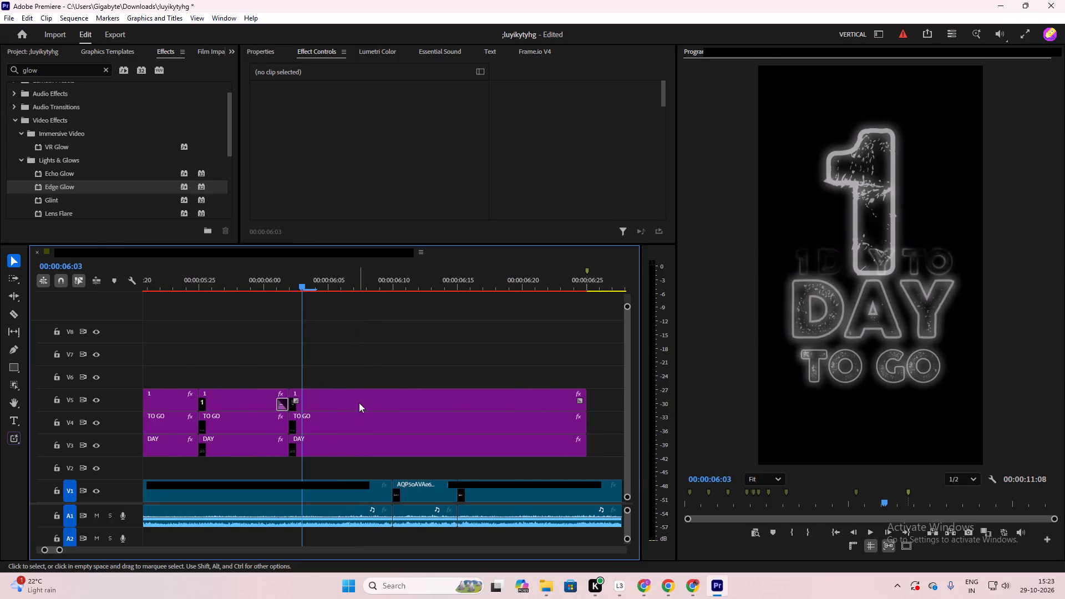
{"action": "left_click", "coordinate": [359, 404]}
{"action": "left_click_drag", "start_coordinate": [301, 288], "coordinate": [301, 287]}
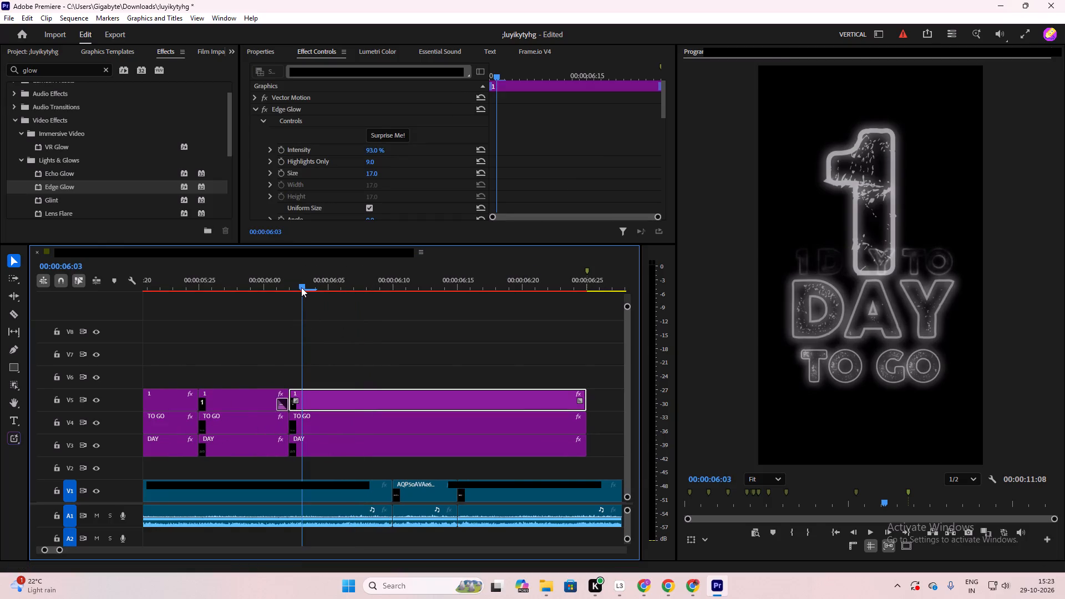
{"action": "left_click_drag", "start_coordinate": [301, 287], "coordinate": [298, 295]}
{"action": "scroll", "coordinate": [366, 159], "scroll_direction": "down", "scroll_amount": 10}
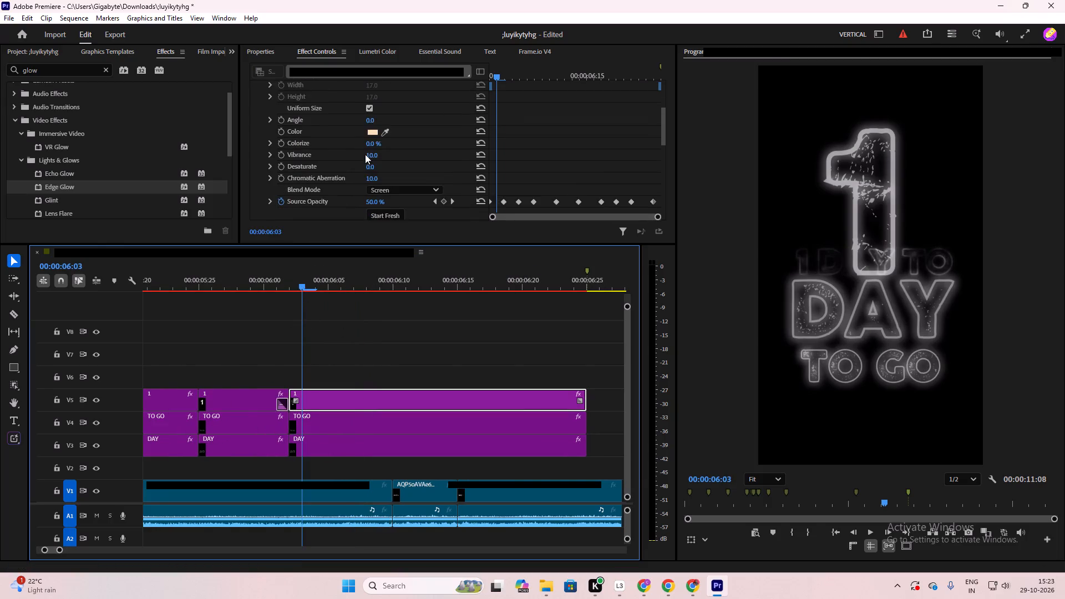
{"action": "scroll", "coordinate": [365, 156], "scroll_direction": "down", "scroll_amount": 3}
{"action": "scroll", "coordinate": [333, 177], "scroll_direction": "up", "scroll_amount": 16}
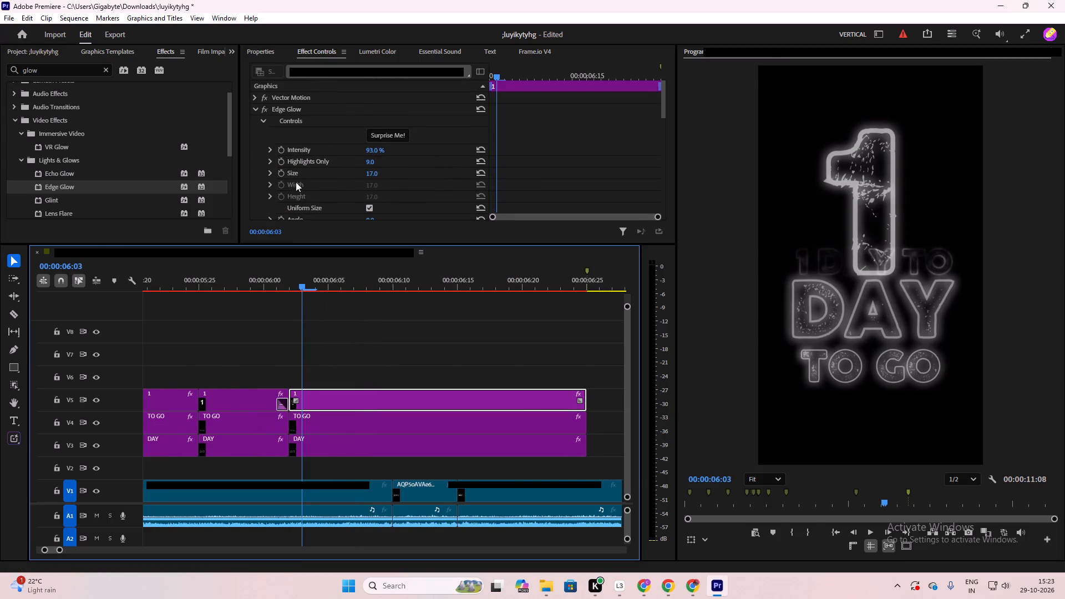
{"action": "scroll", "coordinate": [285, 150], "scroll_direction": "up", "scroll_amount": 3}
{"action": "scroll", "coordinate": [286, 135], "scroll_direction": "down", "scroll_amount": 2}
{"action": "scroll", "coordinate": [286, 135], "scroll_direction": "up", "scroll_amount": 6}
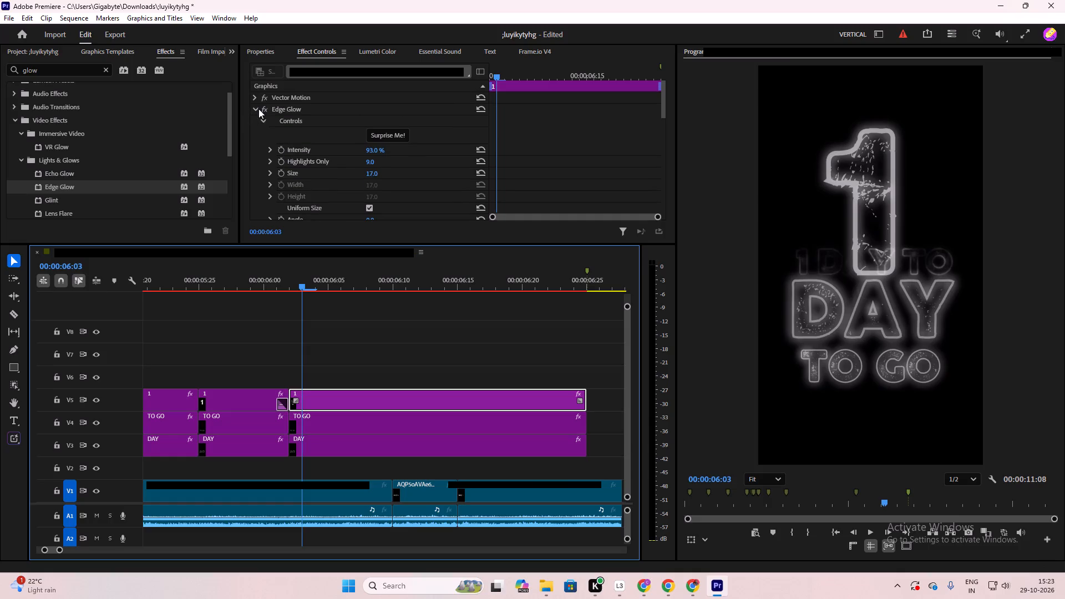
{"action": "left_click", "coordinate": [255, 98]}
{"action": "scroll", "coordinate": [278, 176], "scroll_direction": "down", "scroll_amount": 2}
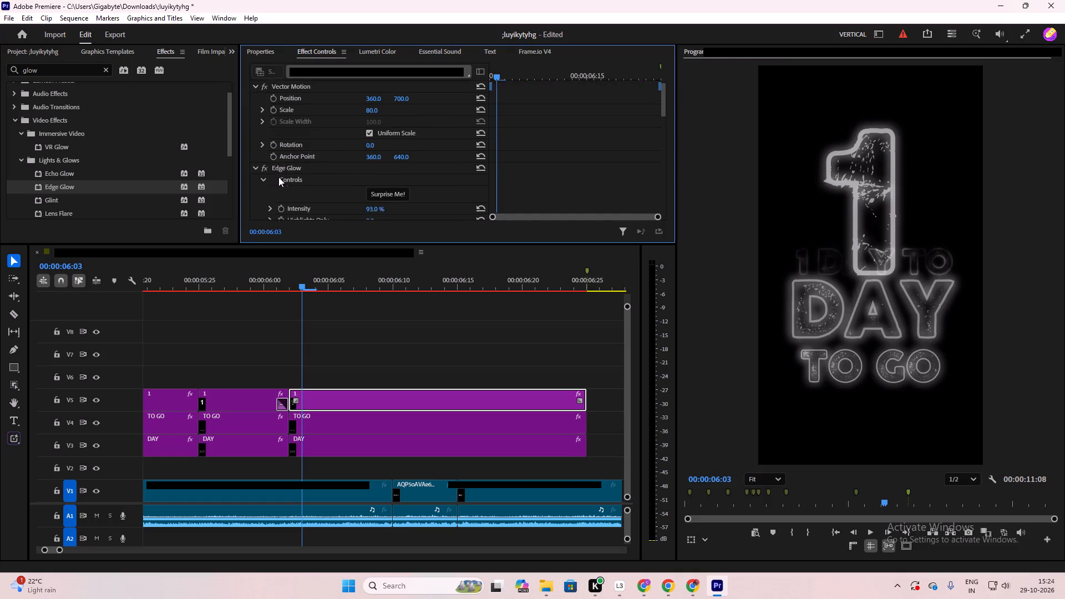
{"action": "scroll", "coordinate": [278, 177], "scroll_direction": "down", "scroll_amount": 3}
{"action": "scroll", "coordinate": [289, 189], "scroll_direction": "up", "scroll_amount": 9}
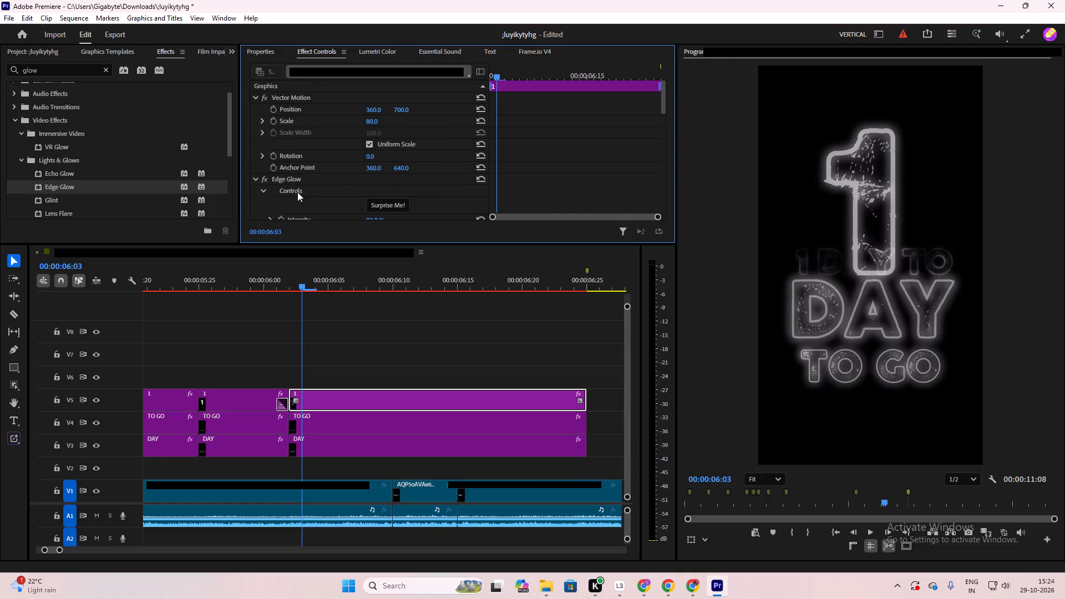
{"action": "scroll", "coordinate": [289, 180], "scroll_direction": "down", "scroll_amount": 15}
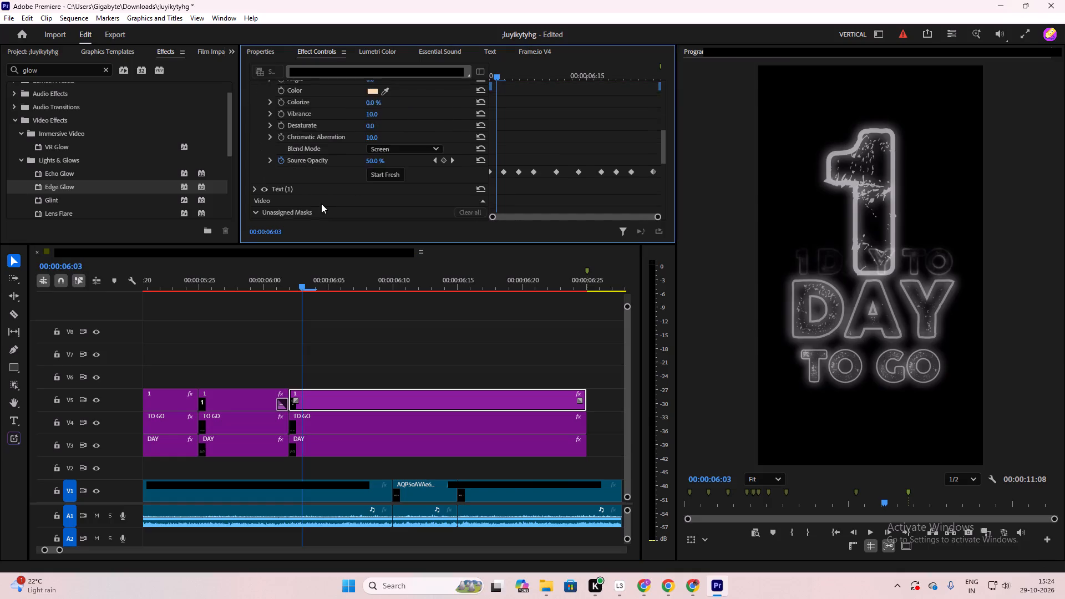
{"action": "scroll", "coordinate": [321, 204], "scroll_direction": "down", "scroll_amount": 14}
{"action": "scroll", "coordinate": [311, 197], "scroll_direction": "up", "scroll_amount": 5}
{"action": "scroll", "coordinate": [311, 197], "scroll_direction": "down", "scroll_amount": 3}
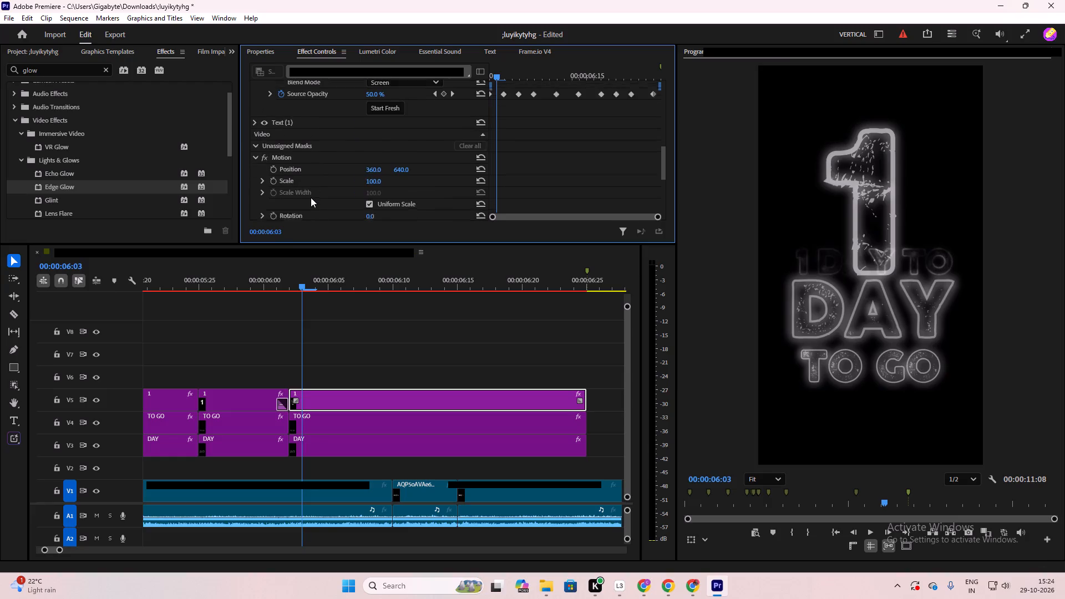
{"action": "scroll", "coordinate": [311, 197], "scroll_direction": "down", "scroll_amount": 3}
{"action": "scroll", "coordinate": [311, 197], "scroll_direction": "down", "scroll_amount": 18}
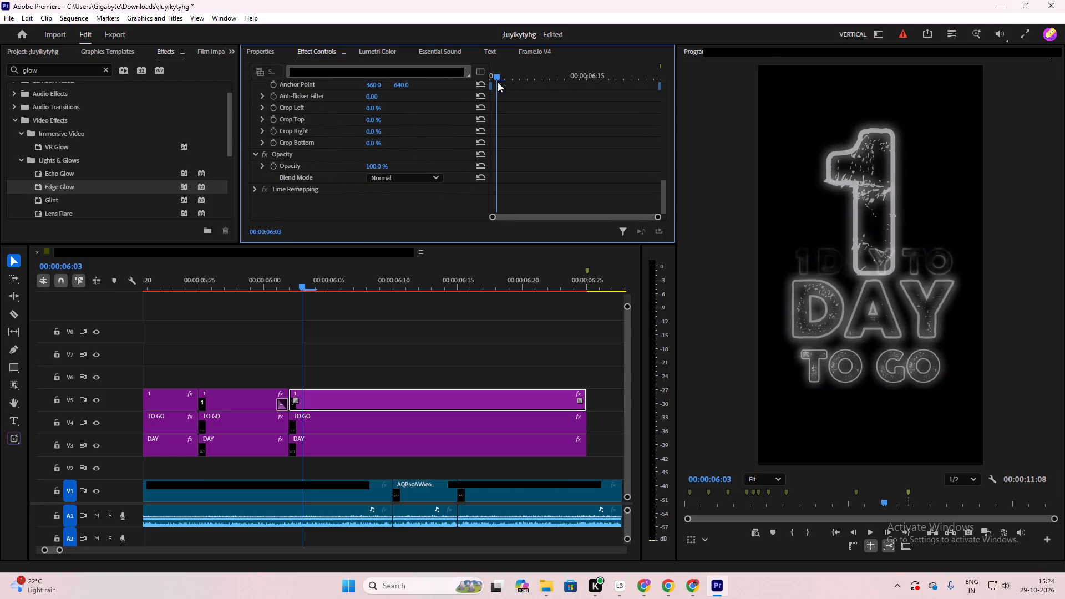
Keyframe the final "1" clip's Opacity at 26% at 00:00:06:02 and 74% at 00:00:06:05.
{"action": "left_click_drag", "start_coordinate": [496, 76], "coordinate": [485, 87]}
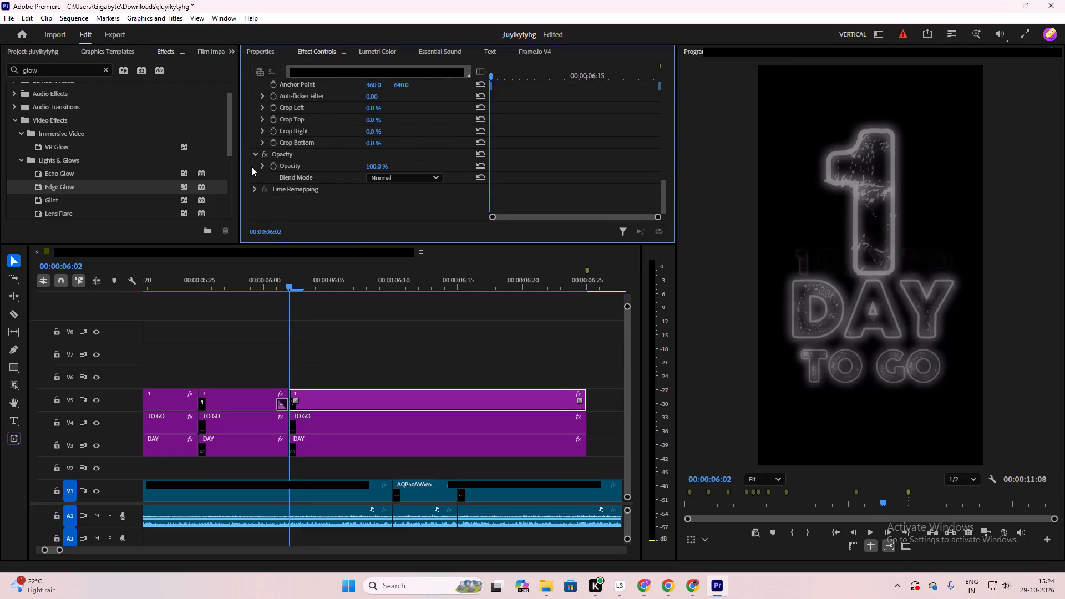
{"action": "left_click", "coordinate": [273, 165]}
{"action": "left_click_drag", "start_coordinate": [371, 166], "coordinate": [336, 167]}
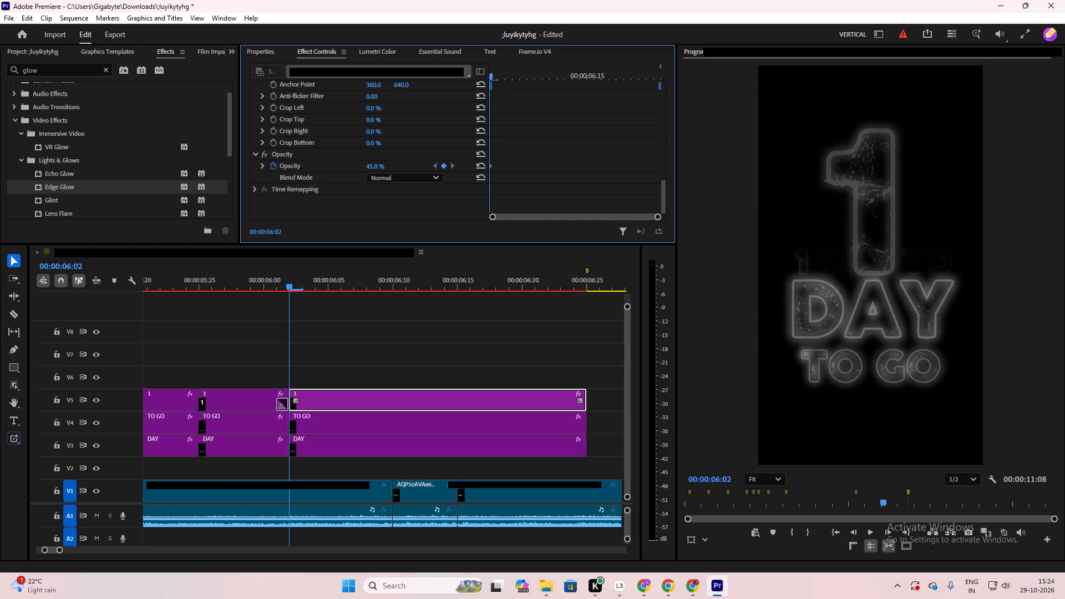
{"action": "left_click_drag", "start_coordinate": [336, 167], "coordinate": [328, 167]}
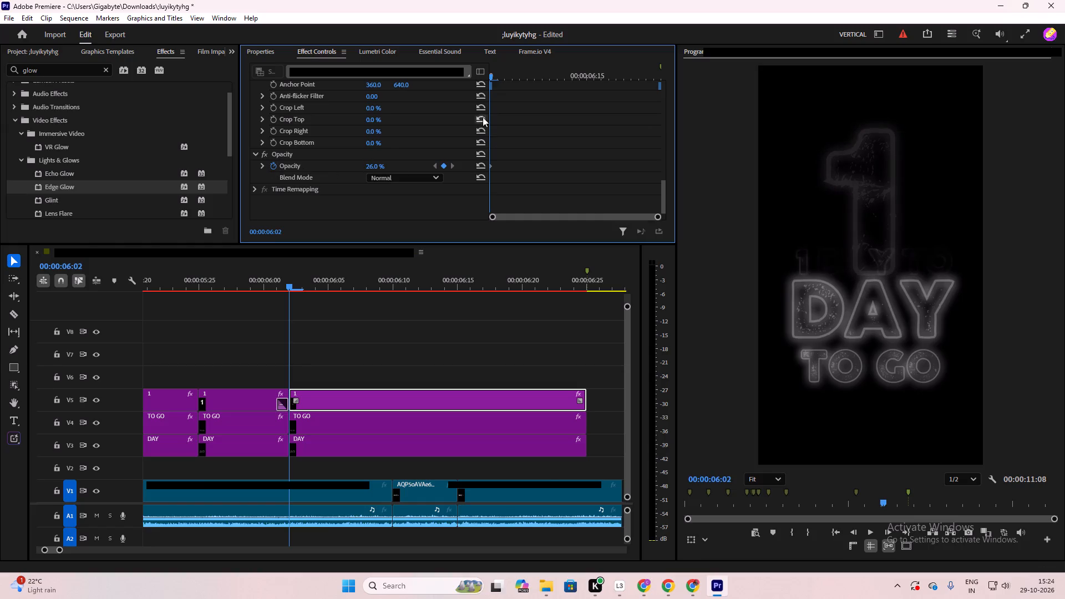
{"action": "left_click_drag", "start_coordinate": [491, 78], "coordinate": [515, 82]}
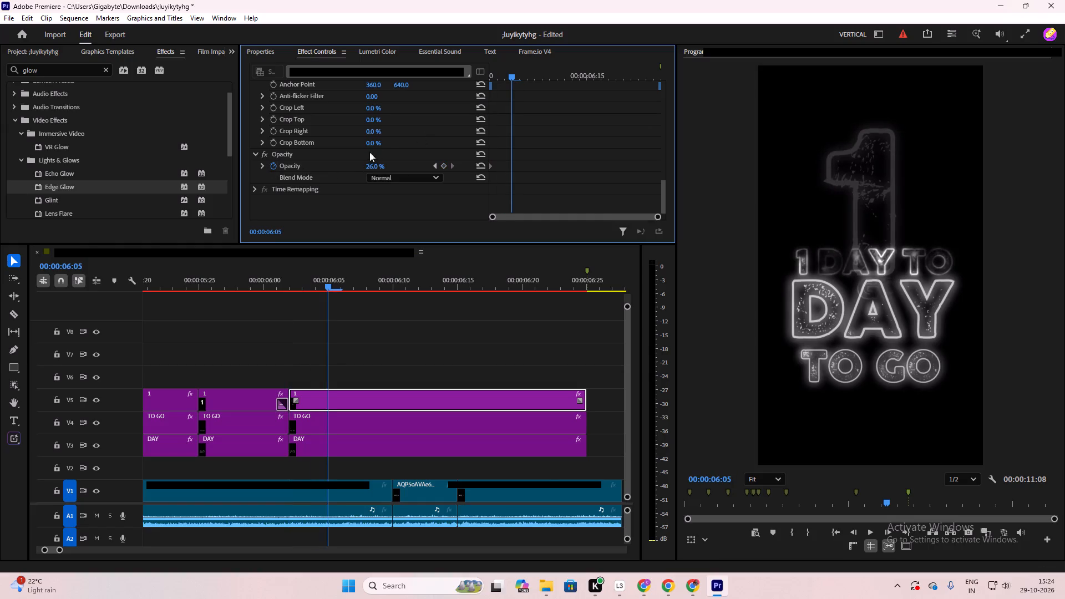
{"action": "left_click_drag", "start_coordinate": [372, 165], "coordinate": [425, 161]}
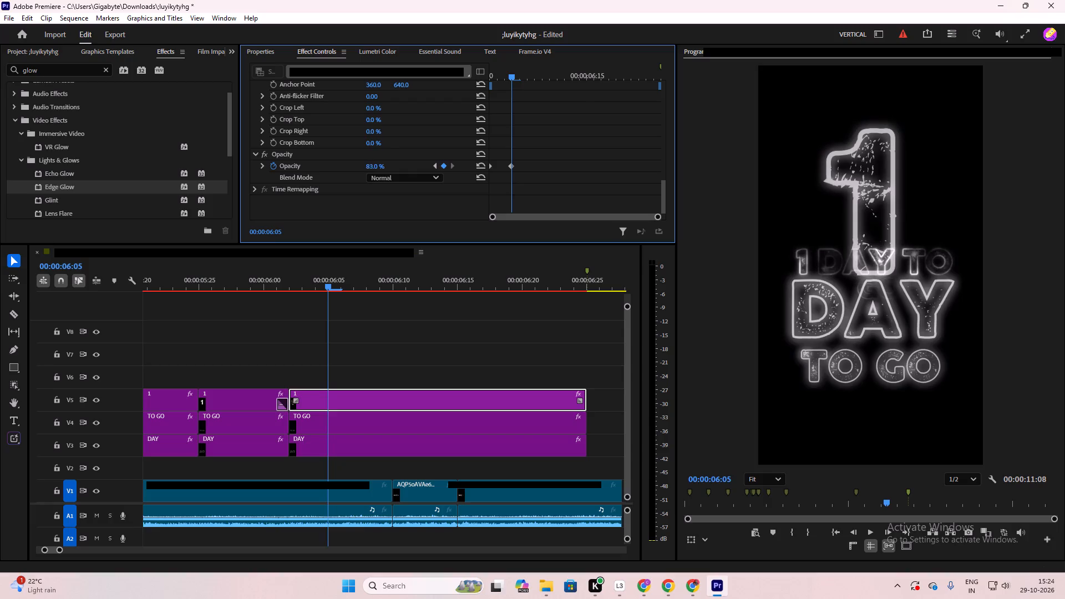
{"action": "left_click_drag", "start_coordinate": [425, 161], "coordinate": [423, 163]}
Duplicate the "1" clip's 26% Opacity keyframe at 00:00:06:09 and its 74% keyframe at 00:00:06:12.
{"action": "left_click_drag", "start_coordinate": [511, 75], "coordinate": [542, 92]}
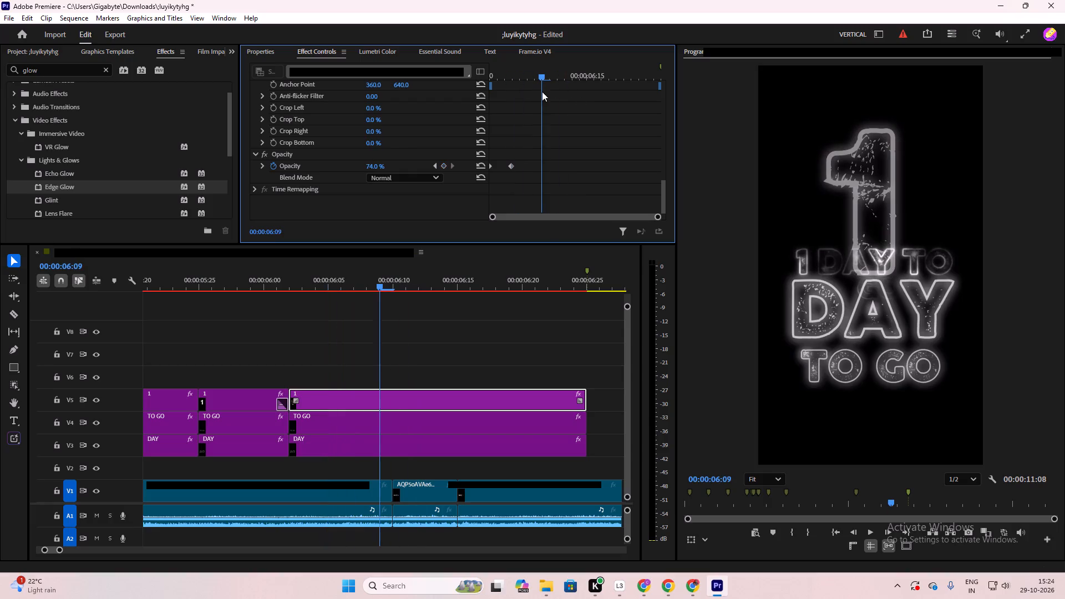
{"action": "left_click_drag", "start_coordinate": [542, 92], "coordinate": [540, 92]}
{"action": "left_click_drag", "start_coordinate": [498, 148], "coordinate": [488, 183]}
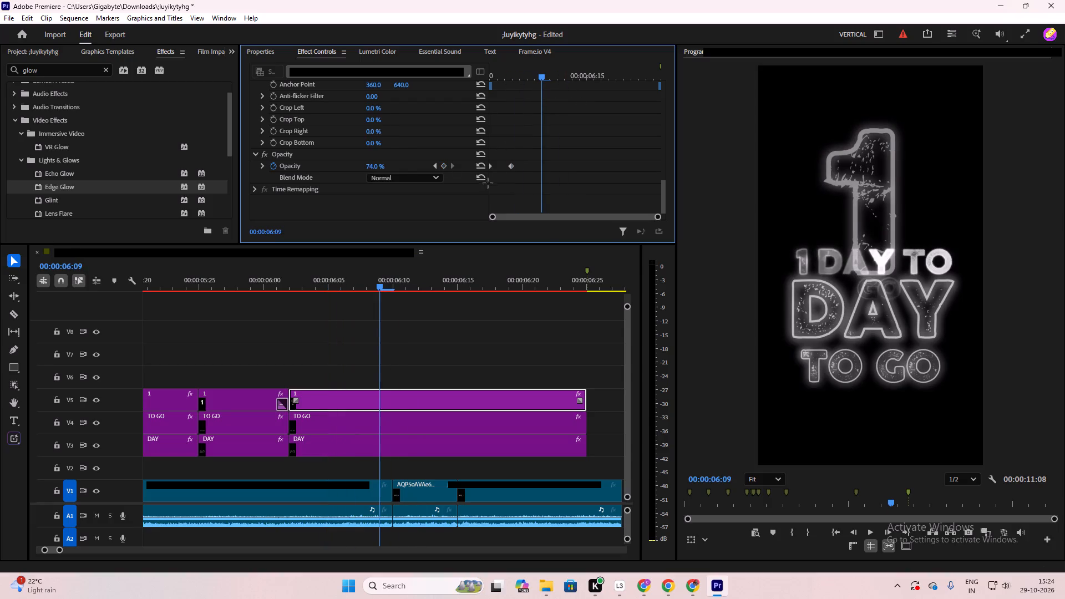
{"action": "left_click_drag", "start_coordinate": [488, 183], "coordinate": [479, 187]}
{"action": "key", "text": "ctrl+c"}
{"action": "key", "text": "ctrl+v"}
{"action": "left_click_drag", "start_coordinate": [536, 78], "coordinate": [566, 106]}
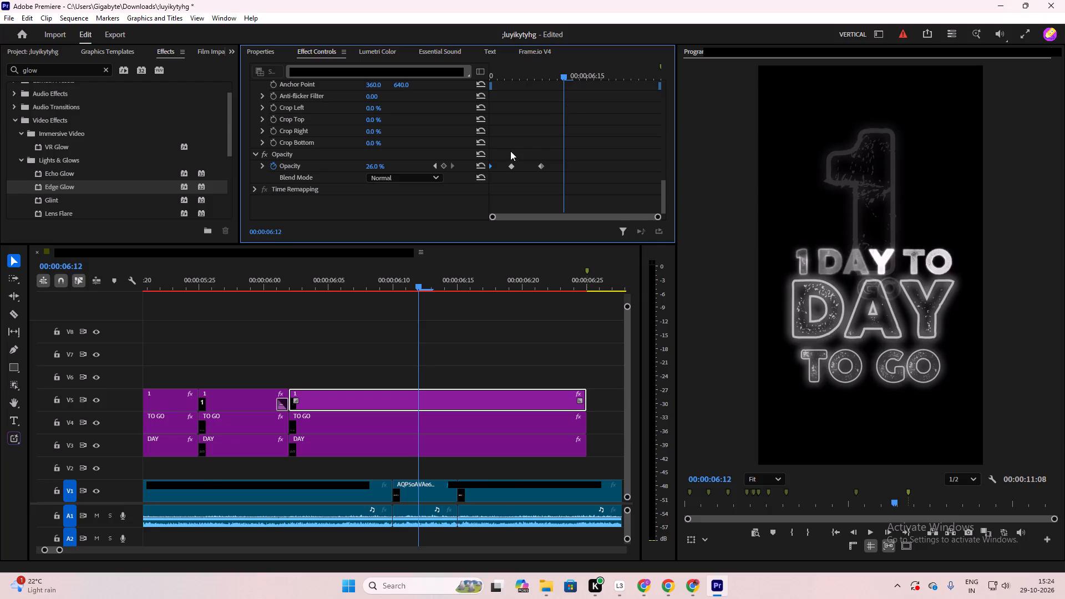
{"action": "left_click_drag", "start_coordinate": [508, 149], "coordinate": [519, 189]}
{"action": "key", "text": "ctrl+c"}
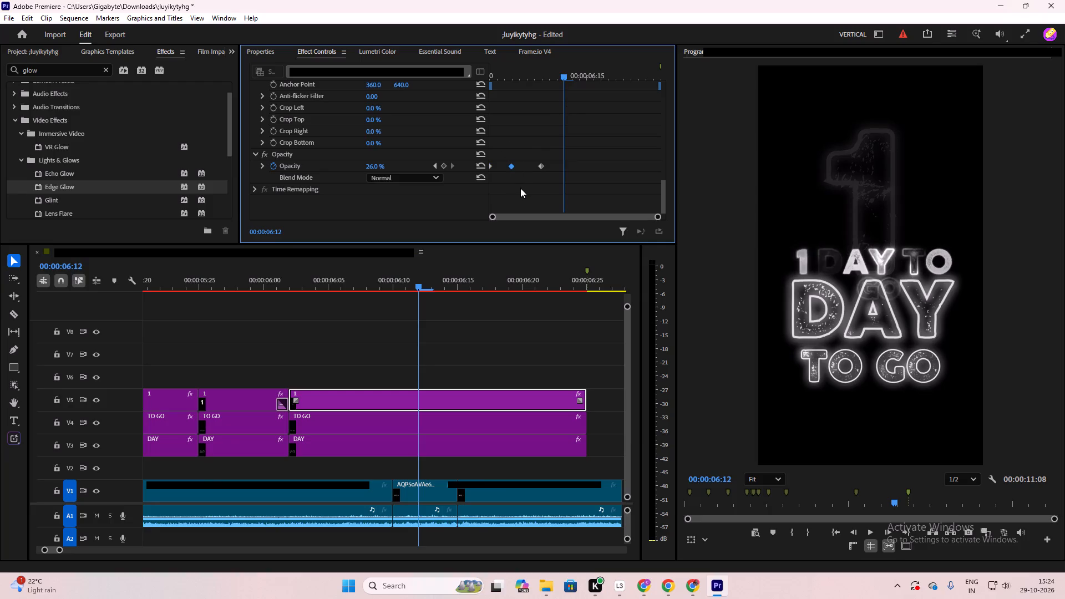
{"action": "key", "text": "ctrl+v"}
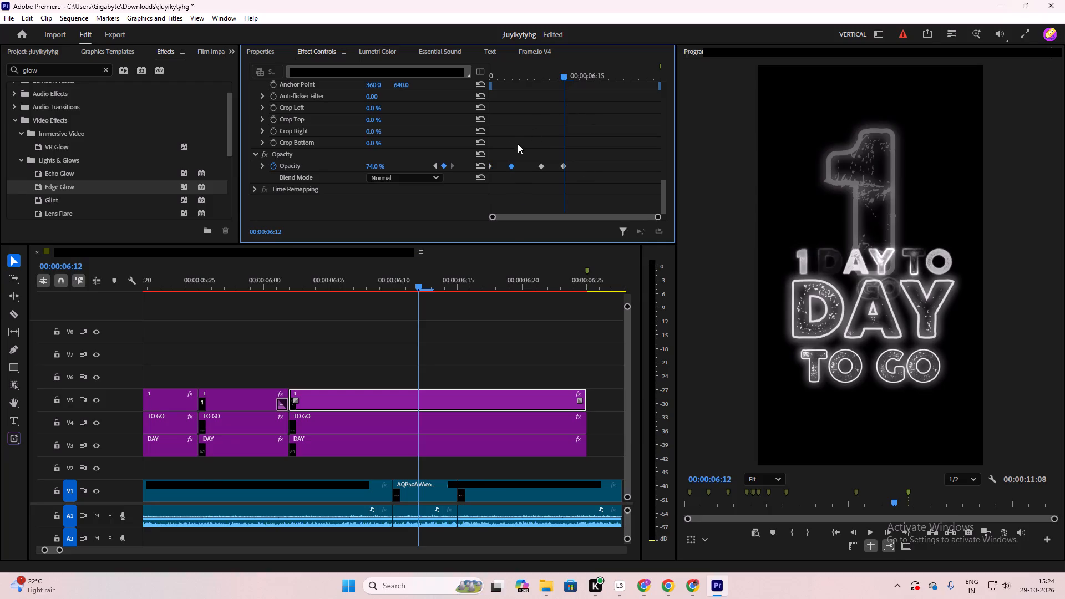
Continue the "1" clip's Opacity flicker with copied keyframes of 26% at 00:00:06:15 and 74% at 00:00:06:19.
{"action": "left_click_drag", "start_coordinate": [524, 149], "coordinate": [558, 183]}
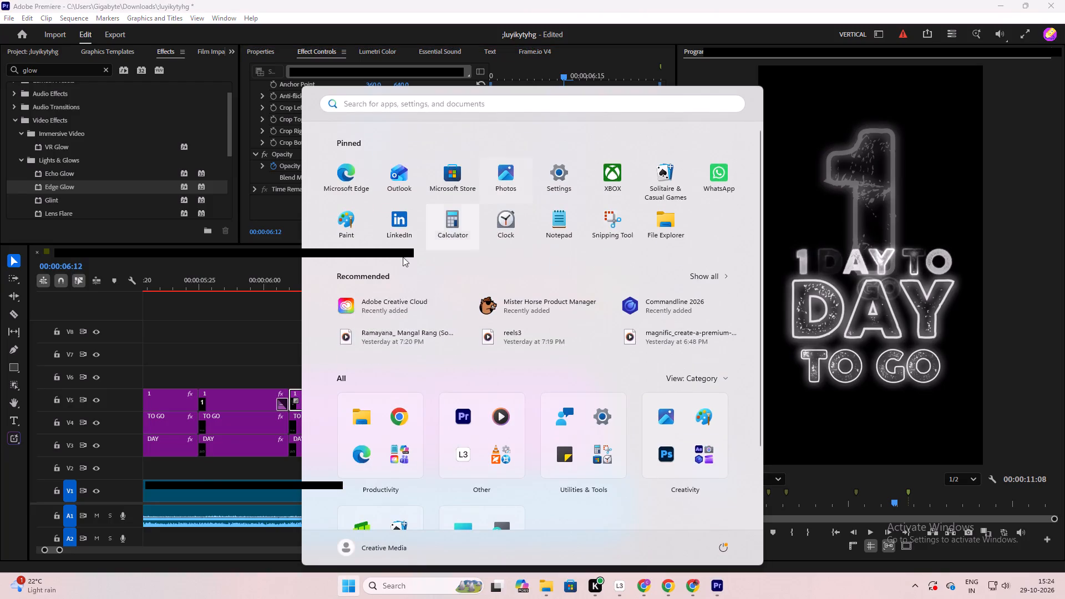
{"action": "left_click", "coordinate": [263, 328]}
{"action": "left_click", "coordinate": [402, 395]}
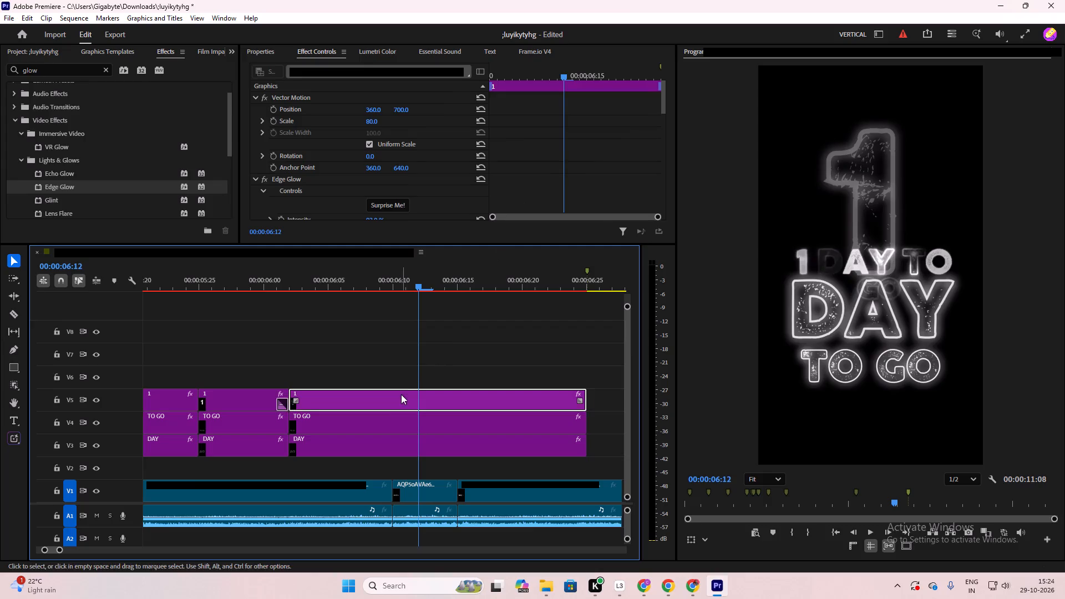
{"action": "scroll", "coordinate": [498, 140], "scroll_direction": "down", "scroll_amount": 20}
{"action": "scroll", "coordinate": [498, 140], "scroll_direction": "down", "scroll_amount": 10}
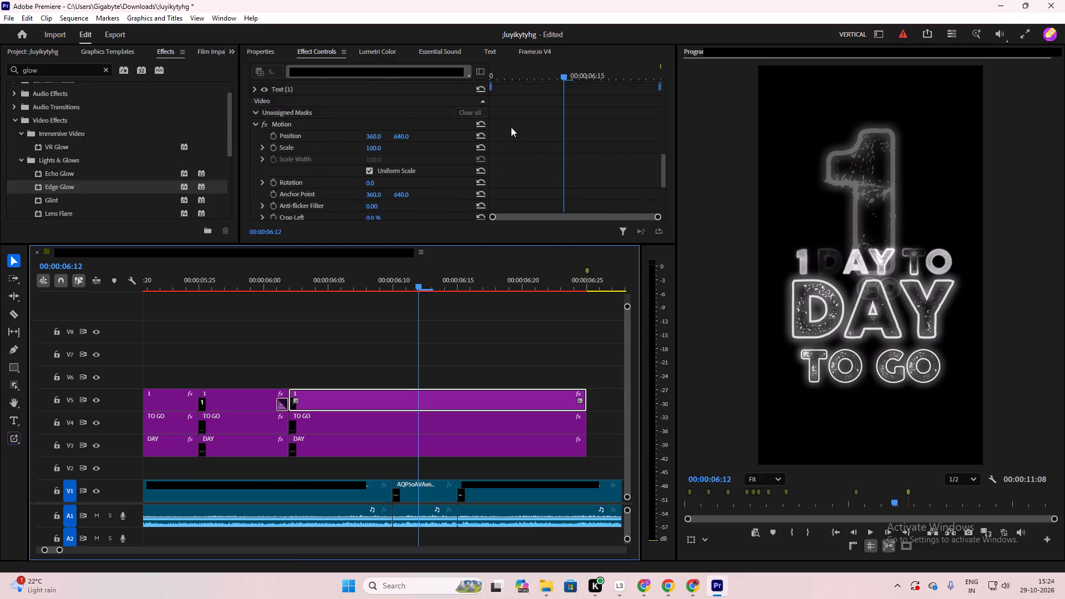
{"action": "scroll", "coordinate": [511, 127], "scroll_direction": "down", "scroll_amount": 11}
{"action": "left_click", "coordinate": [530, 146]}
{"action": "left_click_drag", "start_coordinate": [530, 153], "coordinate": [558, 200]}
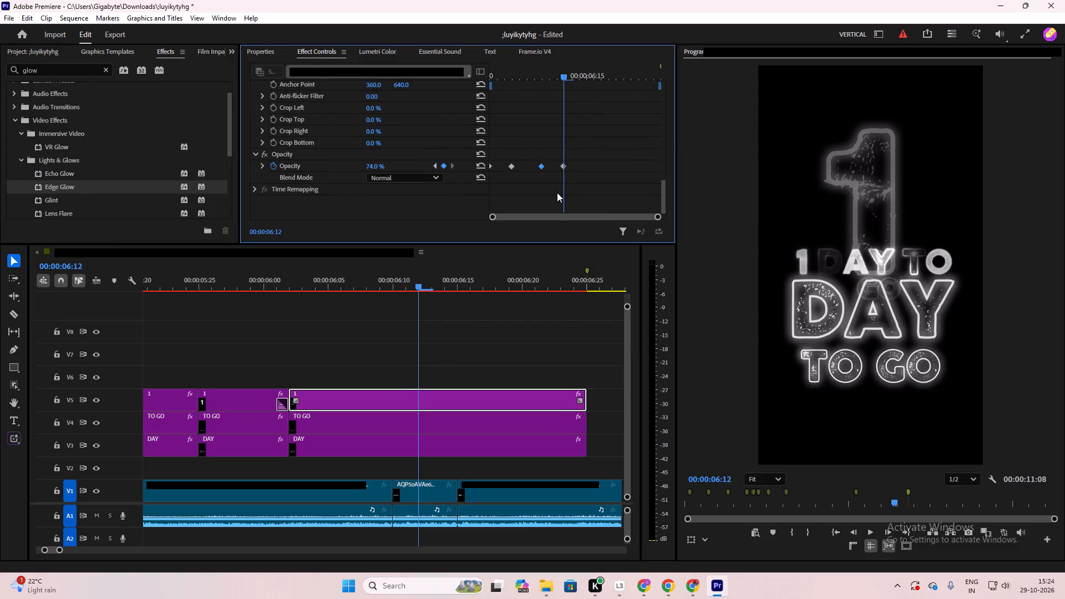
{"action": "key", "text": "ctrl+c"}
{"action": "left_click_drag", "start_coordinate": [563, 74], "coordinate": [587, 104]}
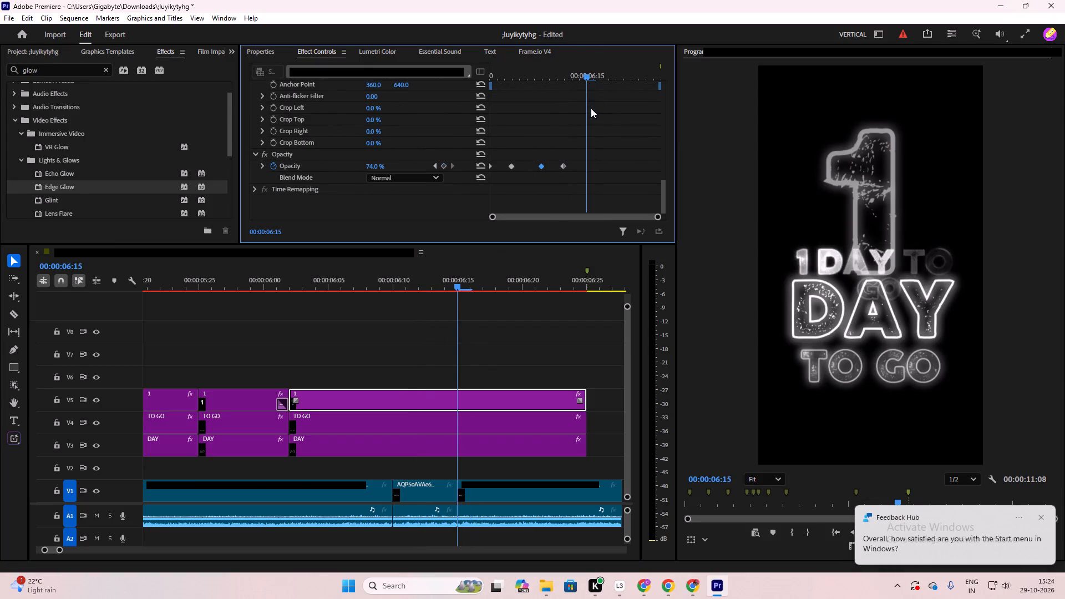
{"action": "key", "text": "ctrl+v"}
{"action": "left_click_drag", "start_coordinate": [551, 139], "coordinate": [578, 173]}
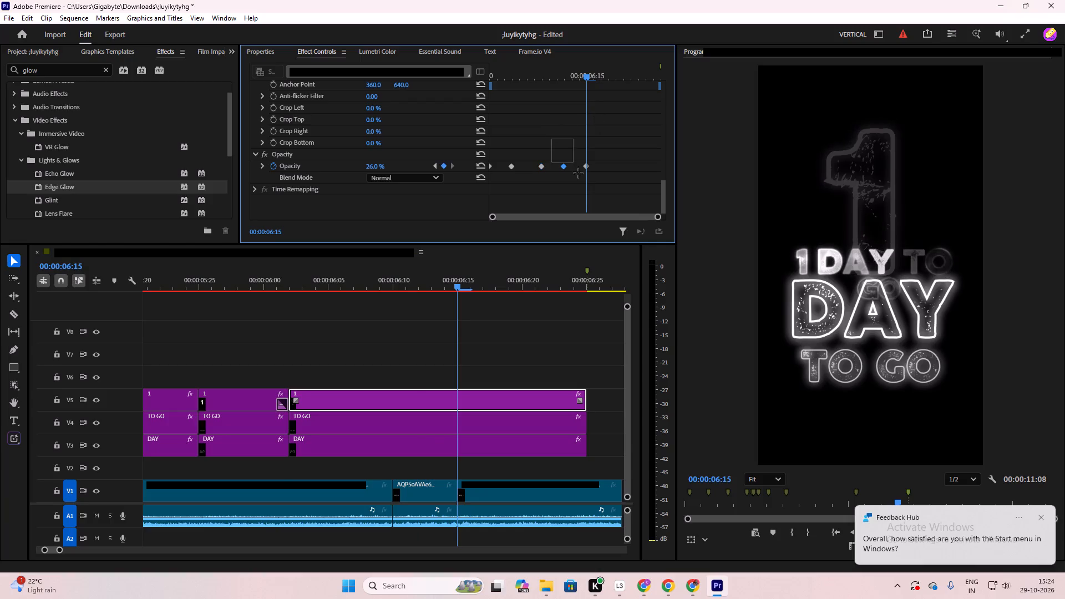
{"action": "left_click_drag", "start_coordinate": [578, 173], "coordinate": [581, 192]}
{"action": "key", "text": "ctrl+c"}
{"action": "left_click_drag", "start_coordinate": [587, 73], "coordinate": [616, 106]}
{"action": "key", "text": "ctrl+v"}
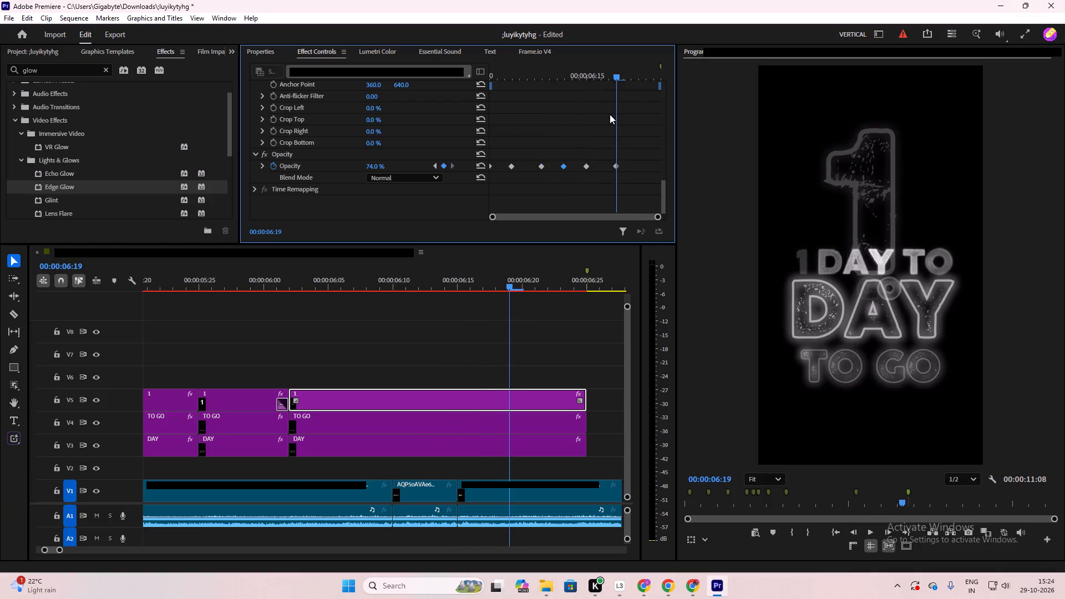
Finish the "1" clip's Opacity flicker with a 100% keyframe at 00:00:06:22.
{"action": "left_click_drag", "start_coordinate": [613, 73], "coordinate": [643, 108]}
{"action": "left_click_drag", "start_coordinate": [574, 135], "coordinate": [582, 117]}
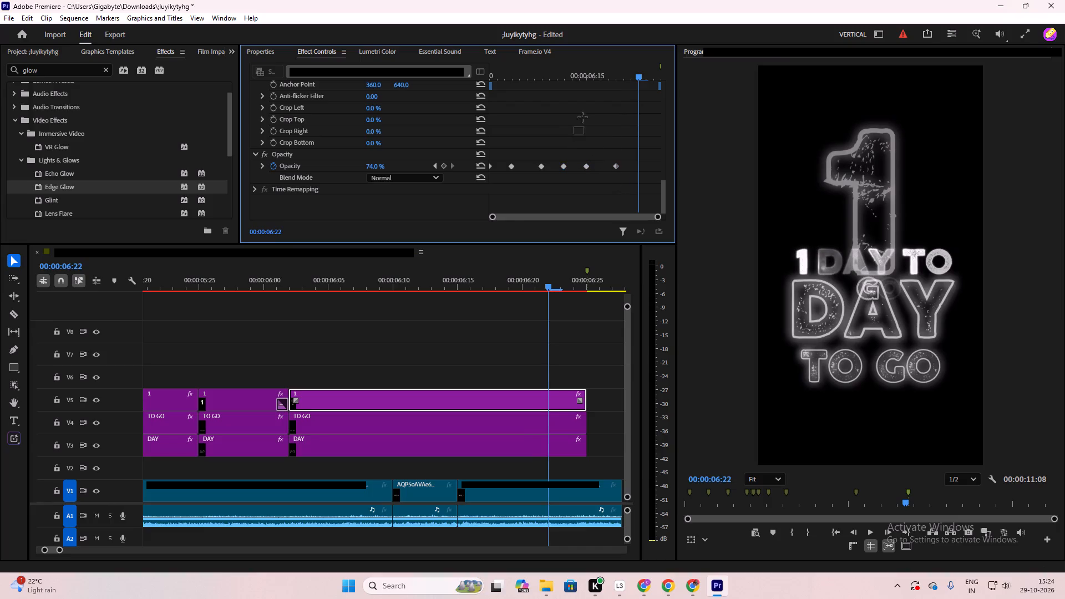
{"action": "left_click_drag", "start_coordinate": [582, 117], "coordinate": [581, 112]}
{"action": "left_click_drag", "start_coordinate": [373, 166], "coordinate": [566, 167]}
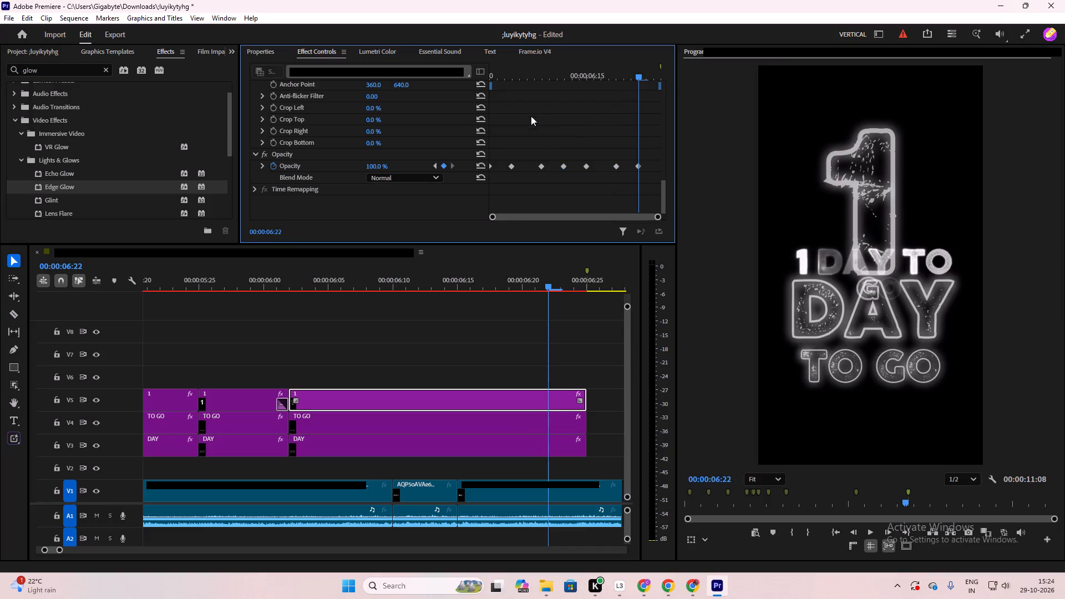
Copy the final "1" clip and paste only its Opacity attributes, without Edge Glow, onto the final "TO GO" clip.
{"action": "left_click_drag", "start_coordinate": [640, 80], "coordinate": [521, 137]}
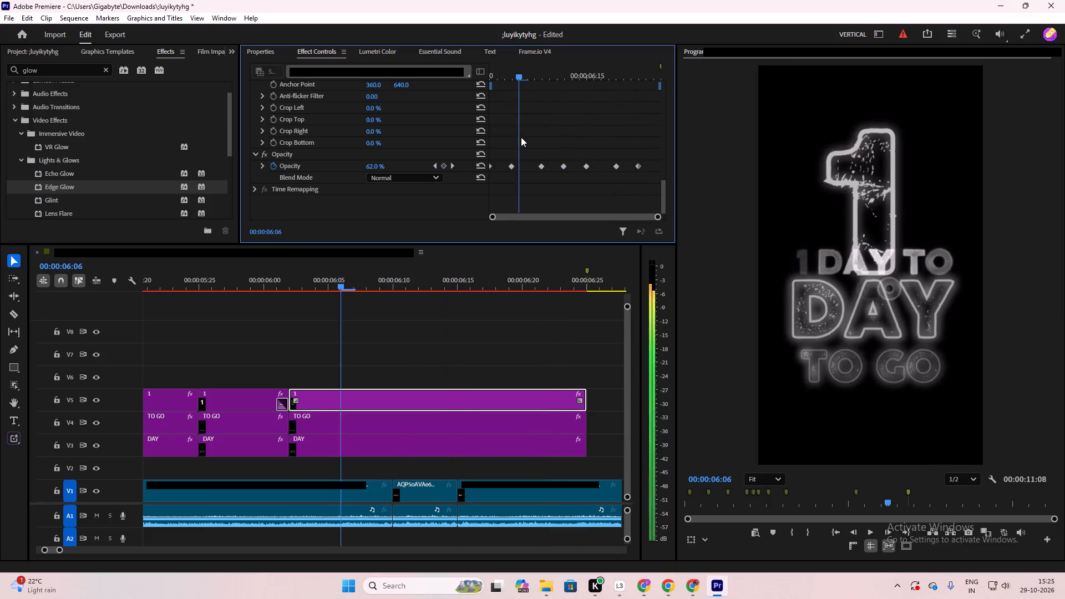
{"action": "left_click_drag", "start_coordinate": [521, 137], "coordinate": [516, 138]}
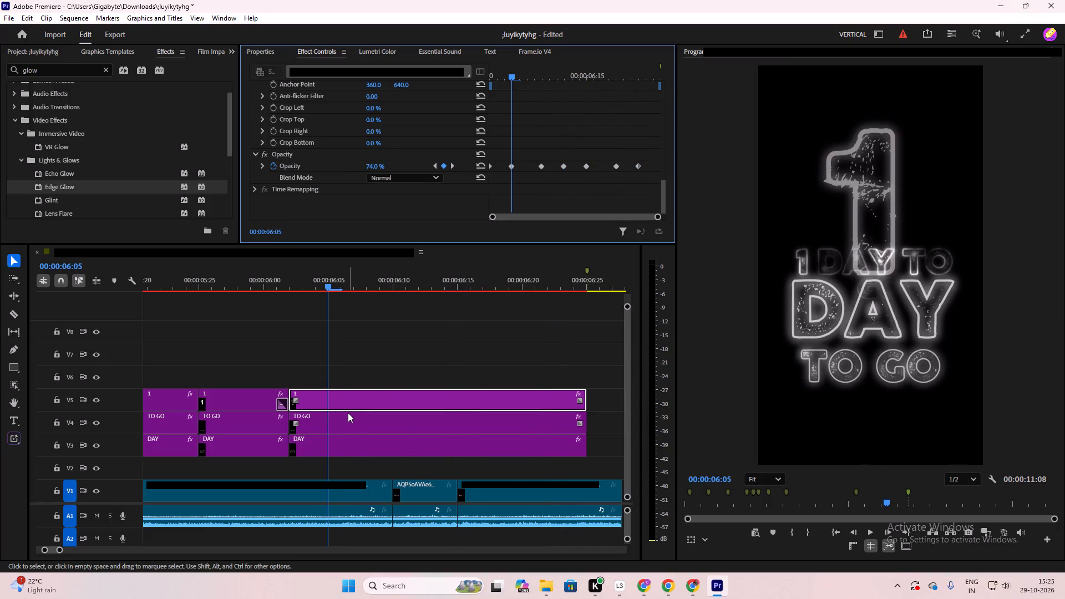
{"action": "right_click", "coordinate": [346, 399]}
{"action": "left_click", "coordinate": [394, 38]}
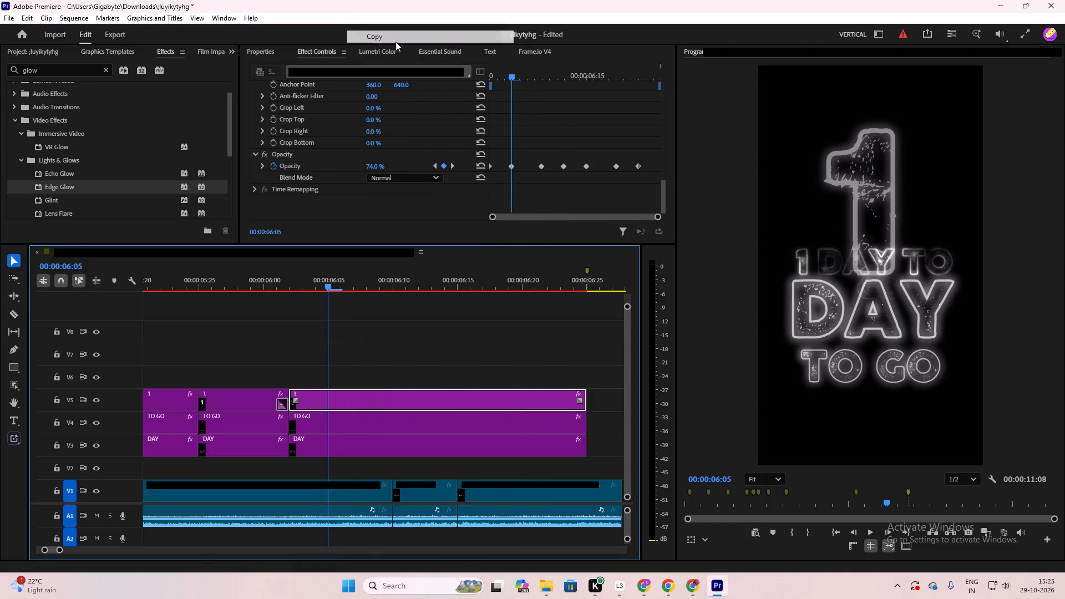
{"action": "left_click", "coordinate": [361, 419]}
{"action": "right_click", "coordinate": [365, 418]}
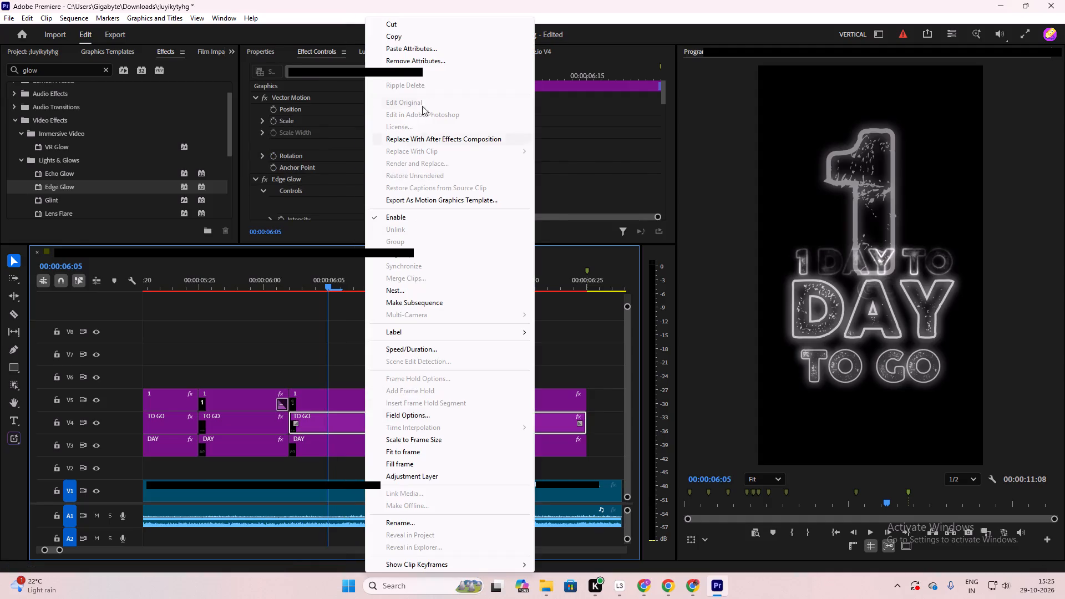
{"action": "left_click", "coordinate": [424, 48]}
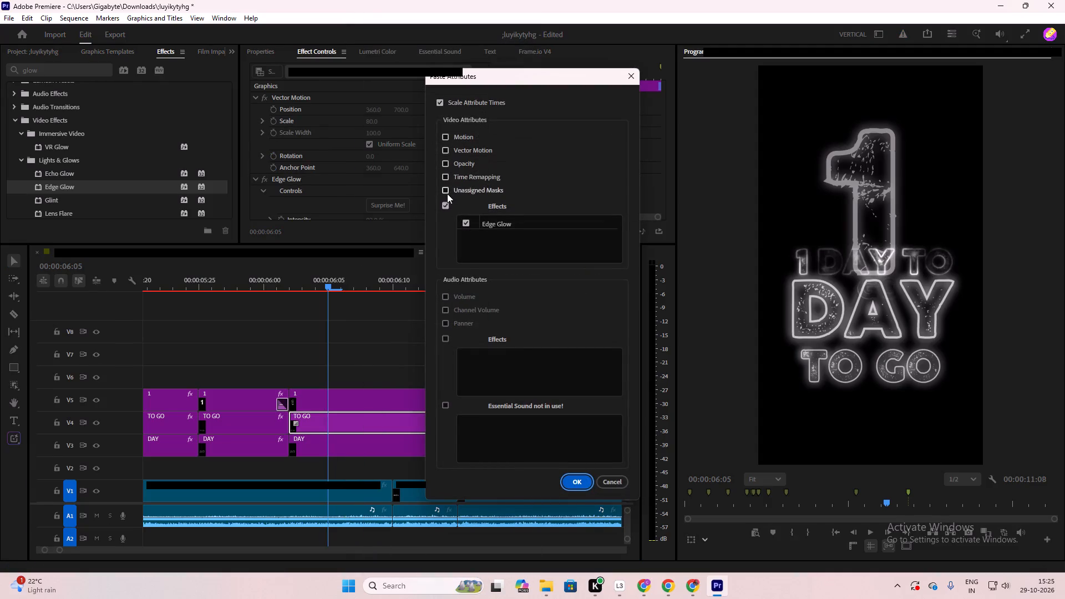
{"action": "left_click", "coordinate": [443, 161]}
{"action": "left_click", "coordinate": [443, 205]}
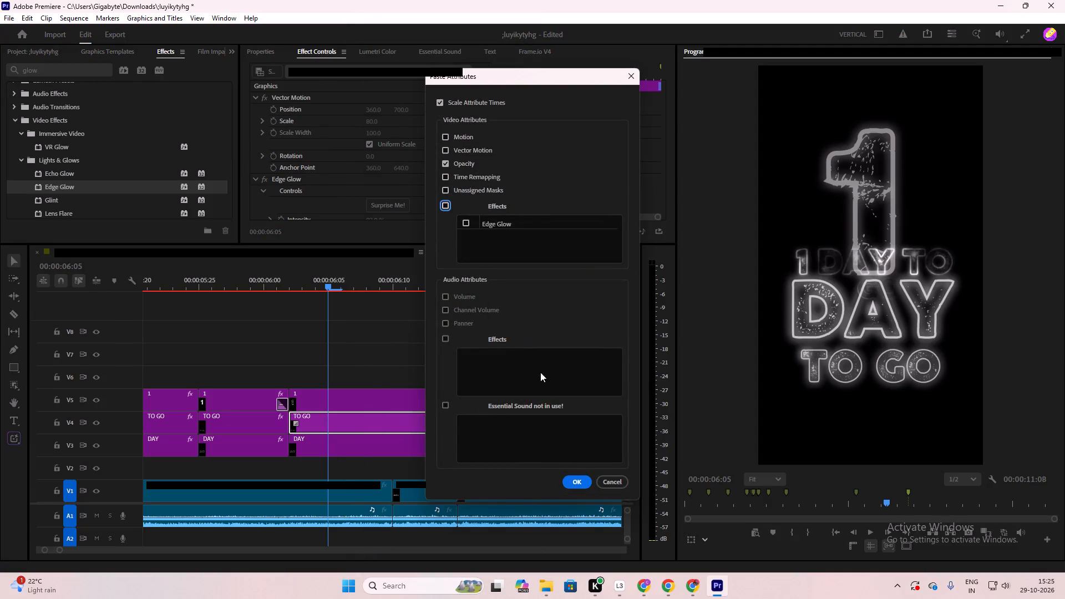
{"action": "left_click", "coordinate": [579, 481]}
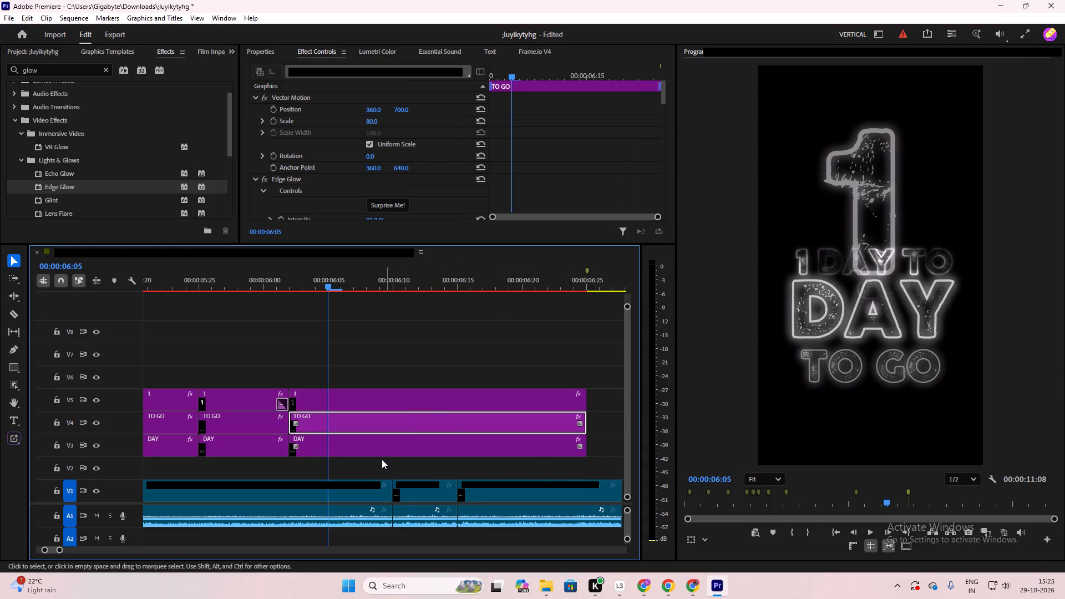
Paste only the copied Opacity attributes, without Edge Glow, onto the final "DAY" clip and play back the flicker.
{"action": "left_click", "coordinate": [381, 449]}
{"action": "right_click", "coordinate": [382, 446]}
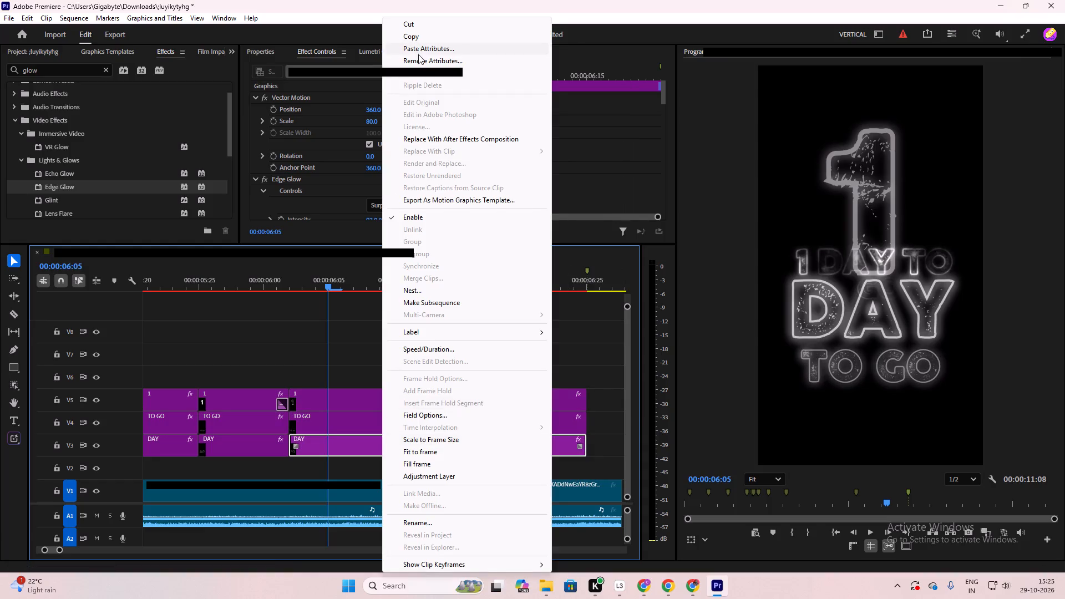
{"action": "left_click", "coordinate": [419, 53]}
{"action": "left_click_drag", "start_coordinate": [578, 481], "coordinate": [511, 270]}
{"action": "left_click", "coordinate": [466, 221]}
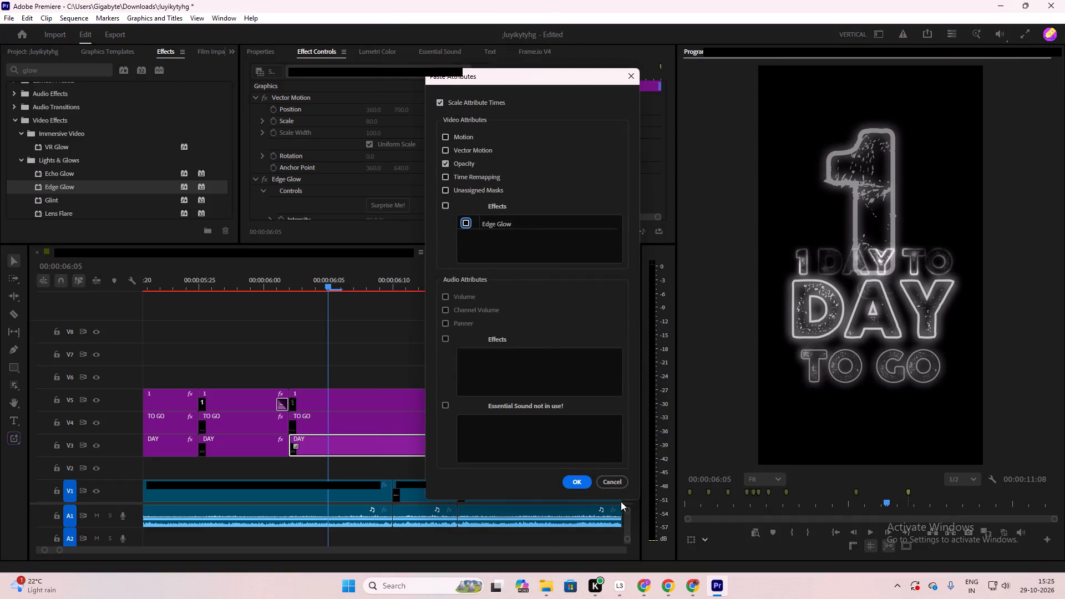
{"action": "left_click", "coordinate": [577, 481]}
{"action": "left_click_drag", "start_coordinate": [327, 288], "coordinate": [276, 304]}
{"action": "left_click", "coordinate": [352, 324]}
{"action": "key", "text": "space"}
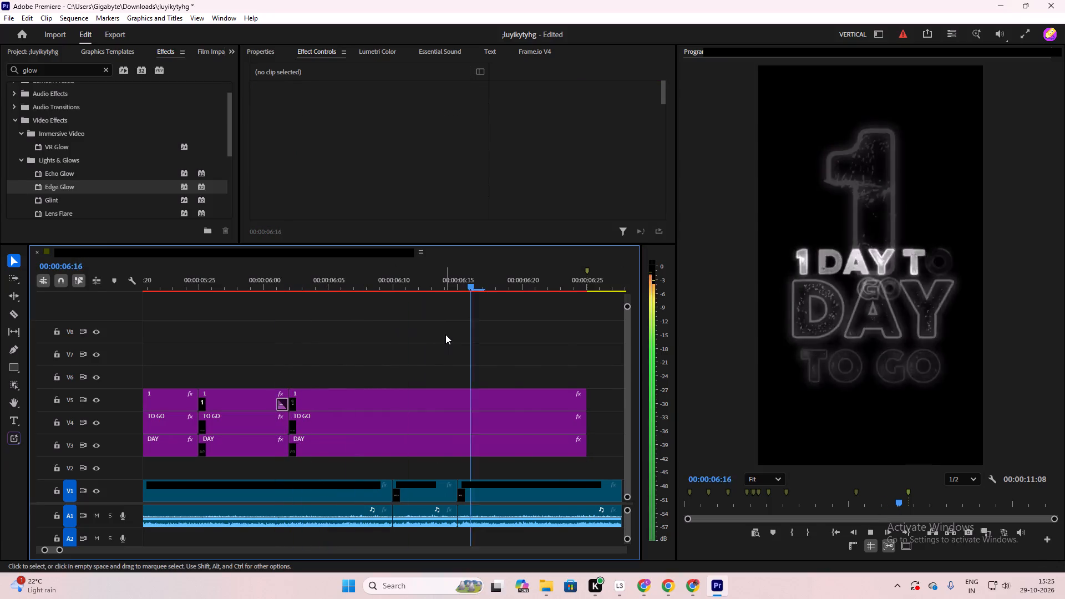
{"action": "key", "text": "space"}
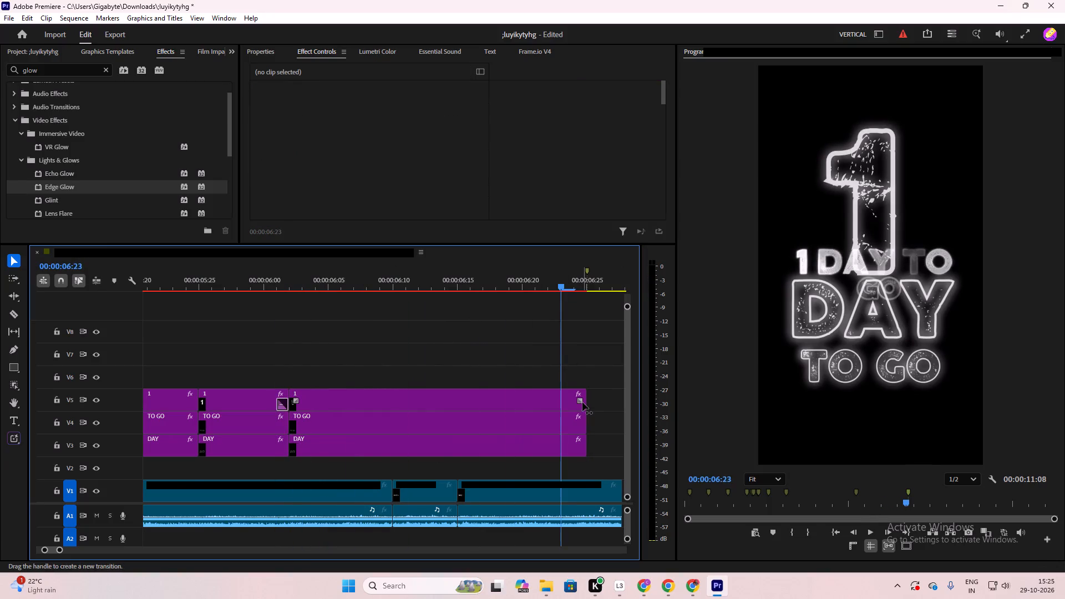
Add short transitions at the end and the start of the final "1", "TO GO" and "DAY" clips.
{"action": "left_click_drag", "start_coordinate": [582, 402], "coordinate": [572, 407]}
{"action": "left_click_drag", "start_coordinate": [578, 423], "coordinate": [570, 429]}
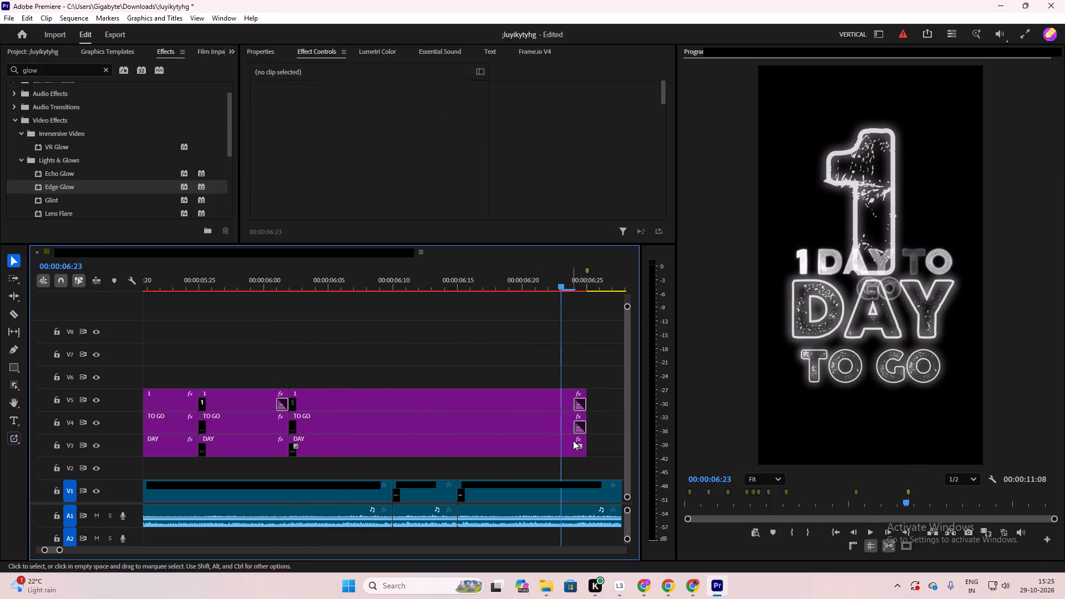
{"action": "left_click_drag", "start_coordinate": [577, 447], "coordinate": [568, 450]}
{"action": "left_click_drag", "start_coordinate": [293, 403], "coordinate": [301, 403]}
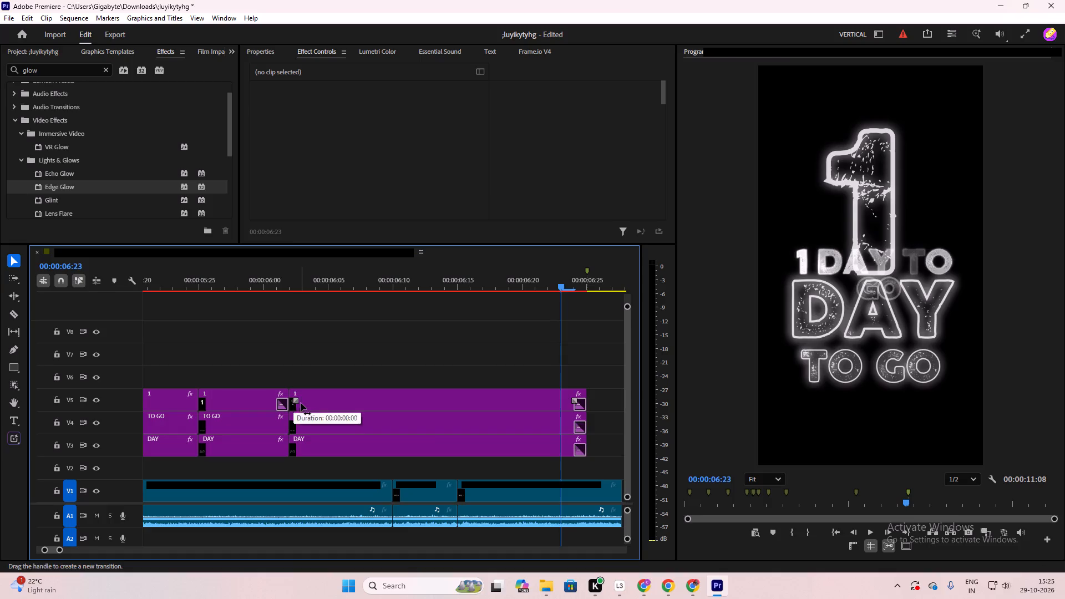
{"action": "left_click_drag", "start_coordinate": [301, 403], "coordinate": [303, 403]}
{"action": "left_click_drag", "start_coordinate": [297, 422], "coordinate": [303, 423]}
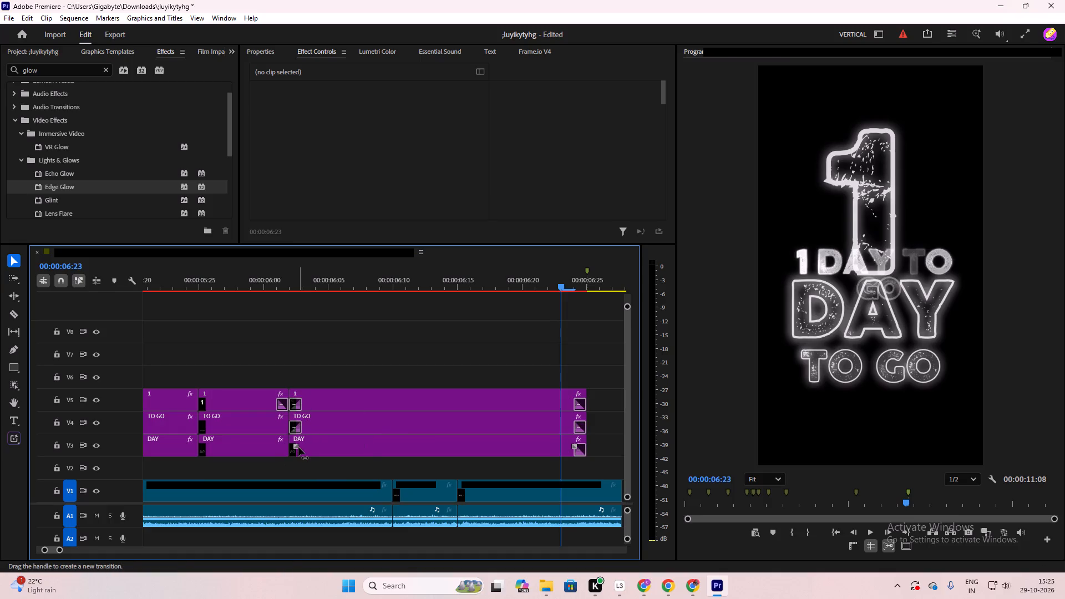
{"action": "left_click_drag", "start_coordinate": [298, 447], "coordinate": [308, 447]}
Play back and scrub the final titles from 00:00:05:24 to 00:00:07:08 to check their timing against the footage.
{"action": "left_click_drag", "start_coordinate": [562, 285], "coordinate": [190, 377]}
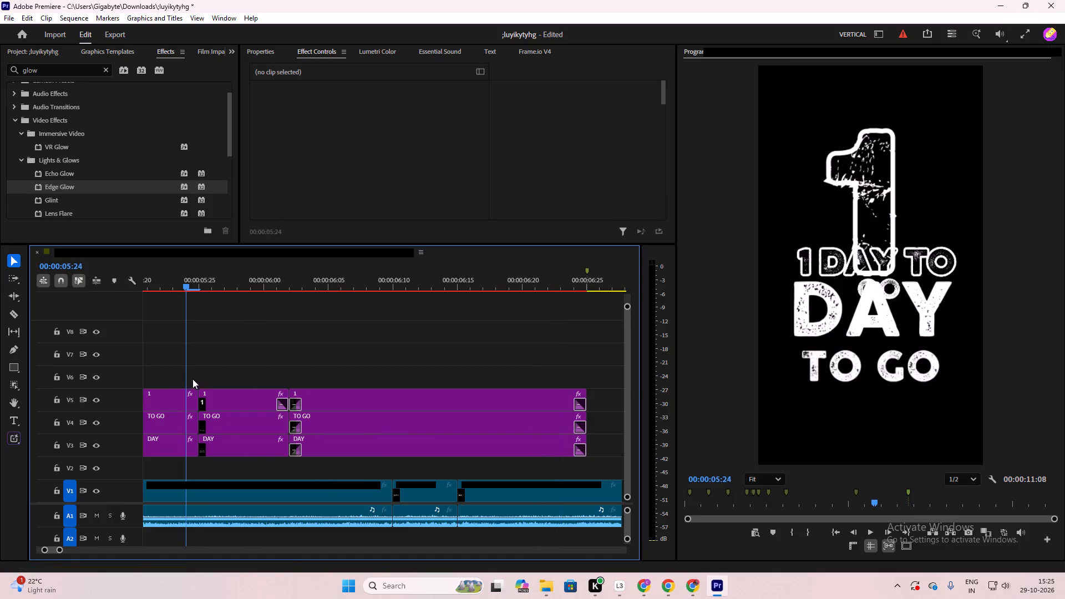
{"action": "left_click", "coordinate": [282, 373]}
{"action": "key", "text": "space"}
{"action": "key", "text": "space"}
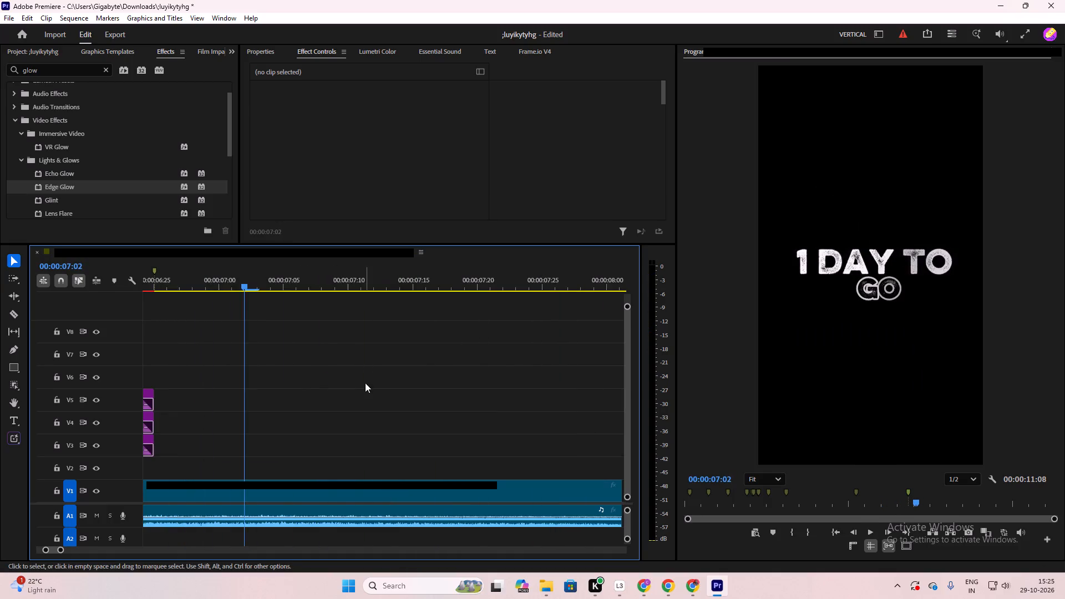
{"action": "scroll", "coordinate": [290, 385], "scroll_direction": "up", "scroll_amount": 7}
{"action": "left_click_drag", "start_coordinate": [357, 285], "coordinate": [205, 350]}
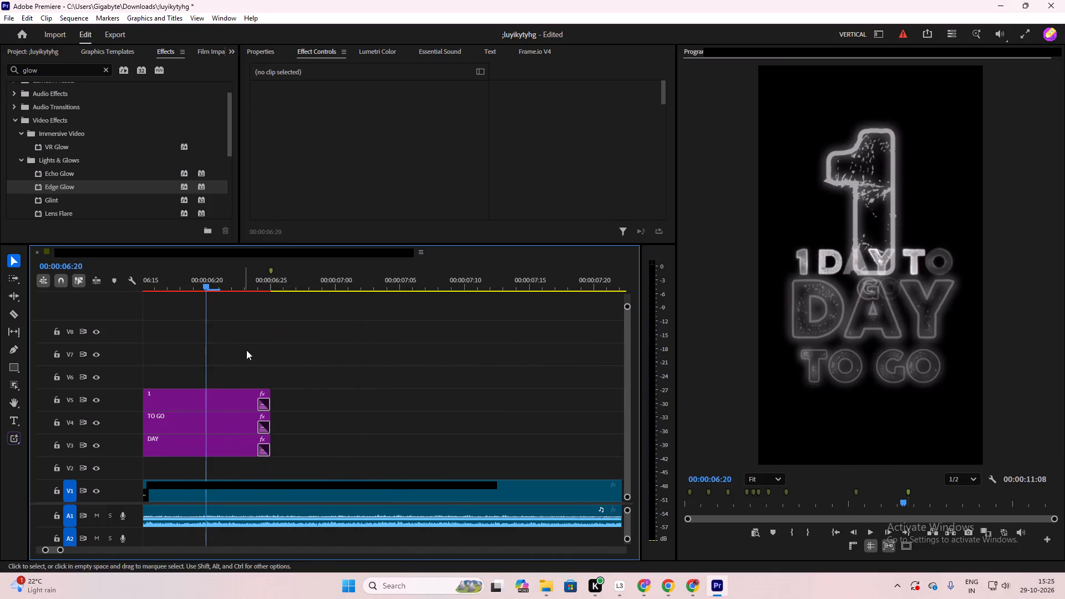
{"action": "key", "text": "space"}
{"action": "key", "text": "space"}
{"action": "scroll", "coordinate": [409, 351], "scroll_direction": "down", "scroll_amount": 11, "text": "alt"}
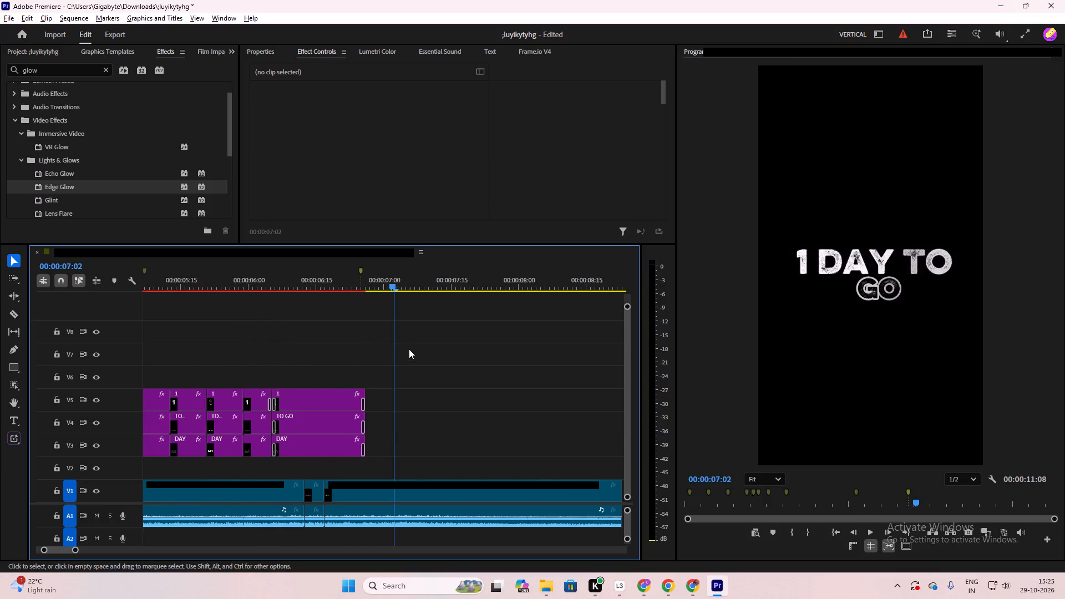
{"action": "left_click_drag", "start_coordinate": [399, 281], "coordinate": [376, 321]}
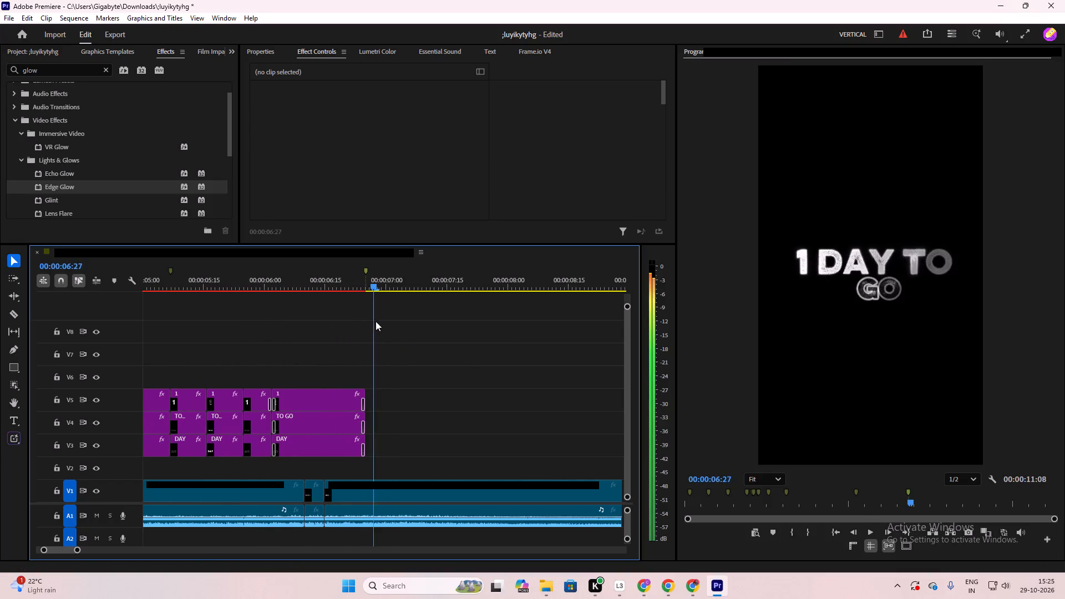
{"action": "left_click_drag", "start_coordinate": [376, 321], "coordinate": [405, 320]}
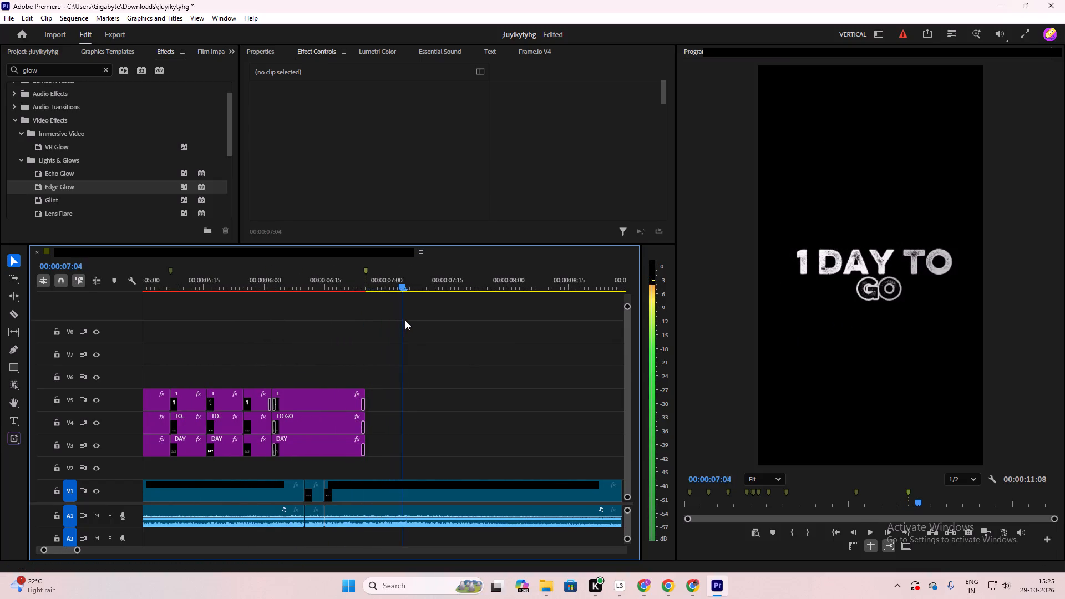
{"action": "left_click_drag", "start_coordinate": [405, 320], "coordinate": [418, 323]}
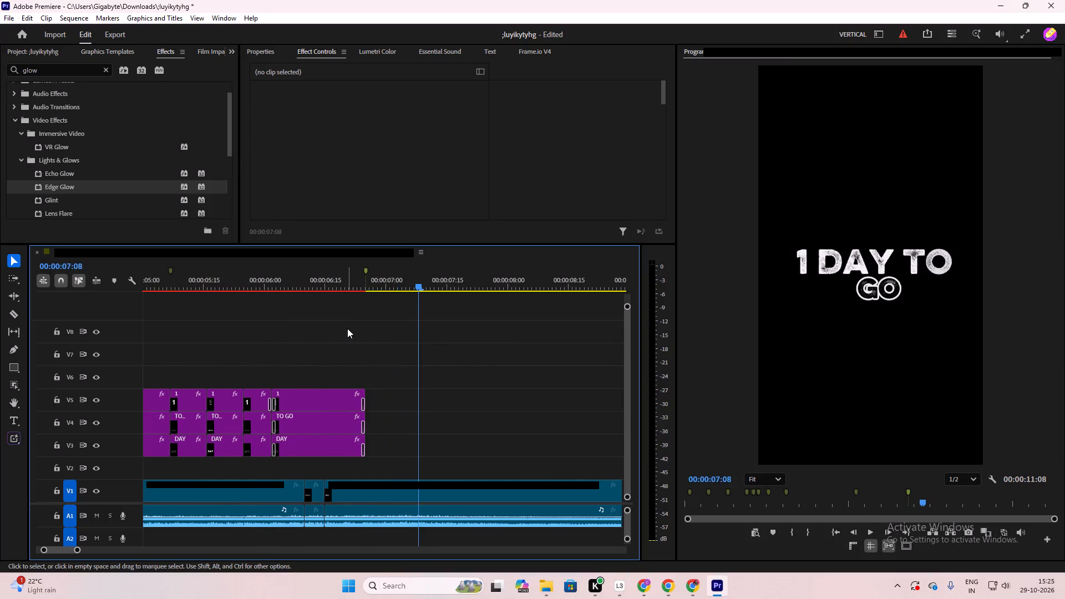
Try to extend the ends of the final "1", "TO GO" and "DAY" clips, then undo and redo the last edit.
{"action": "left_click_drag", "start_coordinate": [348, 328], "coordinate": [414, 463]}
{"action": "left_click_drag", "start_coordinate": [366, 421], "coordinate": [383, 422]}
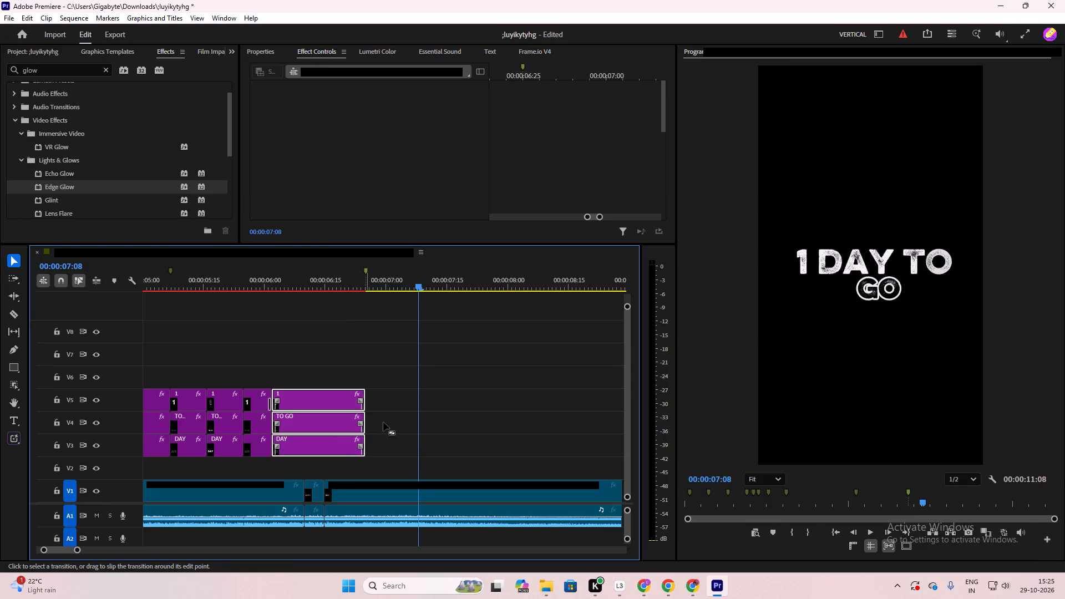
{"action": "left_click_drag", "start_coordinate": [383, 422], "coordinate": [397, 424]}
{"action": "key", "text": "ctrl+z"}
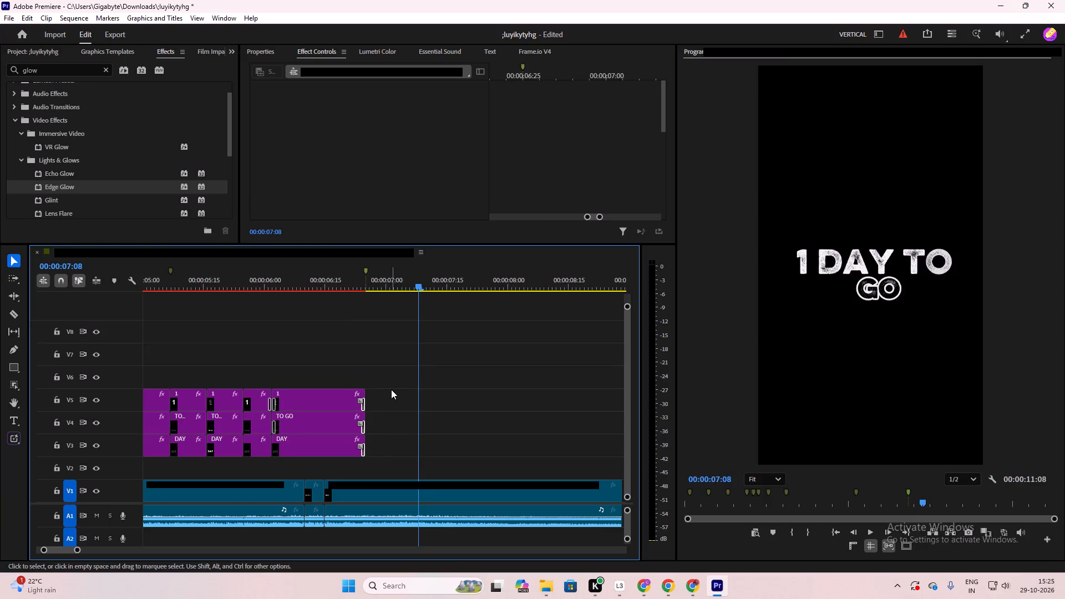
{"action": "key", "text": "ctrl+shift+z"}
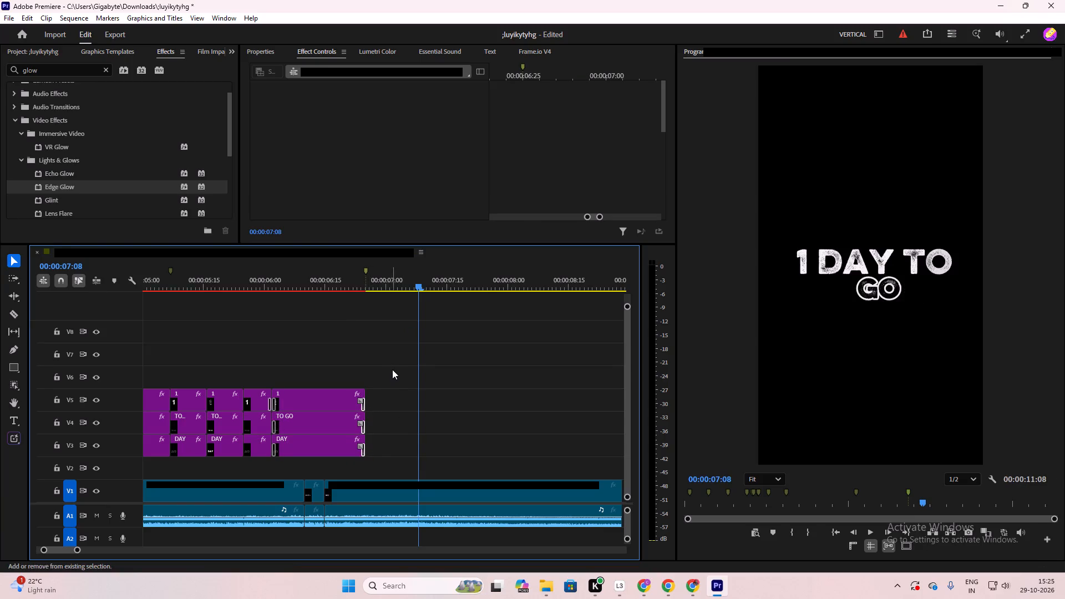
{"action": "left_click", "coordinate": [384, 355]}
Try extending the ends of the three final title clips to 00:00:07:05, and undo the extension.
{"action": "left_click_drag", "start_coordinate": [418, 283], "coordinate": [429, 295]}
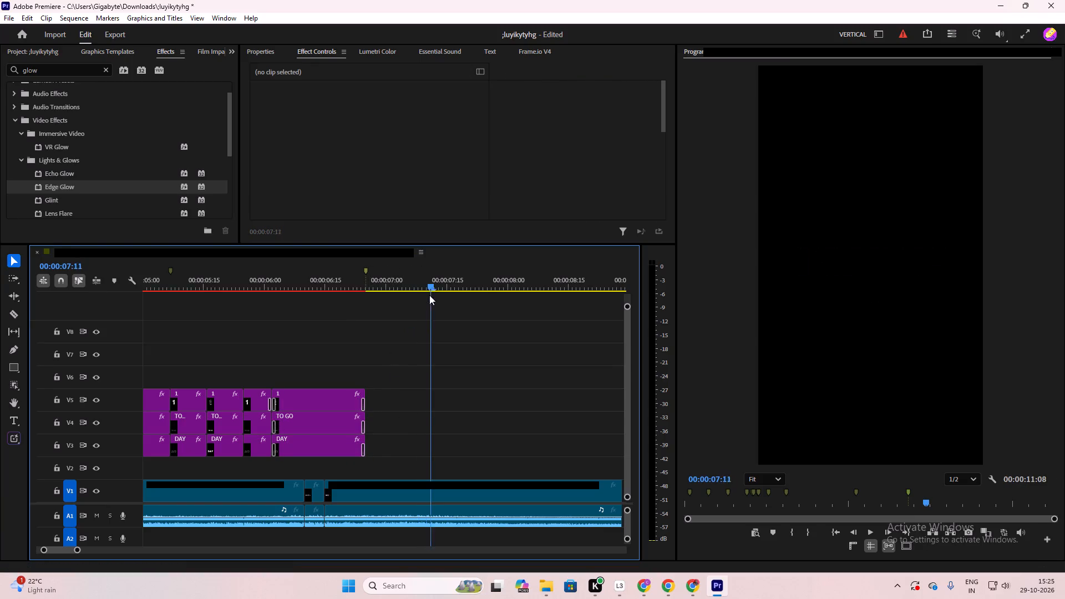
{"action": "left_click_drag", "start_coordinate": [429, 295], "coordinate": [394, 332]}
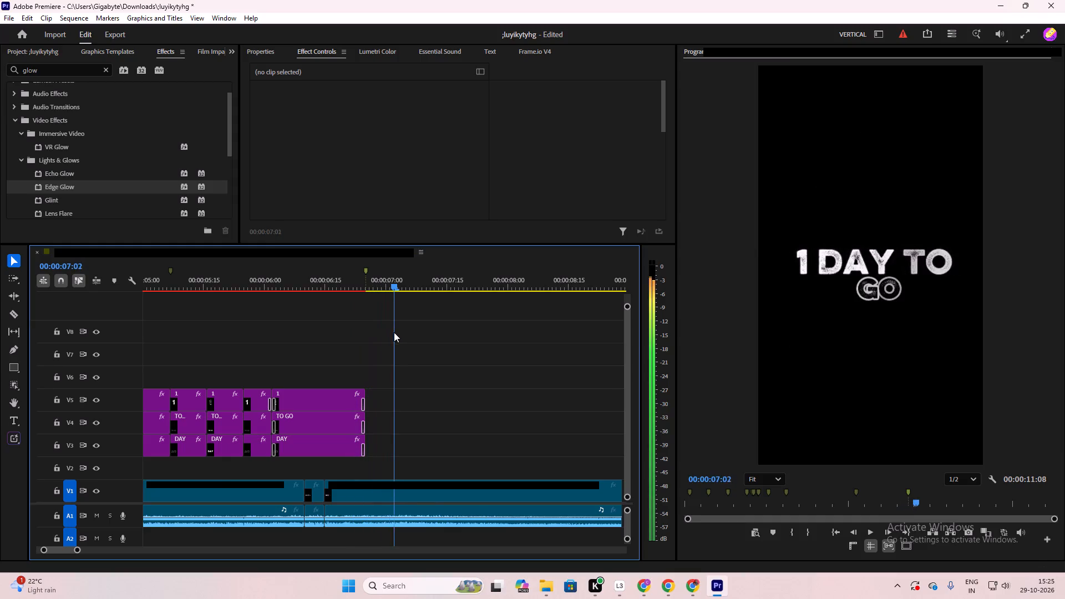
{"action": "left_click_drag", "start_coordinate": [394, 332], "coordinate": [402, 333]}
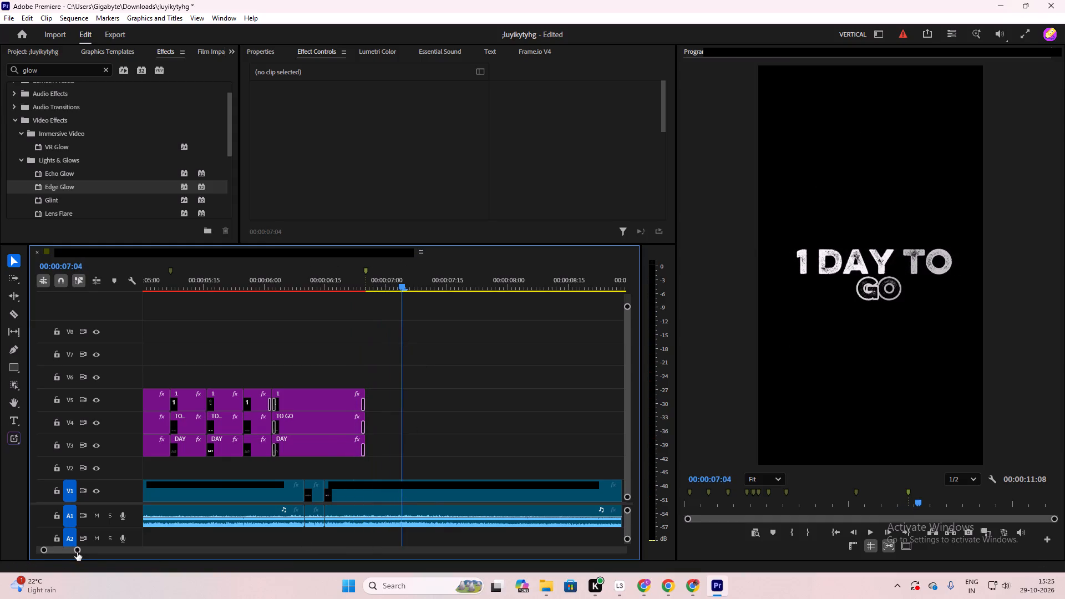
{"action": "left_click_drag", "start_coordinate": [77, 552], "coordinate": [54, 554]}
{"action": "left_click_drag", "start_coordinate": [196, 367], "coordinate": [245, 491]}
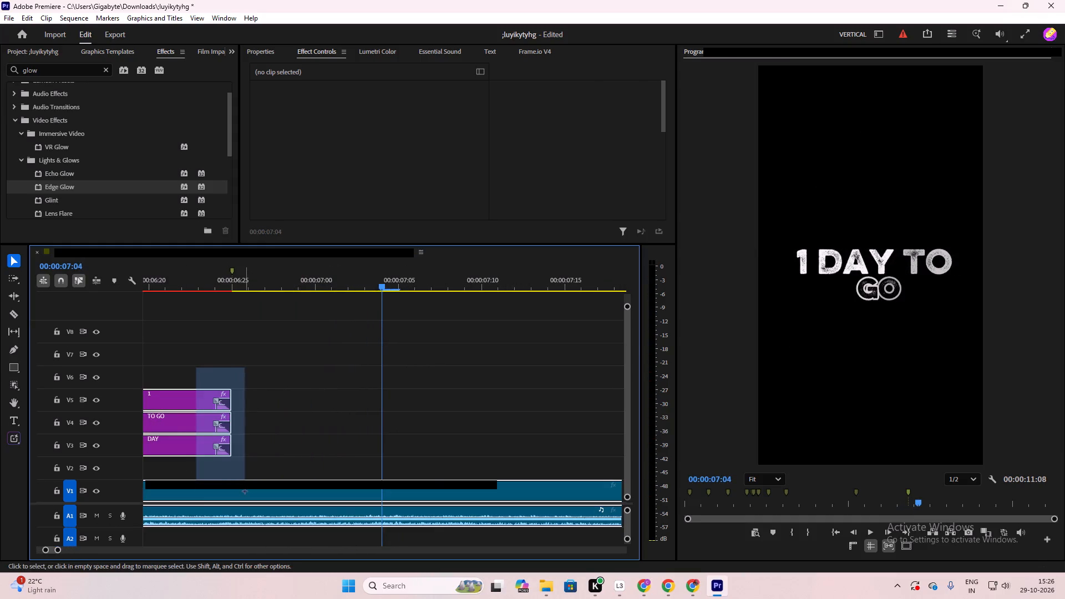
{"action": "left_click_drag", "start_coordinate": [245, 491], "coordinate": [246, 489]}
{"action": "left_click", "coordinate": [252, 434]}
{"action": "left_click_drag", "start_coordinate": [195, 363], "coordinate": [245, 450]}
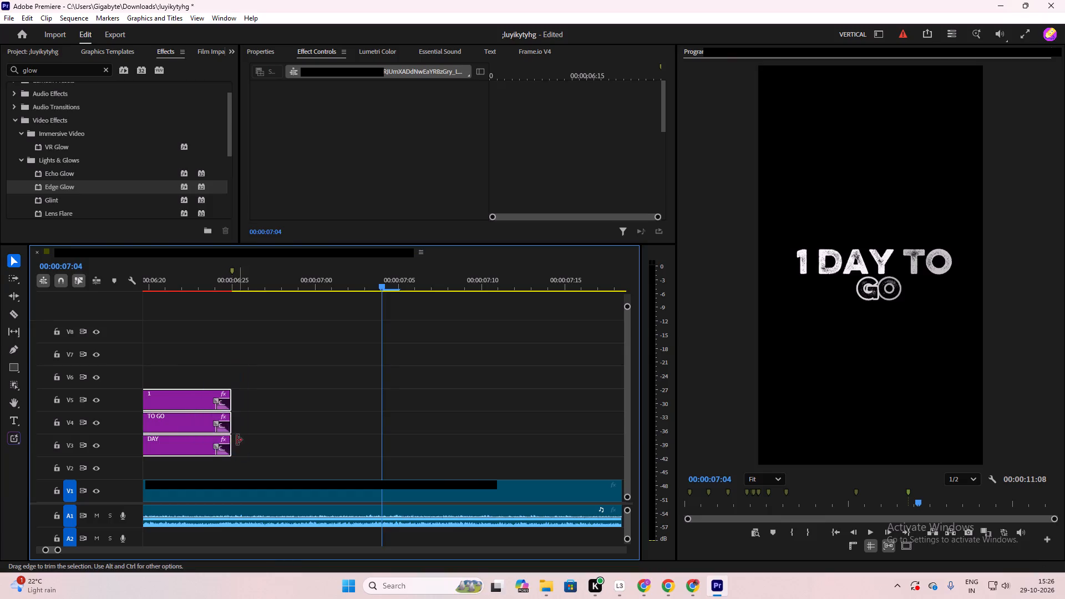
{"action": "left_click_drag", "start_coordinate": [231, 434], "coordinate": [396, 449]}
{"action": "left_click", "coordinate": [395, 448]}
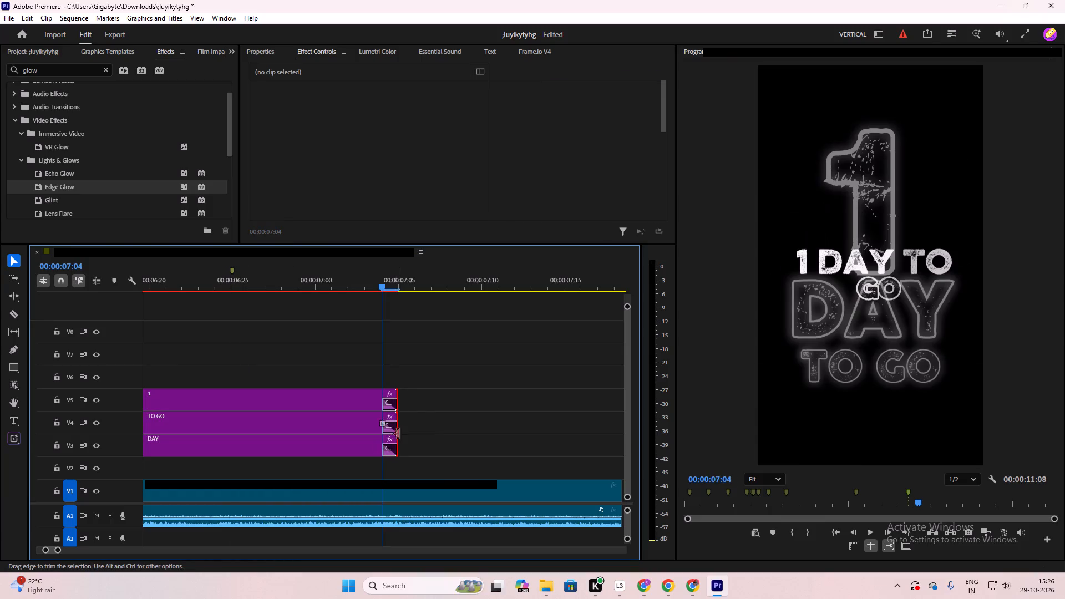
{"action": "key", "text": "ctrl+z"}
Extend the ends of the final "1", "TO GO" and "DAY" clips together to 00:00:07:04.
{"action": "left_click_drag", "start_coordinate": [191, 377], "coordinate": [246, 451]}
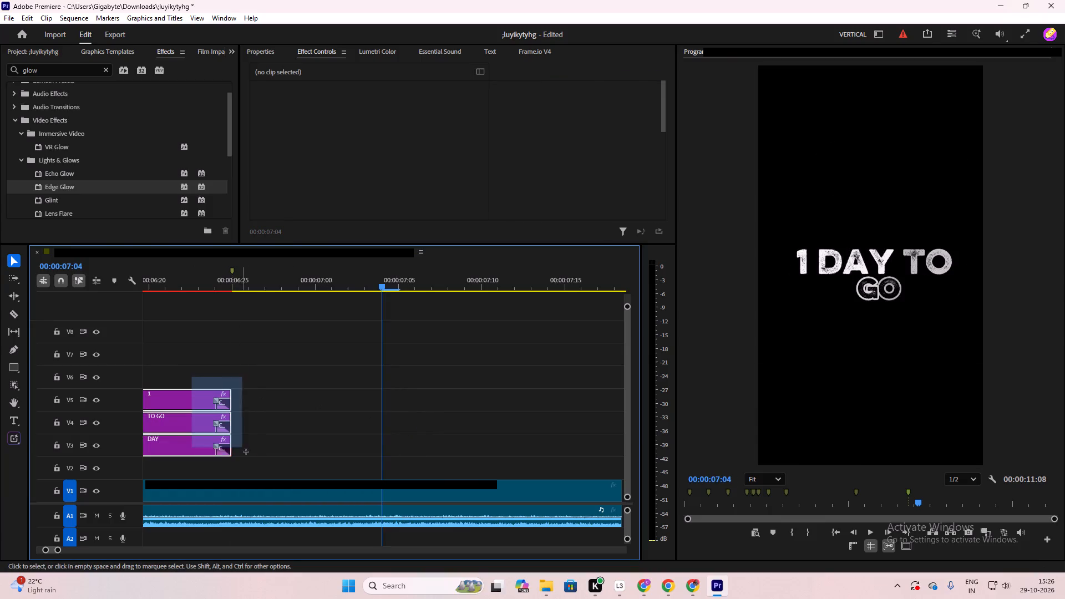
{"action": "left_click_drag", "start_coordinate": [246, 451], "coordinate": [255, 464]}
{"action": "left_click_drag", "start_coordinate": [232, 436], "coordinate": [384, 454]}
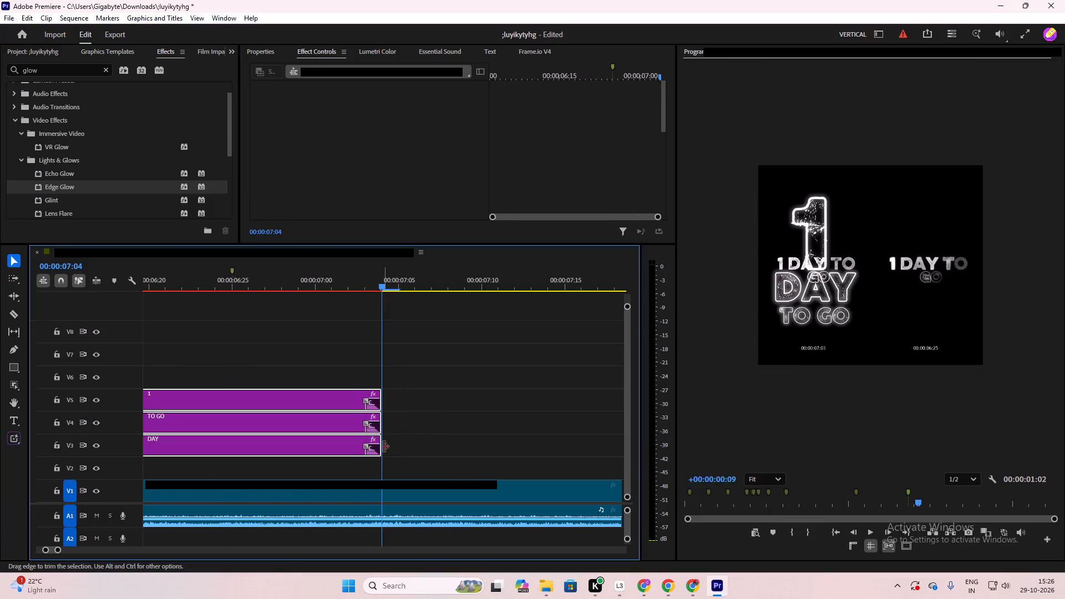
Play back the ending of the extended titles from 00:00:06:27 and again from 00:00:06:22 to check the timing.
{"action": "left_click_drag", "start_coordinate": [381, 282], "coordinate": [267, 344]}
{"action": "left_click", "coordinate": [383, 349]}
{"action": "key", "text": "space"}
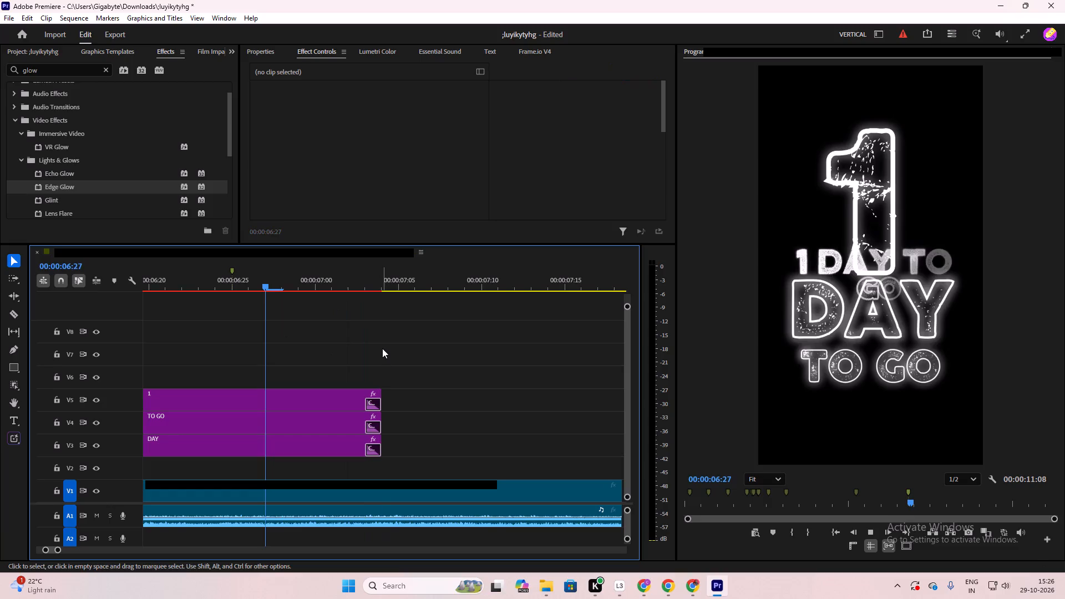
{"action": "key", "text": "space"}
{"action": "left_click_drag", "start_coordinate": [472, 283], "coordinate": [197, 375]}
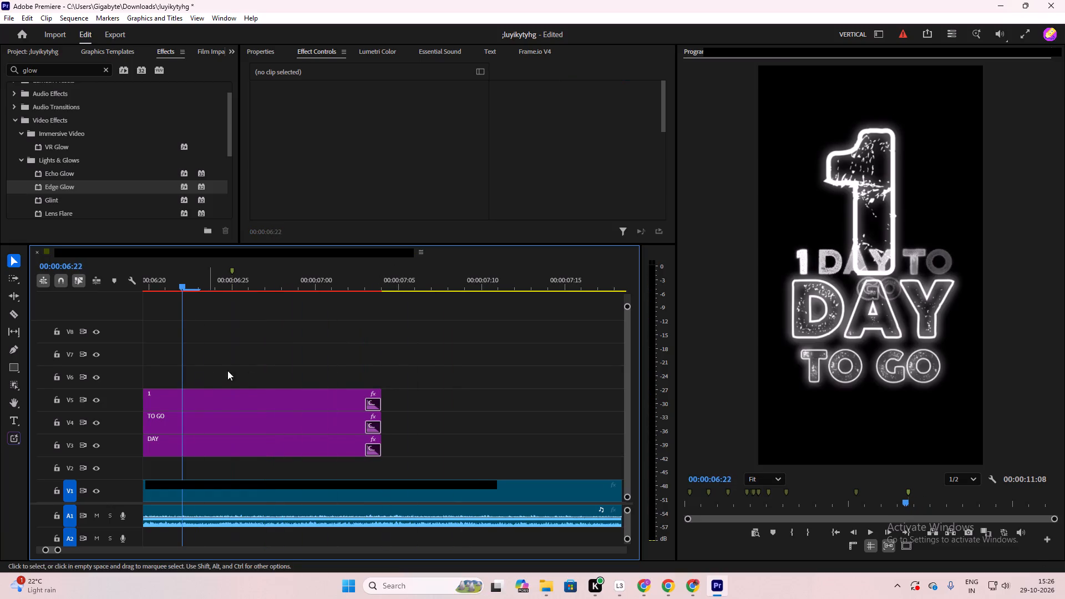
{"action": "key", "text": "space"}
{"action": "key", "text": "space"}
{"action": "key", "text": "space"}
{"action": "key", "text": "space"}
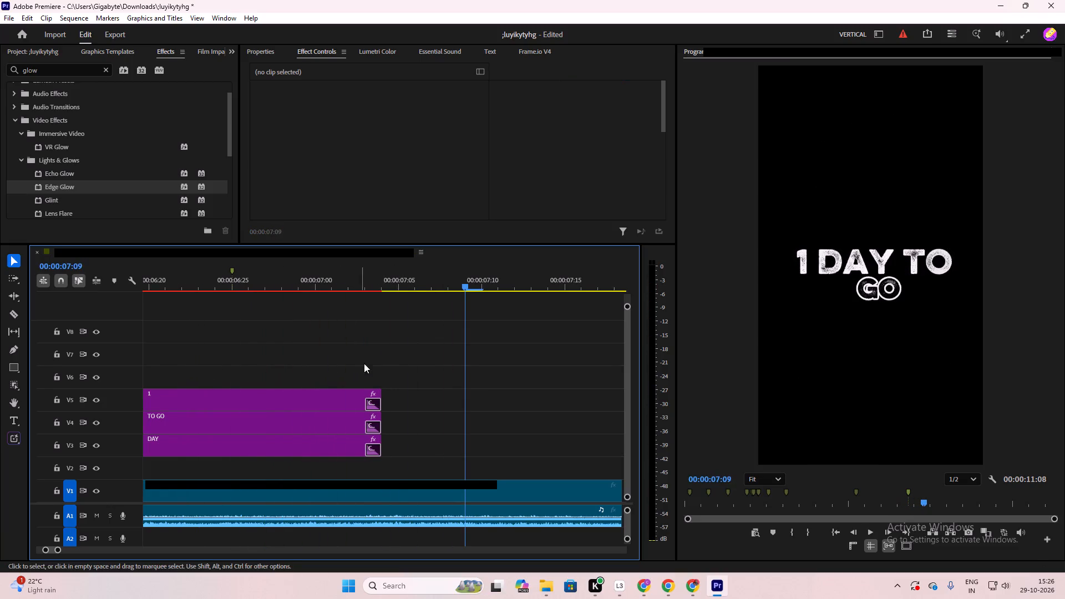
Scrub the final glowing titles between 00:00:06:16 and 00:00:07:04 to examine their brightening, fade and end against the footage.
{"action": "left_click_drag", "start_coordinate": [465, 283], "coordinate": [285, 341]}
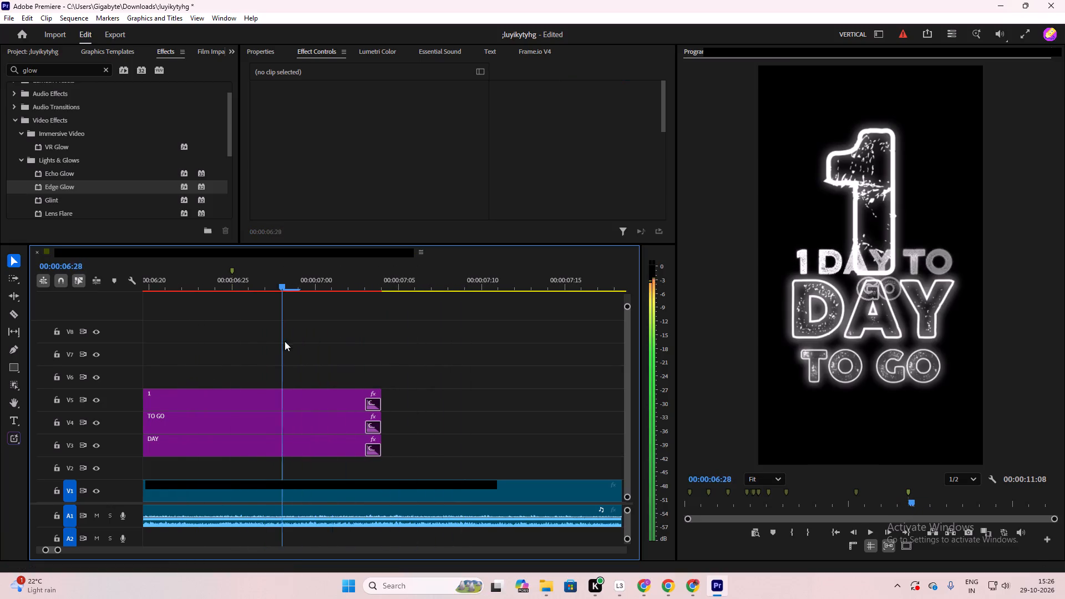
{"action": "left_click_drag", "start_coordinate": [285, 341], "coordinate": [220, 357]}
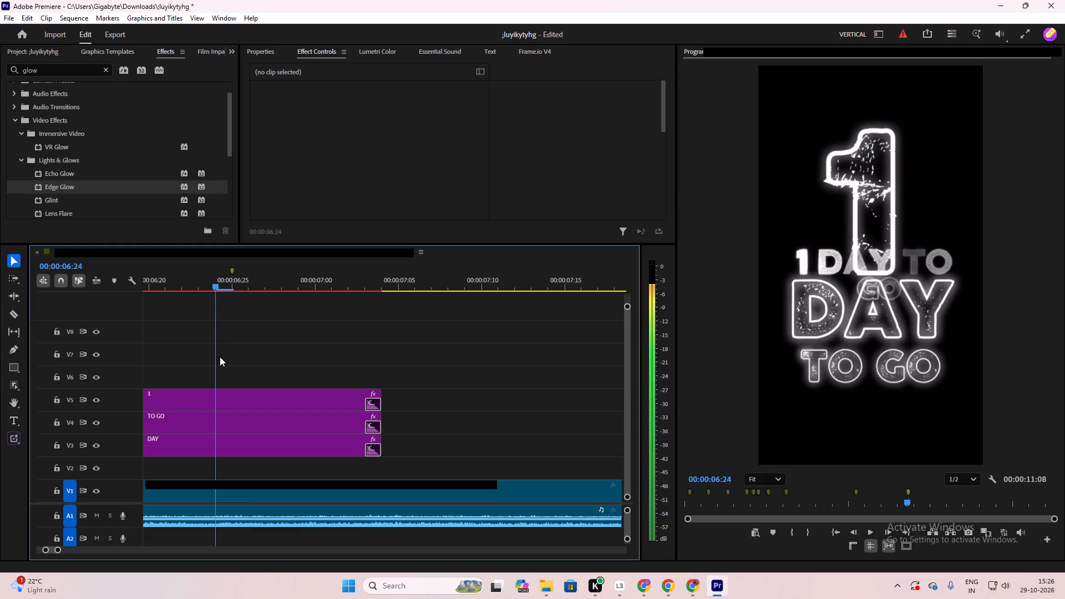
{"action": "left_click_drag", "start_coordinate": [220, 357], "coordinate": [203, 364]}
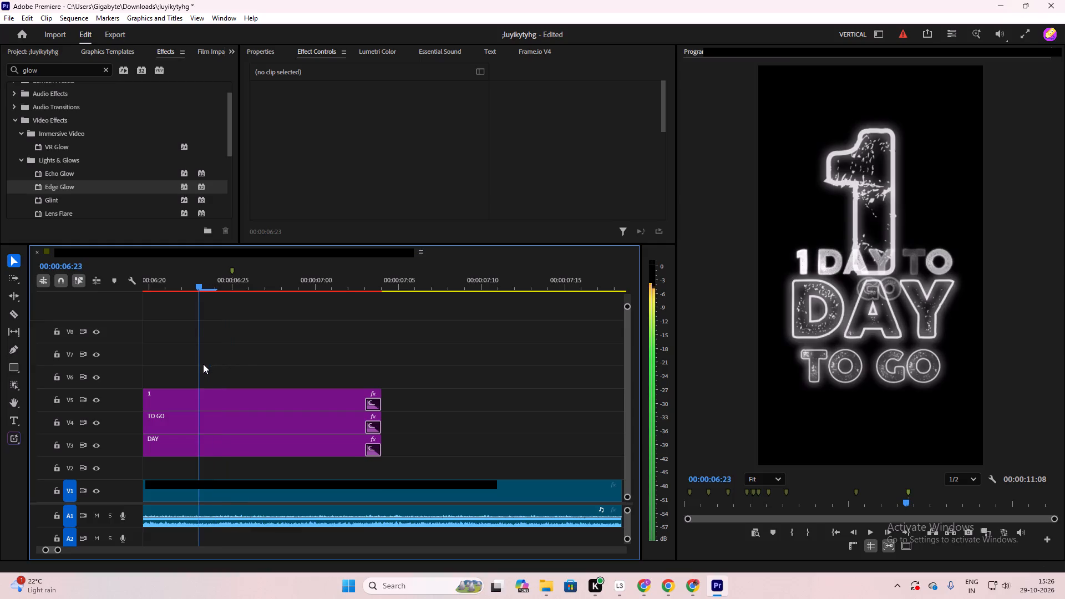
{"action": "left_click_drag", "start_coordinate": [203, 364], "coordinate": [173, 382]}
{"action": "scroll", "coordinate": [296, 364], "scroll_direction": "up", "scroll_amount": 3}
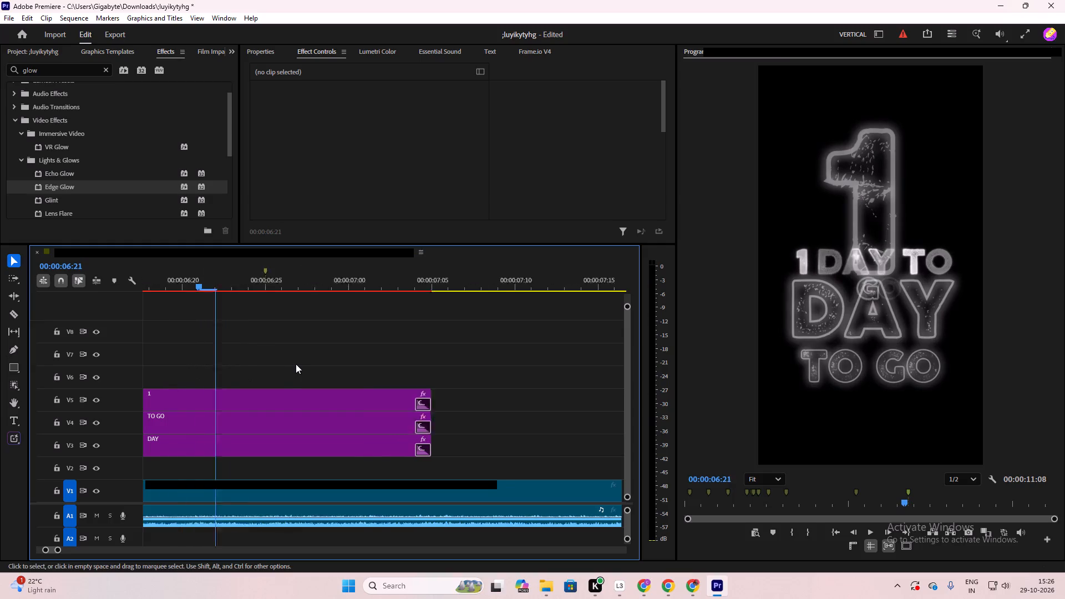
{"action": "scroll", "coordinate": [296, 364], "scroll_direction": "up", "scroll_amount": 2}
{"action": "left_click_drag", "start_coordinate": [248, 286], "coordinate": [163, 329]}
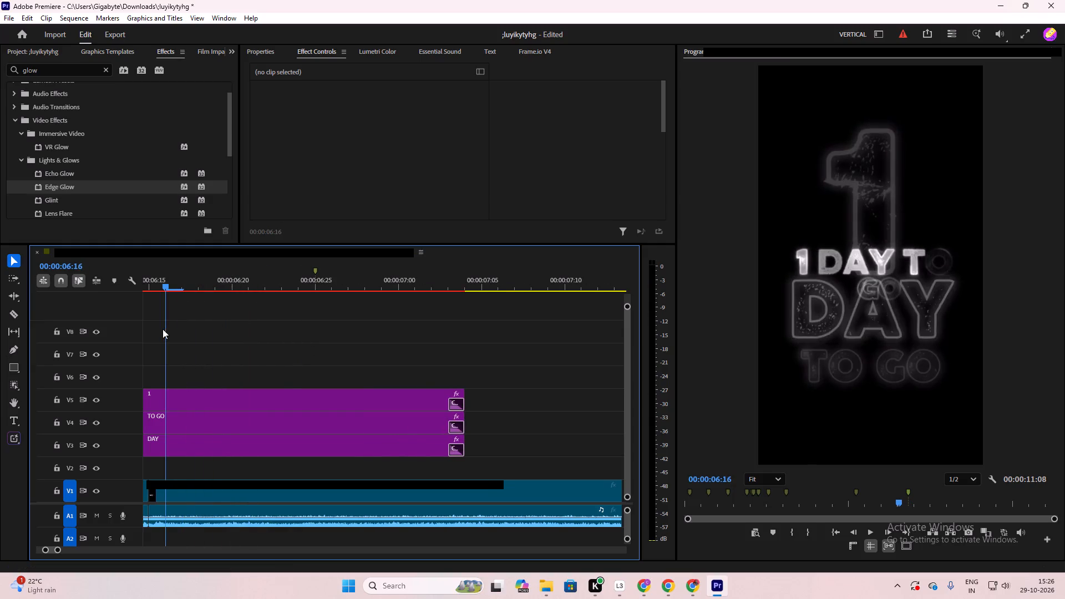
{"action": "left_click_drag", "start_coordinate": [163, 329], "coordinate": [298, 357]}
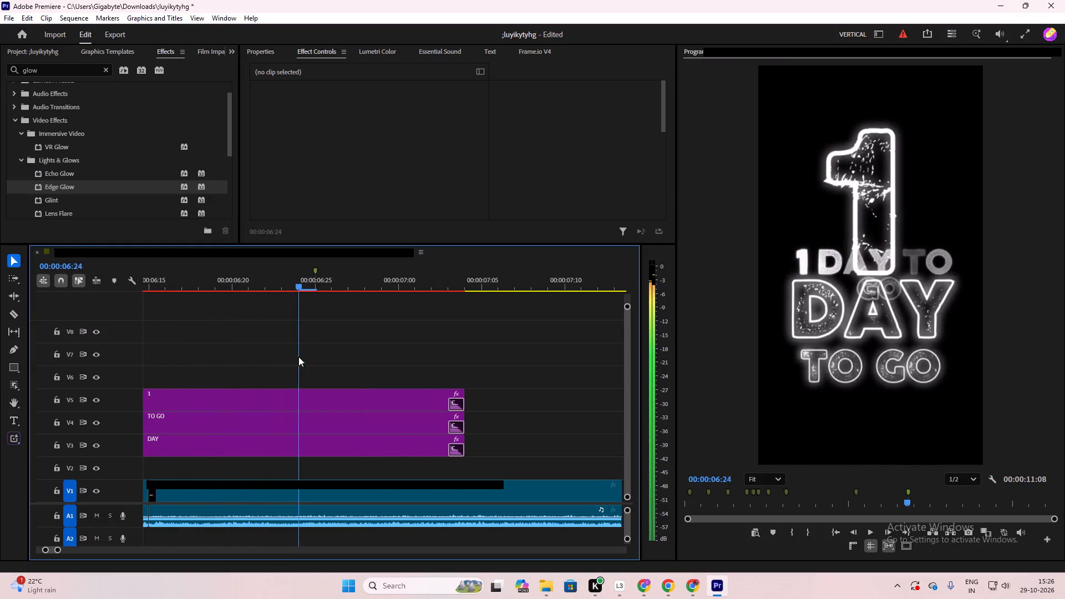
{"action": "left_click_drag", "start_coordinate": [298, 357], "coordinate": [453, 398]}
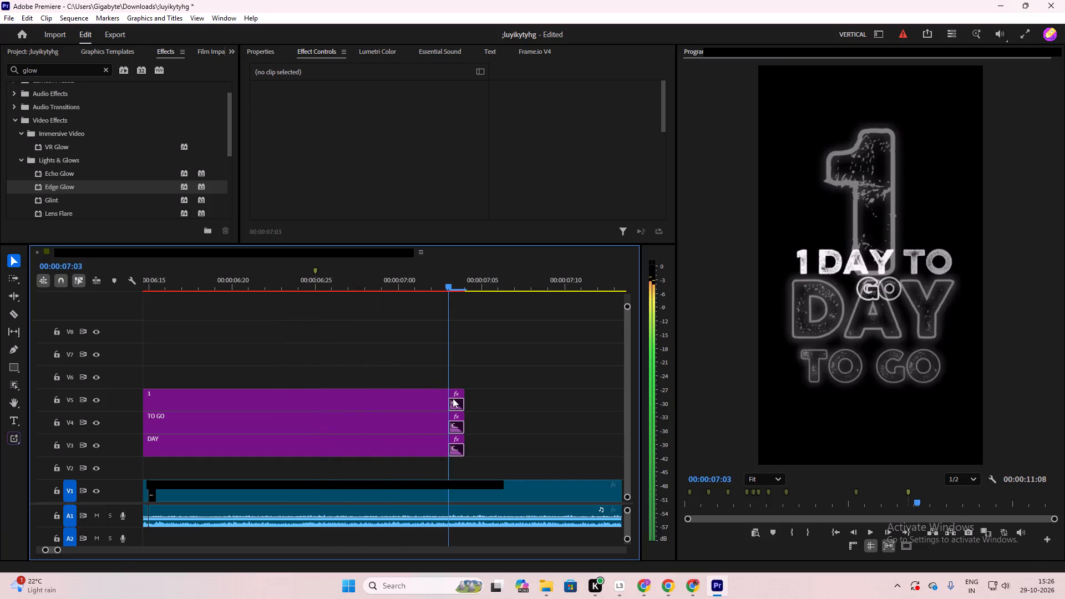
{"action": "left_click_drag", "start_coordinate": [453, 398], "coordinate": [460, 407]}
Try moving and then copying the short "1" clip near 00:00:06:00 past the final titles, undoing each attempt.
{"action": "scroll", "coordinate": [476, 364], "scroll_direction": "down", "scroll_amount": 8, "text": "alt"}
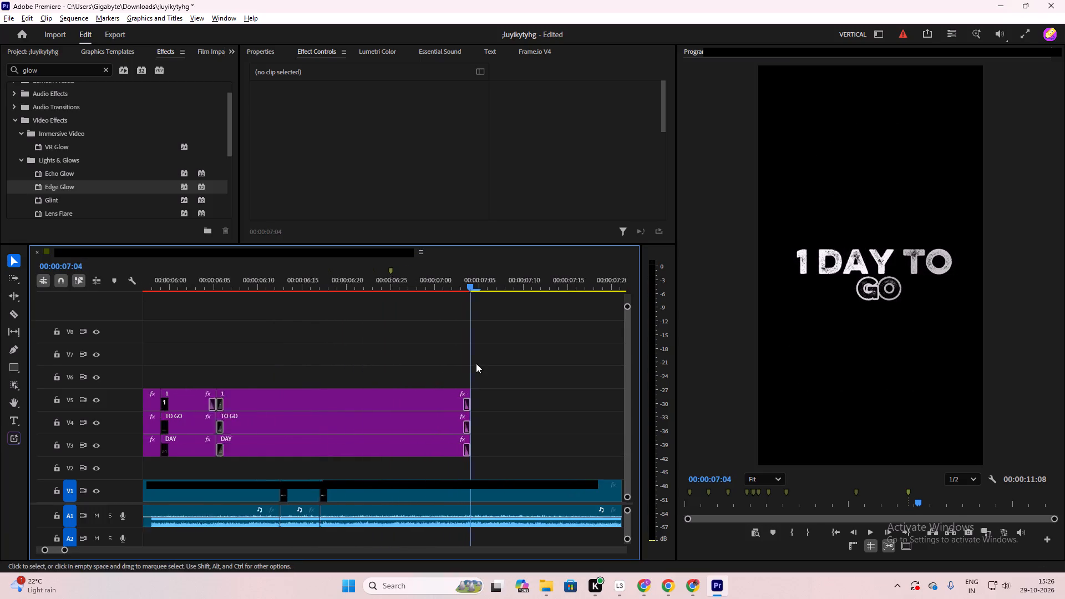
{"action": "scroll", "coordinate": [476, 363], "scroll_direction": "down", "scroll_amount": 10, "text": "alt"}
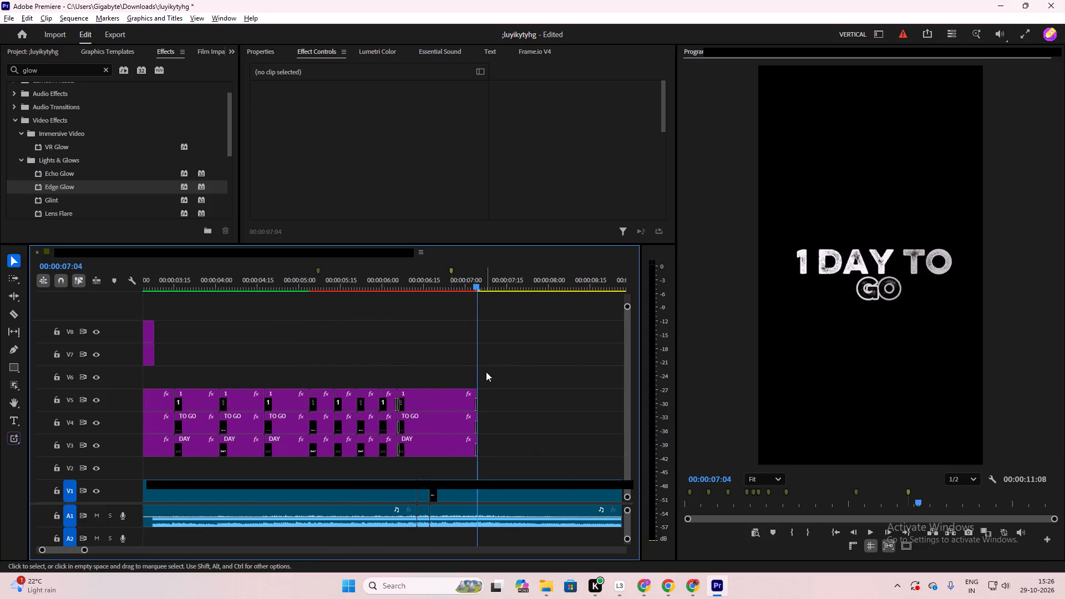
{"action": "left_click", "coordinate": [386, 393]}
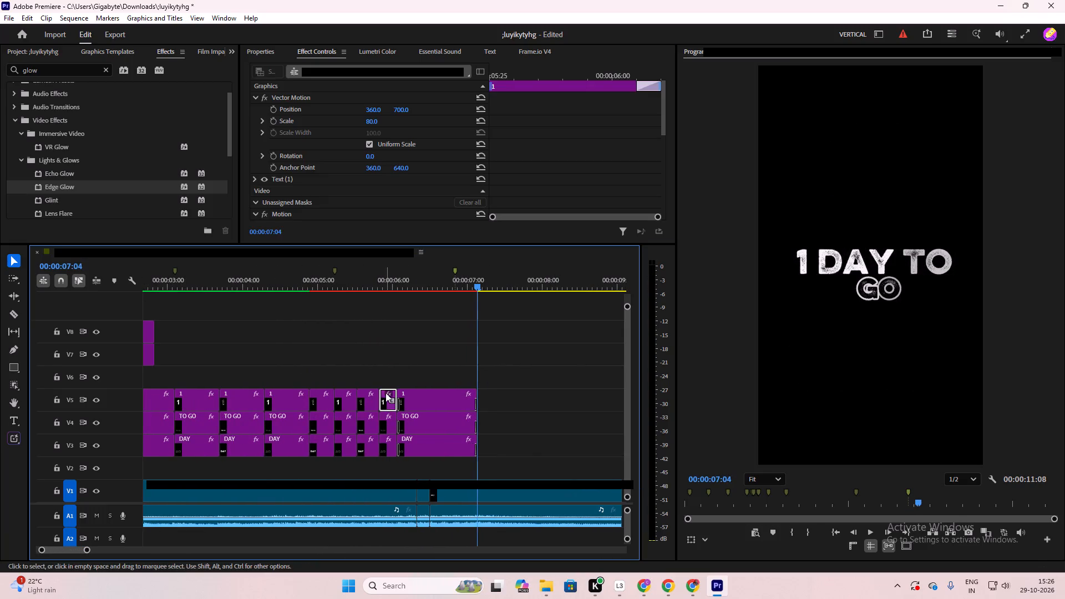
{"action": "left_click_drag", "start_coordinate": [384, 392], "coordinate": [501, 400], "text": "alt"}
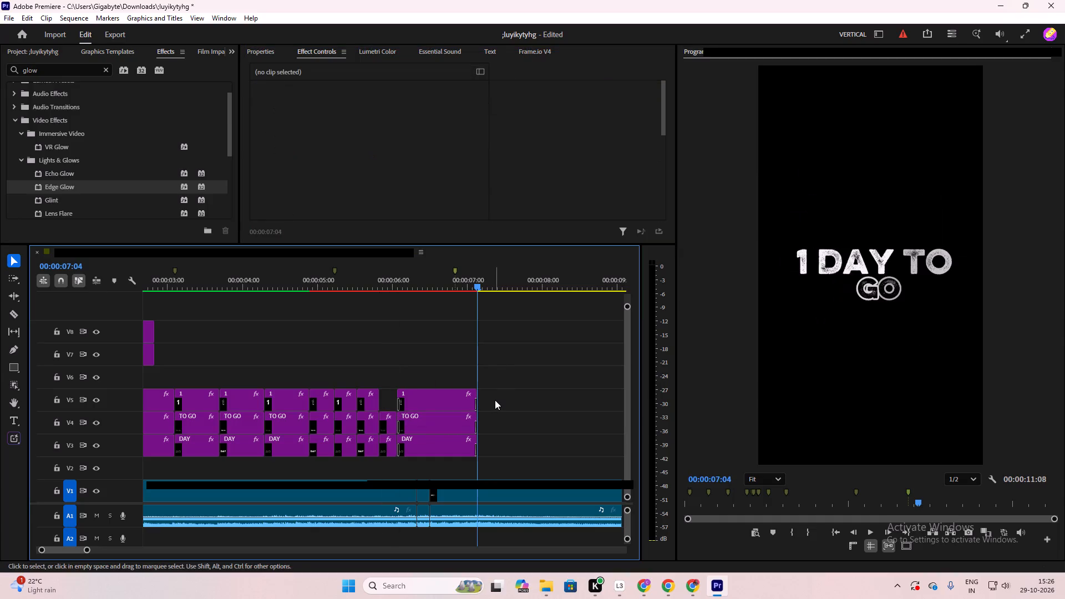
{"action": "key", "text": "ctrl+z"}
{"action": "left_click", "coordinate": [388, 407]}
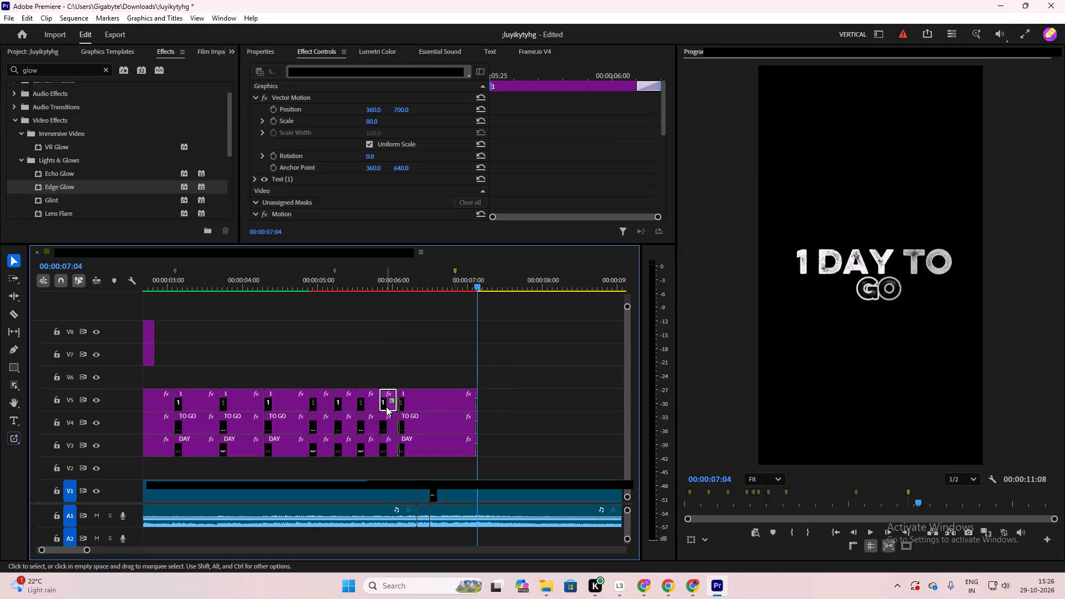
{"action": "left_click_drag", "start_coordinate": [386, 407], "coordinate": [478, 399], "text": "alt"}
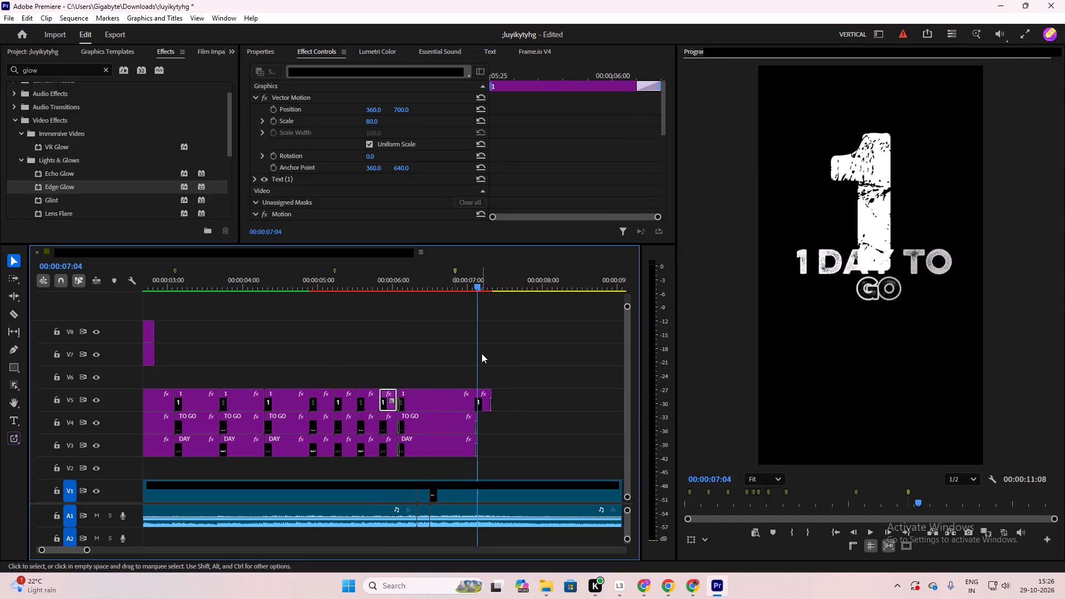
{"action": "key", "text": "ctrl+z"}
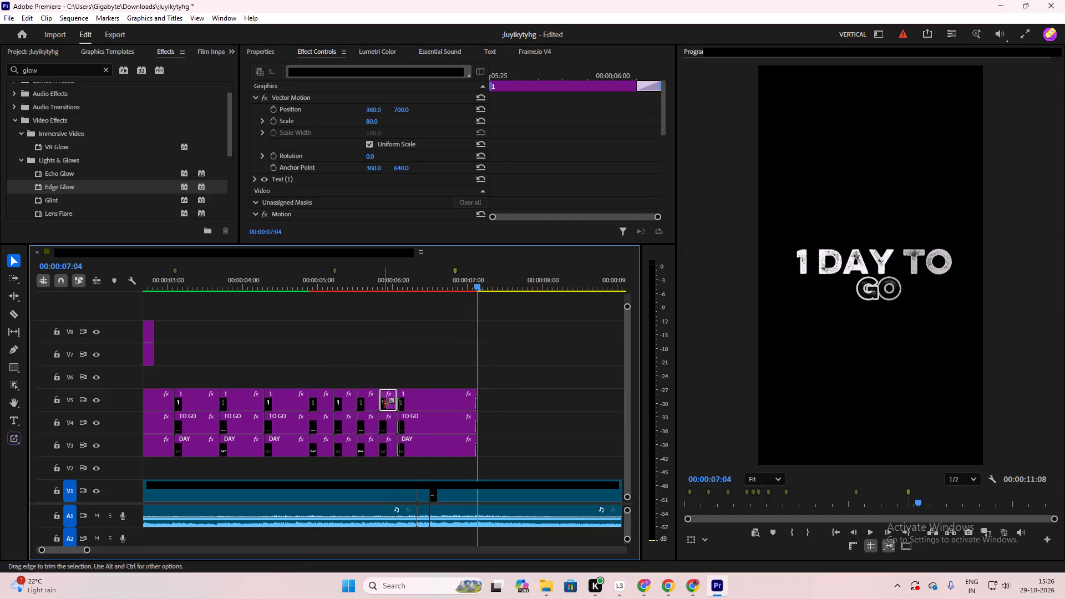
Copy the short "1" clip near 00:00:06:00 past the final titles, and the "TO GO" and "DAY" clips near 00:00:04:15 to 00:00:07:04.
{"action": "left_click_drag", "start_coordinate": [389, 405], "coordinate": [508, 398], "text": "alt"}
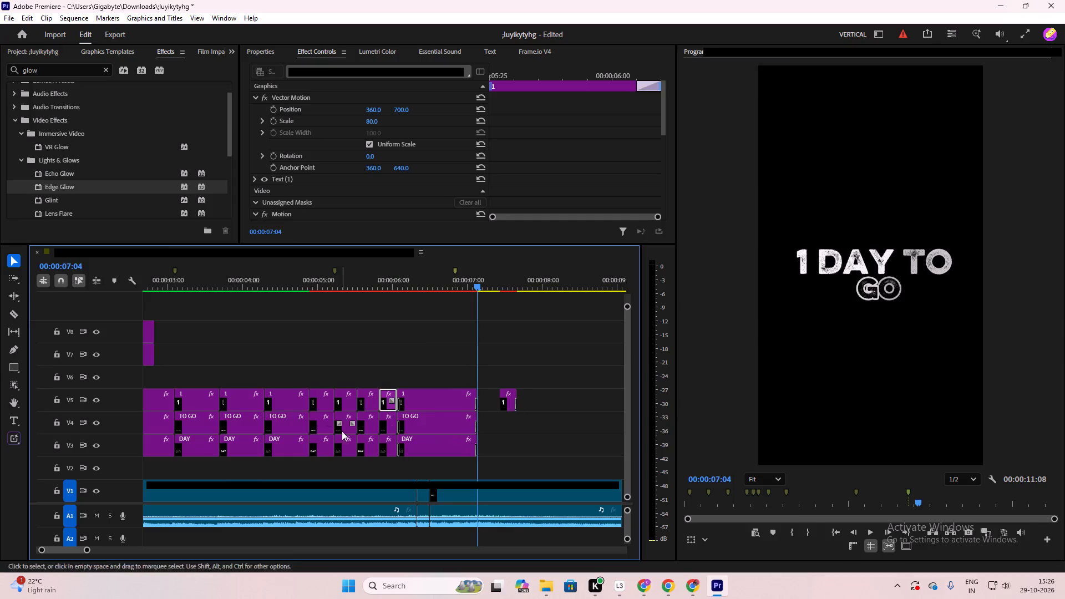
{"action": "left_click", "coordinate": [240, 454]}
{"action": "left_click", "coordinate": [241, 427], "text": "shift"}
{"action": "left_click", "coordinate": [239, 426], "text": "alt"}
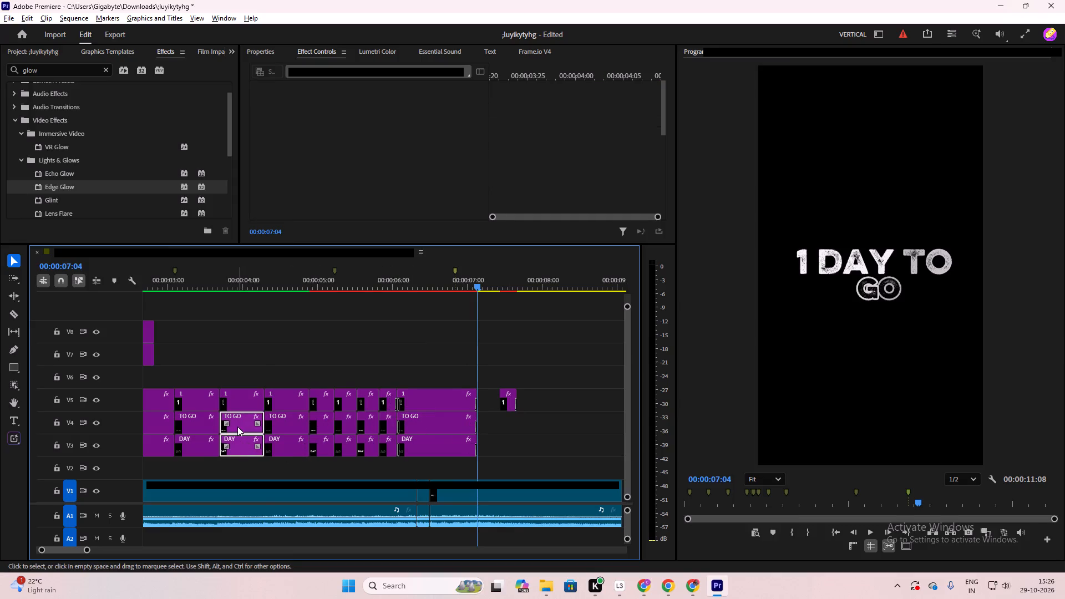
{"action": "left_click", "coordinate": [287, 454]}
{"action": "left_click", "coordinate": [287, 424], "text": "shift"}
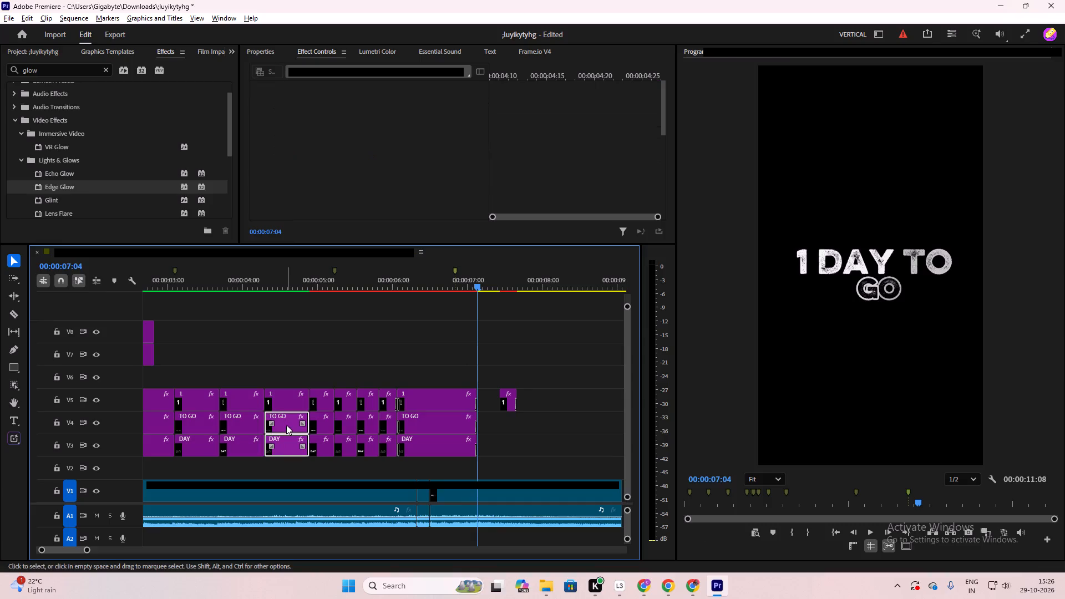
{"action": "left_click_drag", "start_coordinate": [283, 426], "coordinate": [499, 432], "text": "alt"}
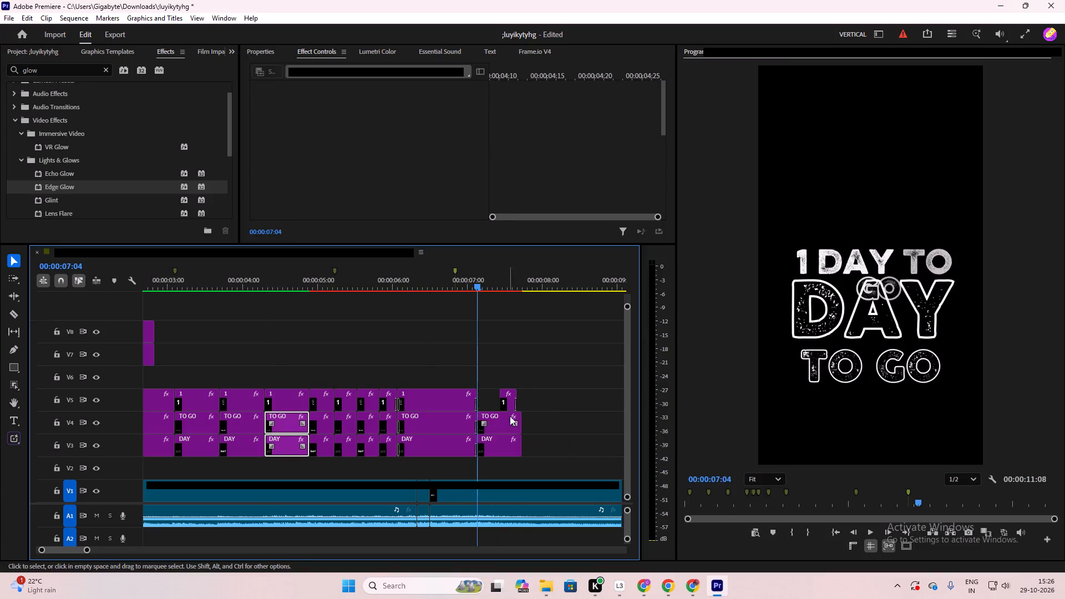
Move the copied "1" clip back so it starts at 00:00:07:04, directly after the glowing "1" title.
{"action": "scroll", "coordinate": [531, 412], "scroll_direction": "up", "scroll_amount": 11, "text": "alt"}
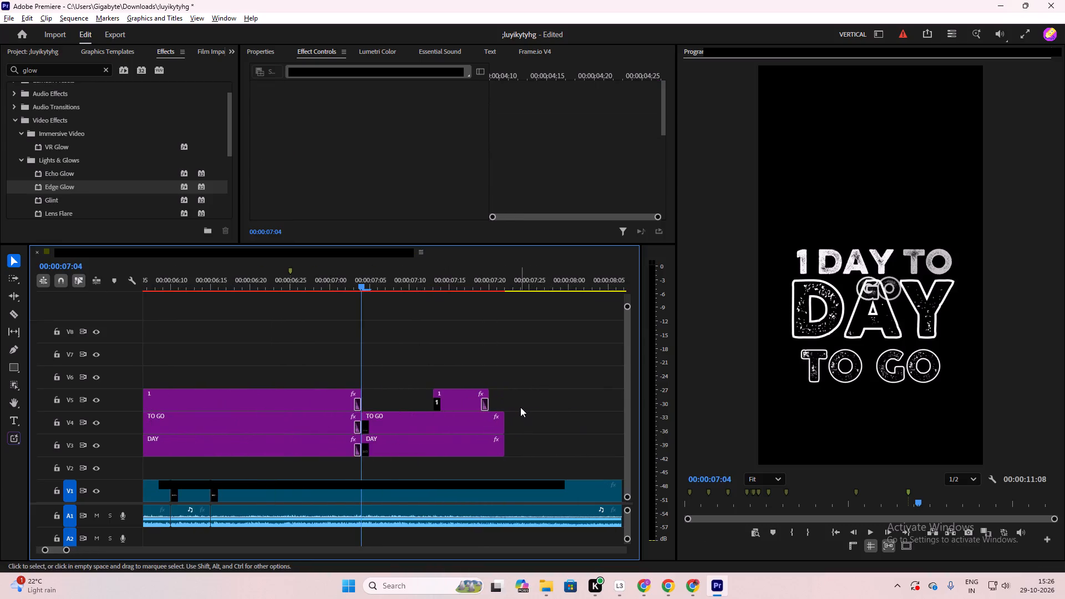
{"action": "scroll", "coordinate": [519, 407], "scroll_direction": "up", "scroll_amount": 3, "text": "alt"}
{"action": "left_click_drag", "start_coordinate": [419, 406], "coordinate": [327, 405]}
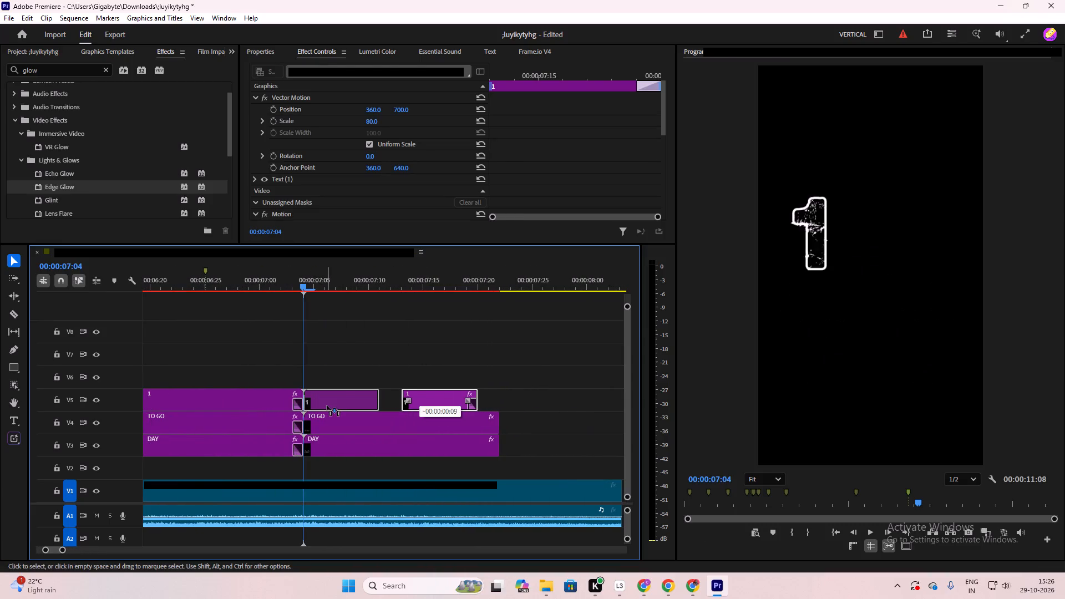
{"action": "left_click_drag", "start_coordinate": [327, 405], "coordinate": [326, 405]}
Play back the copied titles against the footage and extend the end of the copied "1" clip to 00:00:07:12.
{"action": "left_click_drag", "start_coordinate": [371, 400], "coordinate": [392, 405]}
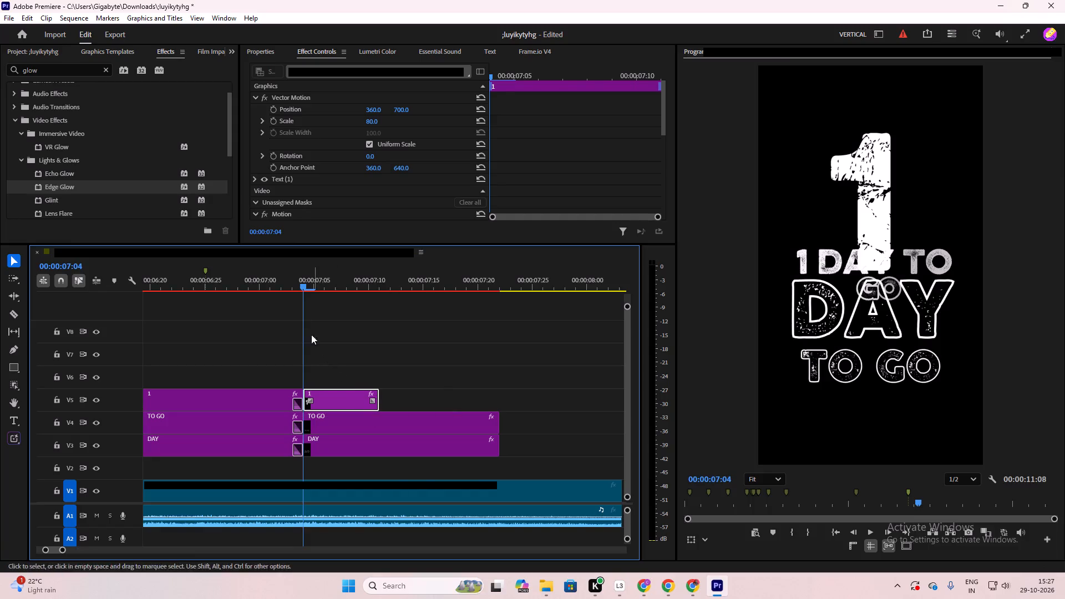
{"action": "left_click_drag", "start_coordinate": [307, 284], "coordinate": [282, 301]}
{"action": "key", "text": "space"}
{"action": "key", "text": "space"}
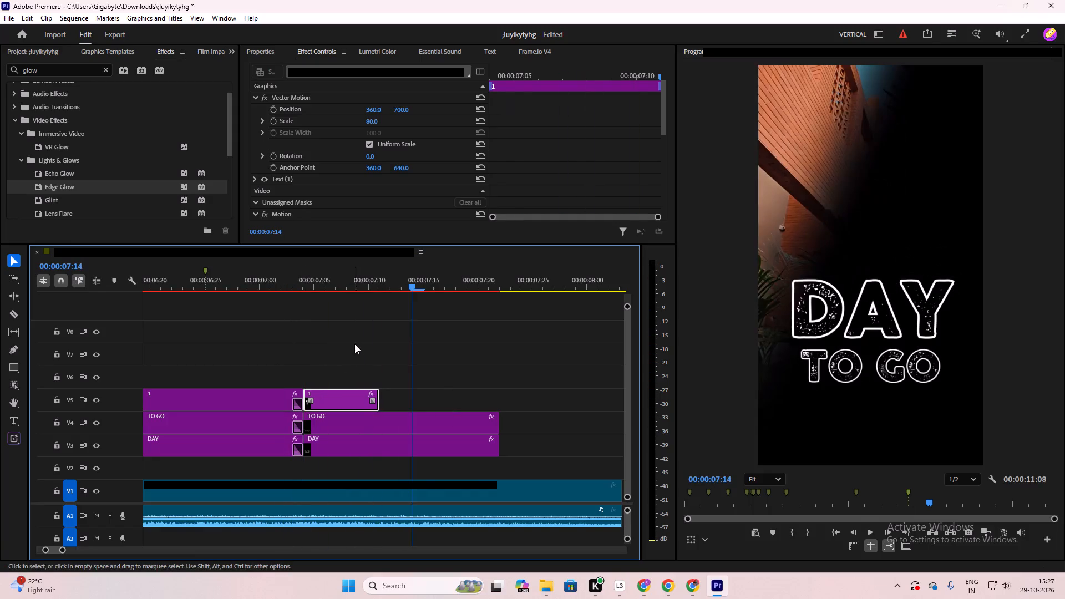
{"action": "key", "text": "space"}
{"action": "key", "text": "space"}
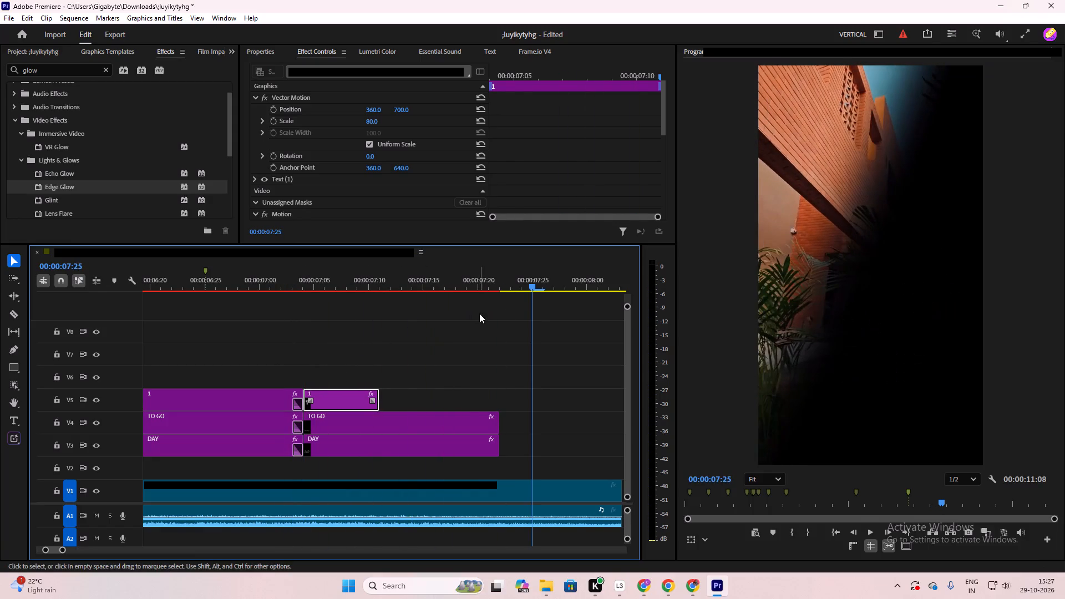
{"action": "left_click_drag", "start_coordinate": [529, 283], "coordinate": [339, 352]}
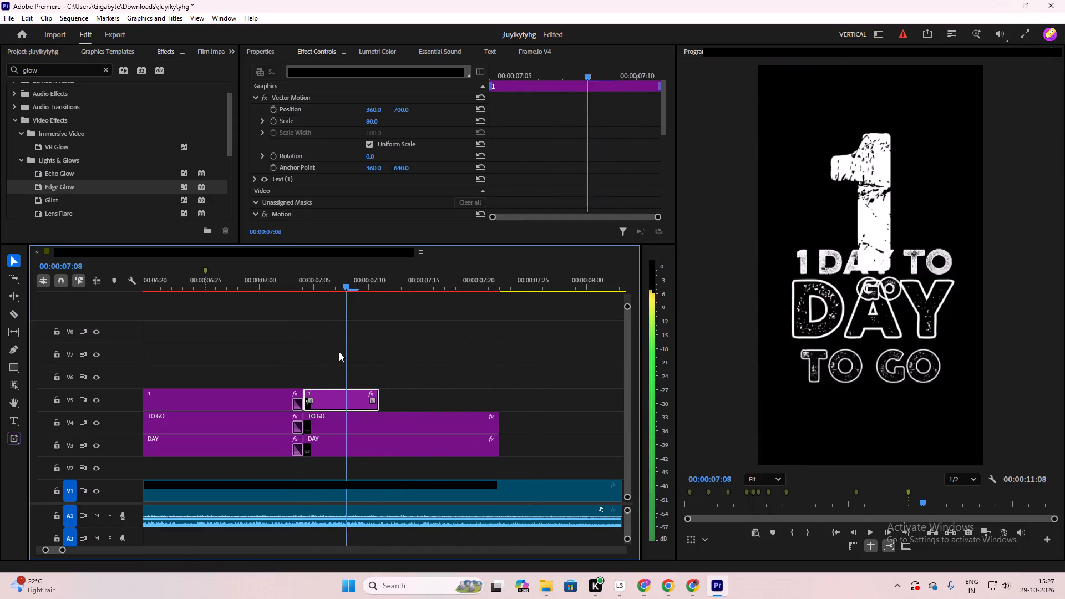
{"action": "left_click_drag", "start_coordinate": [339, 352], "coordinate": [326, 363]}
{"action": "left_click_drag", "start_coordinate": [379, 402], "coordinate": [389, 402]}
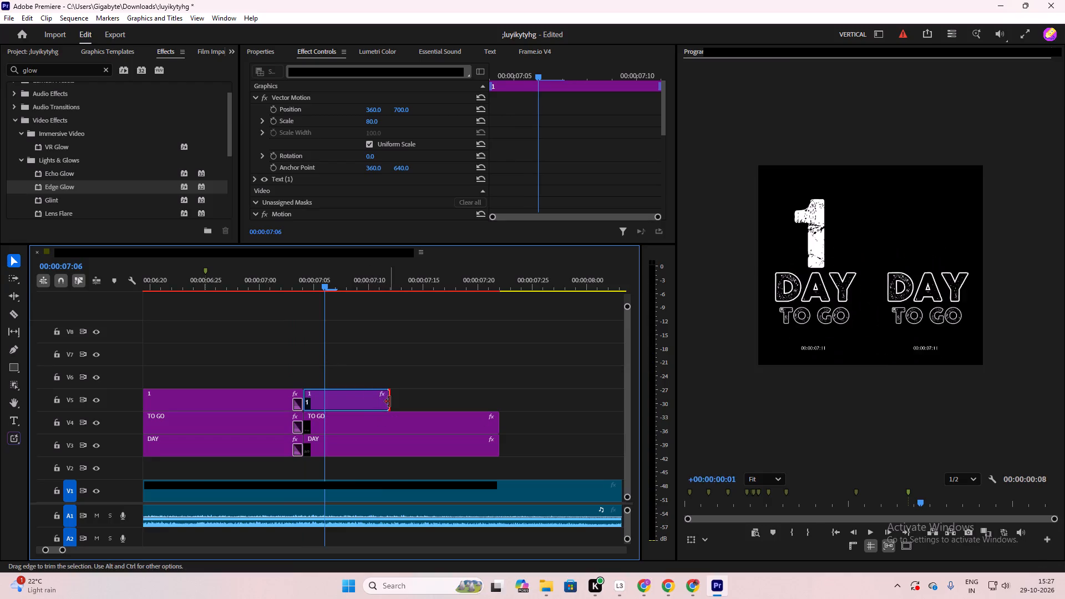
Check where the footage appears and trim the ends of the copied "TO GO" and "DAY" clips to 00:00:07:12.
{"action": "key", "text": "space"}
{"action": "key", "text": "space"}
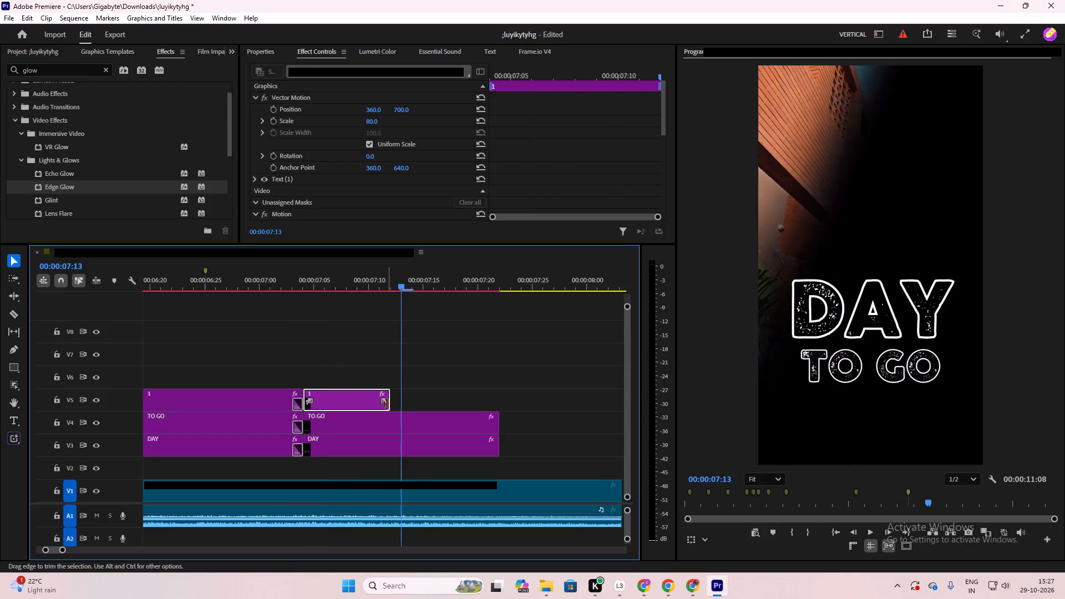
{"action": "left_click_drag", "start_coordinate": [399, 281], "coordinate": [389, 324]}
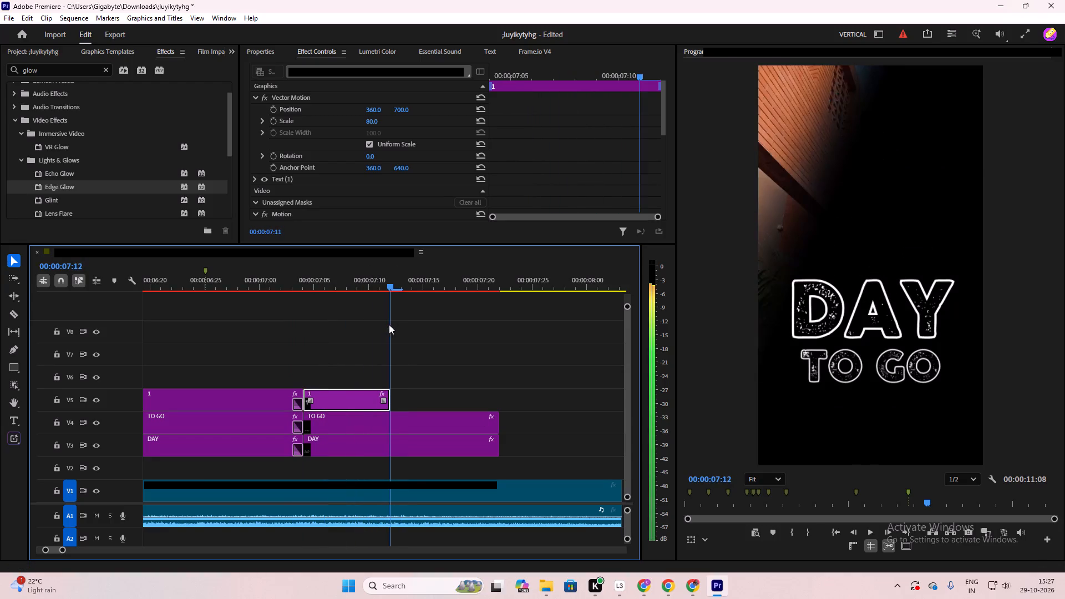
{"action": "left_click_drag", "start_coordinate": [389, 324], "coordinate": [376, 330]}
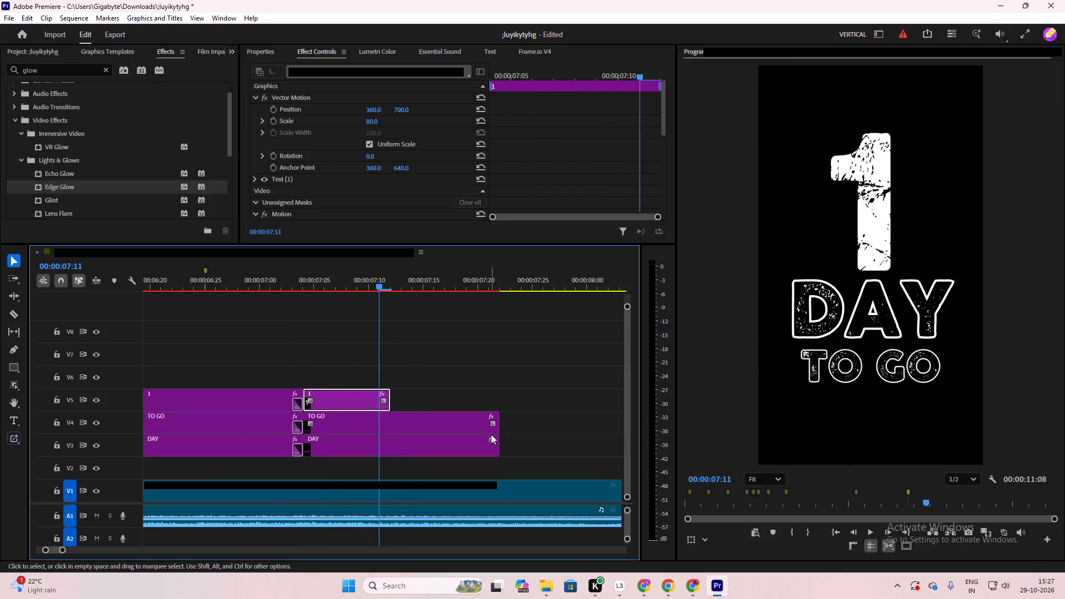
{"action": "left_click_drag", "start_coordinate": [497, 428], "coordinate": [390, 423]}
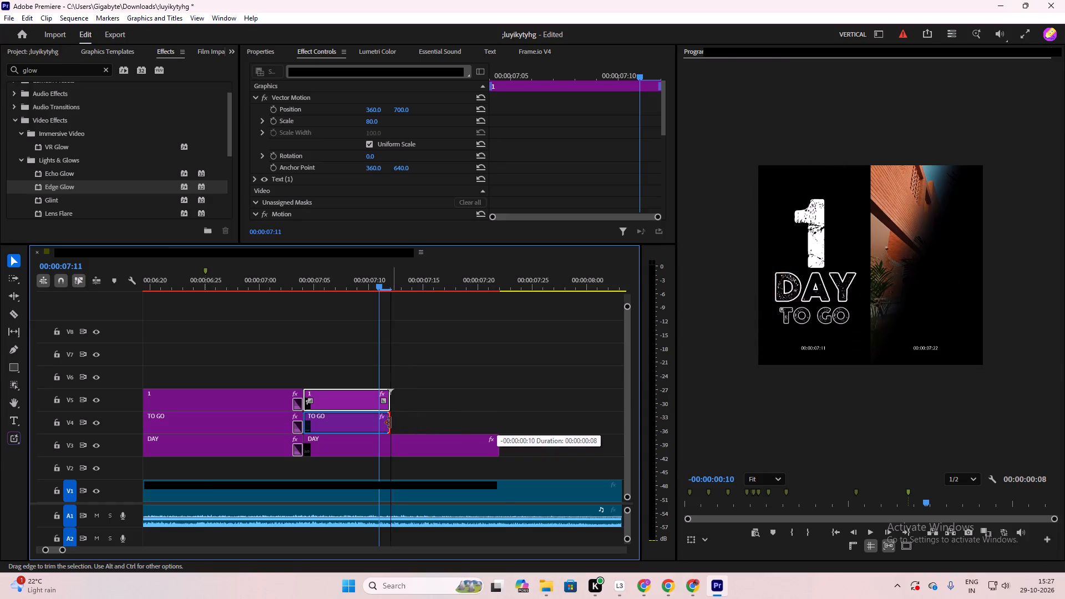
{"action": "left_click_drag", "start_coordinate": [390, 423], "coordinate": [388, 423]}
{"action": "left_click_drag", "start_coordinate": [498, 449], "coordinate": [388, 439]}
Trim the ends of the three glowing "1", "TO GO" and "DAY" clips together back to the marker at 00:00:06:25.
{"action": "scroll", "coordinate": [416, 428], "scroll_direction": "up", "scroll_amount": 10}
{"action": "left_click_drag", "start_coordinate": [397, 343], "coordinate": [438, 479]}
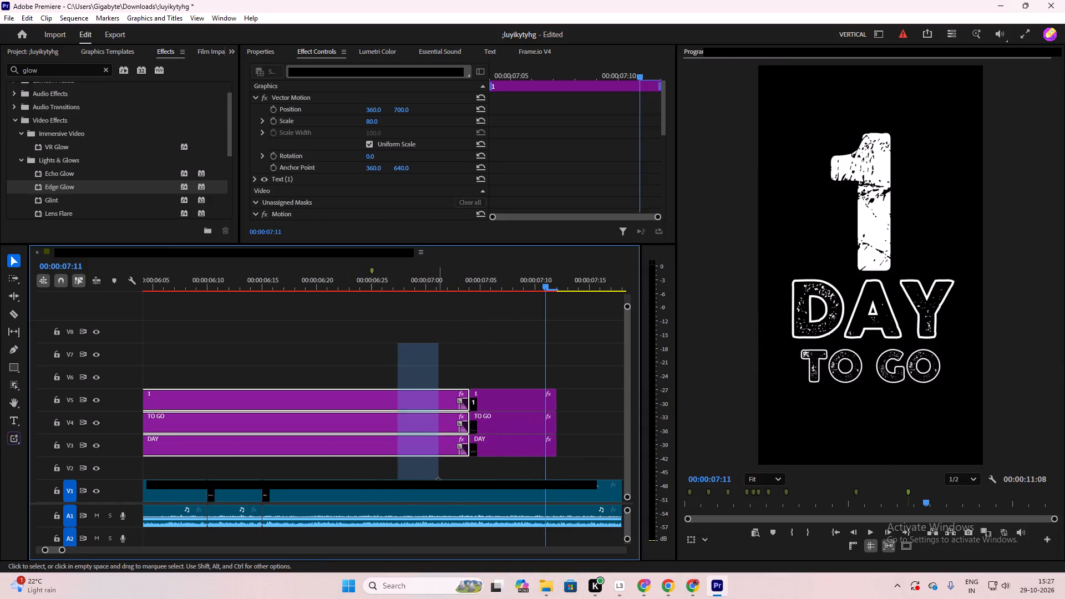
{"action": "left_click_drag", "start_coordinate": [438, 479], "coordinate": [440, 480]}
{"action": "left_click_drag", "start_coordinate": [468, 430], "coordinate": [393, 432]}
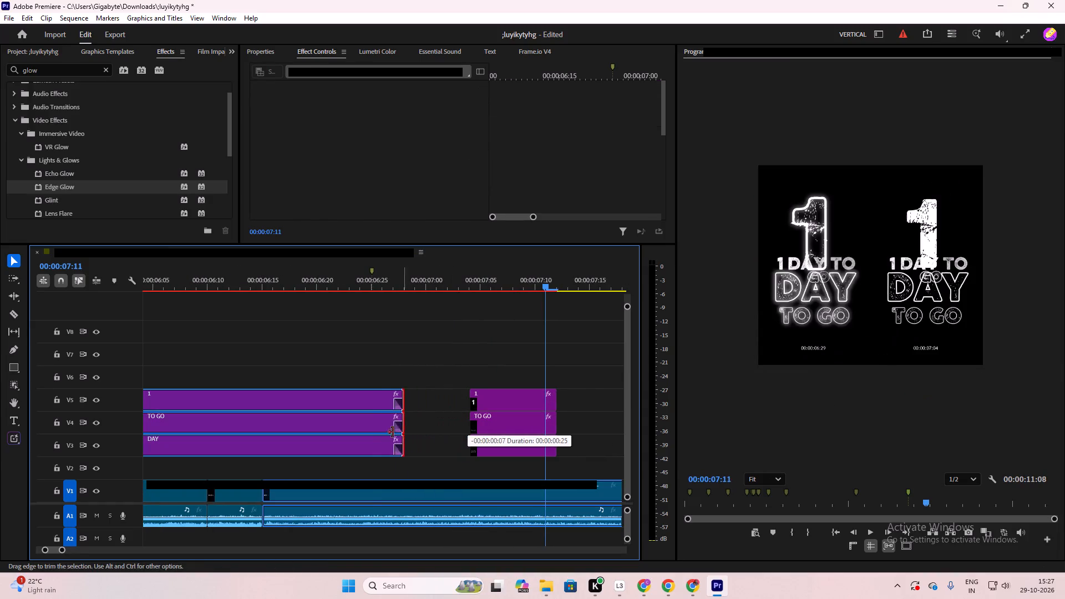
{"action": "left_click_drag", "start_coordinate": [393, 432], "coordinate": [372, 432]}
Extend the starts of the three copied title clips together back to 00:00:06:25 to meet the glowing titles.
{"action": "left_click_drag", "start_coordinate": [442, 364], "coordinate": [497, 463]}
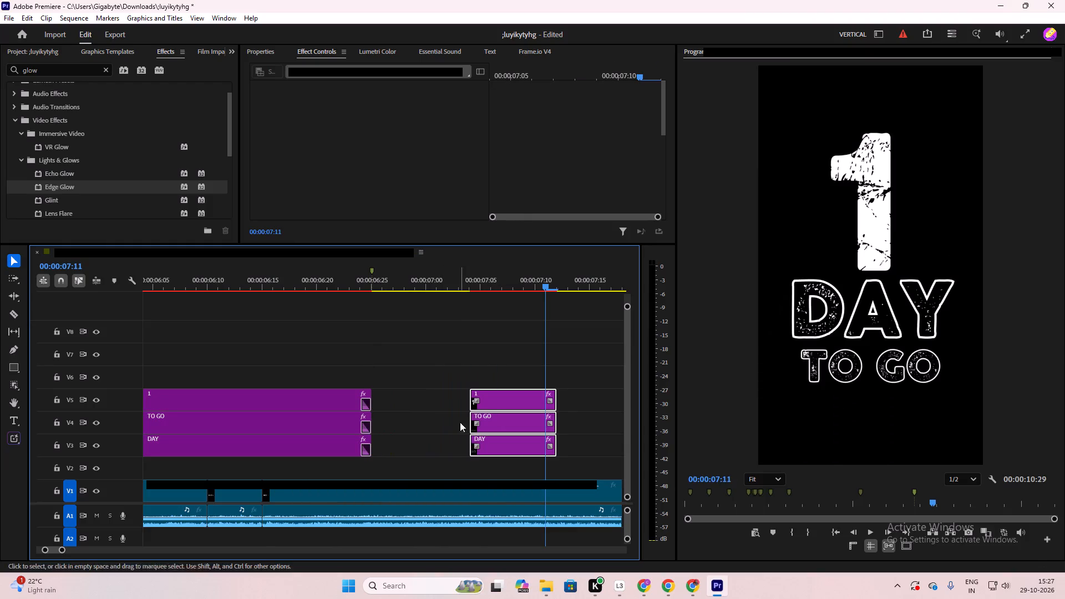
{"action": "left_click_drag", "start_coordinate": [469, 427], "coordinate": [374, 441]}
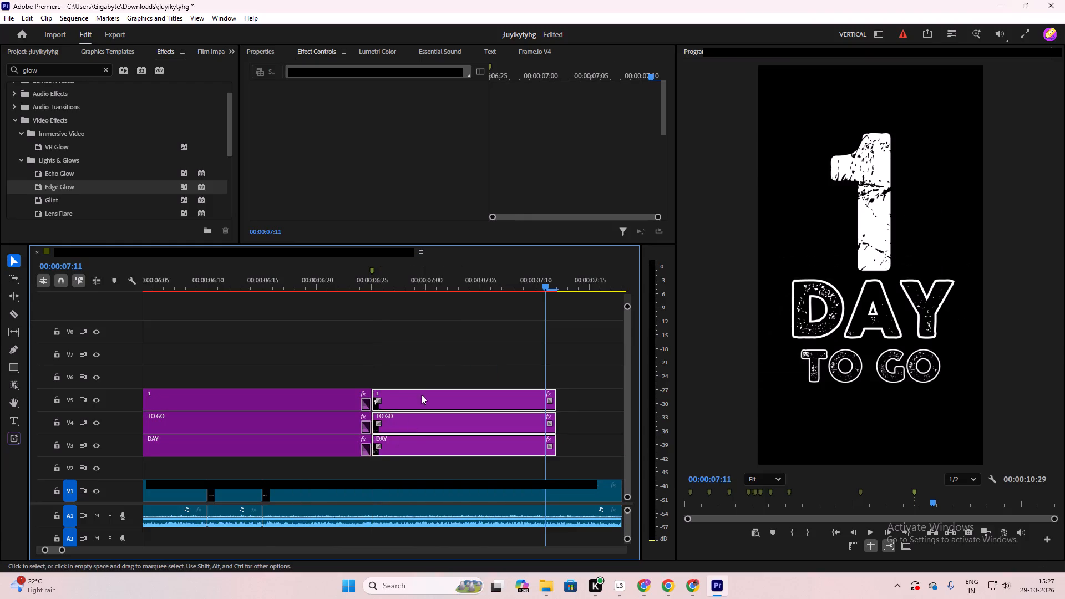
Save the project with the whole title sequence in view.
{"action": "scroll", "coordinate": [421, 377], "scroll_direction": "down", "scroll_amount": 17, "text": "alt"}
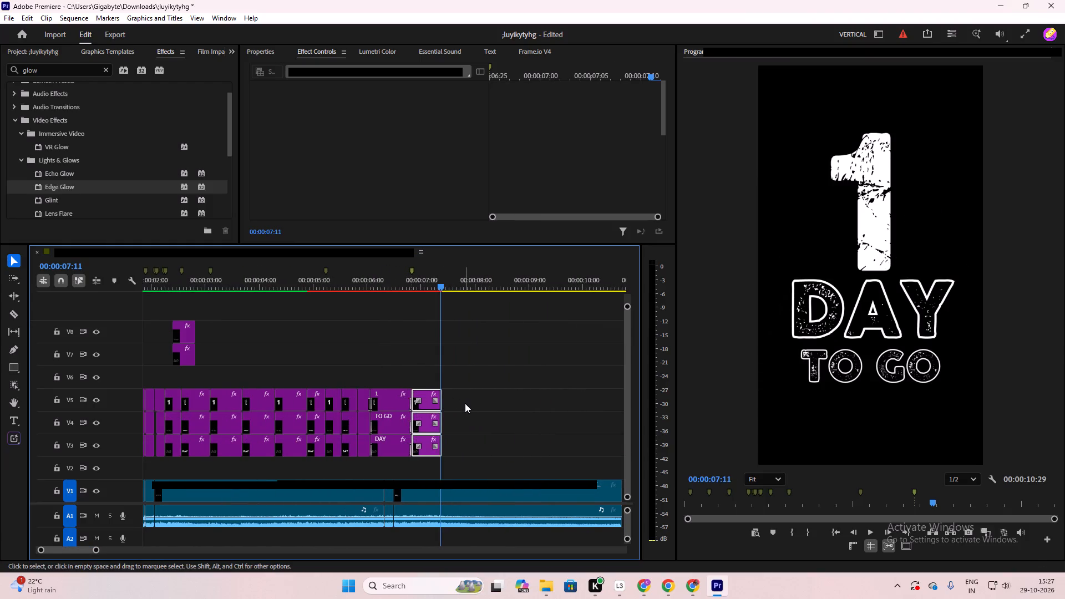
{"action": "key", "text": "ctrl+s"}
{"action": "key", "text": "ctrl+s"}
{"action": "scroll", "coordinate": [476, 384], "scroll_direction": "down", "scroll_amount": 6, "text": "alt"}
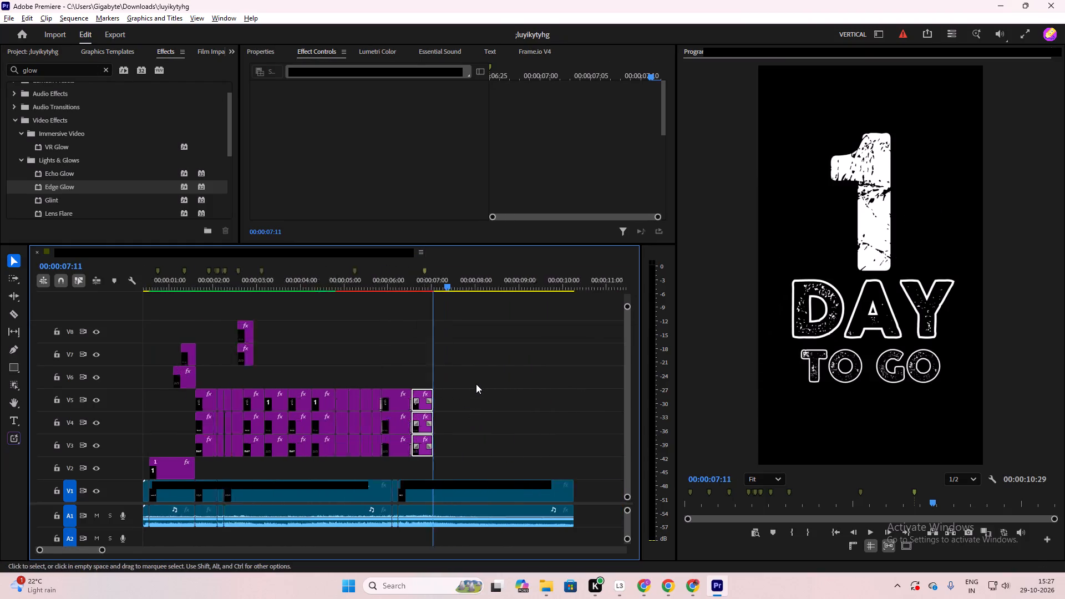
Save the project.
{"action": "scroll", "coordinate": [473, 382], "scroll_direction": "down", "scroll_amount": 2, "text": "alt"}
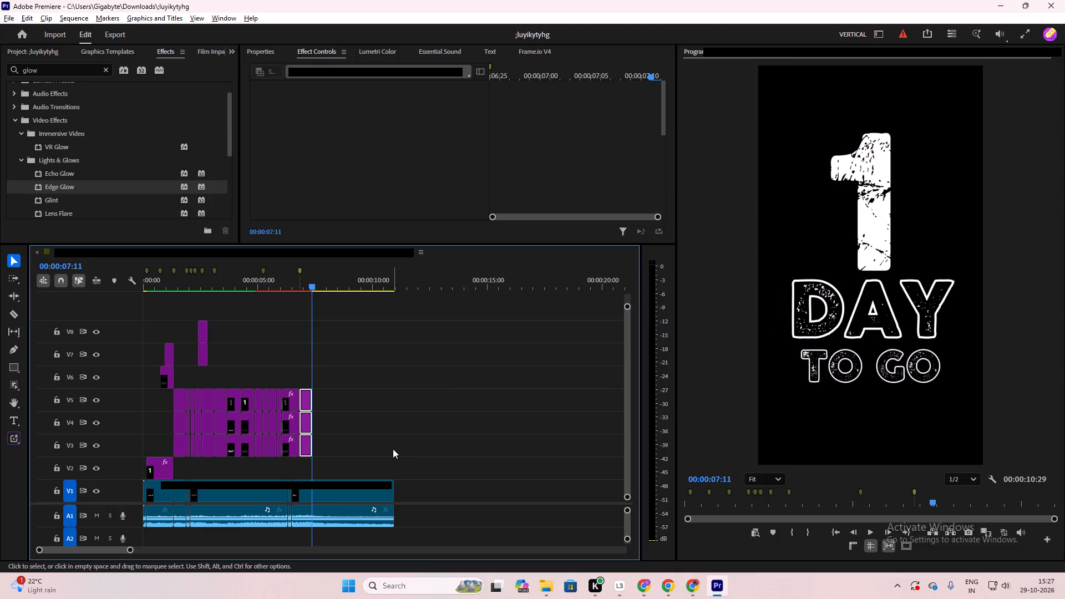
{"action": "key", "text": "ctrl+s"}
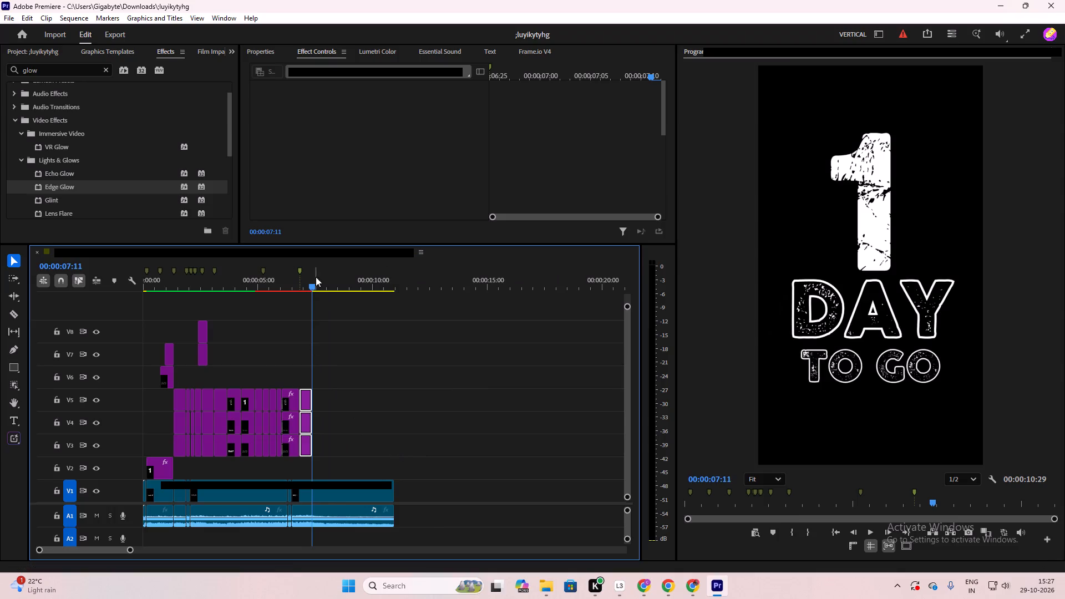
Cut the two leftover title clips stacked on V7 and V8 between 00:00:02:00 and 00:00:03:00 out of the sequence.
{"action": "left_click_drag", "start_coordinate": [311, 268], "coordinate": [228, 334]}
{"action": "left_click_drag", "start_coordinate": [312, 282], "coordinate": [260, 314]}
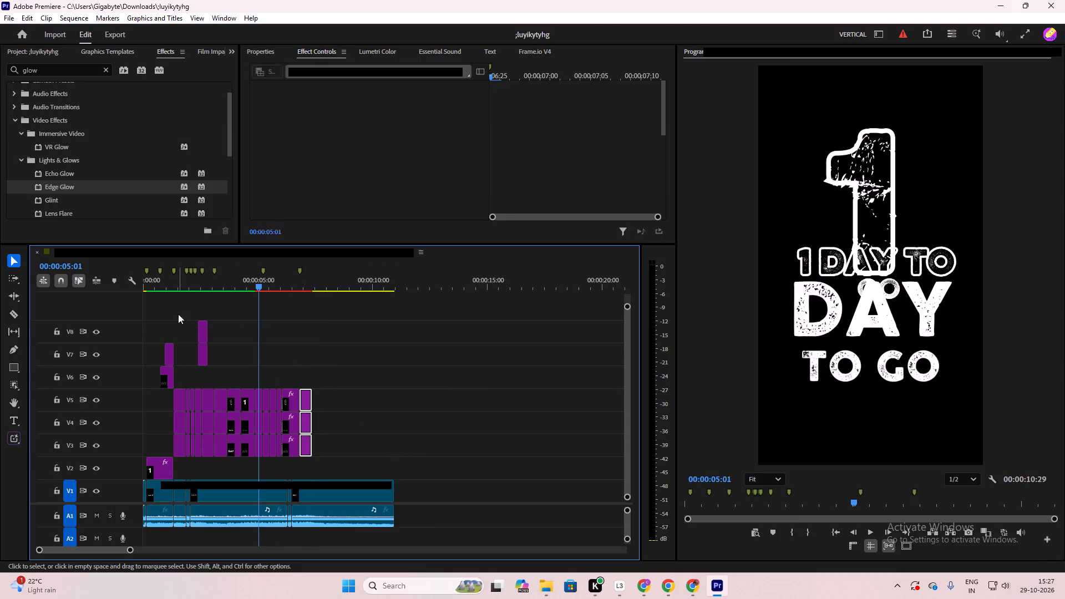
{"action": "left_click_drag", "start_coordinate": [180, 314], "coordinate": [218, 364]}
{"action": "key", "text": "ctrl+x"}
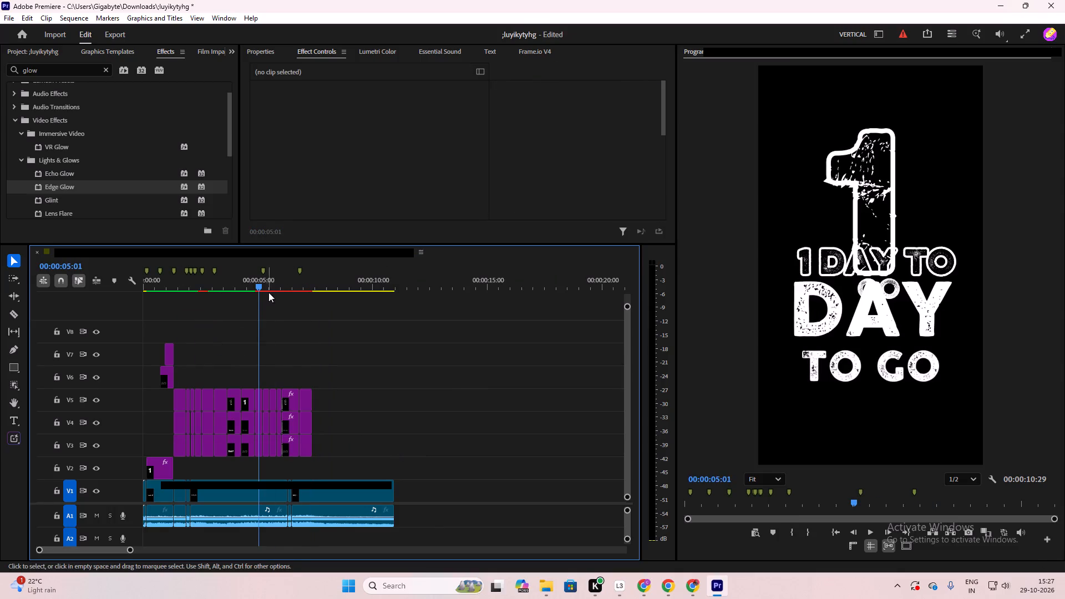
Hide the V1 footage track and play the title sequence on its own from the start.
{"action": "left_click_drag", "start_coordinate": [261, 278], "coordinate": [75, 377]}
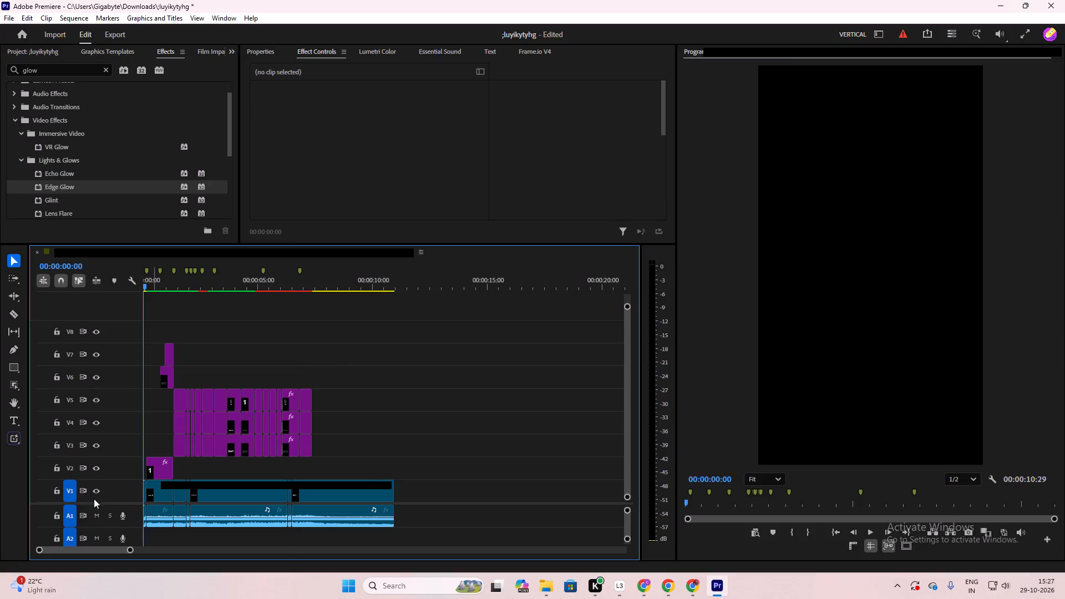
{"action": "left_click", "coordinate": [94, 491]}
{"action": "key", "text": "space"}
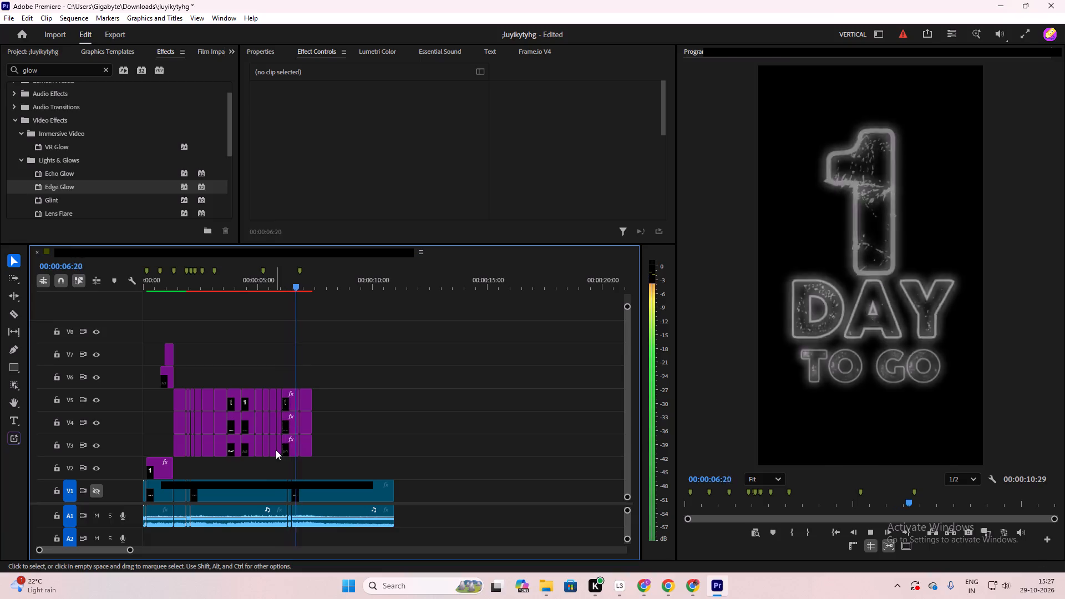
{"action": "key", "text": "space"}
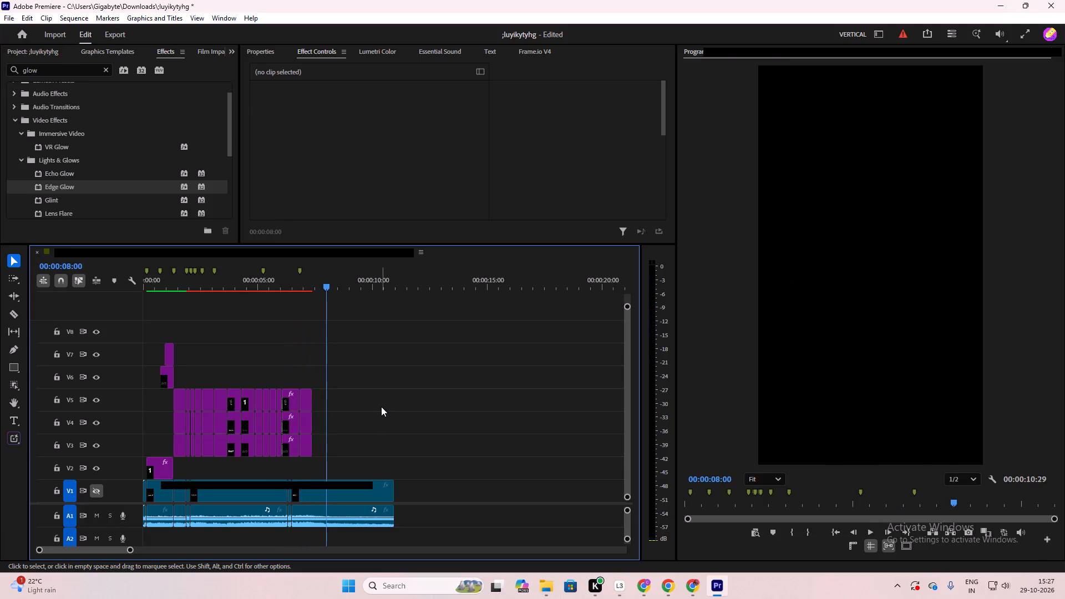
Park the playhead just past the end of the titles, at 00:00:07:16, and save the project.
{"action": "key", "text": "ctrl+s"}
{"action": "key", "text": "space"}
{"action": "key", "text": "space"}
{"action": "key", "text": "space"}
{"action": "key", "text": "space"}
{"action": "key", "text": "space"}
{"action": "scroll", "coordinate": [372, 399], "scroll_direction": "up", "scroll_amount": 5}
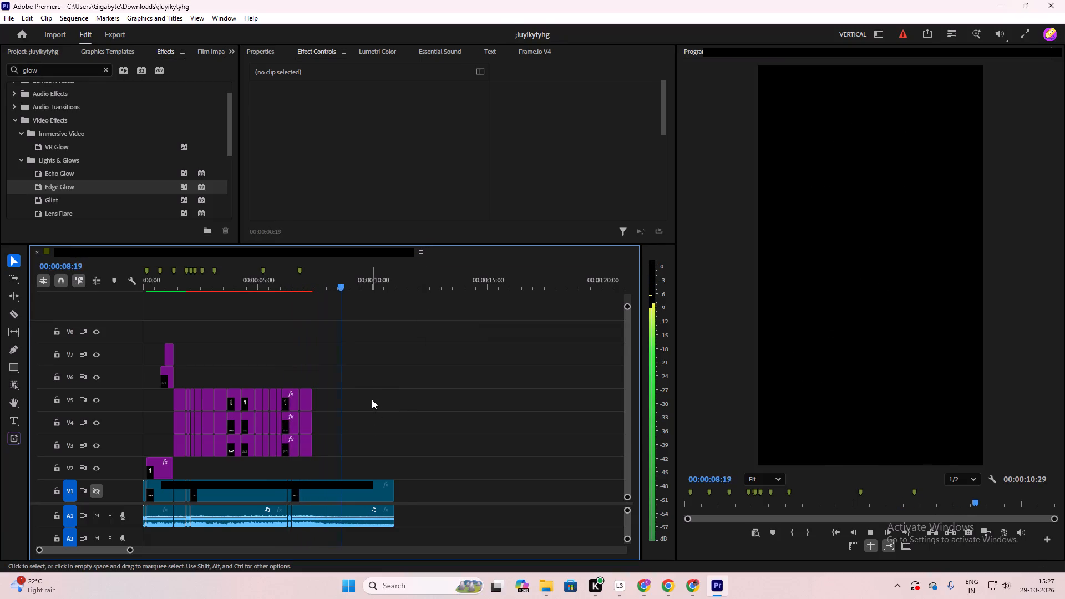
{"action": "scroll", "coordinate": [374, 400], "scroll_direction": "up", "scroll_amount": 10, "text": "alt"}
{"action": "left_click_drag", "start_coordinate": [410, 284], "coordinate": [410, 287]}
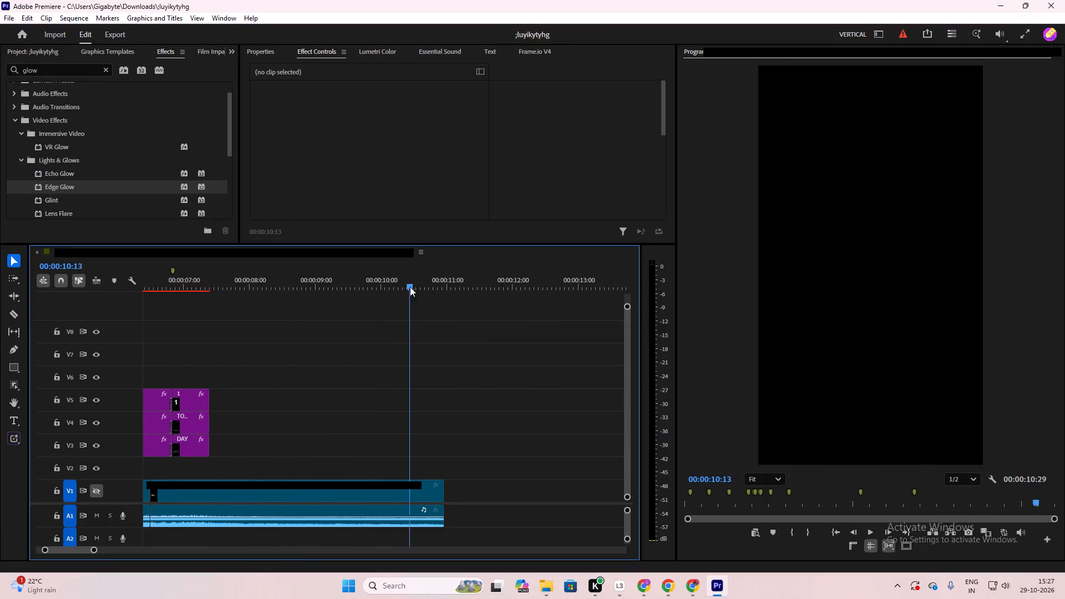
{"action": "left_click_drag", "start_coordinate": [410, 287], "coordinate": [221, 393]}
{"action": "scroll", "coordinate": [313, 435], "scroll_direction": "up", "scroll_amount": 3, "text": "alt"}
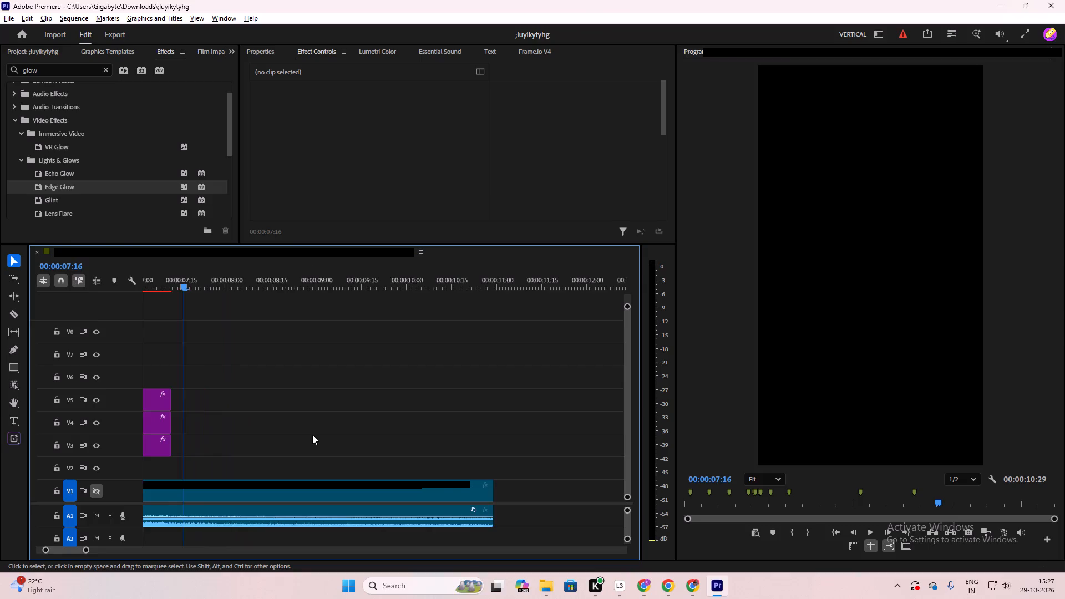
{"action": "scroll", "coordinate": [311, 432], "scroll_direction": "down", "scroll_amount": 9, "text": "alt"}
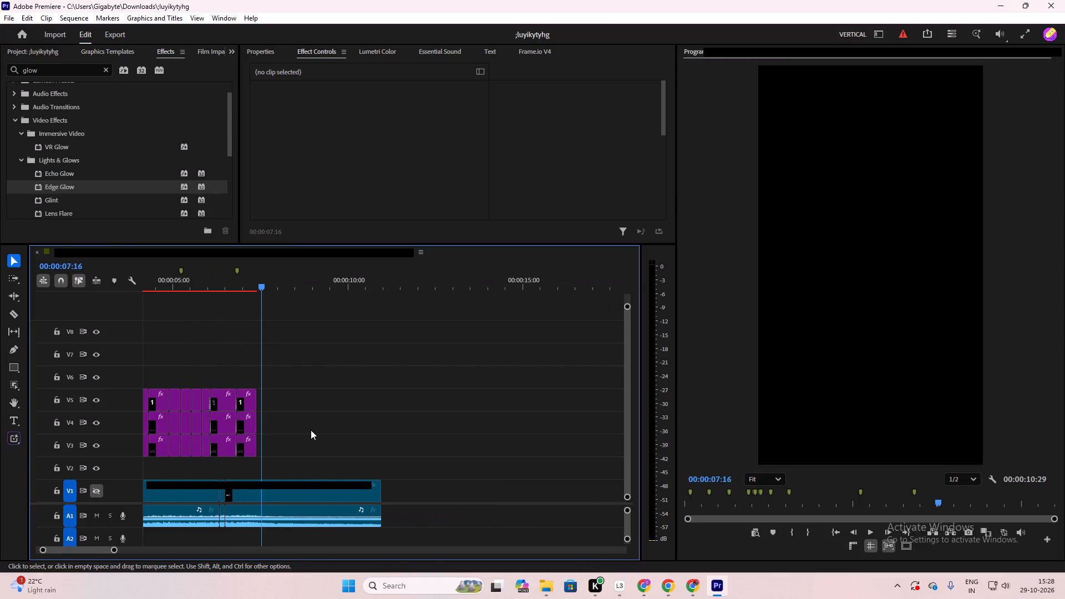
{"action": "key", "text": "ctrl+s"}
{"action": "key", "text": "ctrl+s"}
{"action": "key", "text": "ctrl+s"}
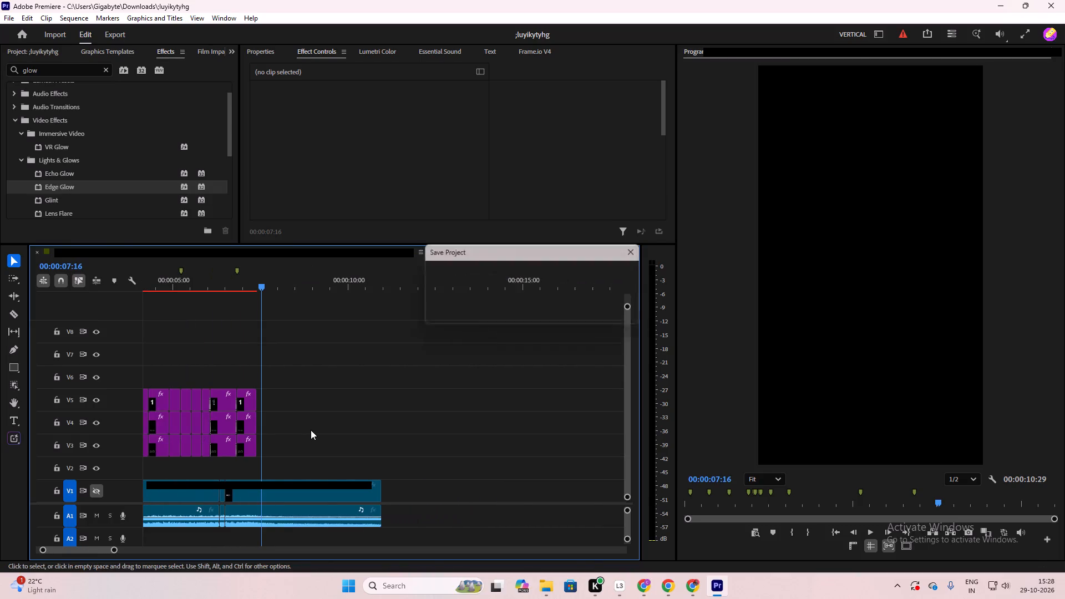
{"action": "key", "text": "ctrl+s"}
{"action": "key", "text": "ctrl+s"}
{"action": "key", "text": "ctrl+s"}
Open the nav2 project from the Downloads folder, look over its Sequence 01, and close that sequence again.
{"action": "left_click", "coordinate": [31, 49]}
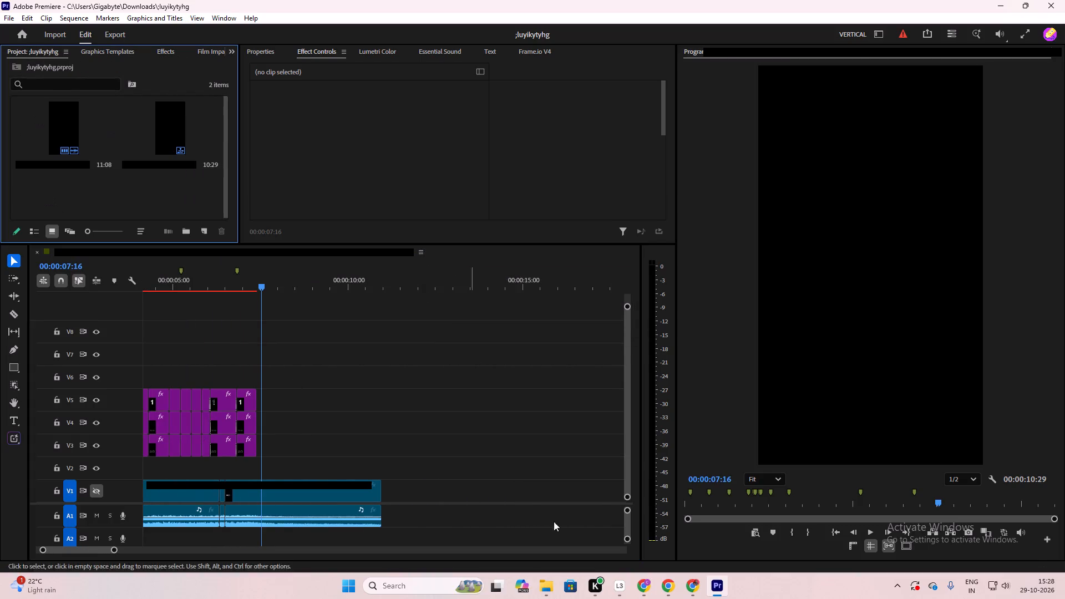
{"action": "left_click", "coordinate": [546, 588]}
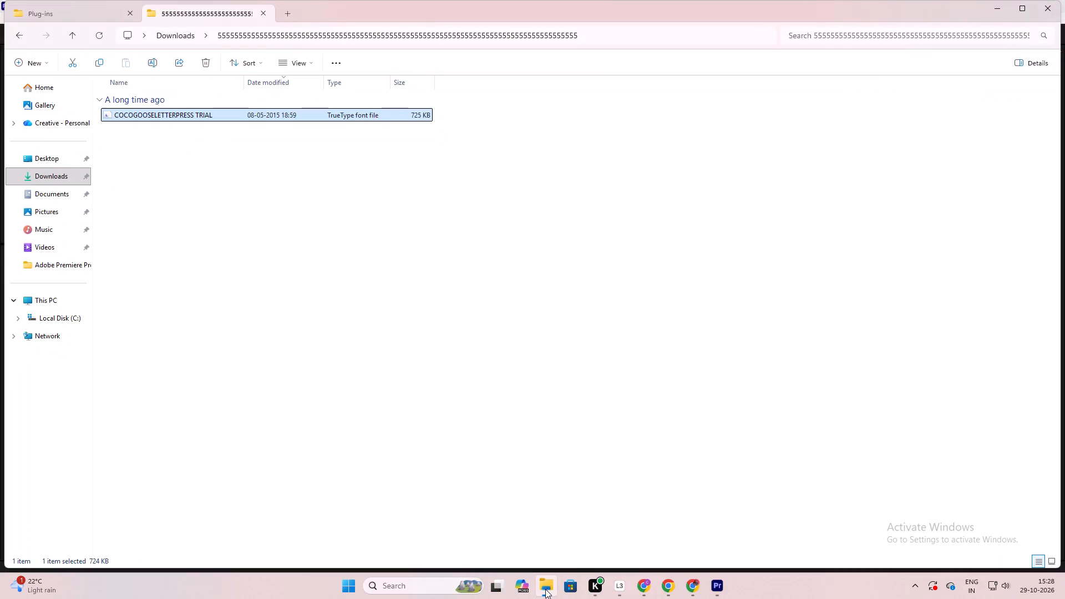
{"action": "left_click", "coordinate": [56, 173]}
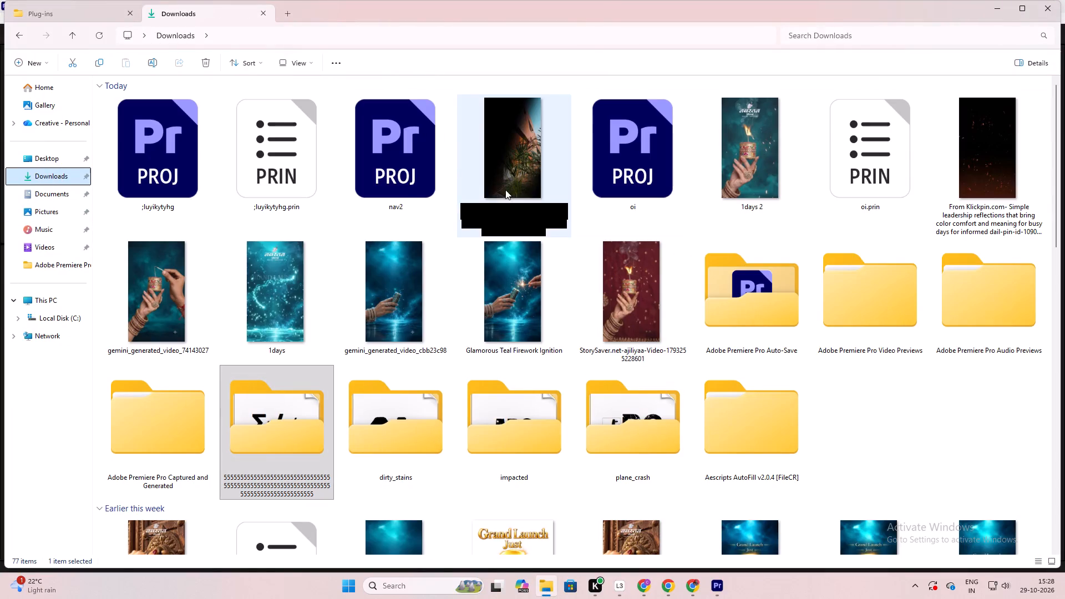
{"action": "double_click", "coordinate": [407, 183]}
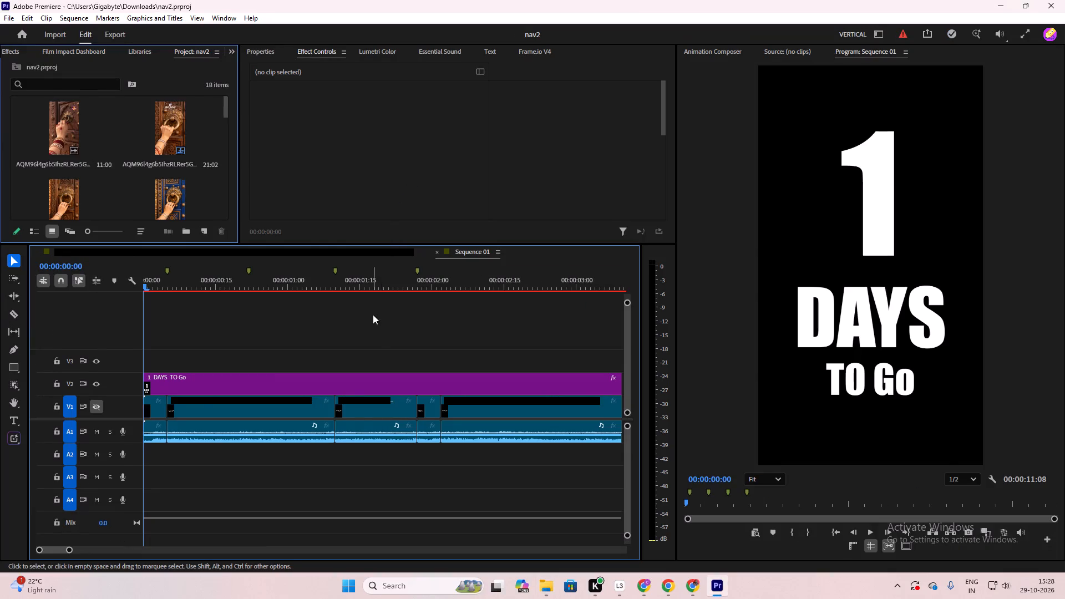
{"action": "scroll", "coordinate": [369, 339], "scroll_direction": "down", "scroll_amount": 11, "text": "alt"}
{"action": "scroll", "coordinate": [368, 338], "scroll_direction": "down", "scroll_amount": 10, "text": "alt"}
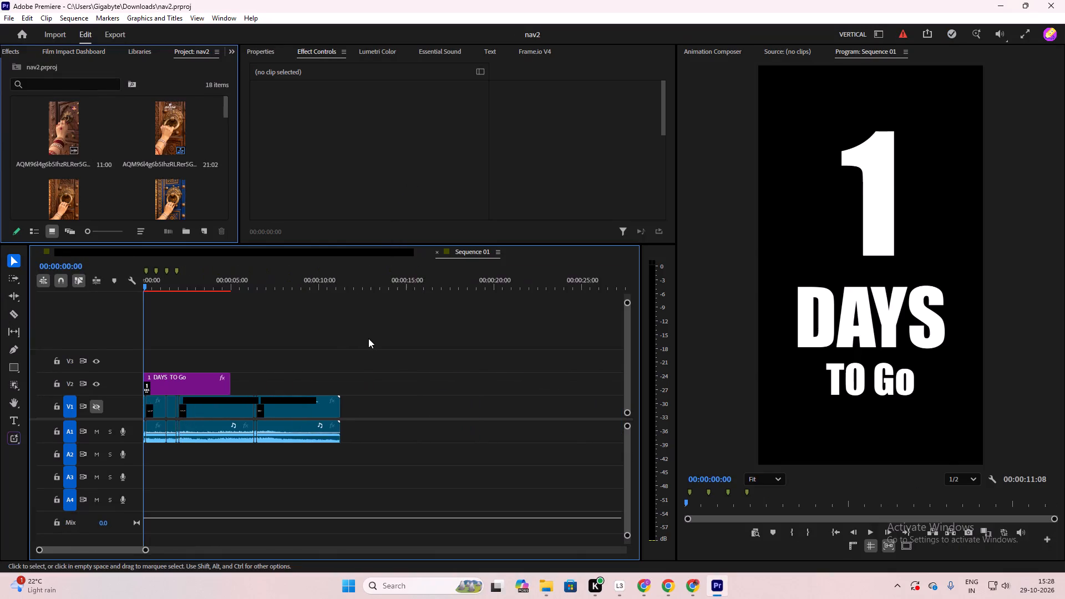
{"action": "scroll", "coordinate": [344, 363], "scroll_direction": "up", "scroll_amount": 4, "text": "alt"}
{"action": "scroll", "coordinate": [343, 363], "scroll_direction": "down", "scroll_amount": 8, "text": "alt"}
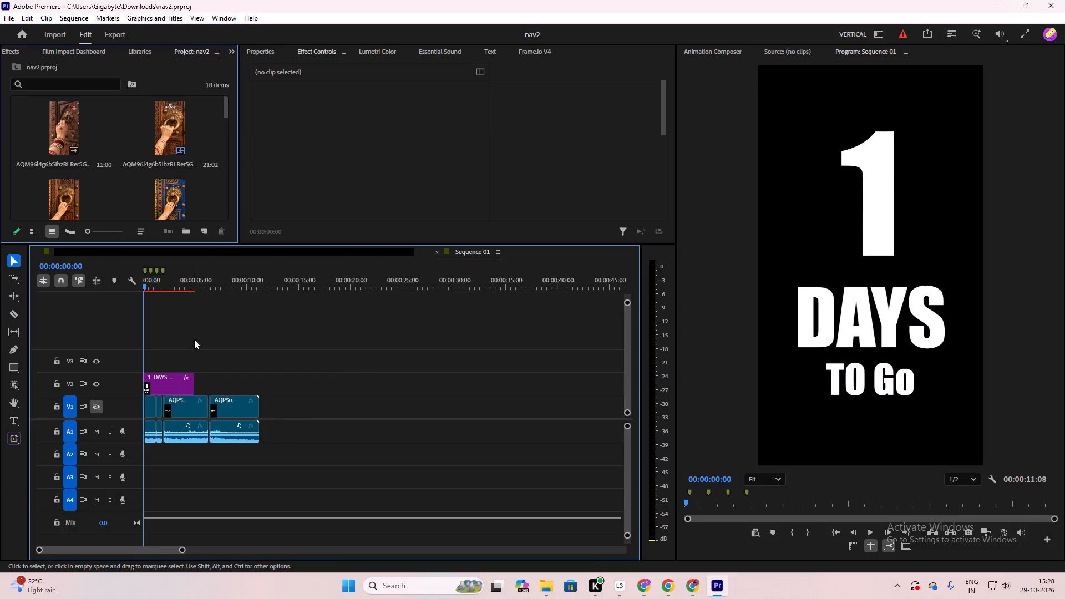
{"action": "left_click", "coordinate": [436, 252]}
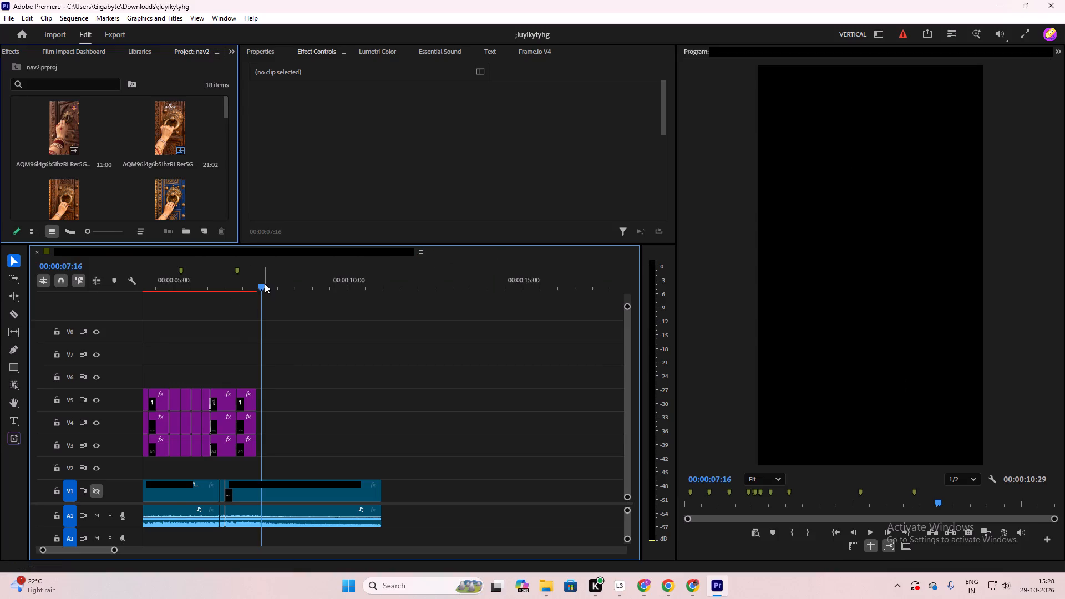
{"action": "left_click_drag", "start_coordinate": [263, 283], "coordinate": [98, 346]}
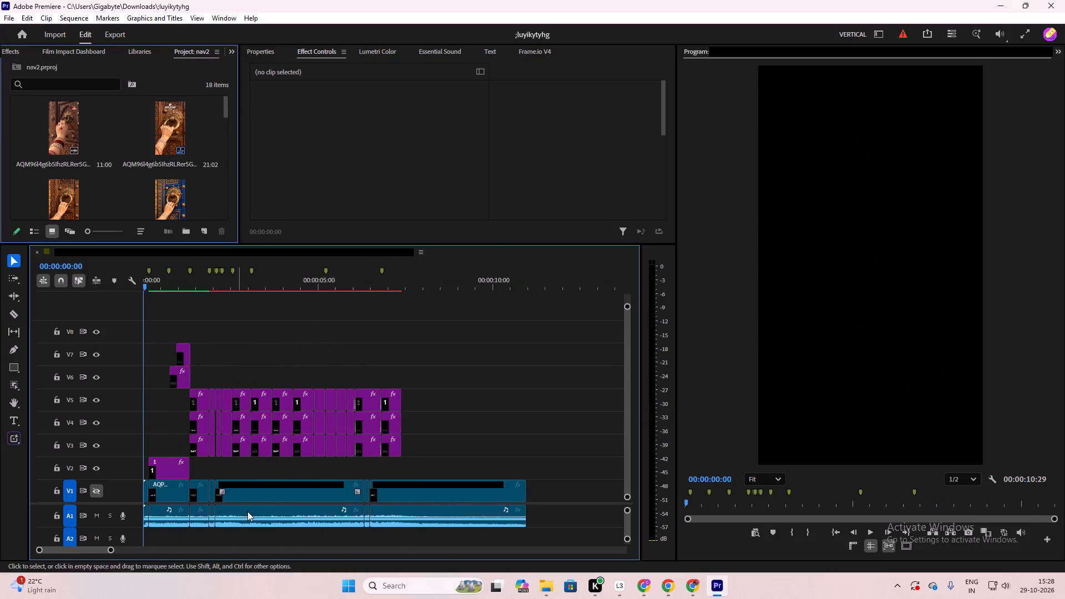
Open the nav-- project from the Downloads folder and copy the magnific_create-a-premium background clip at the end of the IMG_9743 sequence.
{"action": "left_click", "coordinate": [541, 587]}
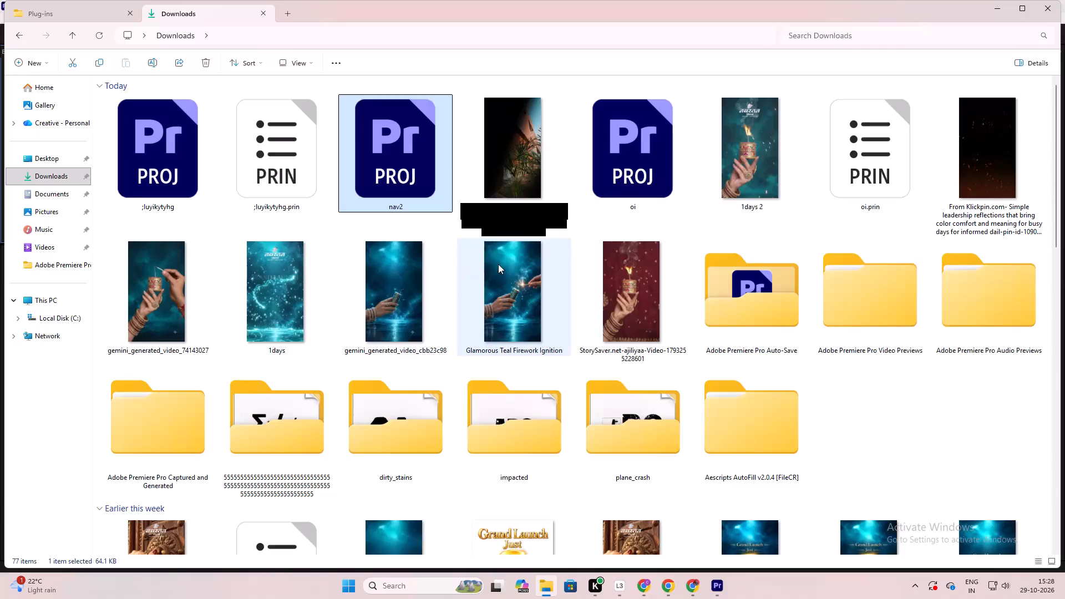
{"action": "scroll", "coordinate": [498, 264], "scroll_direction": "down", "scroll_amount": 2}
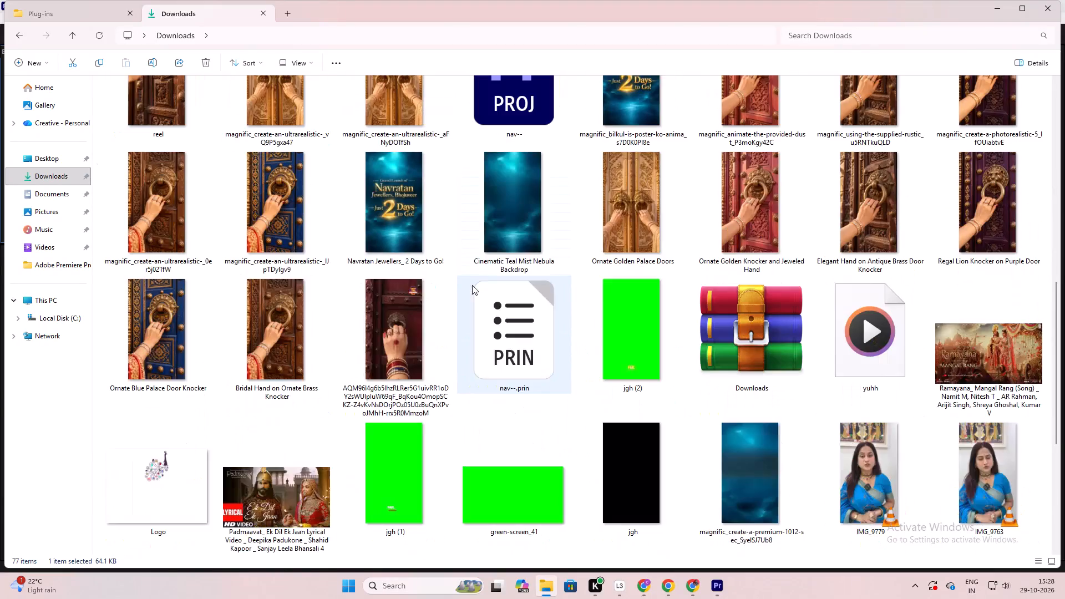
{"action": "scroll", "coordinate": [487, 268], "scroll_direction": "up", "scroll_amount": 1}
{"action": "double_click", "coordinate": [496, 287]}
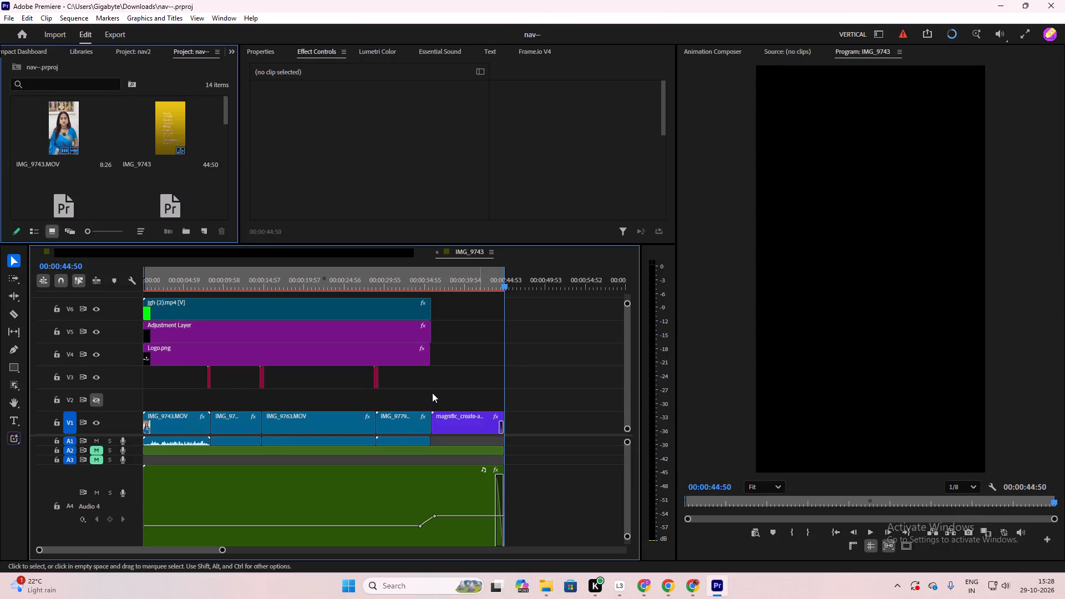
{"action": "scroll", "coordinate": [422, 362], "scroll_direction": "down", "scroll_amount": 7, "text": "alt"}
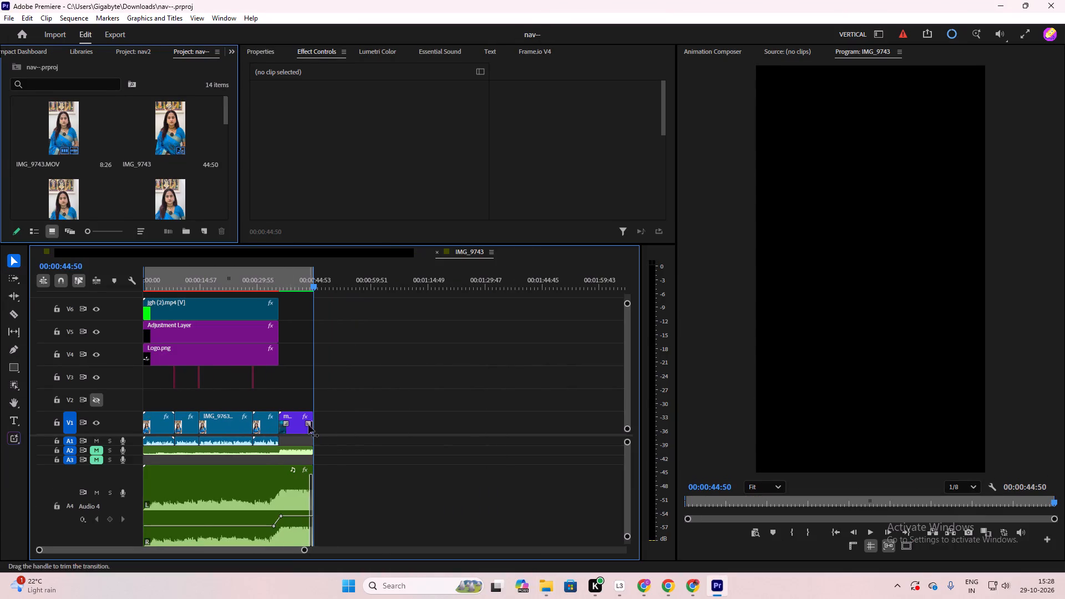
{"action": "left_click", "coordinate": [297, 429]}
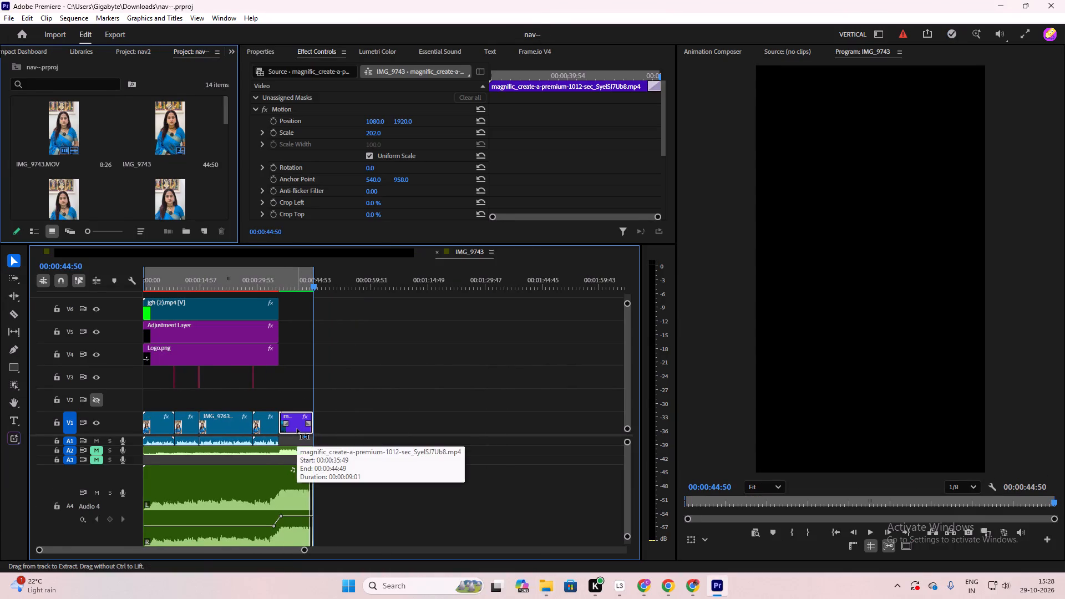
{"action": "key", "text": "ctrl+c"}
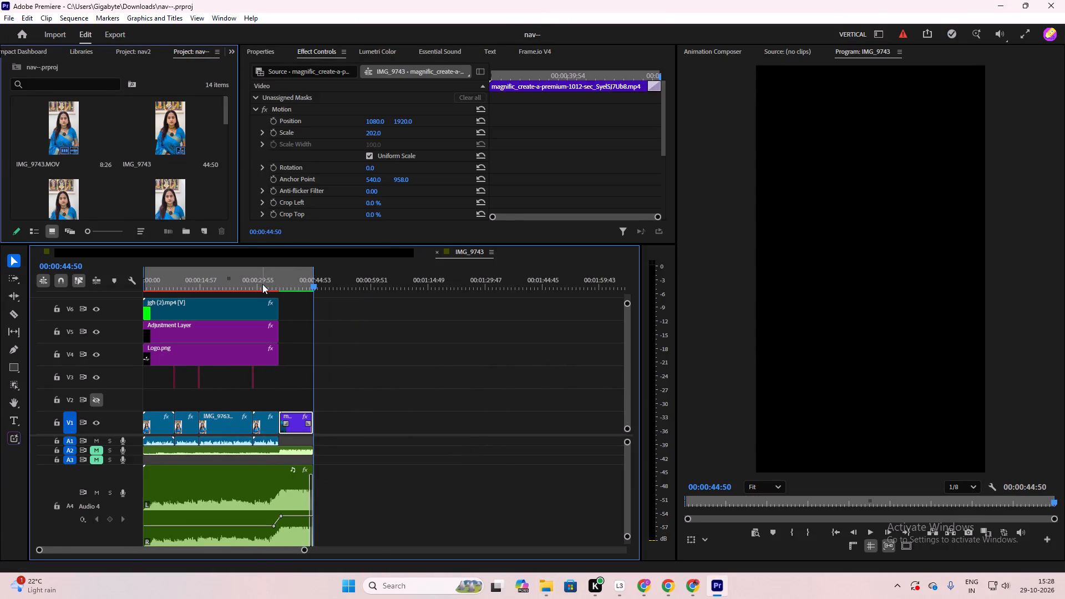
Paste the copied background clip into the countdown sequence and place it on V2 directly after the last titles.
{"action": "left_click", "coordinate": [164, 252]}
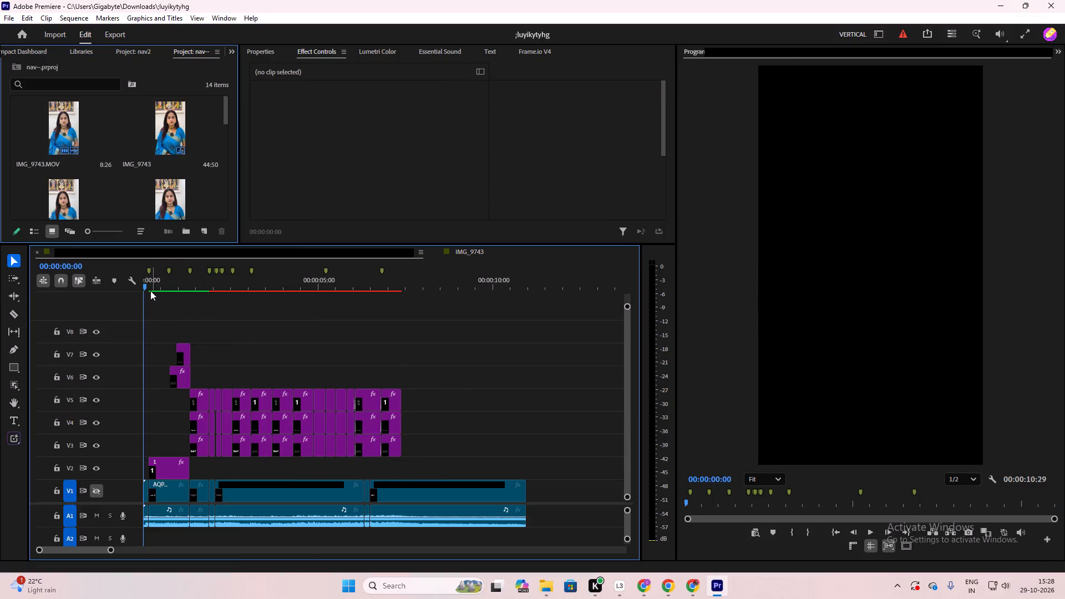
{"action": "left_click_drag", "start_coordinate": [146, 287], "coordinate": [527, 423]}
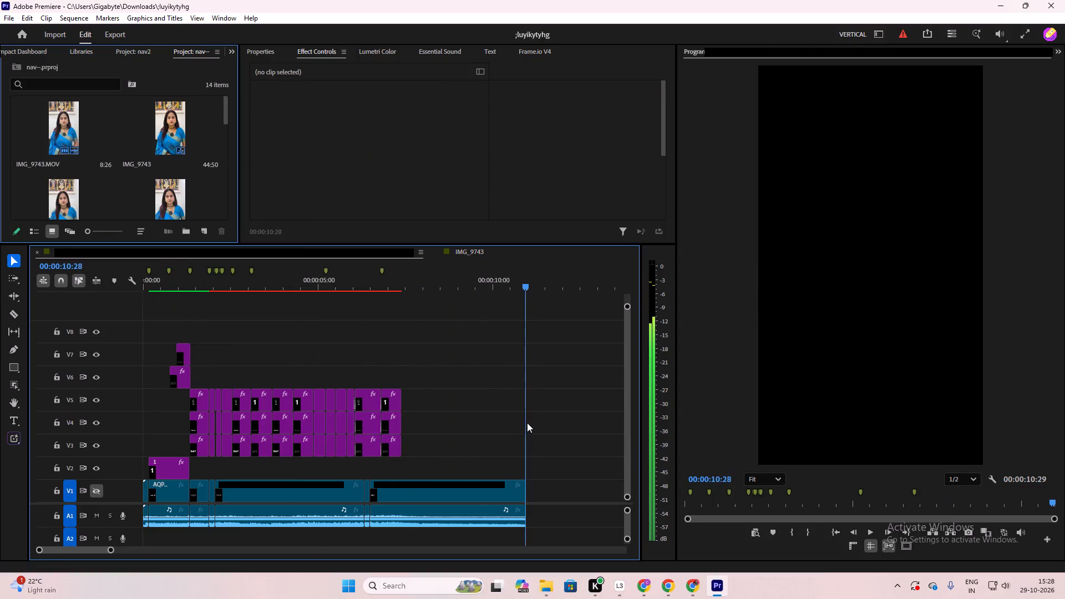
{"action": "left_click_drag", "start_coordinate": [527, 423], "coordinate": [528, 423]}
{"action": "key", "text": "ctrl+v"}
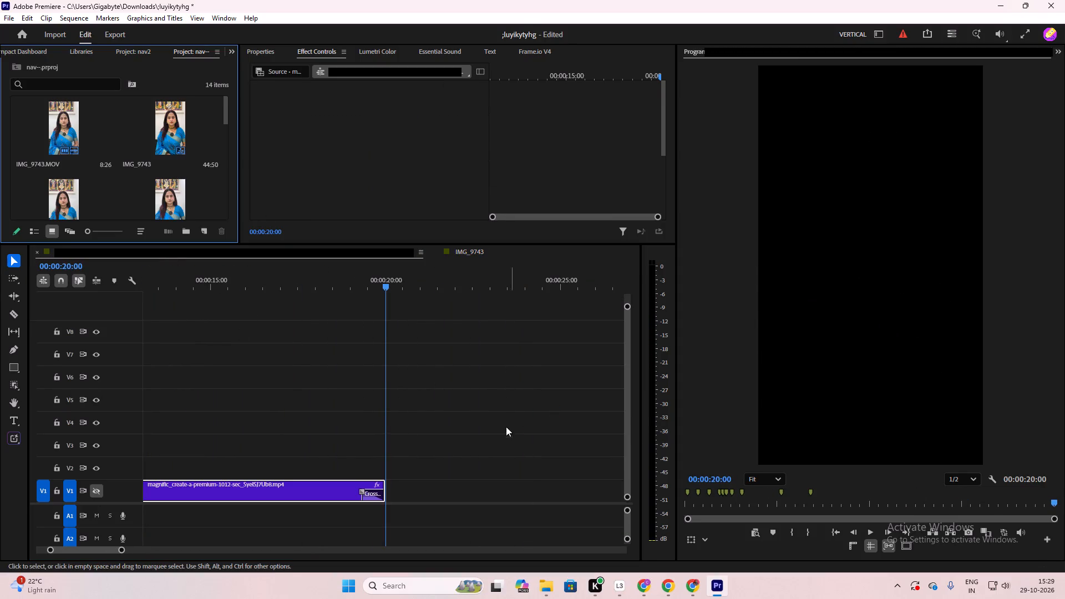
{"action": "scroll", "coordinate": [449, 432], "scroll_direction": "down", "scroll_amount": 10, "text": "alt"}
{"action": "left_click_drag", "start_coordinate": [324, 485], "coordinate": [307, 466]}
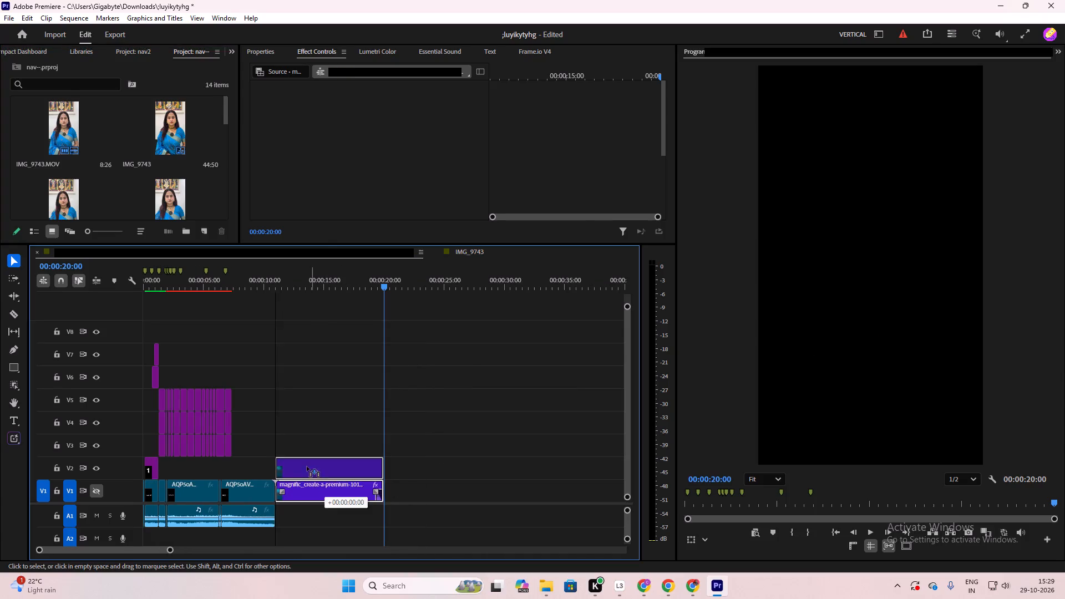
{"action": "left_click_drag", "start_coordinate": [307, 466], "coordinate": [286, 458]}
Play the sequence from 00:00:06:23 to check the change from the last title to the background clip.
{"action": "scroll", "coordinate": [347, 507], "scroll_direction": "up", "scroll_amount": 6, "text": "alt"}
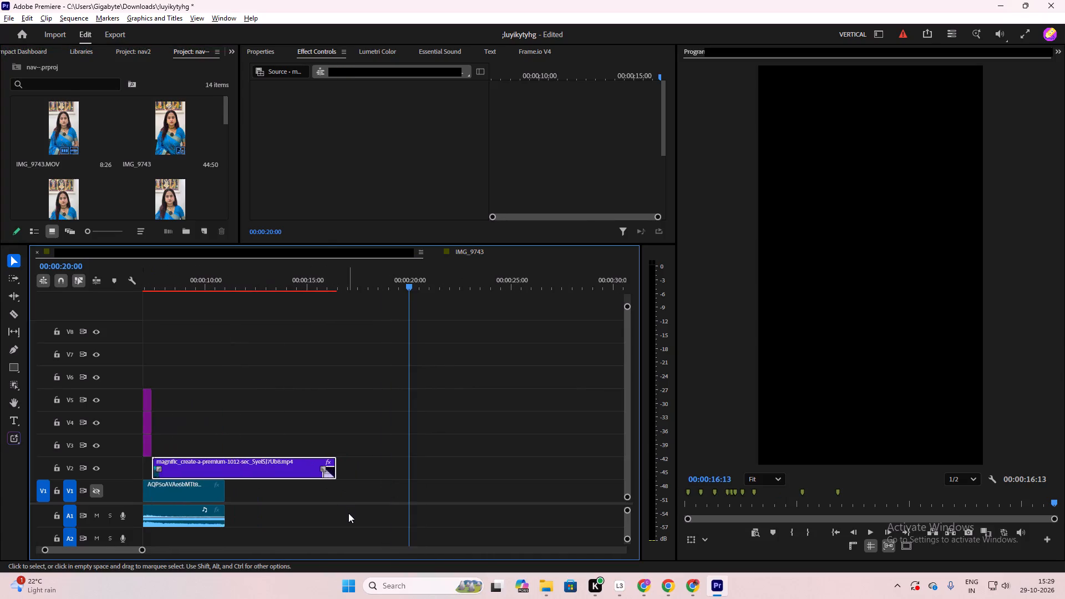
{"action": "scroll", "coordinate": [348, 513], "scroll_direction": "up", "scroll_amount": 2, "text": "alt"}
{"action": "scroll", "coordinate": [348, 503], "scroll_direction": "down", "scroll_amount": 12, "text": "alt"}
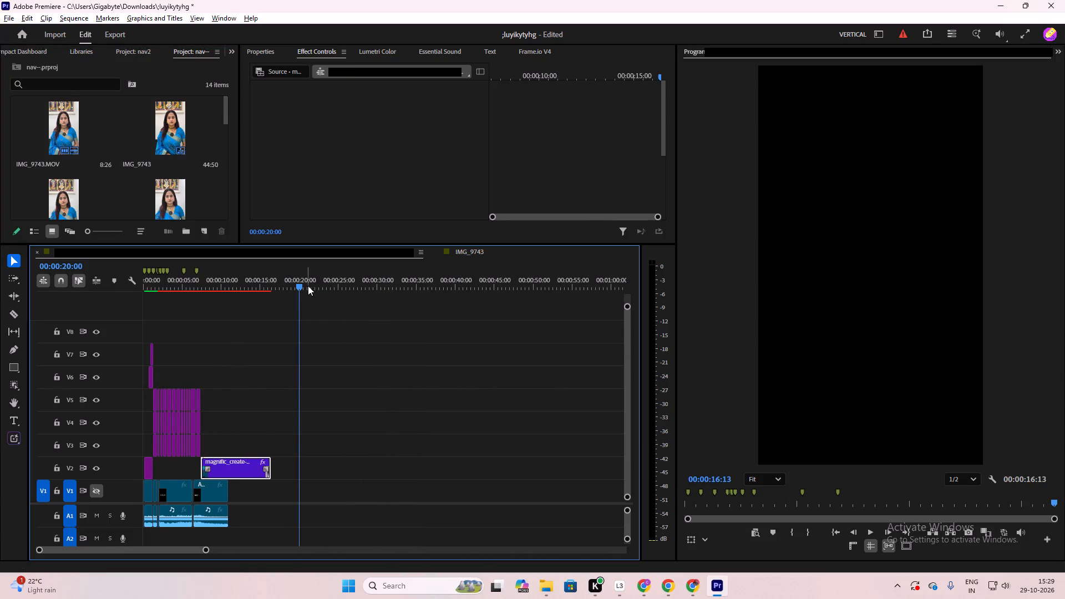
{"action": "left_click_drag", "start_coordinate": [301, 285], "coordinate": [197, 334], "text": "alt"}
{"action": "scroll", "coordinate": [360, 413], "scroll_direction": "up", "scroll_amount": 5, "text": "alt"}
{"action": "scroll", "coordinate": [385, 440], "scroll_direction": "up", "scroll_amount": 5}
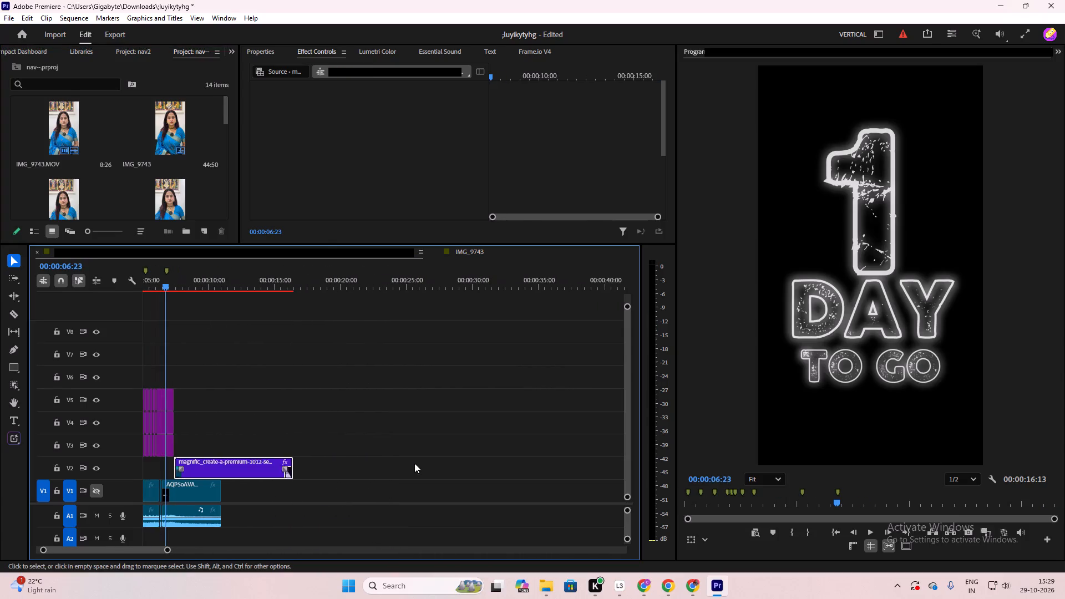
{"action": "scroll", "coordinate": [417, 469], "scroll_direction": "up", "scroll_amount": 12}
{"action": "scroll", "coordinate": [426, 500], "scroll_direction": "up", "scroll_amount": 5, "text": "alt"}
{"action": "scroll", "coordinate": [458, 517], "scroll_direction": "up", "scroll_amount": 2}
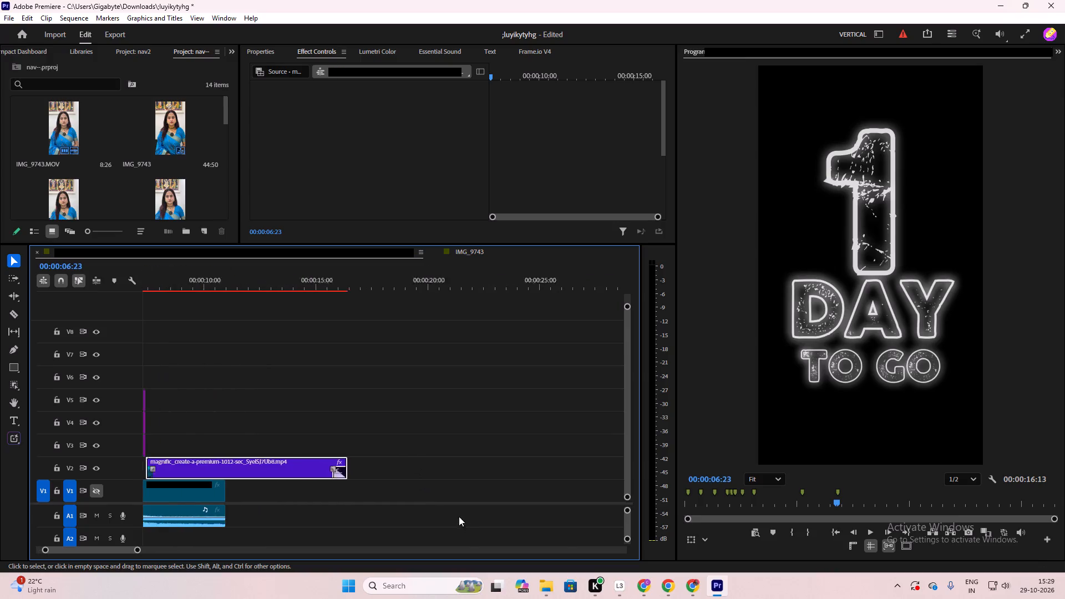
{"action": "scroll", "coordinate": [459, 516], "scroll_direction": "up", "scroll_amount": 10}
{"action": "key", "text": "space"}
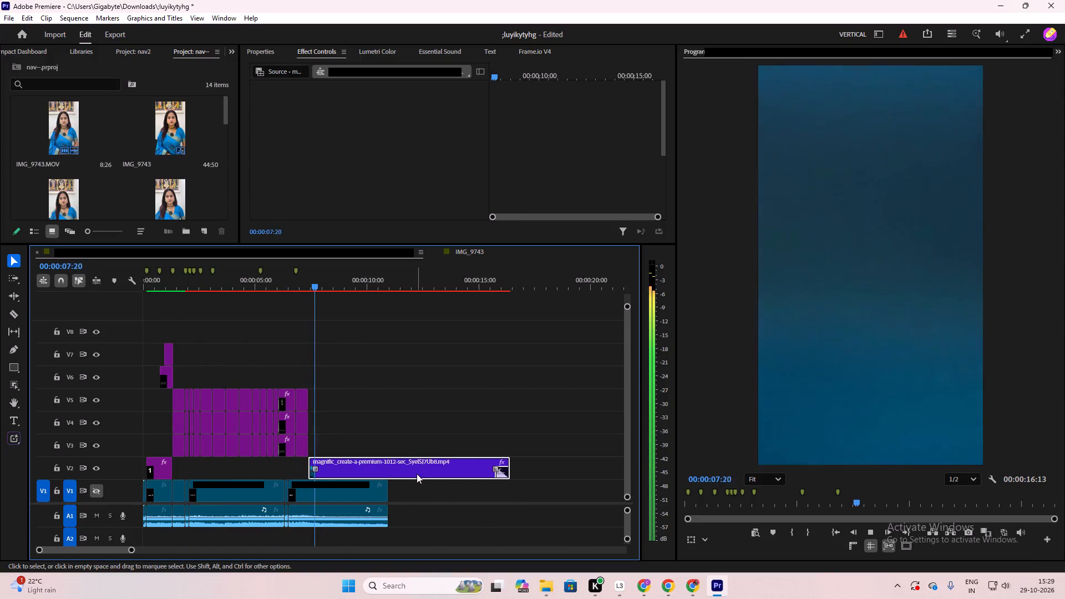
{"action": "key", "text": "space"}
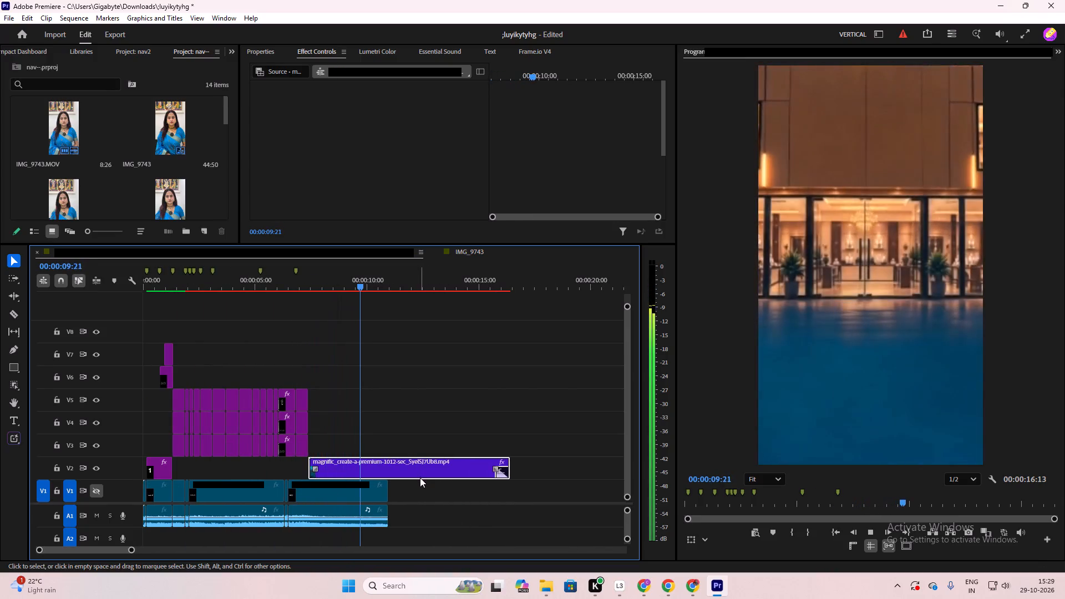
Set the scale of the magnific_create-a-premium clip on V2 to 68 and play the clip from its beginning.
{"action": "left_click", "coordinate": [401, 460]}
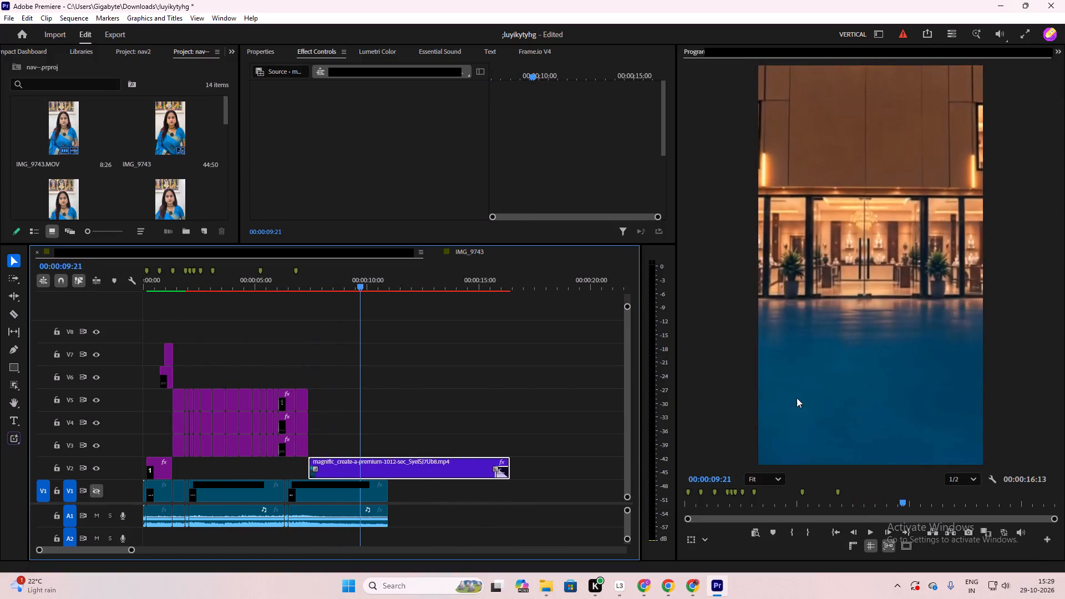
{"action": "left_click", "coordinate": [301, 53]}
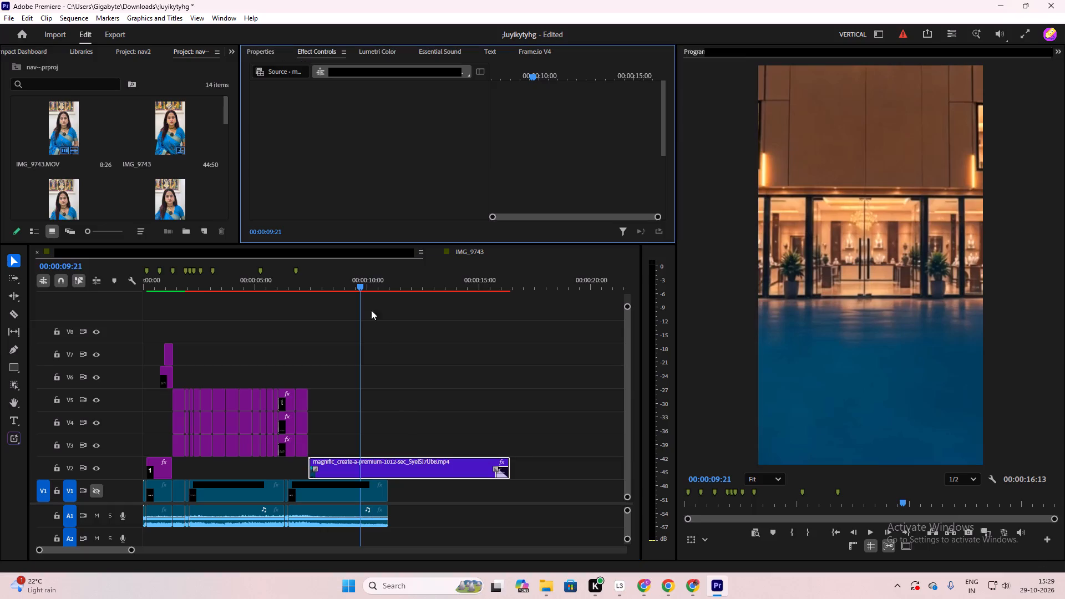
{"action": "left_click", "coordinate": [402, 417]}
{"action": "left_click", "coordinate": [398, 469]}
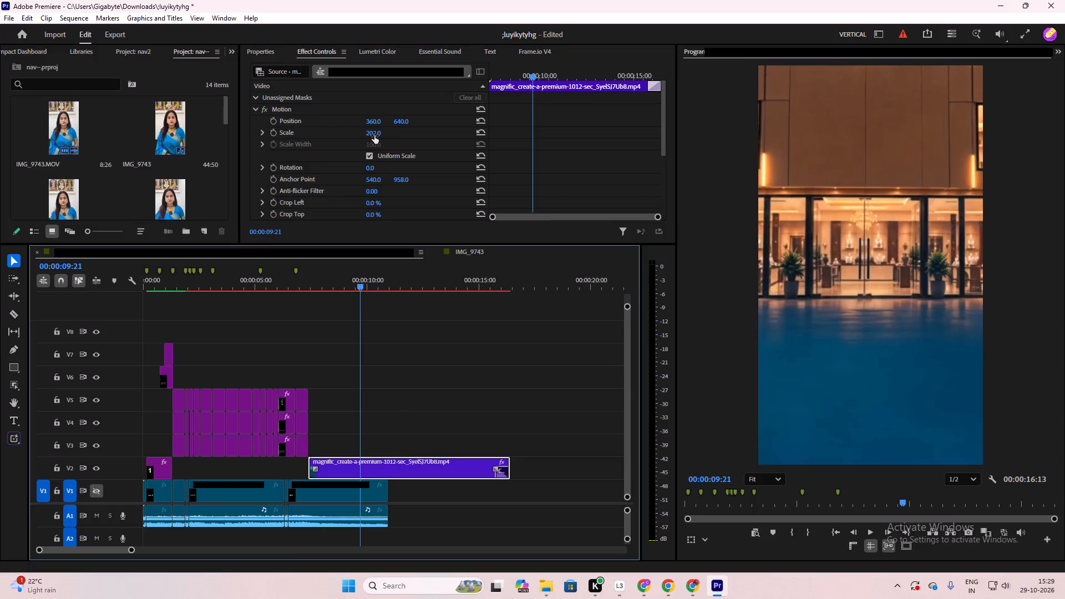
{"action": "left_click_drag", "start_coordinate": [374, 135], "coordinate": [299, 146]}
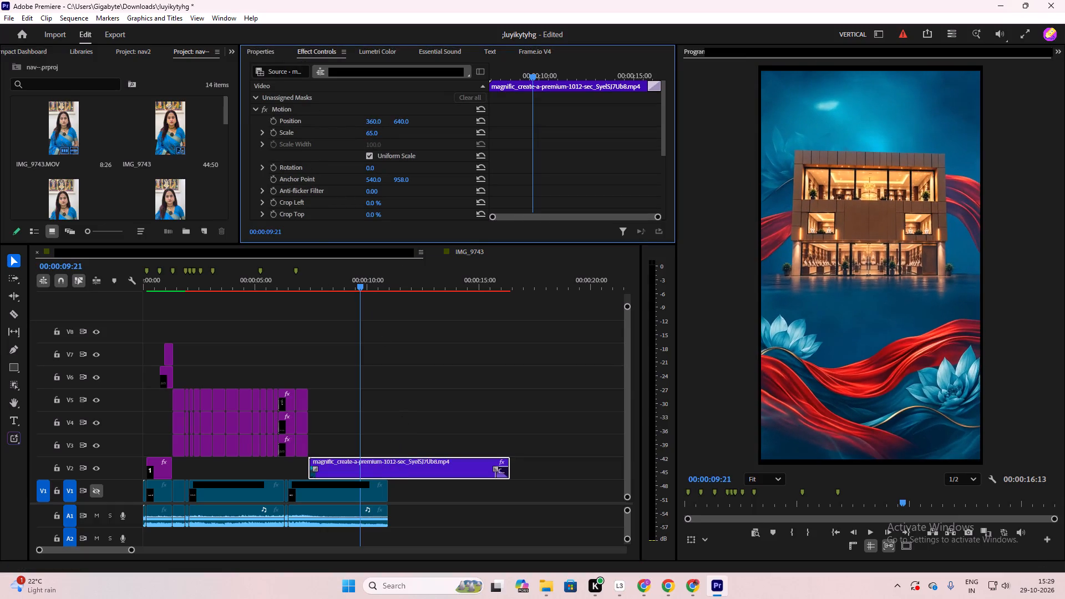
{"action": "left_click_drag", "start_coordinate": [299, 146], "coordinate": [302, 147]}
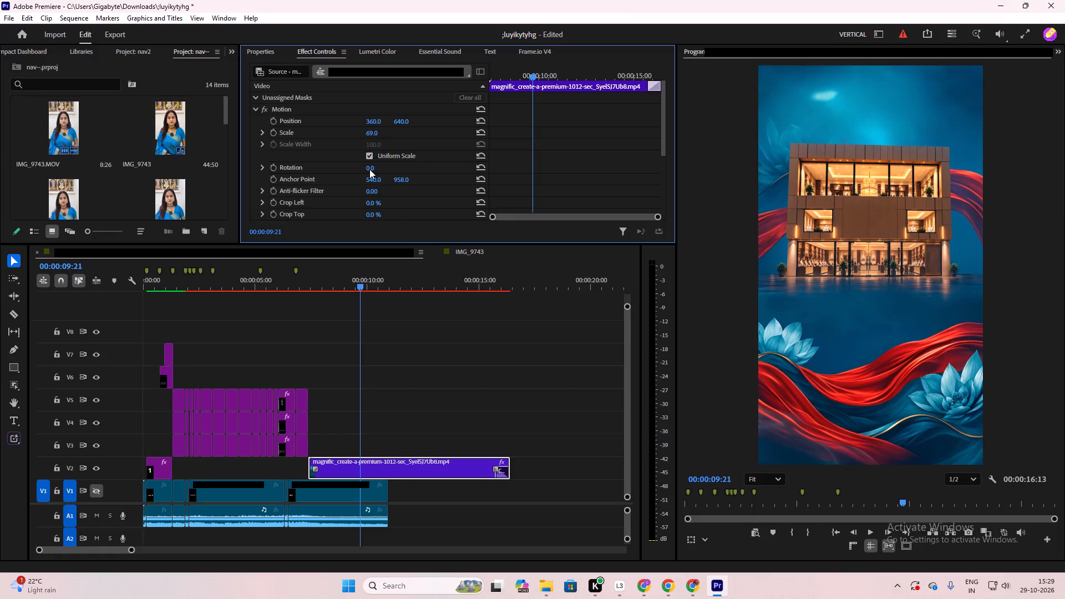
{"action": "left_click", "coordinate": [369, 136]}
{"action": "key", "text": "BackSpace"}
{"action": "key", "text": "BackSpace"}
{"action": "key", "text": "6"}
{"action": "key", "text": "8"}
{"action": "key", "text": "Return"}
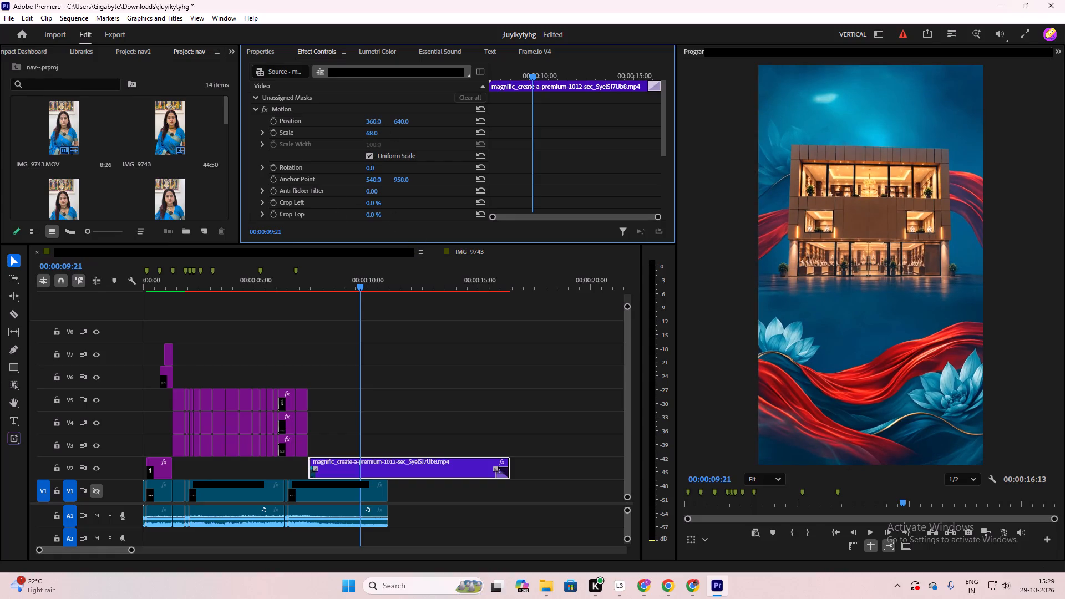
{"action": "left_click_drag", "start_coordinate": [364, 291], "coordinate": [315, 319]}
{"action": "left_click_drag", "start_coordinate": [357, 285], "coordinate": [317, 321]}
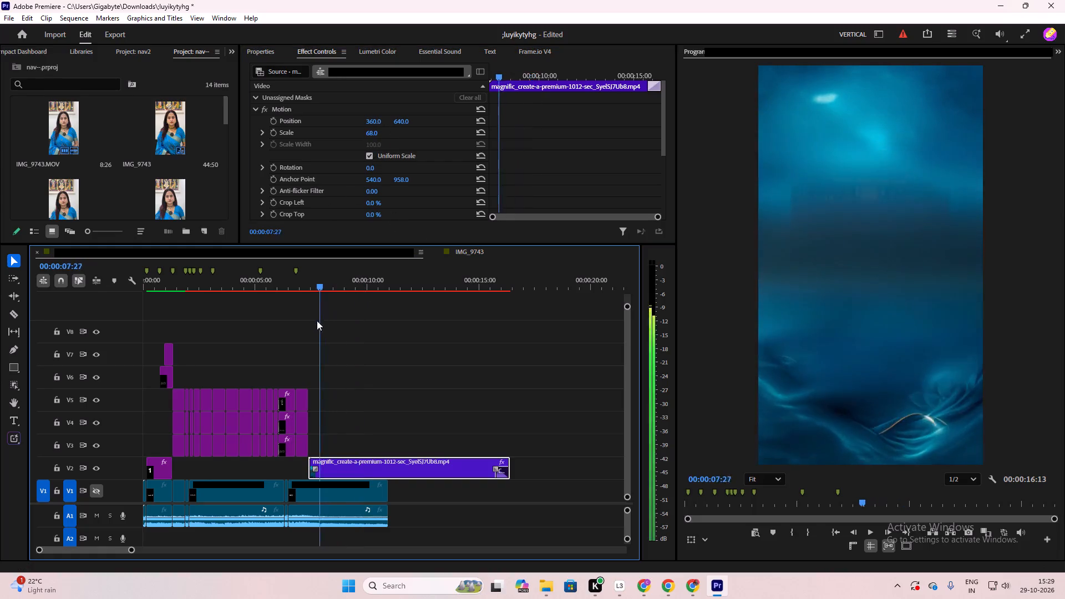
{"action": "left_click_drag", "start_coordinate": [317, 321], "coordinate": [310, 331]}
{"action": "key", "text": "space"}
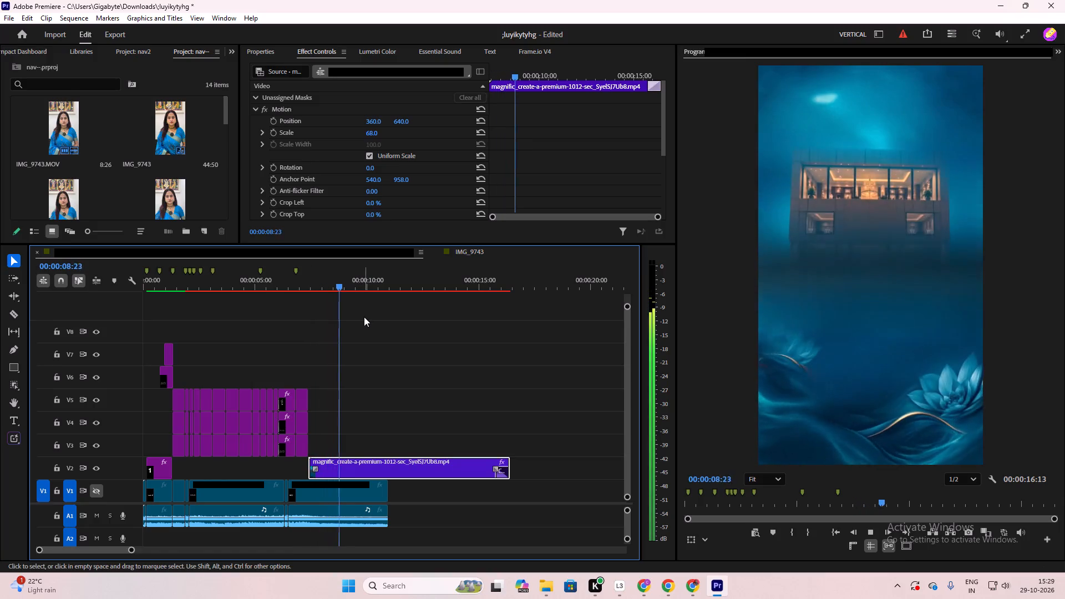
{"action": "key", "text": "space"}
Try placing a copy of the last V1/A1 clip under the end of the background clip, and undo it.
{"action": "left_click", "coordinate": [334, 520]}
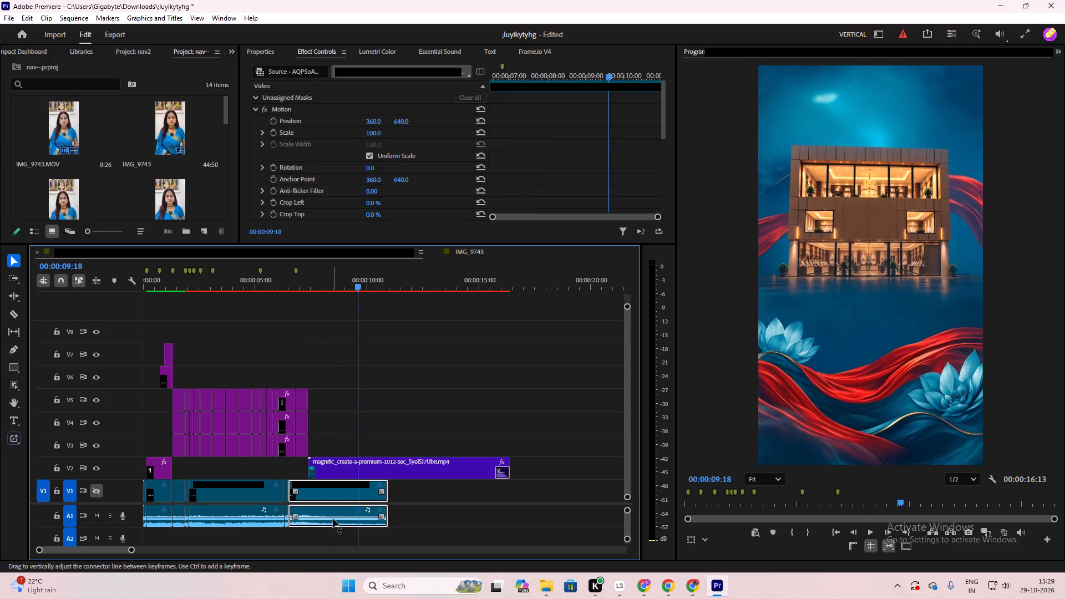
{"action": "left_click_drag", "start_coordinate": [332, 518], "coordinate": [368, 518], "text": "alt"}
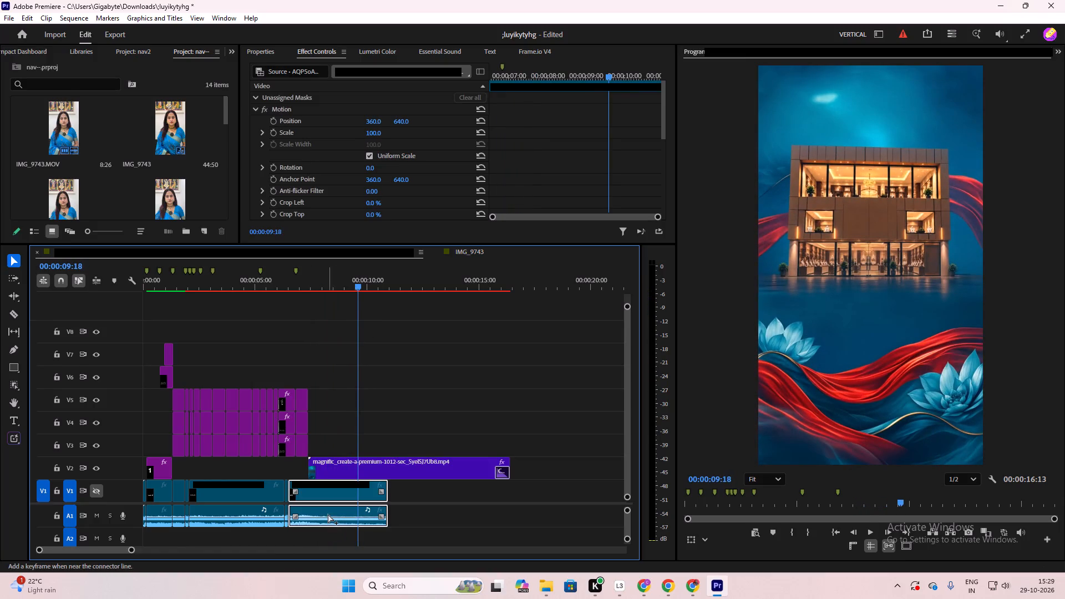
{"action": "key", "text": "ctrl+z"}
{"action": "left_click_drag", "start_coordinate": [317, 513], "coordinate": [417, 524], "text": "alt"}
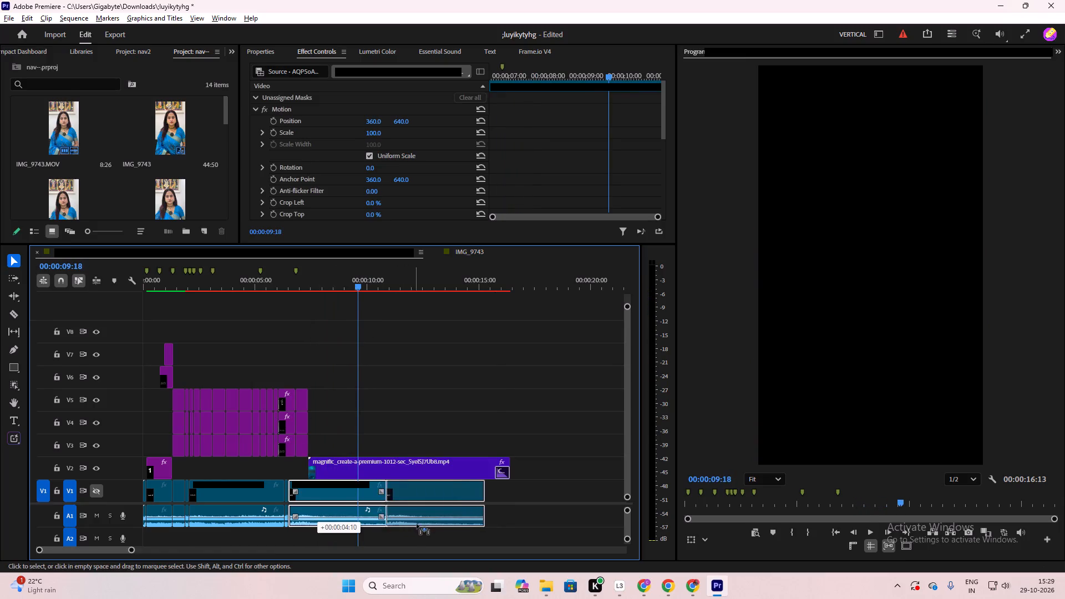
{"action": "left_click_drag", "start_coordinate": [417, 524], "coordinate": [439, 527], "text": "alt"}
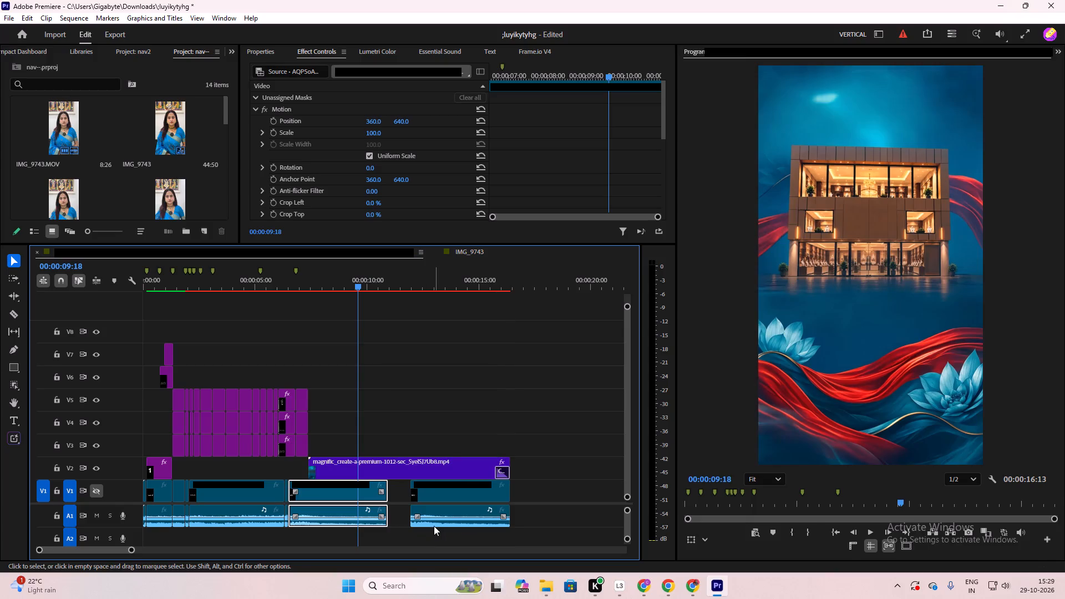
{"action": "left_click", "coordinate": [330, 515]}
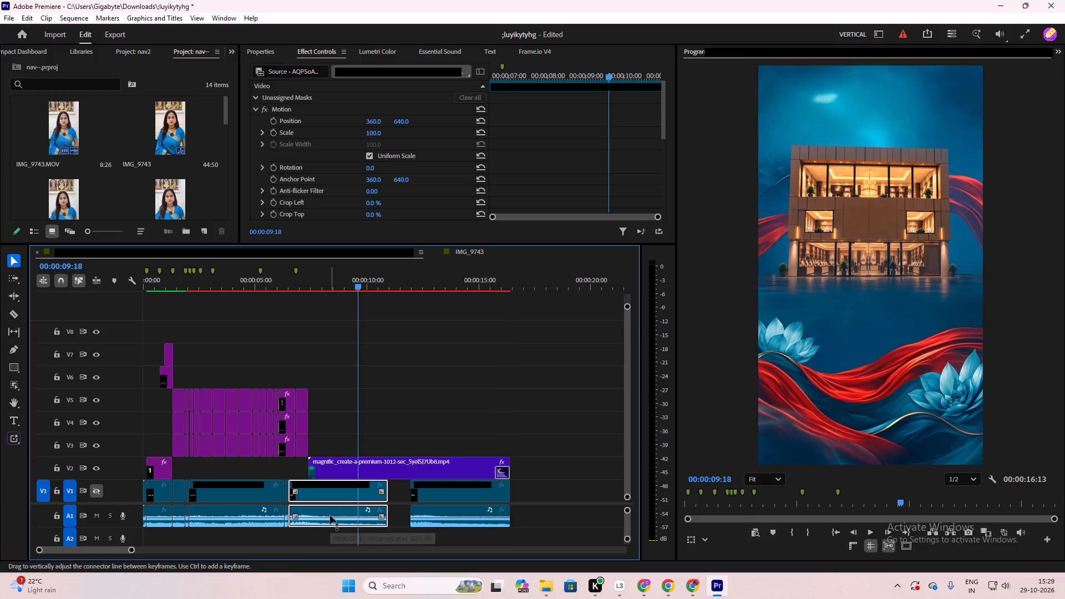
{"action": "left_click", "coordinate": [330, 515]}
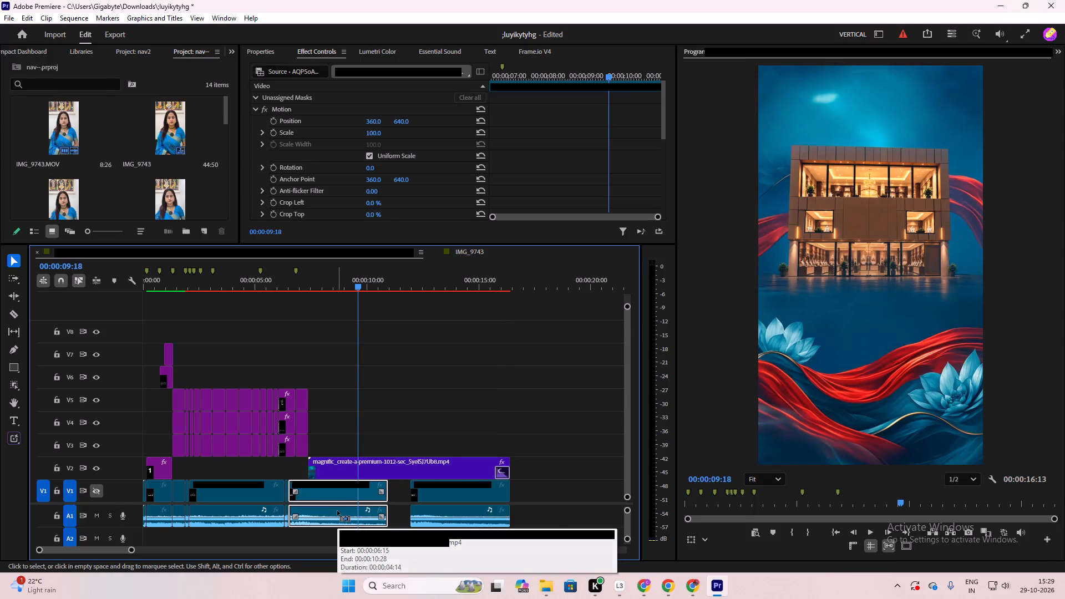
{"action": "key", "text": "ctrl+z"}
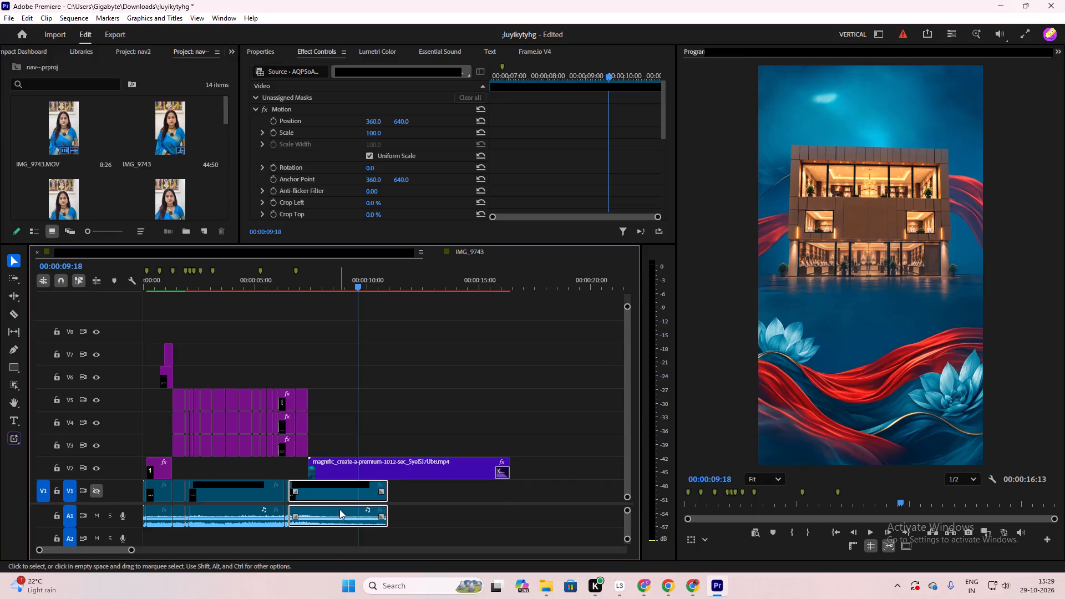
Split the last V1/A1 clip at 00:00:08:08, align the second piece with the background clip's end, and extend its start back to the cut.
{"action": "left_click_drag", "start_coordinate": [359, 282], "coordinate": [333, 304]}
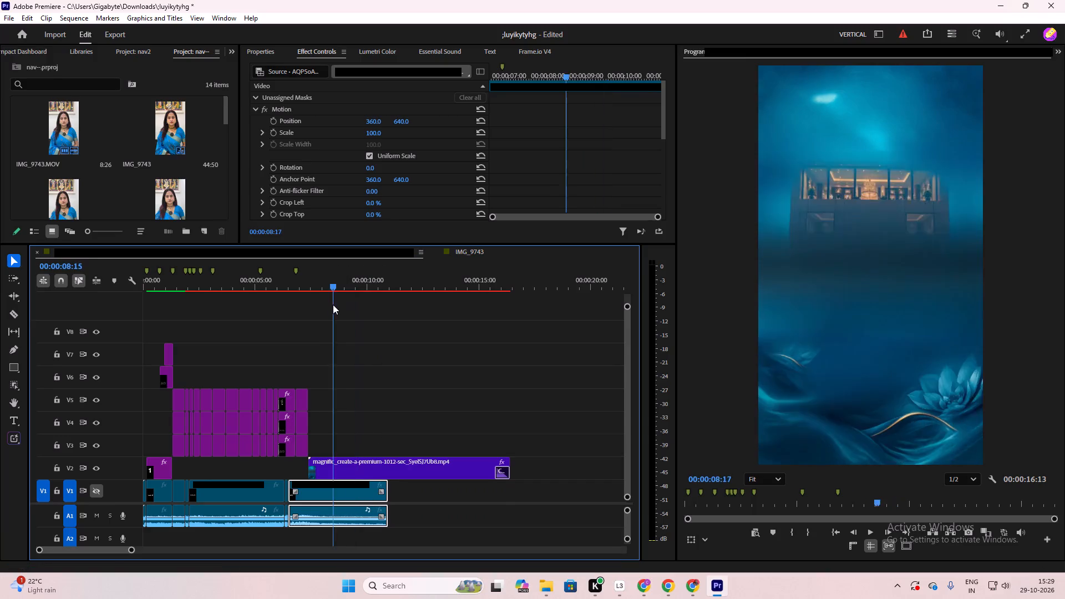
{"action": "left_click_drag", "start_coordinate": [333, 304], "coordinate": [329, 310]}
{"action": "left_click", "coordinate": [349, 501]}
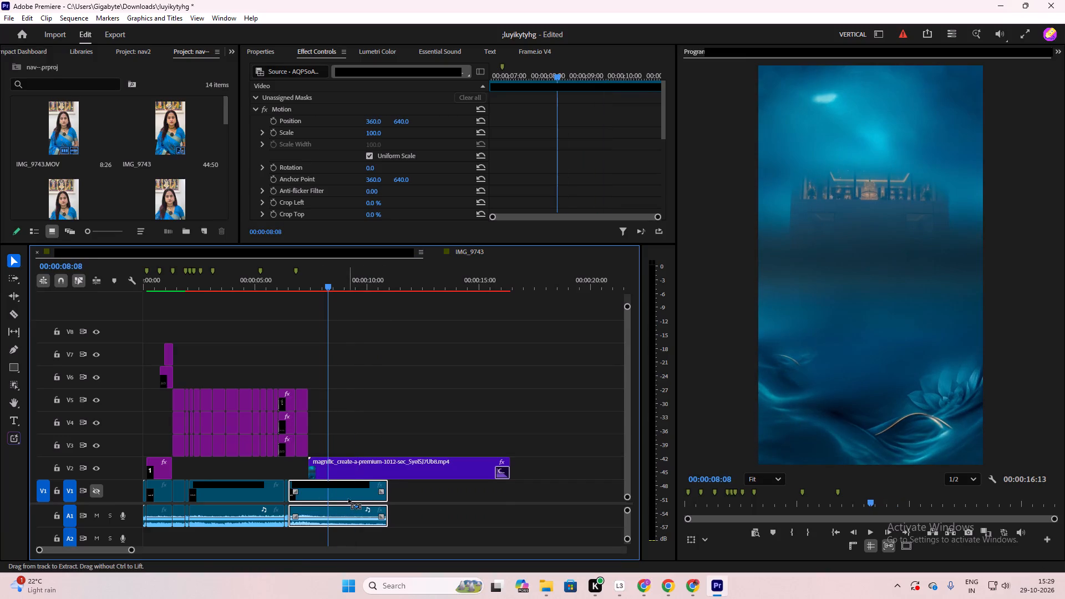
{"action": "key", "text": "ctrl+k"}
{"action": "left_click_drag", "start_coordinate": [353, 494], "coordinate": [476, 501]}
{"action": "left_click_drag", "start_coordinate": [450, 504], "coordinate": [341, 506]}
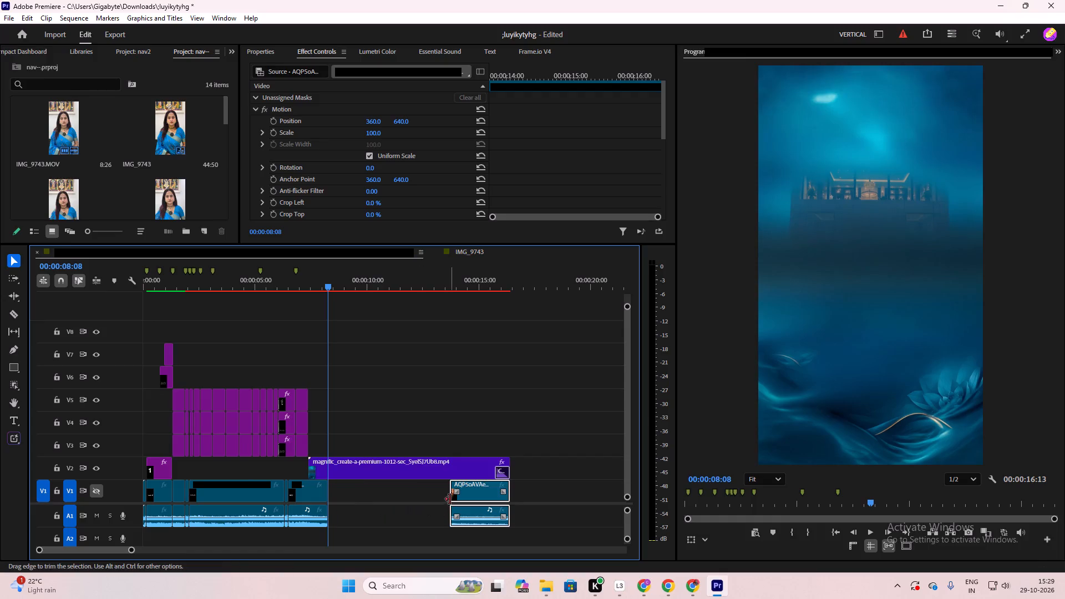
{"action": "left_click_drag", "start_coordinate": [450, 499], "coordinate": [313, 501]}
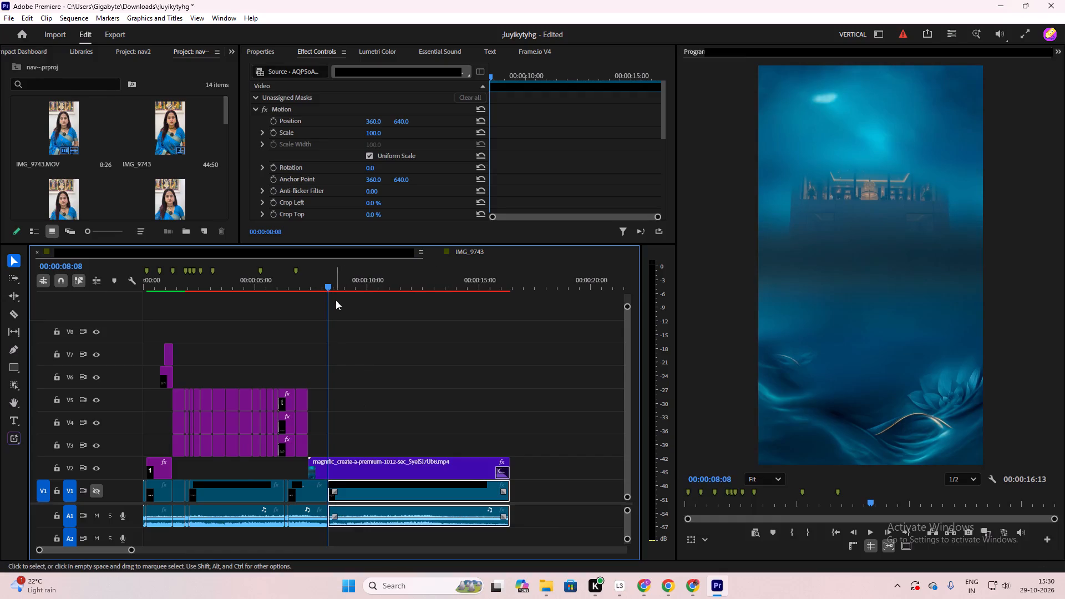
Play the sequence from 00:00:07:08 to review the ending's picture together with the extended audio.
{"action": "left_click_drag", "start_coordinate": [327, 280], "coordinate": [307, 296]}
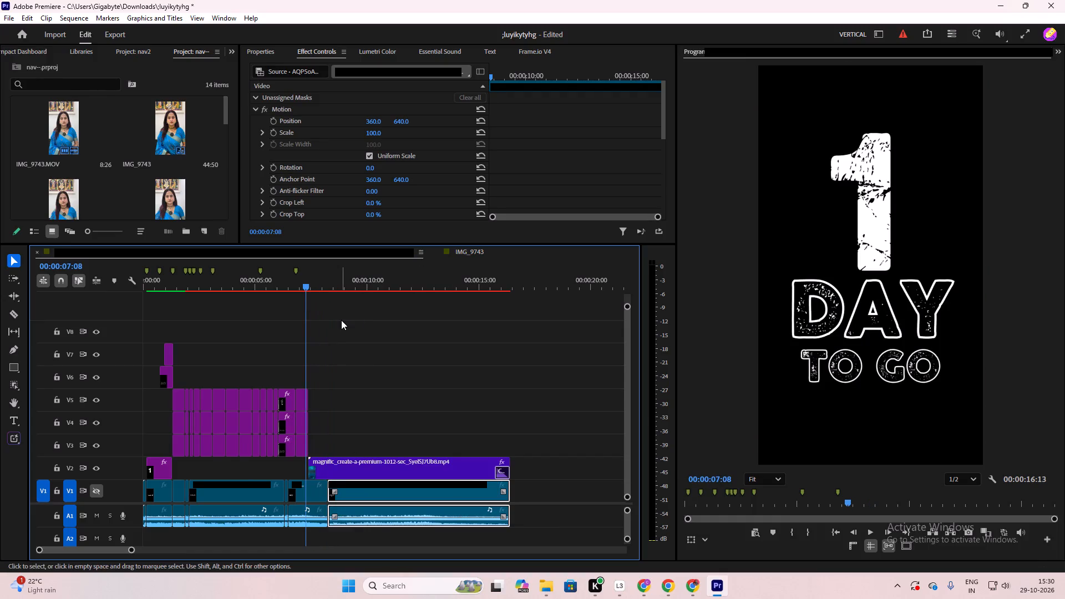
{"action": "key", "text": "space"}
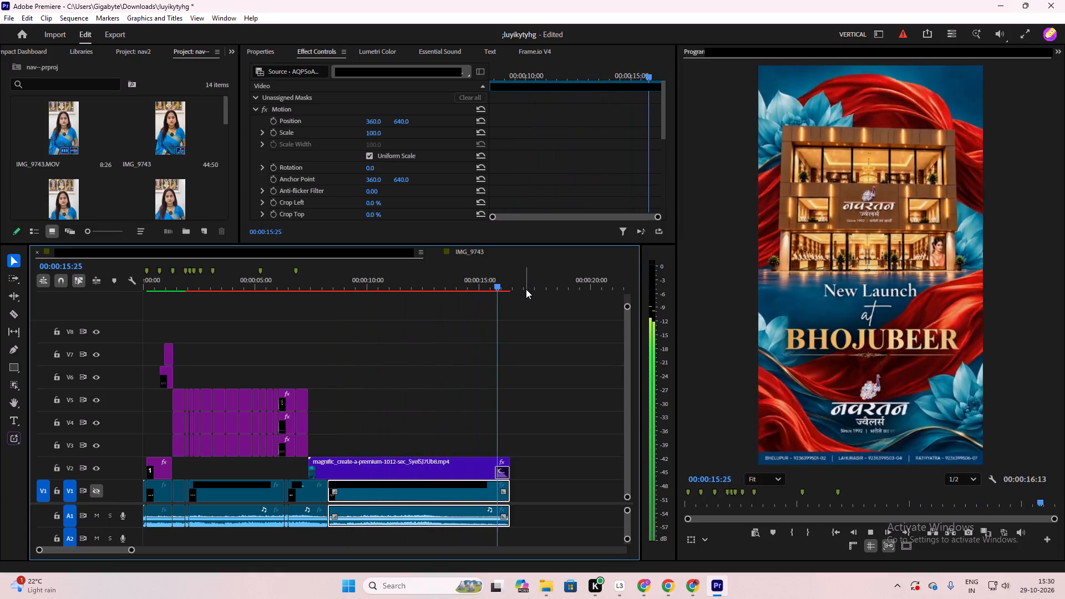
{"action": "key", "text": "space"}
{"action": "scroll", "coordinate": [525, 289], "scroll_direction": "down", "scroll_amount": 6}
{"action": "scroll", "coordinate": [523, 285], "scroll_direction": "down", "scroll_amount": 5, "text": "alt"}
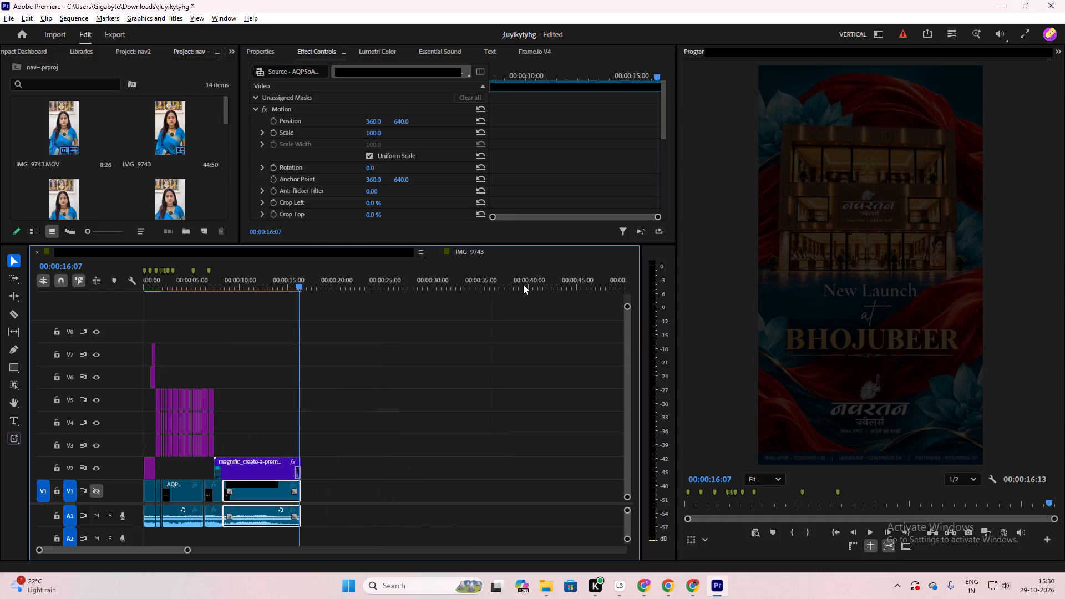
Render the sequence previews and save the project.
{"action": "left_click_drag", "start_coordinate": [299, 284], "coordinate": [194, 312]}
{"action": "left_click", "coordinate": [308, 325]}
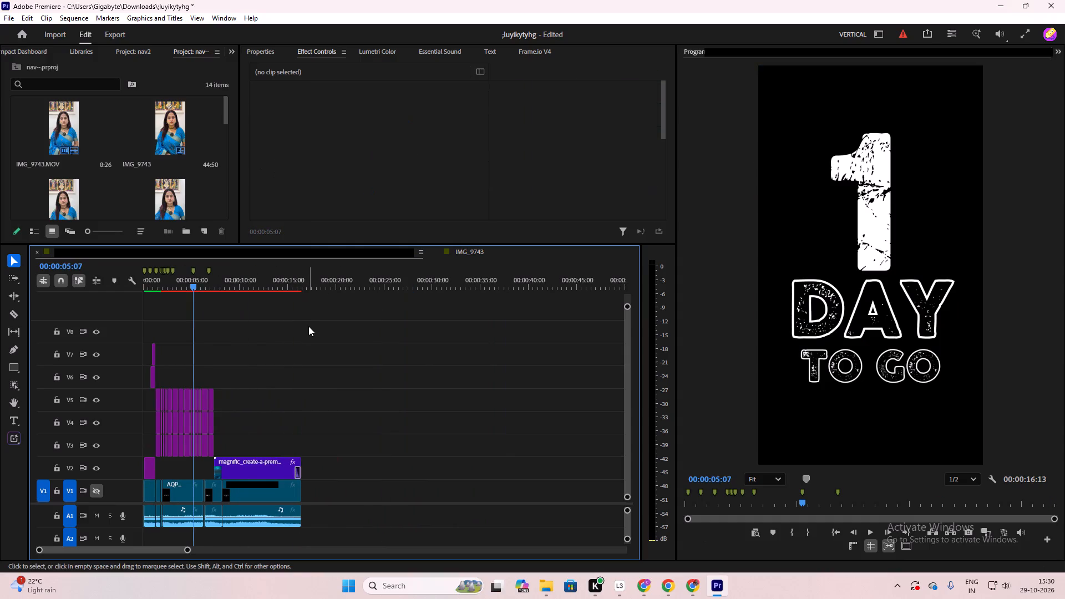
{"action": "key", "text": "Return"}
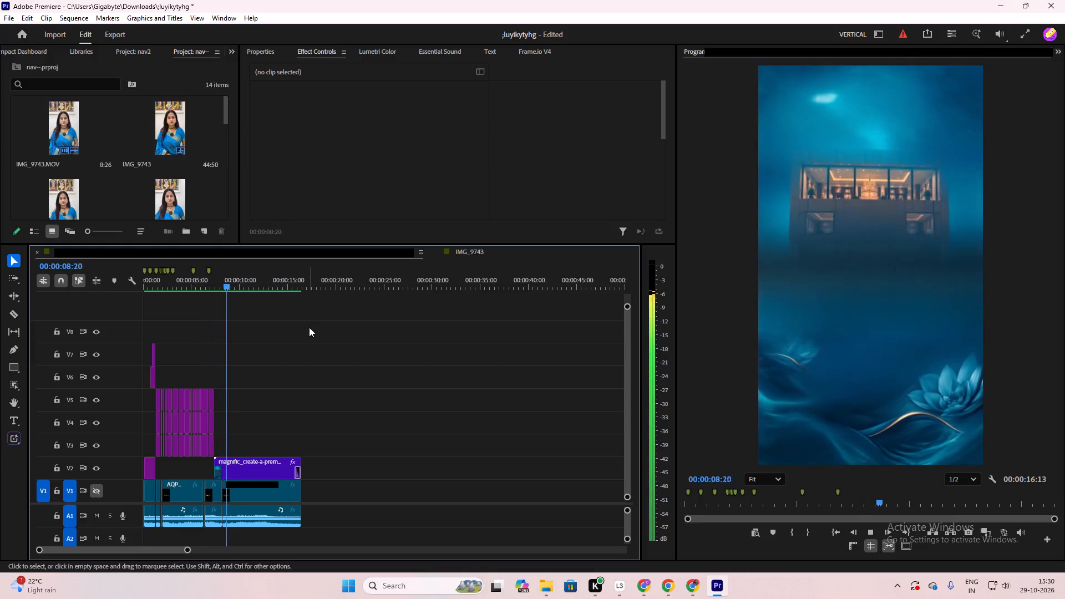
{"action": "key", "text": "ctrl+s"}
{"action": "key", "text": "ctrl+s"}
{"action": "key", "text": "ctrl+s"}
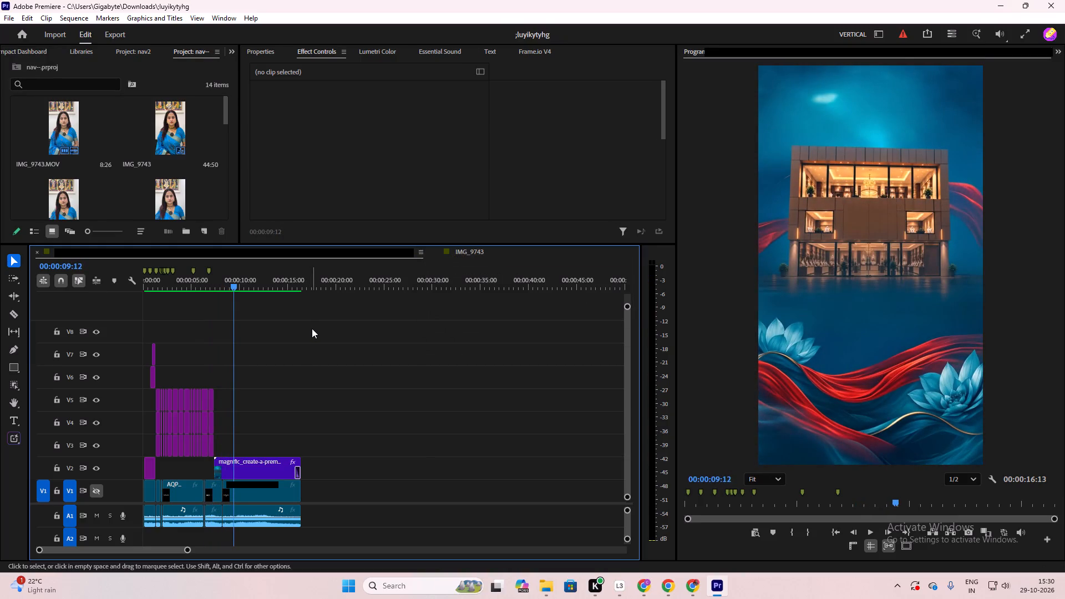
Copy the Logo.png clip from the IMG_9743 sequence and paste it into the countdown sequence at 00:00:18:18.
{"action": "left_click", "coordinate": [472, 253]}
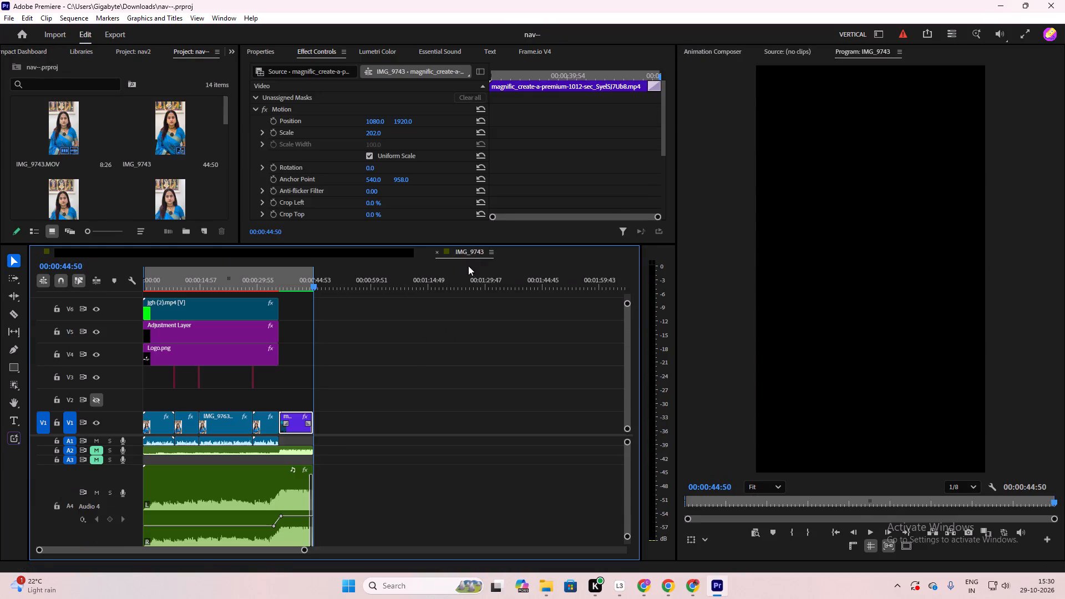
{"action": "left_click", "coordinate": [194, 329]}
{"action": "left_click", "coordinate": [195, 351]}
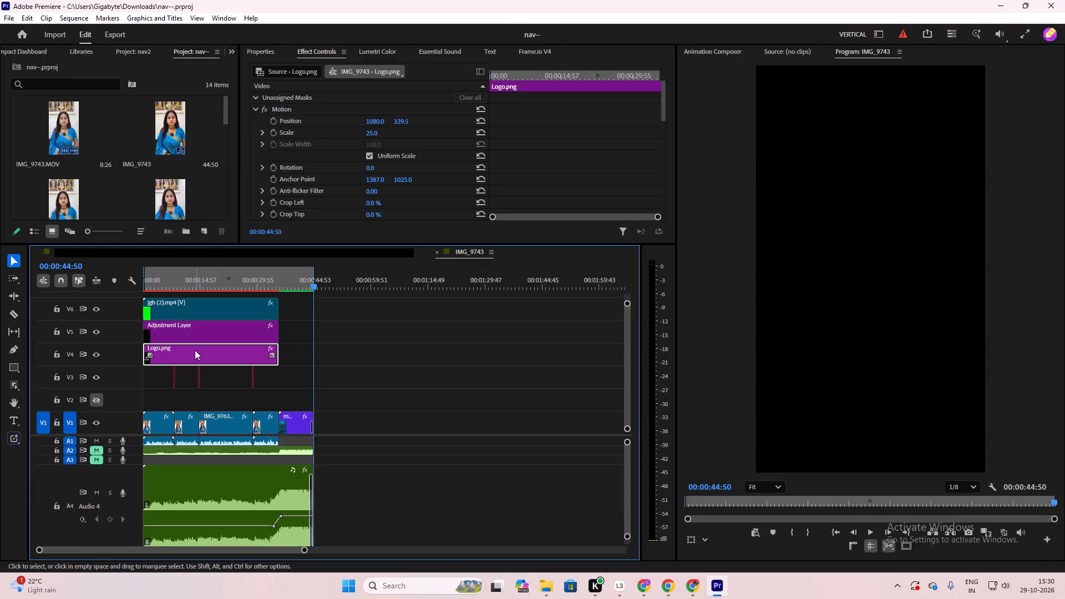
{"action": "left_click", "coordinate": [195, 349]}
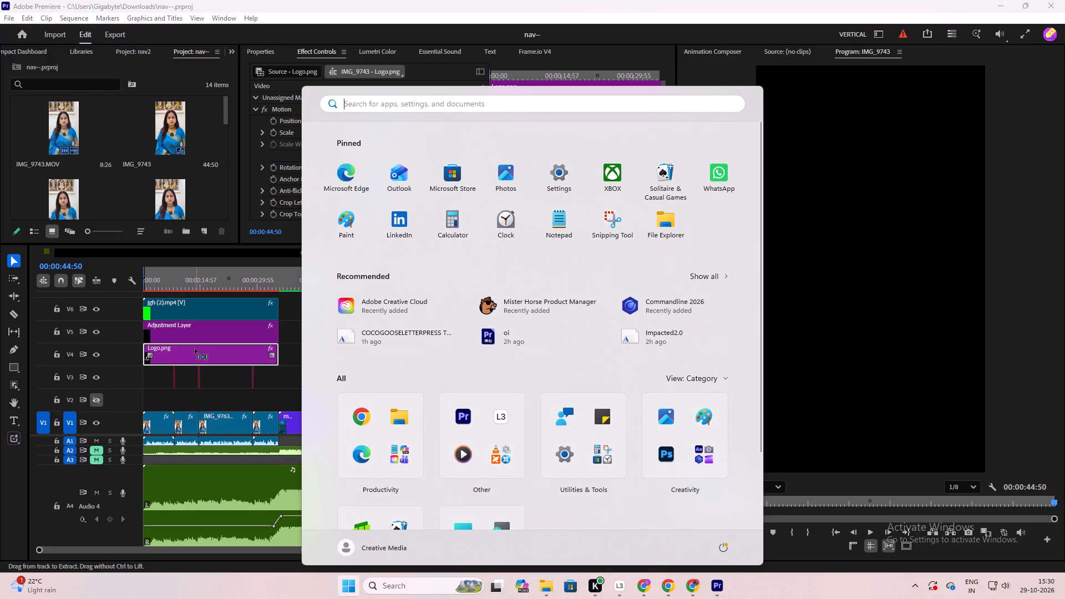
{"action": "left_click", "coordinate": [287, 389]}
{"action": "left_click", "coordinate": [225, 354]}
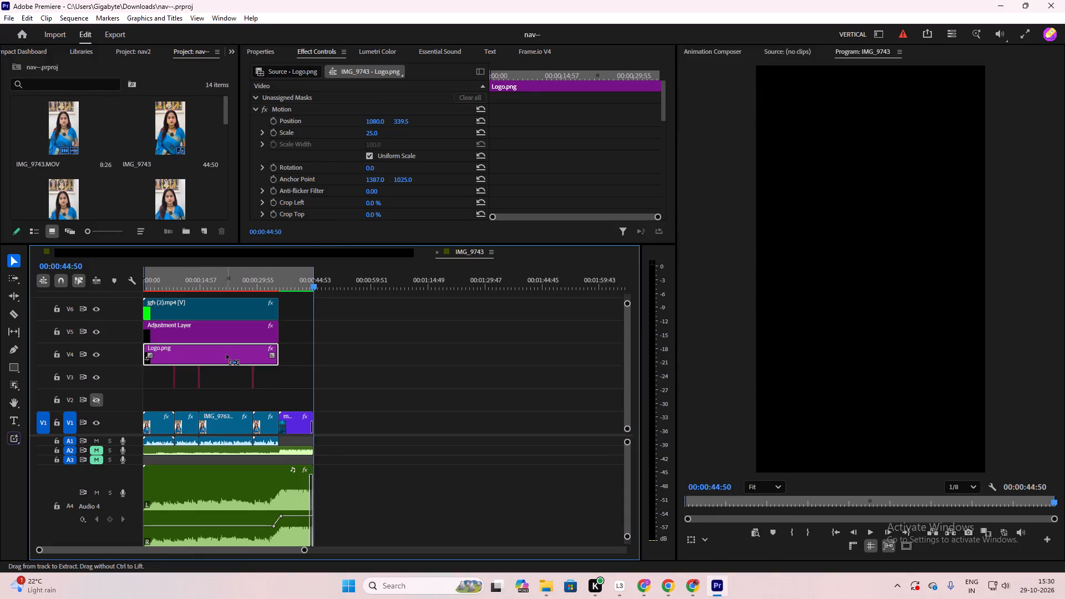
{"action": "key", "text": "ctrl+c"}
{"action": "left_click", "coordinate": [161, 255]}
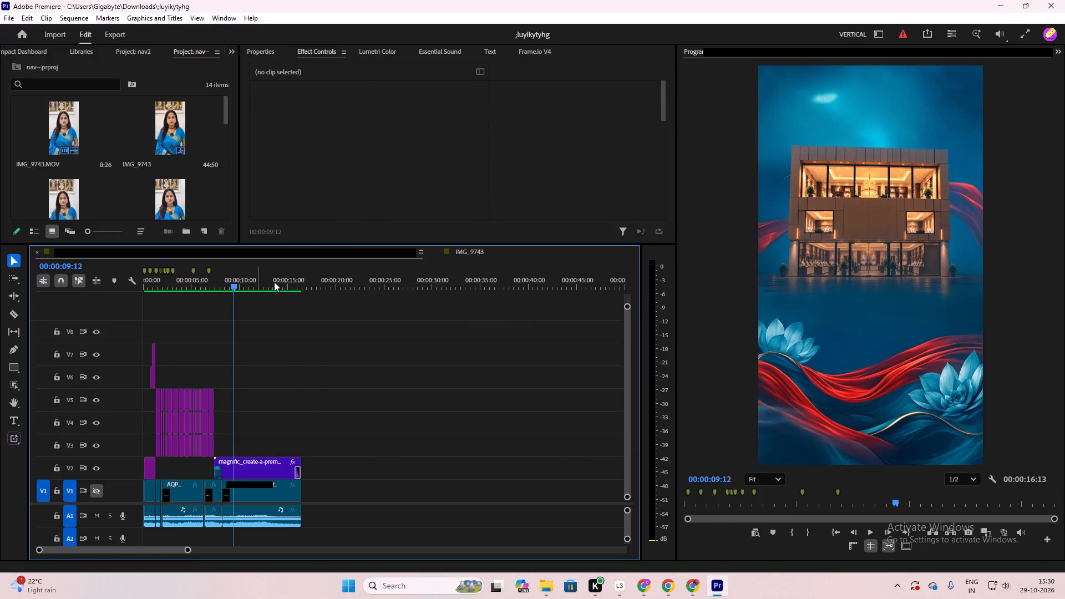
{"action": "left_click_drag", "start_coordinate": [235, 285], "coordinate": [323, 344]}
{"action": "left_click", "coordinate": [359, 358]}
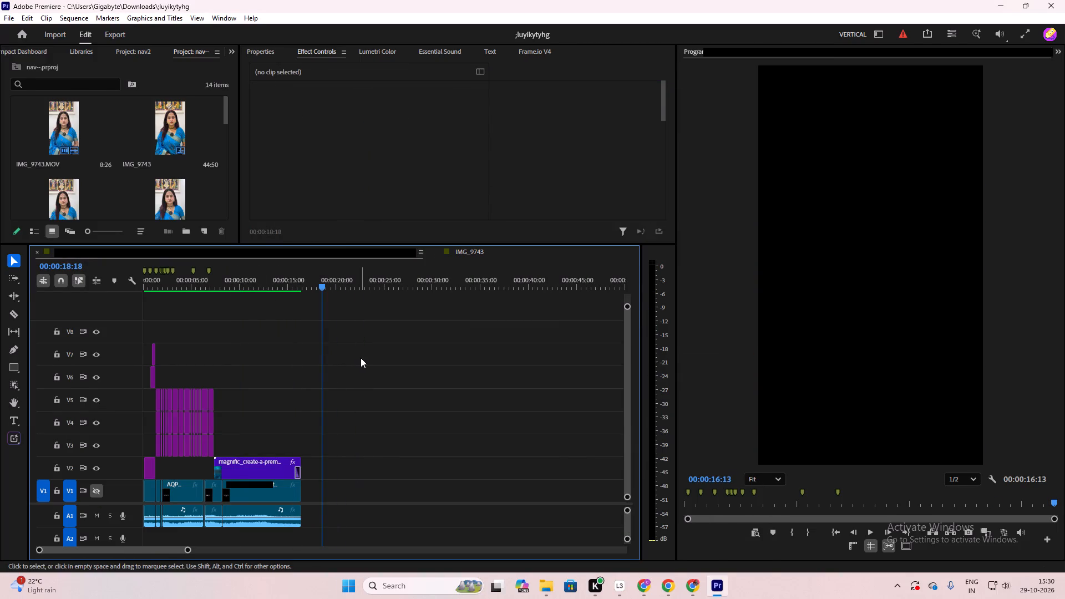
{"action": "key", "text": "ctrl+v"}
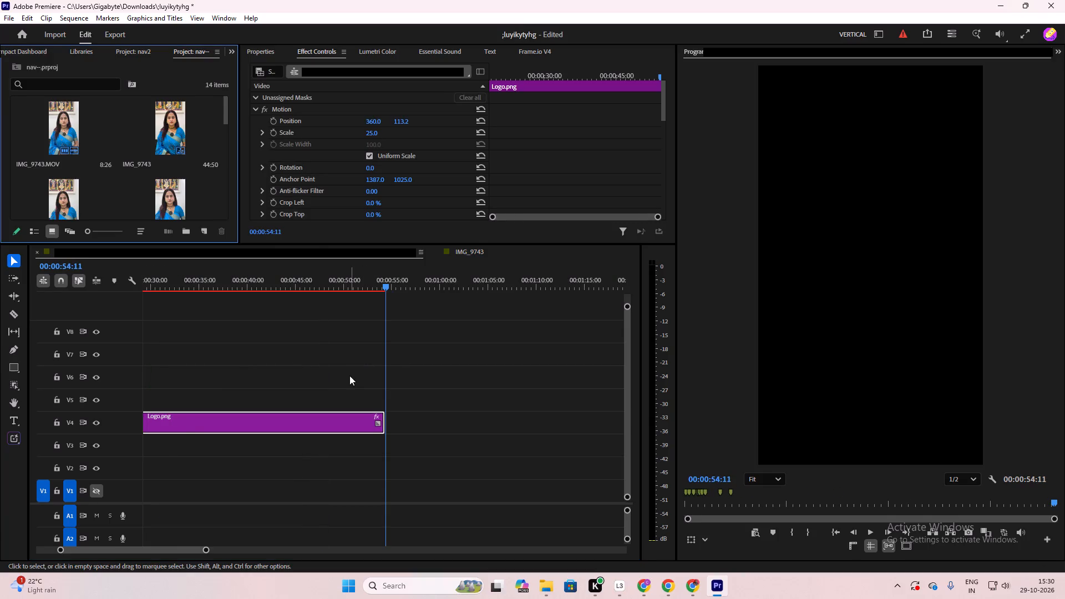
Move the pasted Logo.png clip to track V8 at the very start of the sequence.
{"action": "scroll", "coordinate": [342, 358], "scroll_direction": "down", "scroll_amount": 12, "text": "alt"}
{"action": "left_click_drag", "start_coordinate": [234, 424], "coordinate": [223, 407]}
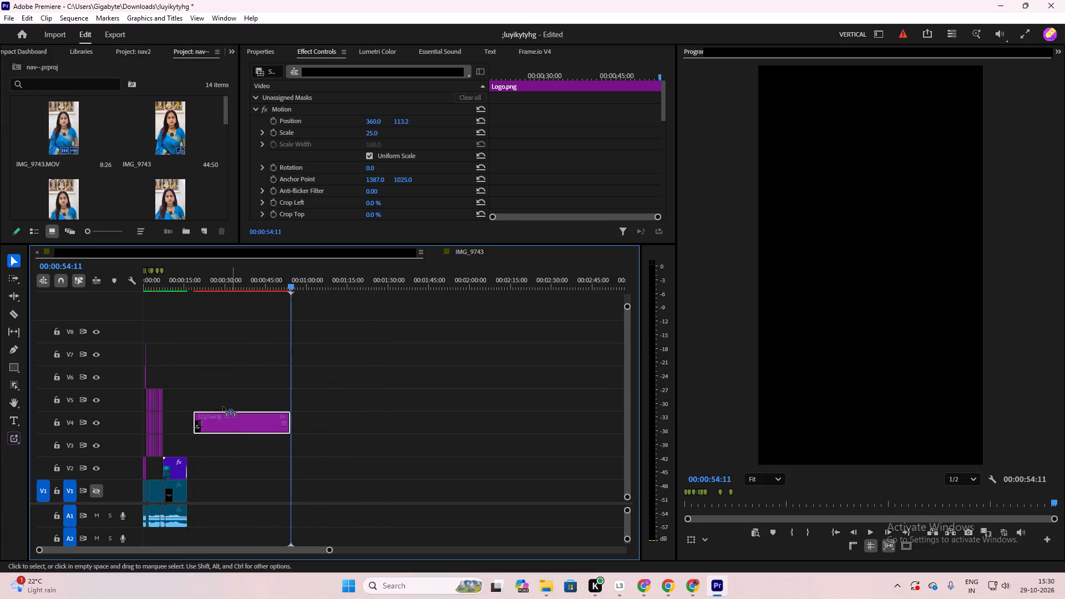
{"action": "left_click_drag", "start_coordinate": [223, 407], "coordinate": [155, 330]}
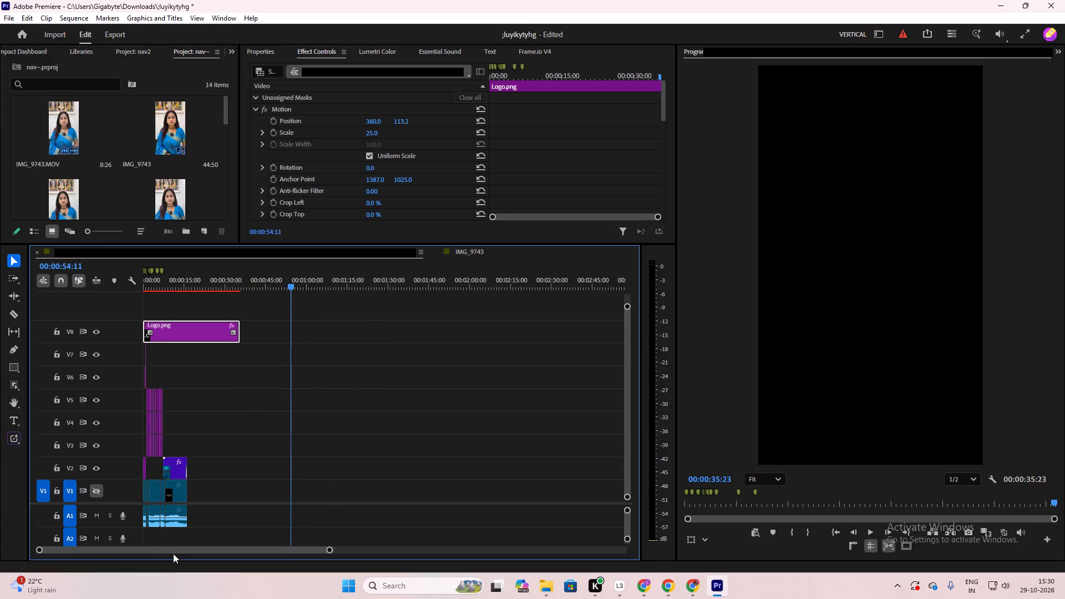
Trim the end of the Logo.png clip on V8 back to where the countdown text clips end and the V2 background clip starts.
{"action": "left_click_drag", "start_coordinate": [328, 550], "coordinate": [189, 530]}
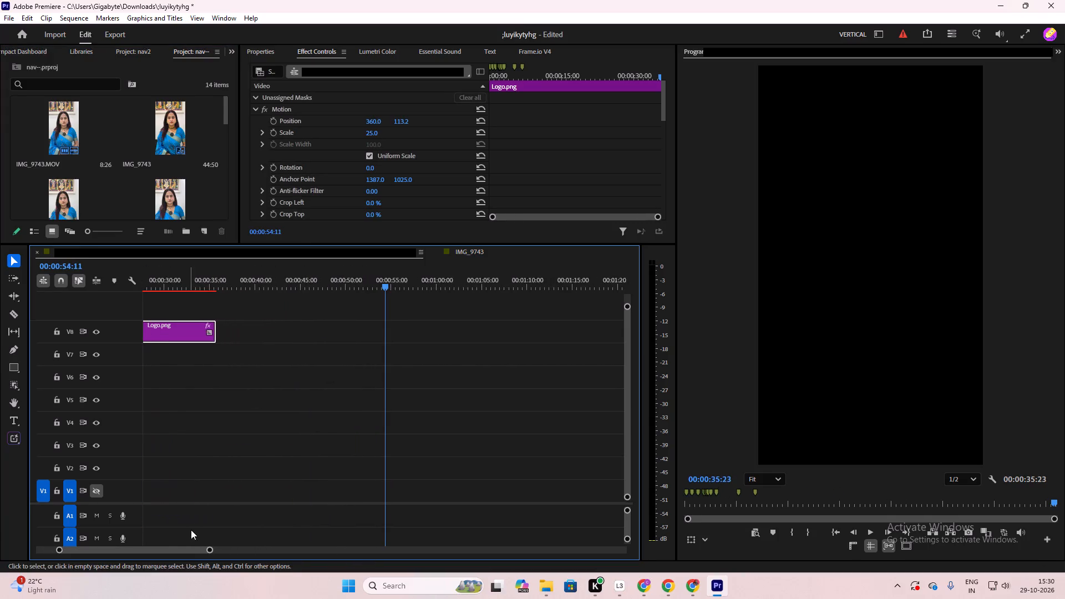
{"action": "scroll", "coordinate": [259, 451], "scroll_direction": "up", "scroll_amount": 20}
{"action": "scroll", "coordinate": [259, 451], "scroll_direction": "up", "scroll_amount": 9}
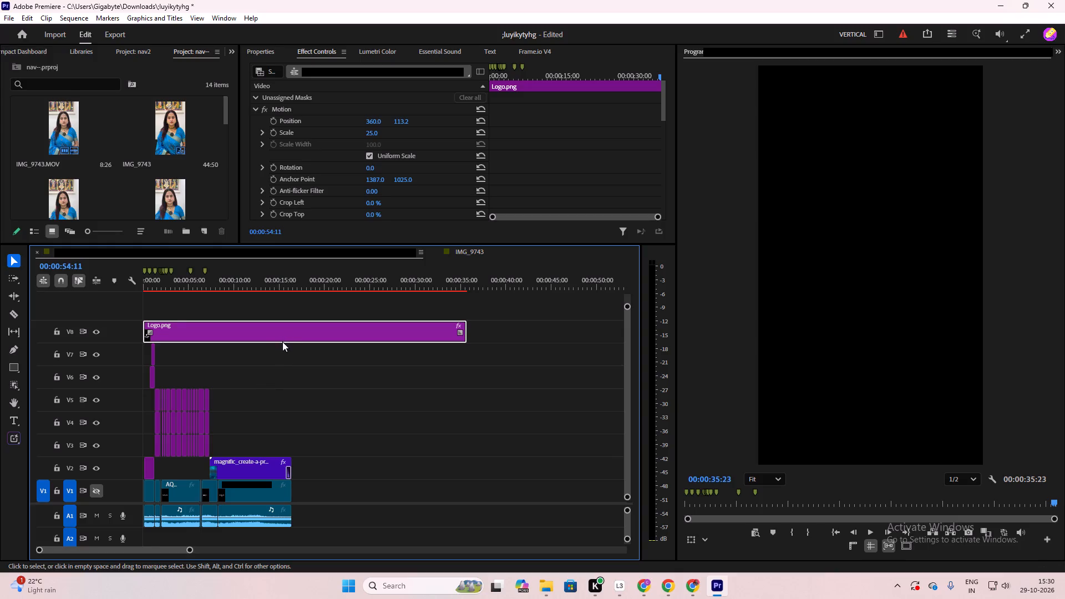
{"action": "left_click_drag", "start_coordinate": [282, 342], "coordinate": [255, 341]}
{"action": "left_click_drag", "start_coordinate": [467, 336], "coordinate": [335, 360]}
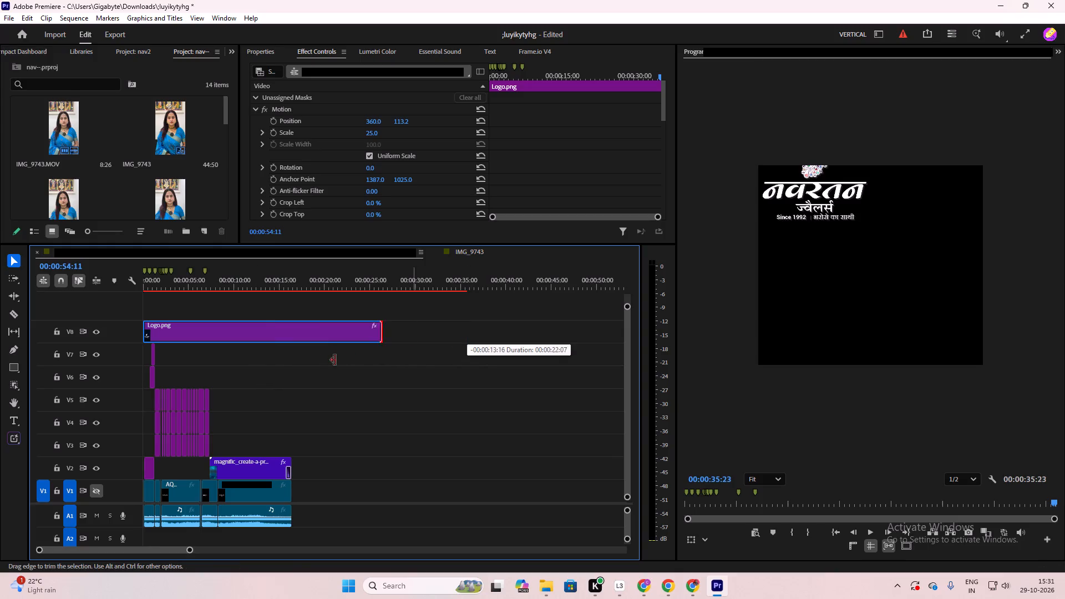
{"action": "left_click_drag", "start_coordinate": [335, 360], "coordinate": [210, 389]}
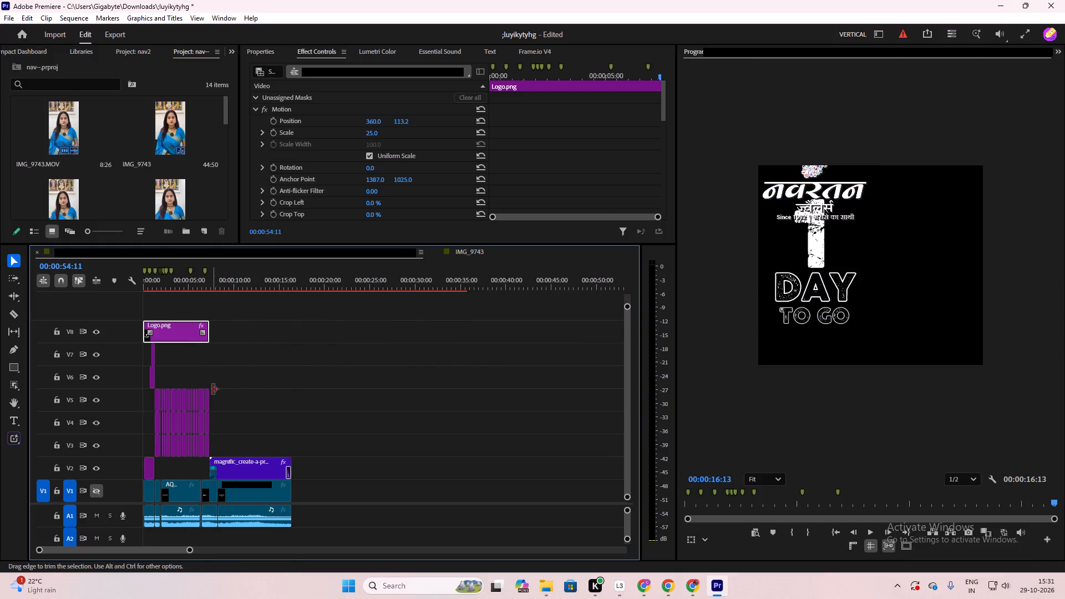
{"action": "scroll", "coordinate": [241, 377], "scroll_direction": "up", "scroll_amount": 4}
{"action": "left_click", "coordinate": [176, 336]}
{"action": "left_click", "coordinate": [182, 334]}
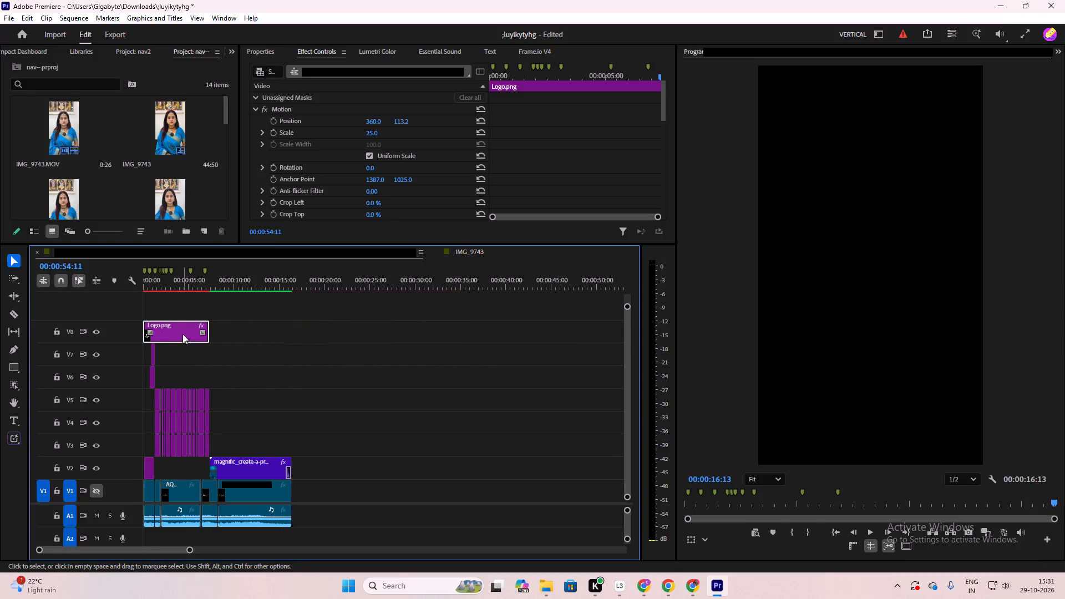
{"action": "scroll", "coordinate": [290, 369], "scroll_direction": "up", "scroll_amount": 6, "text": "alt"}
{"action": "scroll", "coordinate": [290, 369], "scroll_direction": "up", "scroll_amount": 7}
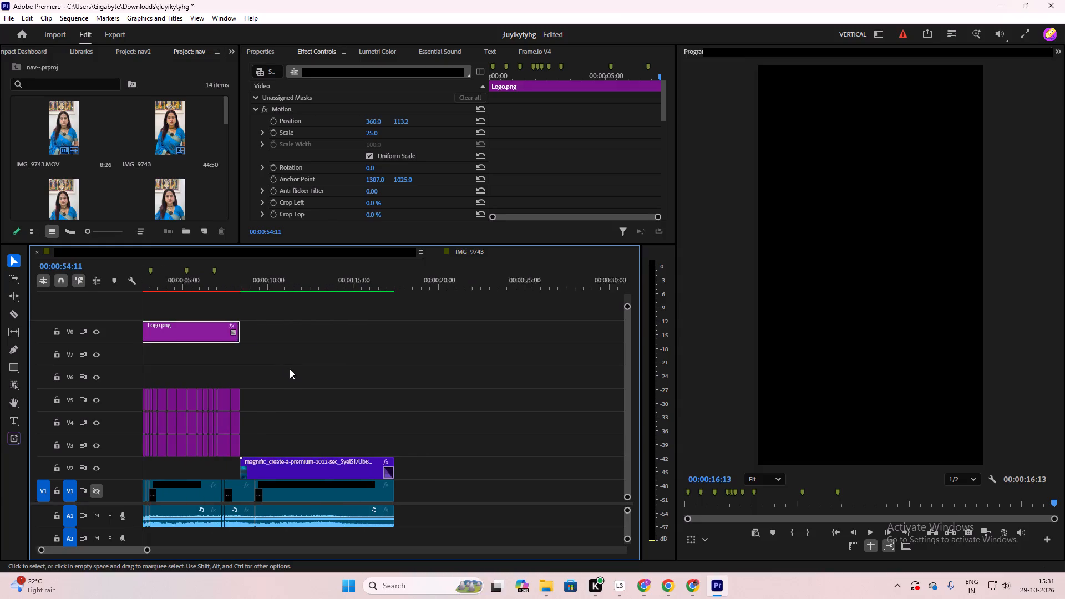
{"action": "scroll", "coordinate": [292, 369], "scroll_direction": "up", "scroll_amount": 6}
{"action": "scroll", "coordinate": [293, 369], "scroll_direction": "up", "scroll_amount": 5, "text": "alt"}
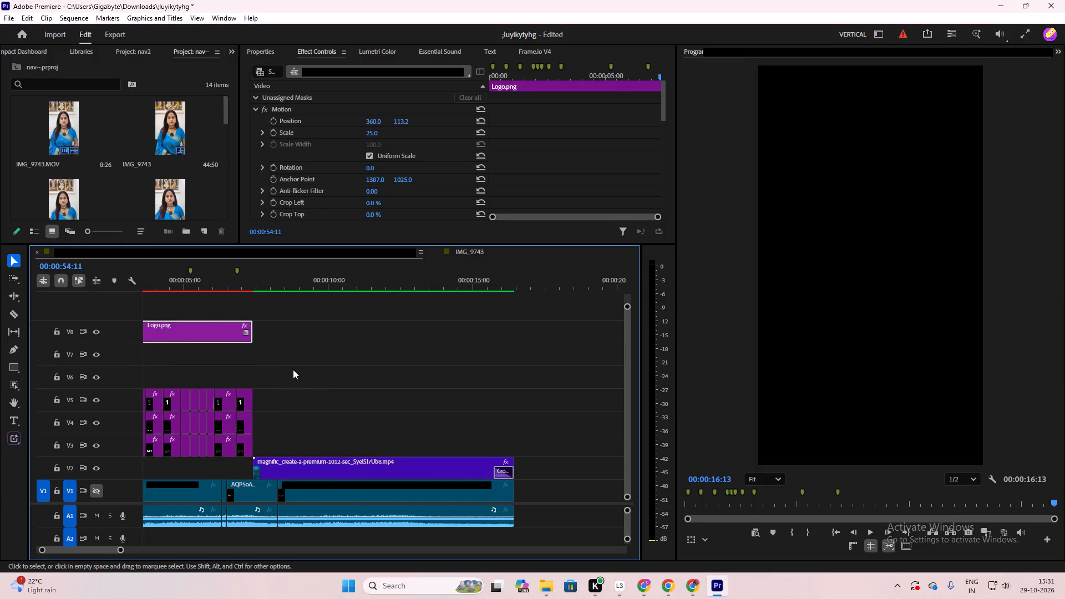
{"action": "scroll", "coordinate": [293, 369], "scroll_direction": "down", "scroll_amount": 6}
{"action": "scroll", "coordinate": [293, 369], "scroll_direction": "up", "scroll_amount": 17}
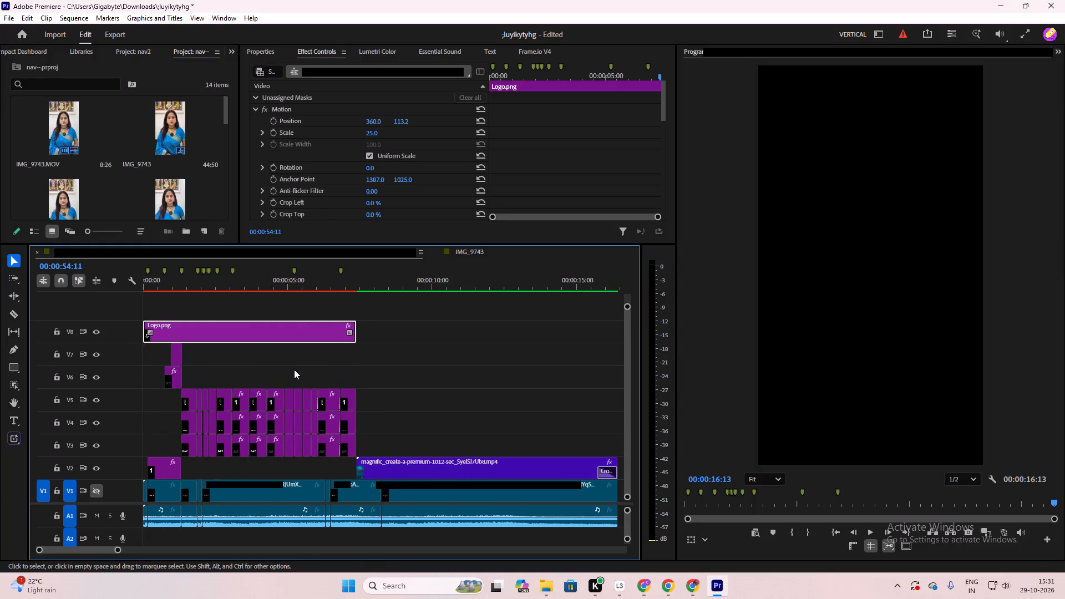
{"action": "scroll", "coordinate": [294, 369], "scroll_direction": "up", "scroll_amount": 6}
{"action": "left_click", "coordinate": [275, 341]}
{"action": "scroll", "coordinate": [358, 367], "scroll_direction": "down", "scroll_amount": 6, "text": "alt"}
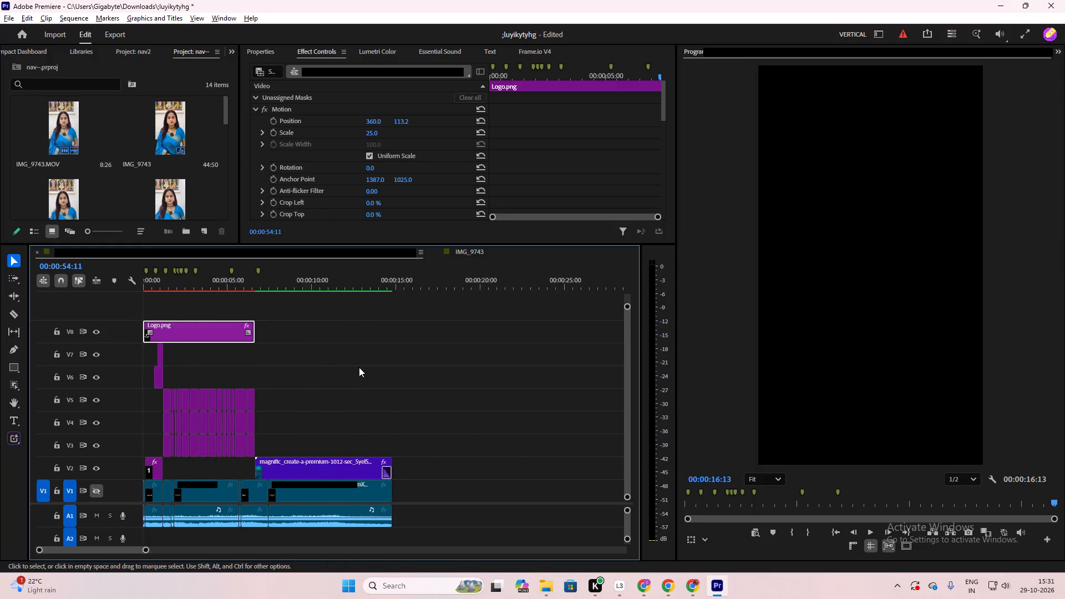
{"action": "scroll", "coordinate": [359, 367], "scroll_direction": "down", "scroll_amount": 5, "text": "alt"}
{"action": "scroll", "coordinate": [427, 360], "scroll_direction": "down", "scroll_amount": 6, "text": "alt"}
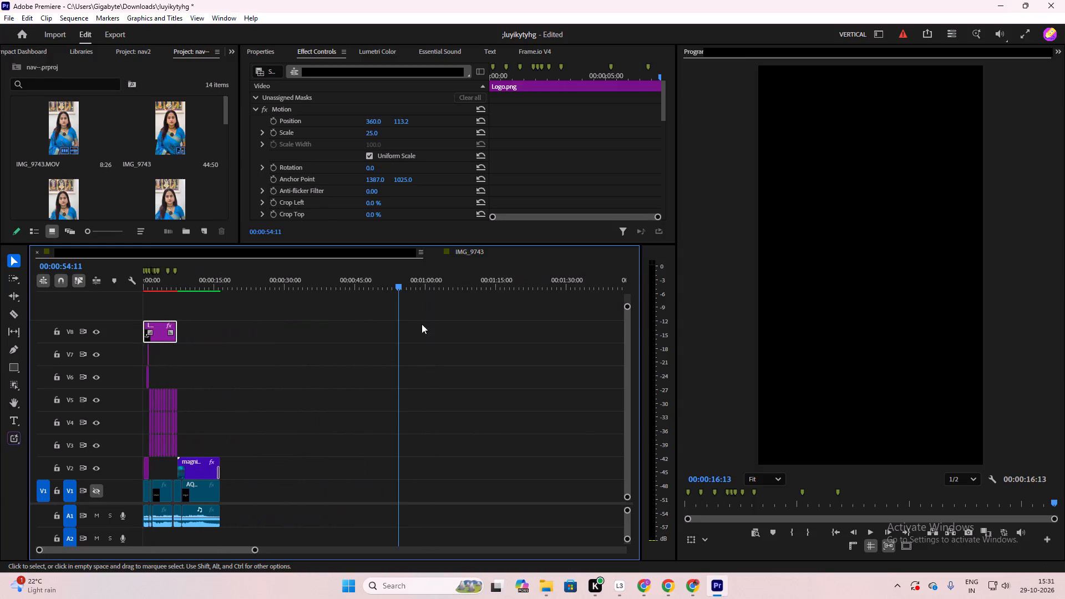
Set the Logo.png clip's Scale to 8 so the logo sits above the "1", checking it at 00:00:00:09.
{"action": "left_click_drag", "start_coordinate": [401, 285], "coordinate": [58, 340]}
{"action": "scroll", "coordinate": [308, 390], "scroll_direction": "up", "scroll_amount": 11, "text": "alt"}
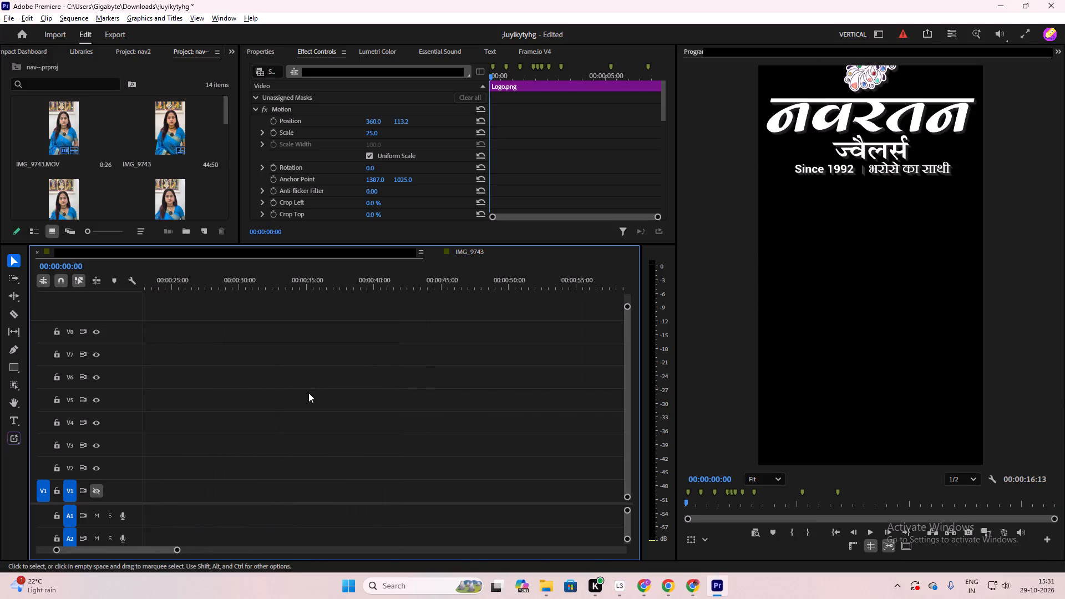
{"action": "scroll", "coordinate": [316, 403], "scroll_direction": "up", "scroll_amount": 14}
{"action": "scroll", "coordinate": [366, 430], "scroll_direction": "up", "scroll_amount": 17}
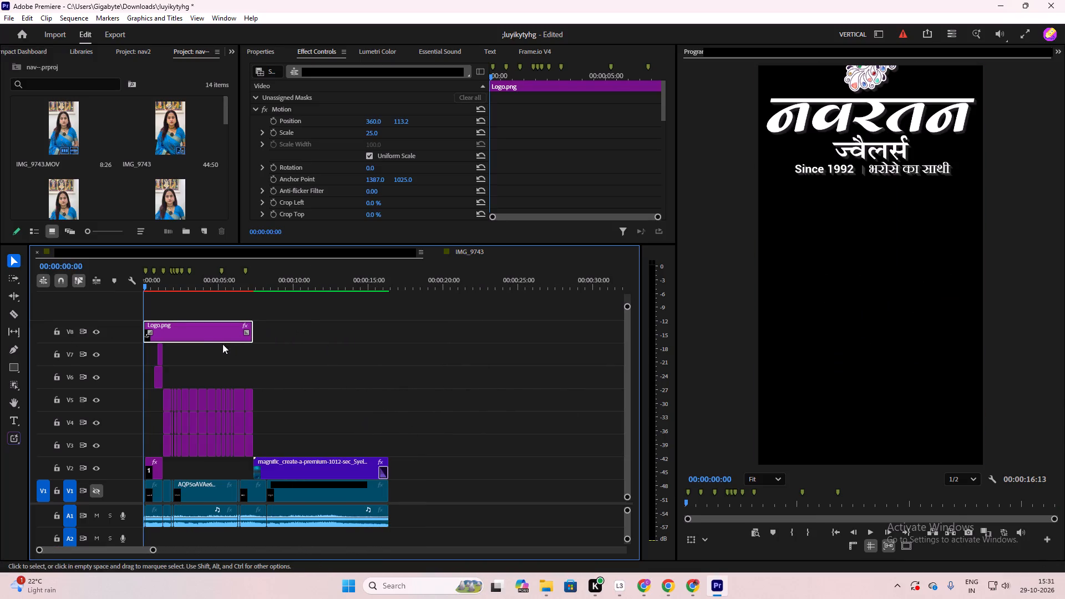
{"action": "left_click", "coordinate": [212, 338]}
{"action": "key", "text": "space"}
{"action": "key", "text": "space"}
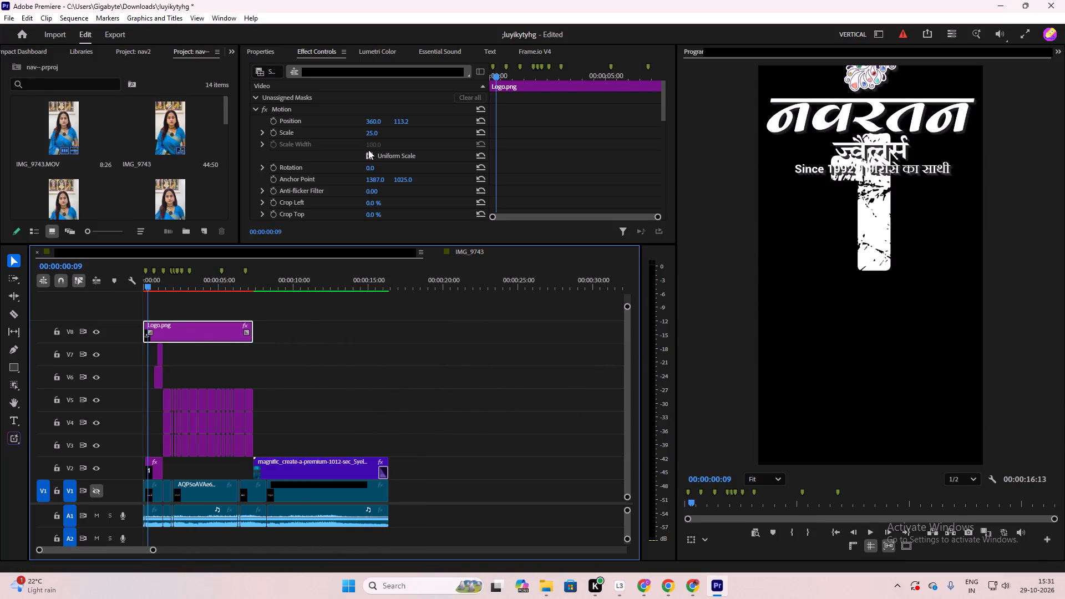
{"action": "left_click_drag", "start_coordinate": [370, 133], "coordinate": [361, 138]}
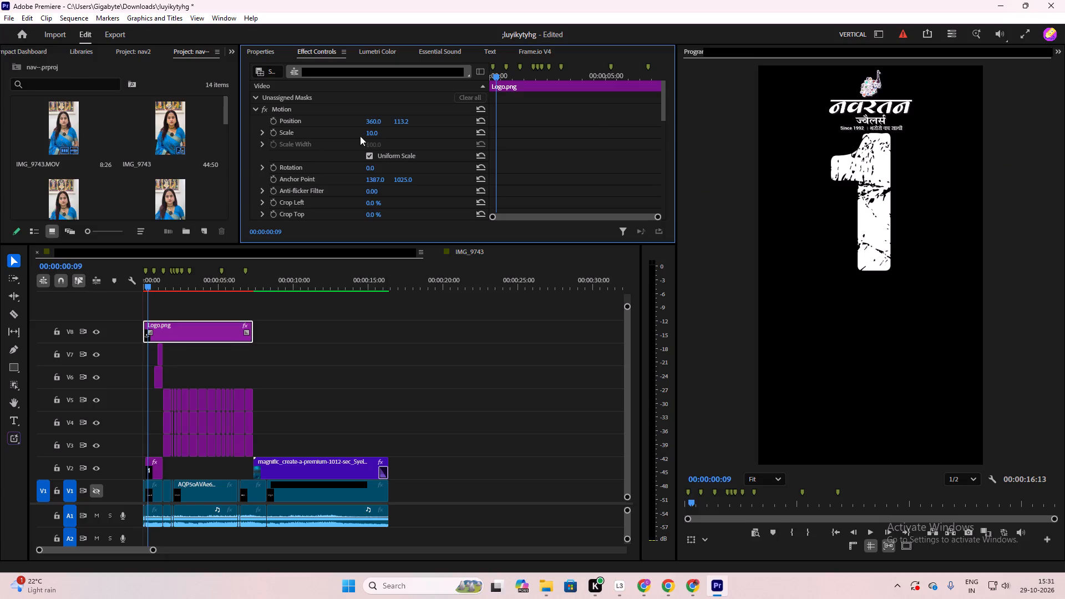
{"action": "left_click", "coordinate": [369, 133]}
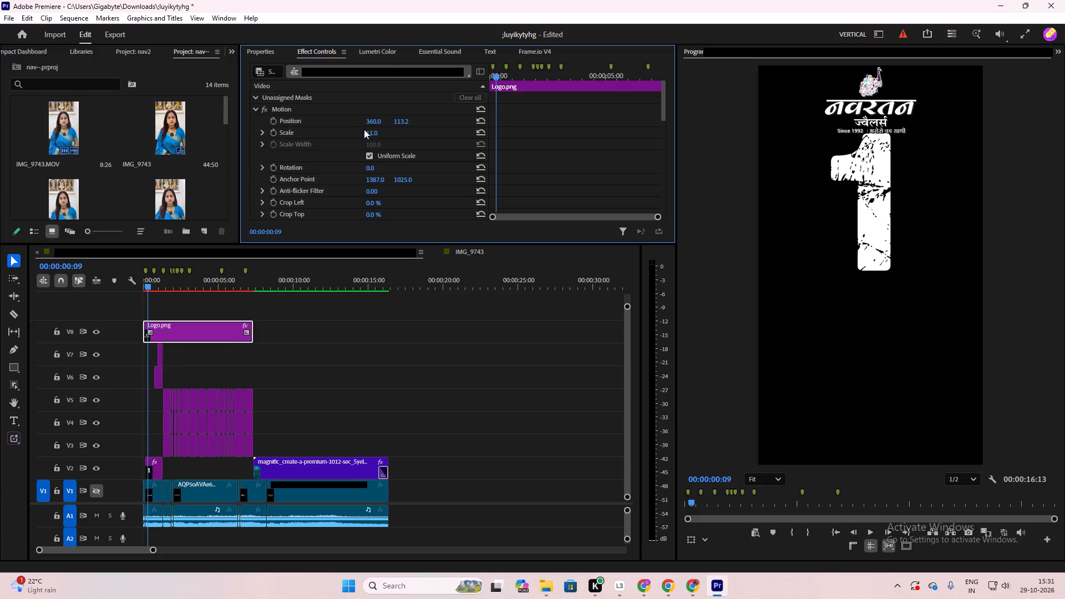
{"action": "left_click", "coordinate": [373, 131]}
{"action": "key", "text": "BackSpace"}
{"action": "key", "text": "BackSpace"}
{"action": "type", "text": "85"}
{"action": "key", "text": "Return"}
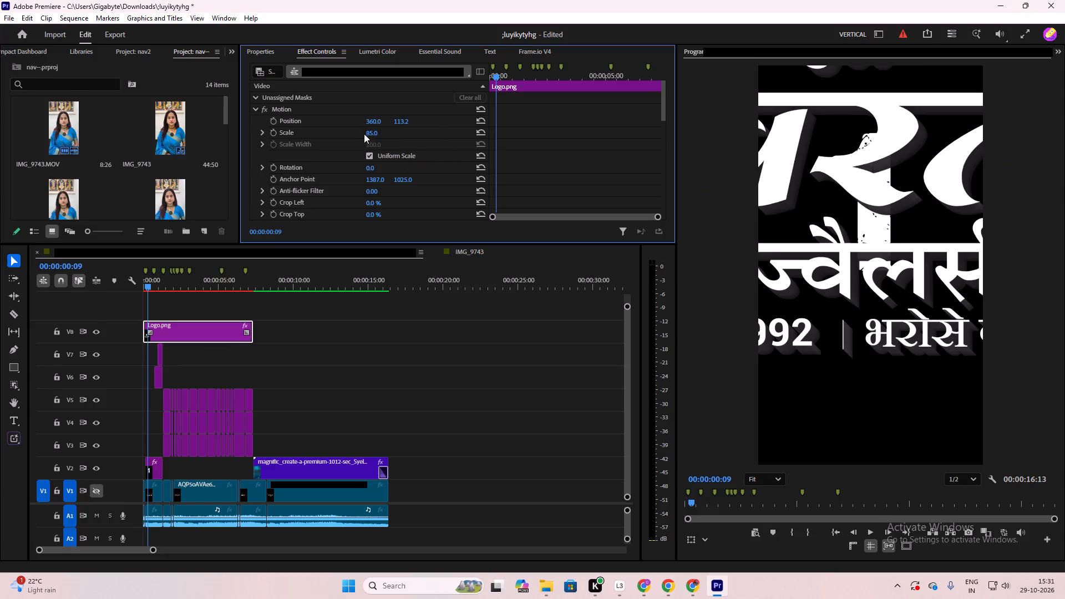
{"action": "left_click", "coordinate": [372, 132]}
{"action": "type", "text": "-="}
{"action": "key", "text": "BackSpace"}
{"action": "key", "text": "8"}
{"action": "key", "text": "Return"}
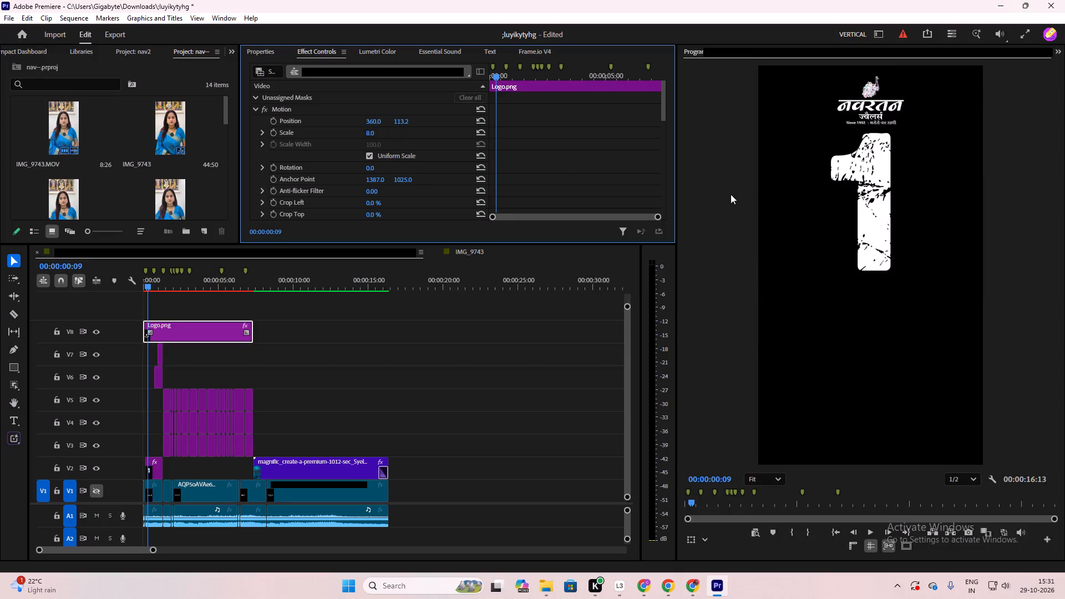
Play the countdown from 00:00:00:09 to 00:00:05:09 to review the resized logo, and glance at the IMG_9743 sequence.
{"action": "key", "text": "space"}
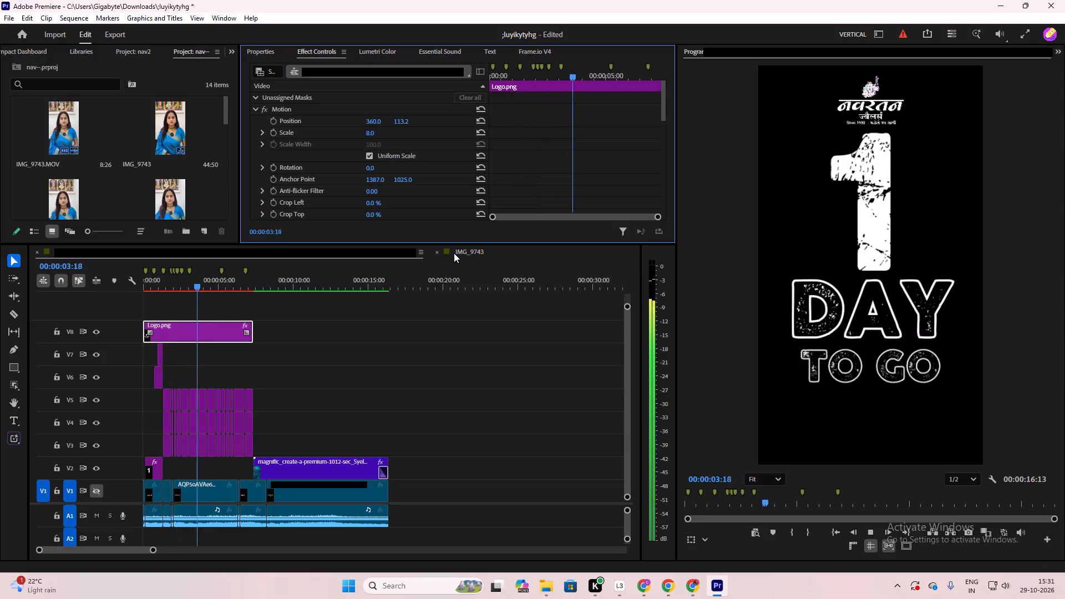
{"action": "key", "text": "space"}
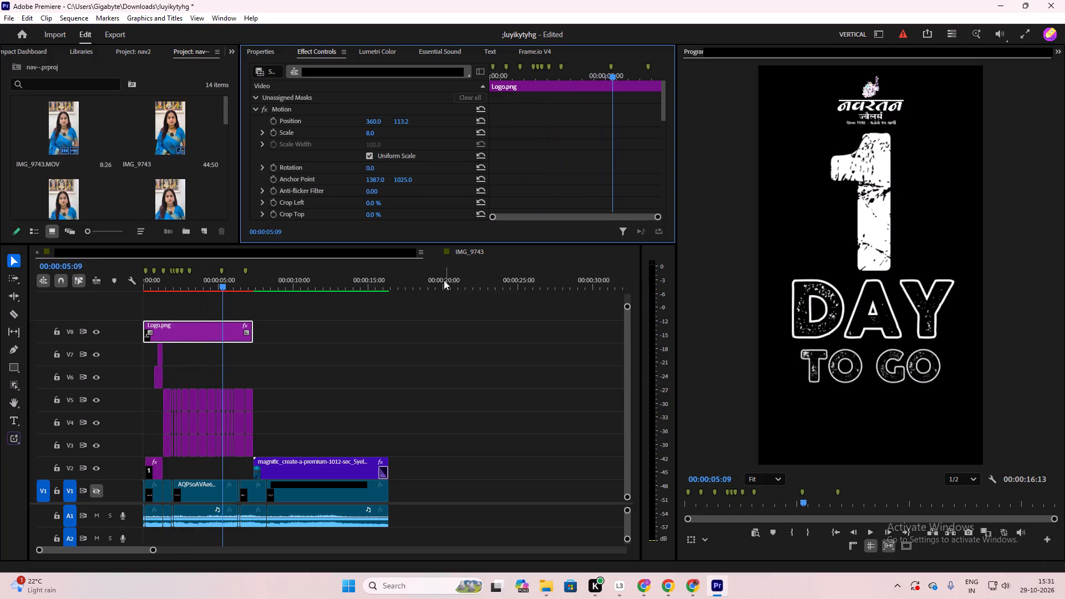
{"action": "left_click", "coordinate": [417, 291]}
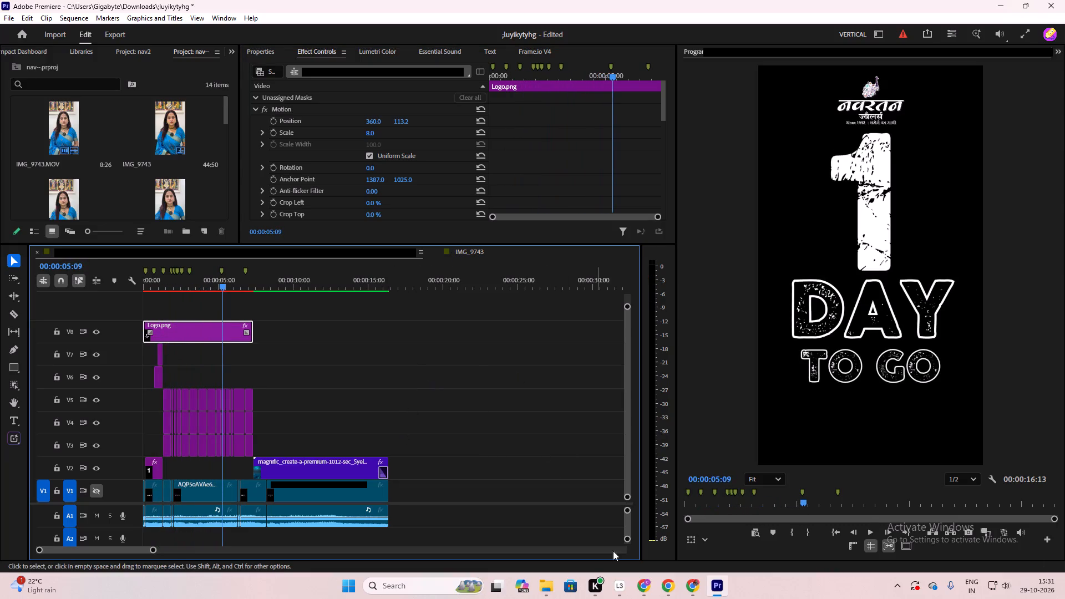
{"action": "left_click", "coordinate": [465, 252]}
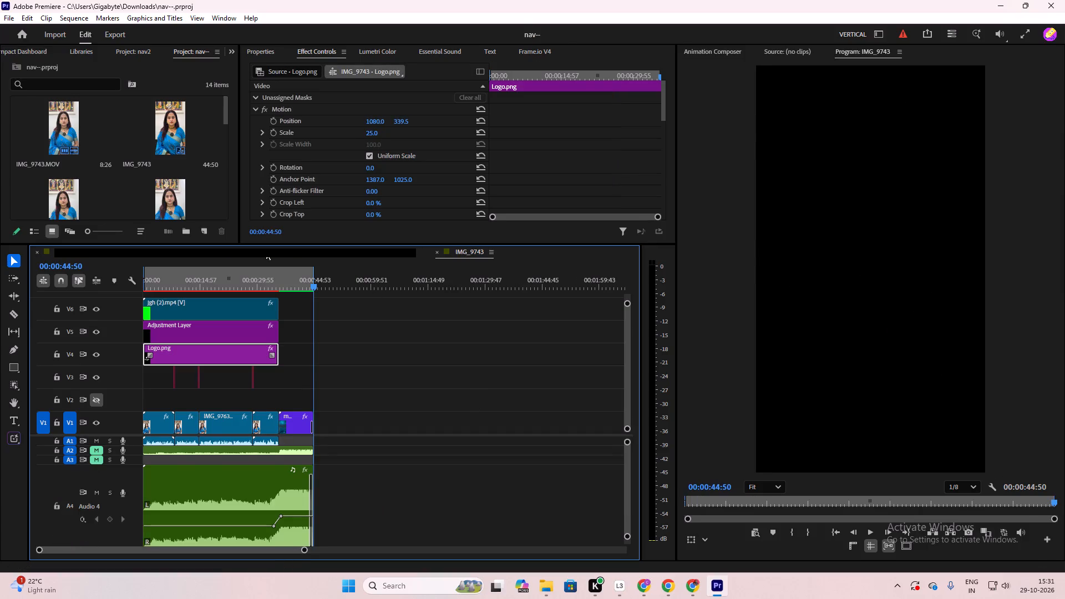
{"action": "left_click", "coordinate": [262, 248]}
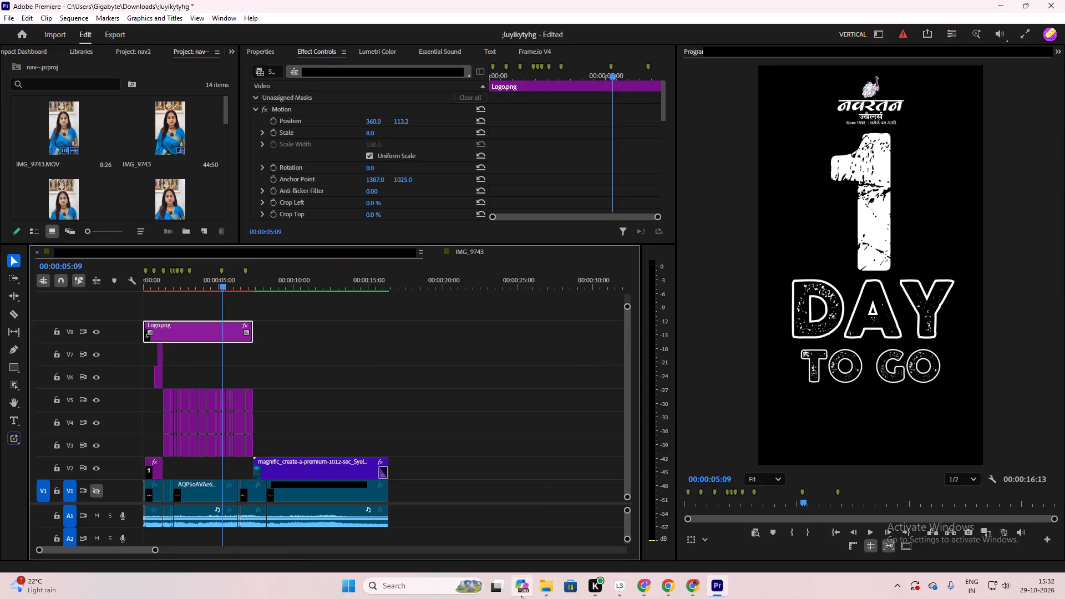
Add the Cinematic Teal Mist Nebula Backdrop image from the Downloads folder to track V7, over the launch clip's section of the timeline.
{"action": "left_click", "coordinate": [544, 592]}
{"action": "scroll", "coordinate": [592, 236], "scroll_direction": "down", "scroll_amount": 3}
{"action": "scroll", "coordinate": [532, 273], "scroll_direction": "up", "scroll_amount": 2}
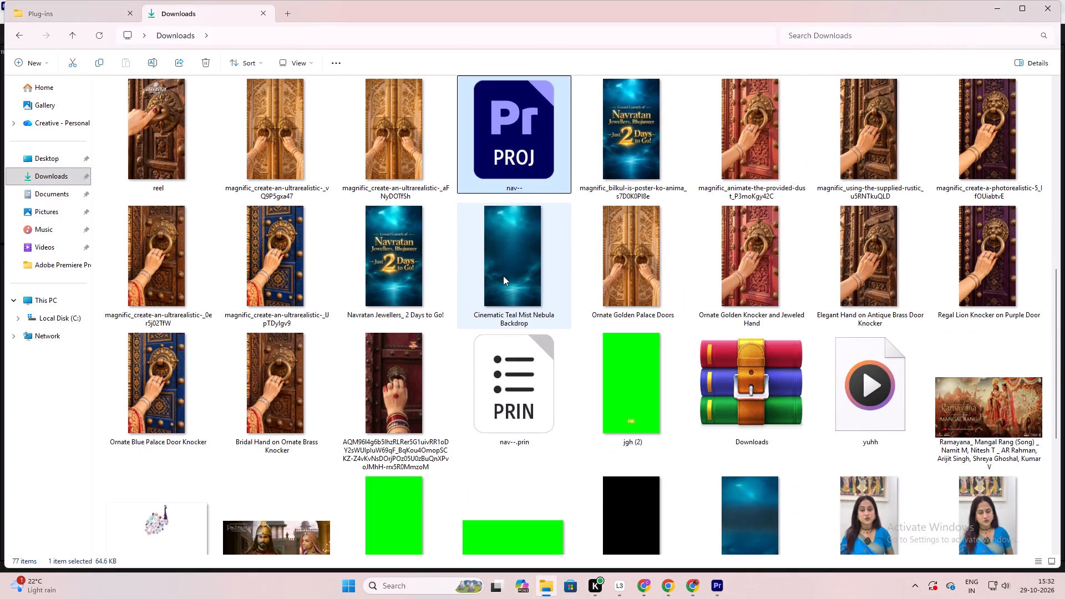
{"action": "left_click_drag", "start_coordinate": [503, 272], "coordinate": [312, 370]}
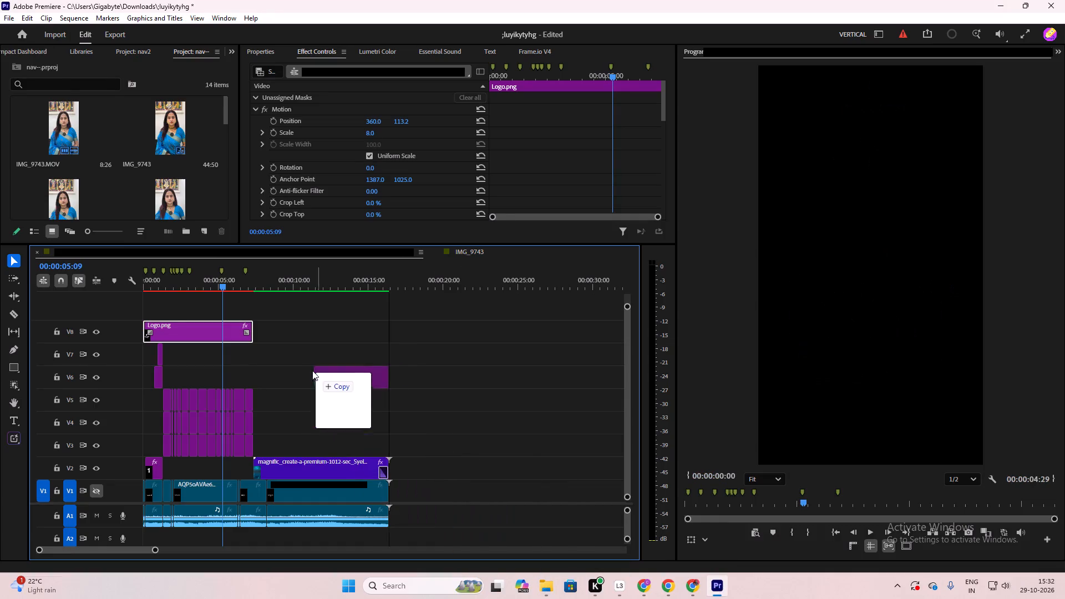
{"action": "left_click_drag", "start_coordinate": [312, 370], "coordinate": [306, 365]}
Select all countdown text clips plus Logo.png, leaving out the launch clip and backdrop, and move them up one track.
{"action": "left_click_drag", "start_coordinate": [323, 407], "coordinate": [281, 441]}
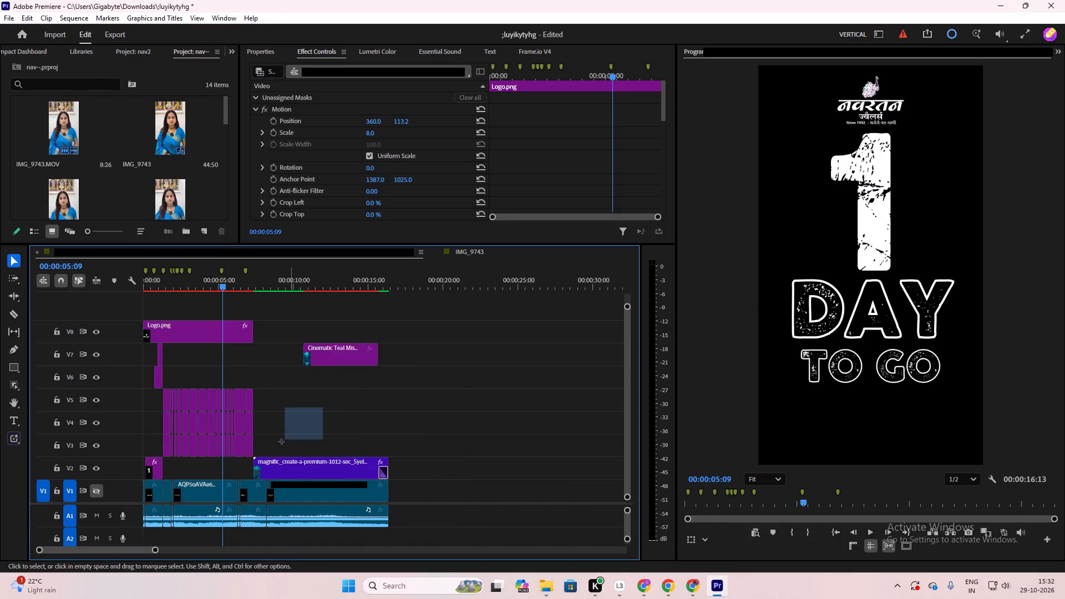
{"action": "left_click_drag", "start_coordinate": [281, 441], "coordinate": [145, 460]}
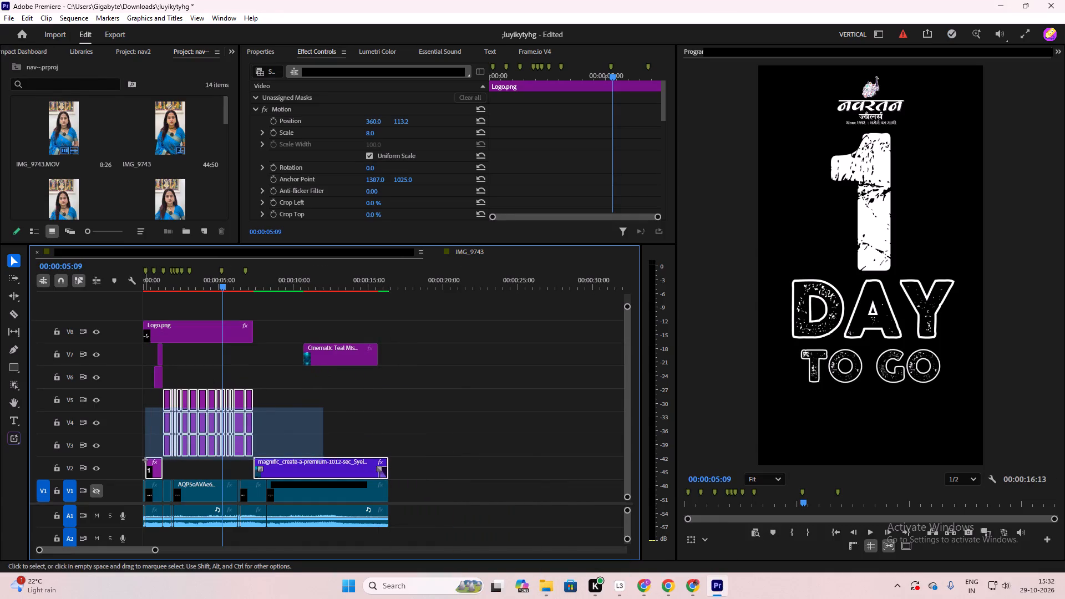
{"action": "left_click_drag", "start_coordinate": [145, 460], "coordinate": [147, 460]}
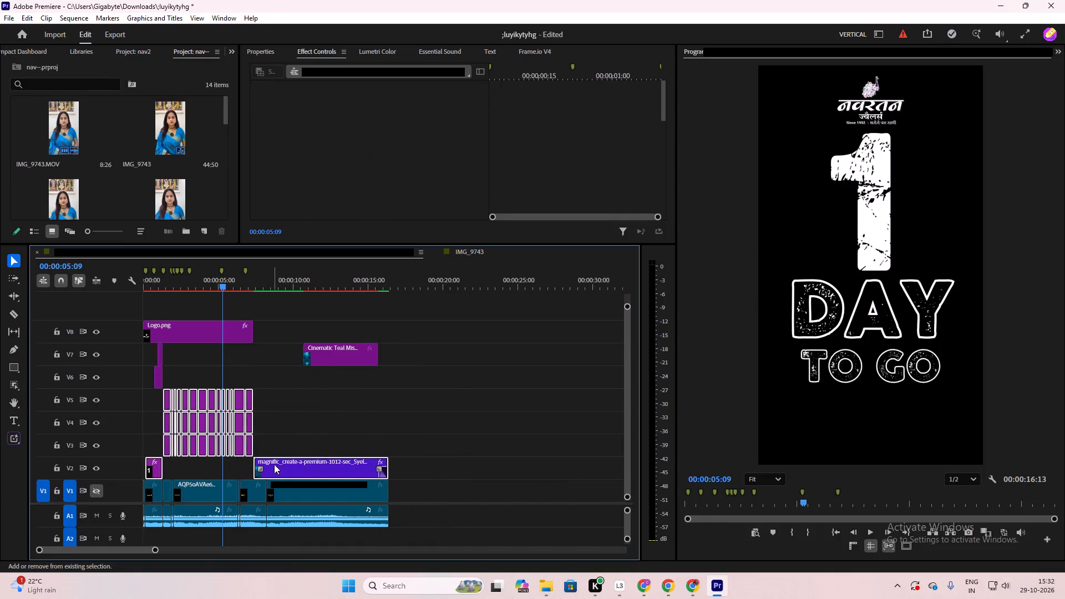
{"action": "left_click", "coordinate": [281, 464], "text": "shift"}
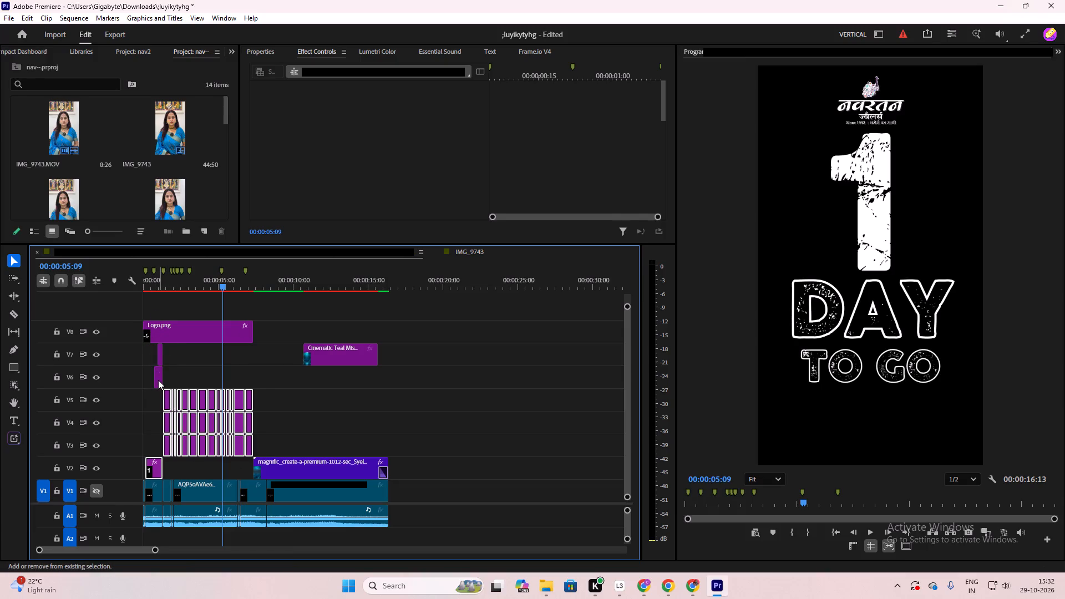
{"action": "left_click", "coordinate": [158, 380], "text": "shift"}
{"action": "left_click", "coordinate": [160, 356], "text": "shift"}
{"action": "left_click", "coordinate": [170, 336], "text": "shift"}
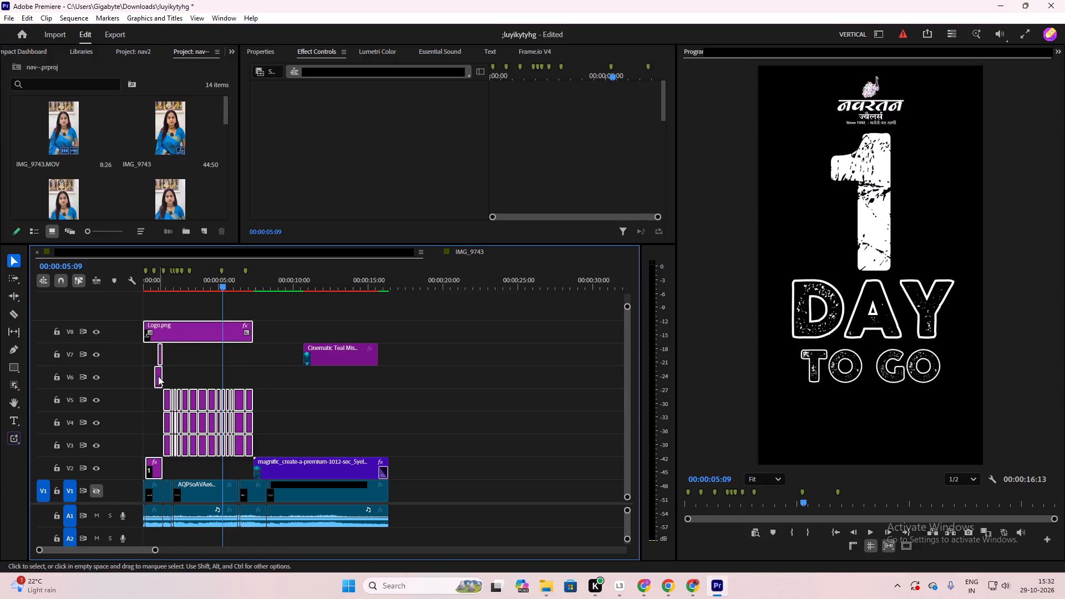
{"action": "left_click_drag", "start_coordinate": [158, 379], "coordinate": [159, 364]}
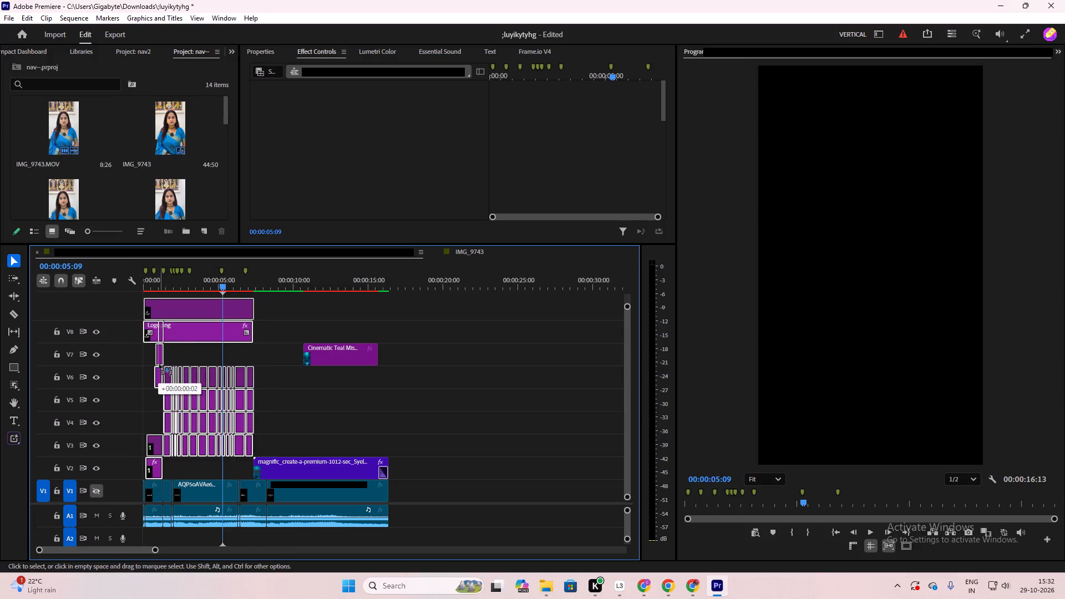
{"action": "left_click_drag", "start_coordinate": [159, 364], "coordinate": [159, 365]}
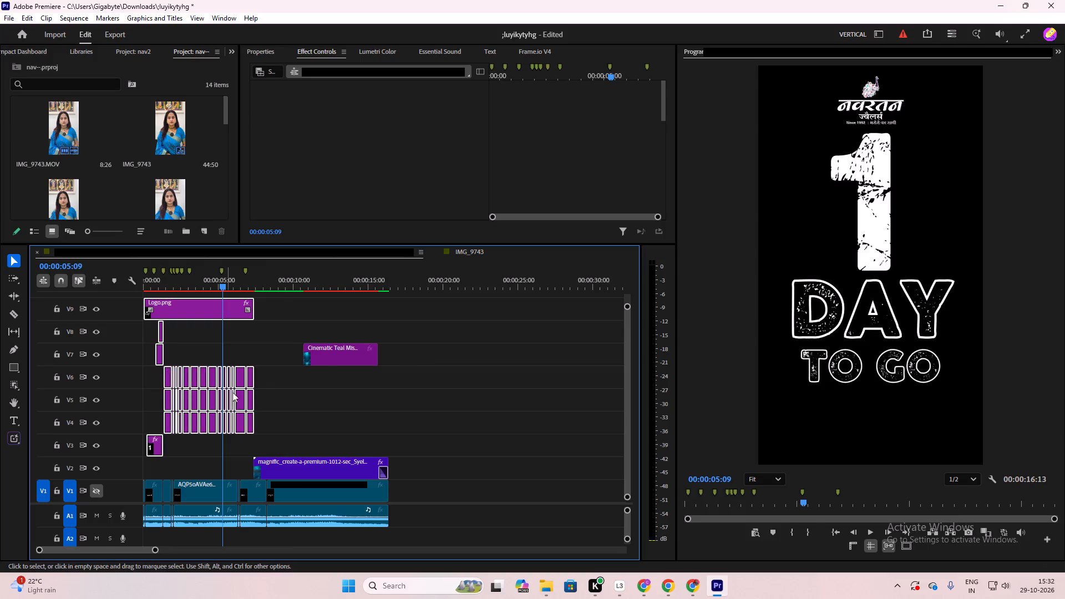
Move the teal mist backdrop to V2 at the sequence start and extend its end to meet the launch clip.
{"action": "left_click", "coordinate": [323, 362]}
{"action": "left_click_drag", "start_coordinate": [329, 357], "coordinate": [167, 472]}
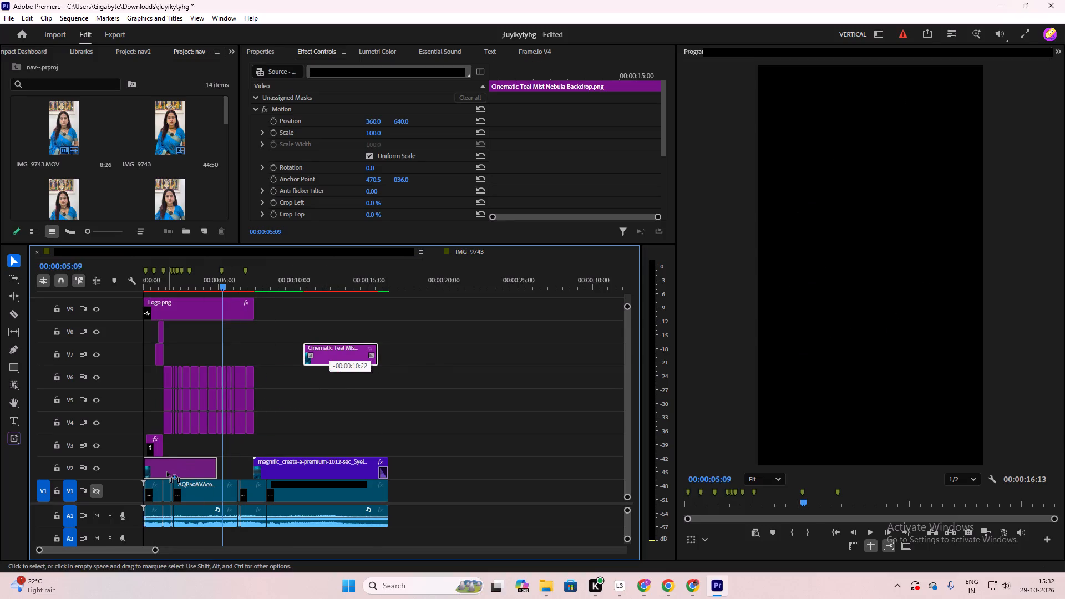
{"action": "left_click_drag", "start_coordinate": [167, 472], "coordinate": [164, 471]}
{"action": "left_click_drag", "start_coordinate": [217, 471], "coordinate": [245, 473]}
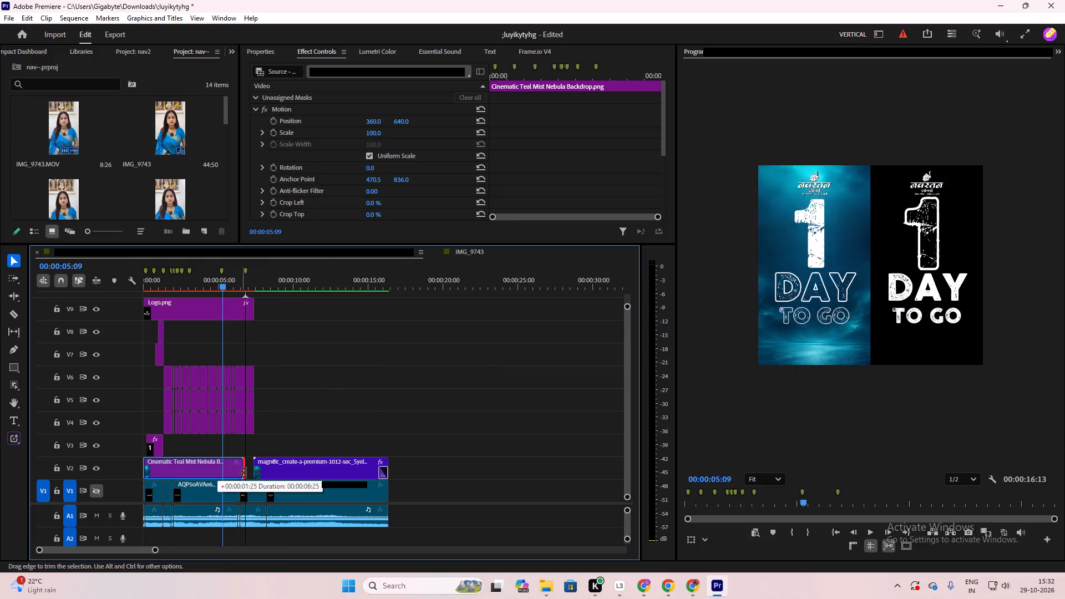
{"action": "left_click_drag", "start_coordinate": [245, 473], "coordinate": [252, 477]}
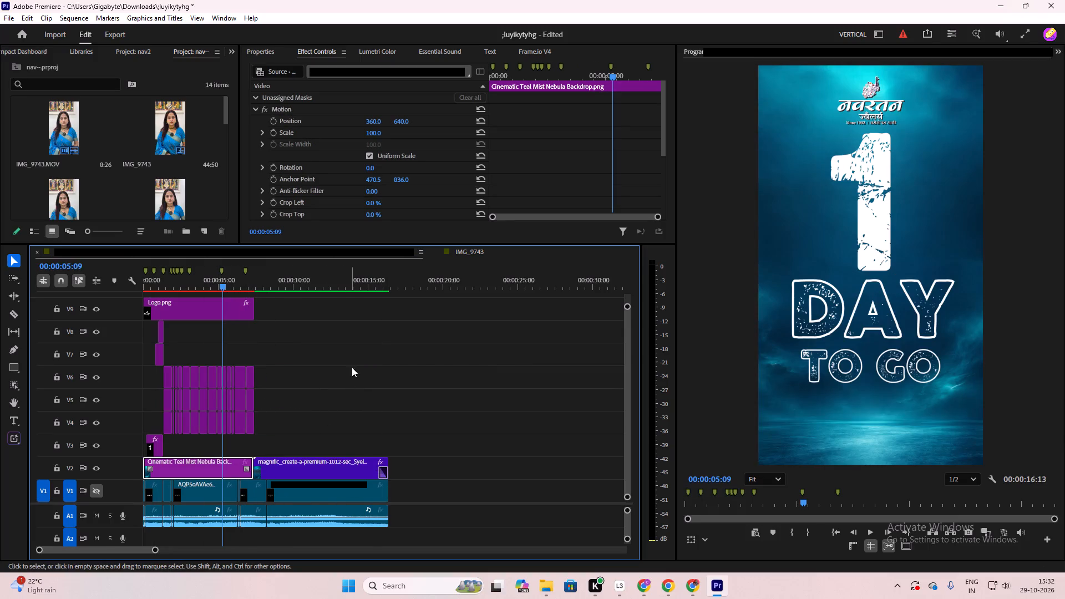
Play the sequence from the start to 00:00:15:05 to review the countdown over the teal backdrop and the launch ending.
{"action": "left_click_drag", "start_coordinate": [208, 288], "coordinate": [94, 322]}
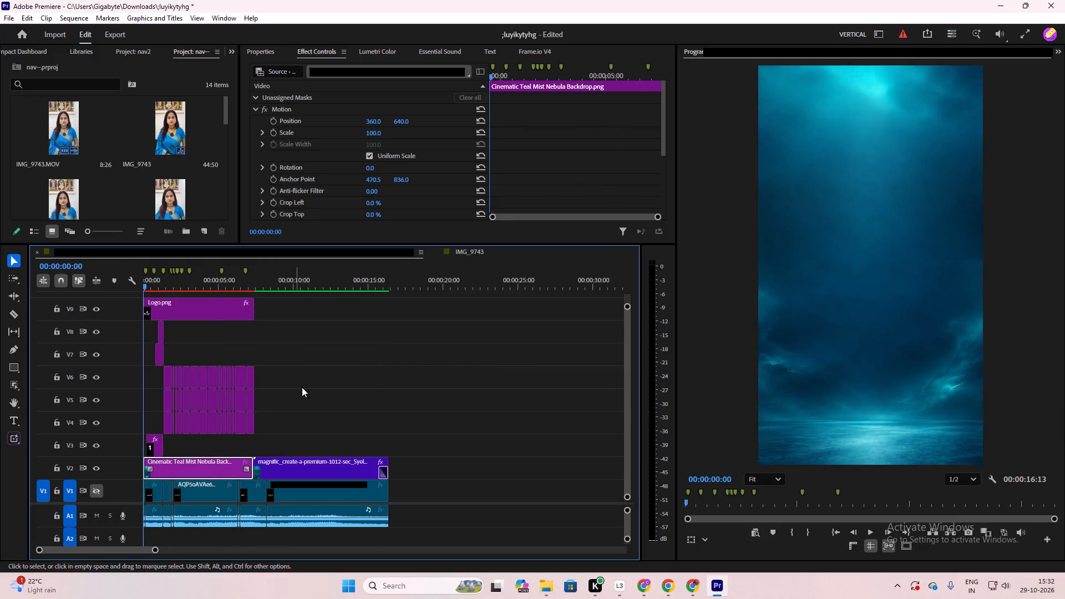
{"action": "key", "text": "space"}
{"action": "left_click", "coordinate": [369, 382]}
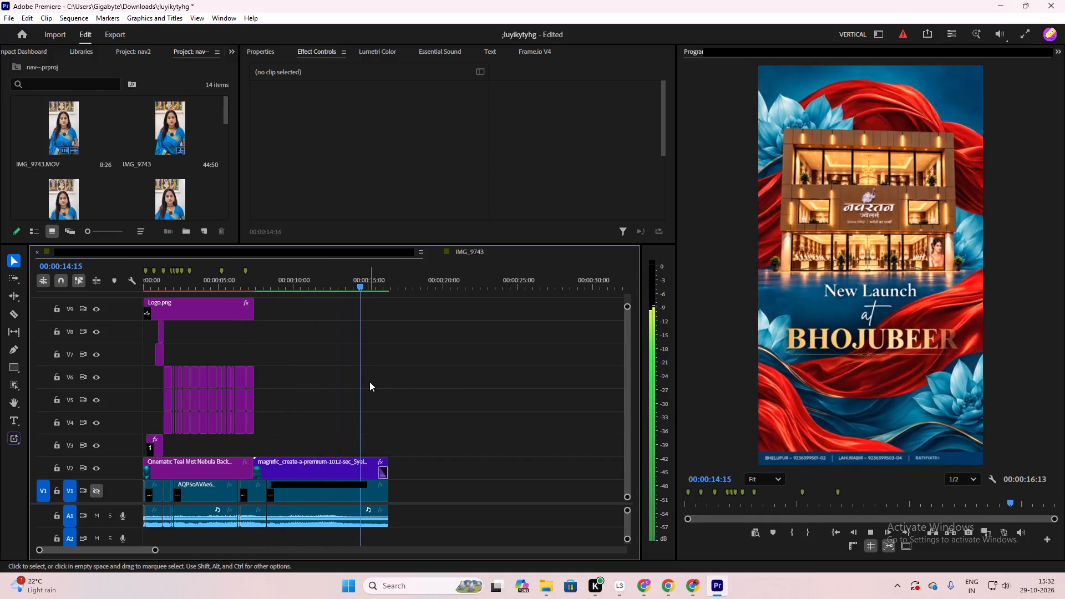
{"action": "key", "text": "space"}
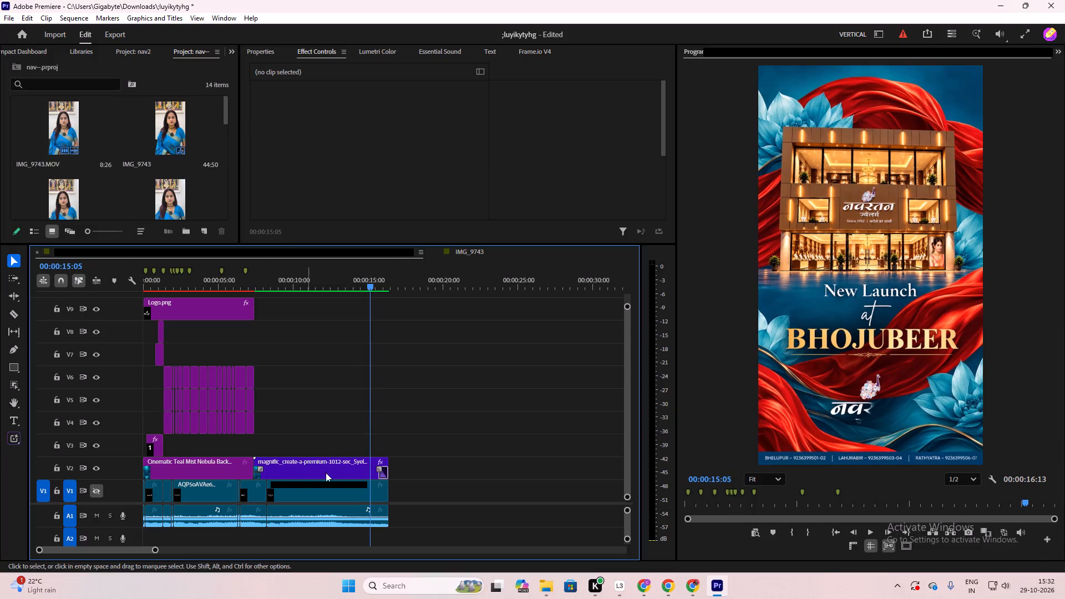
Set the speed of the launch clip on V2 to 136.5%.
{"action": "left_click", "coordinate": [340, 476]}
{"action": "right_click", "coordinate": [339, 470]}
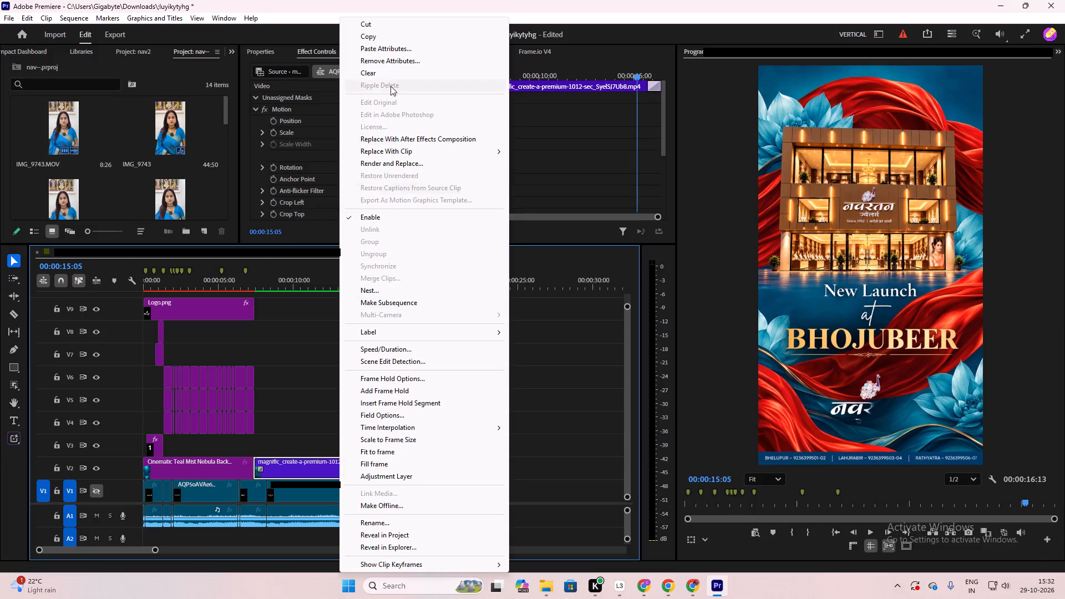
{"action": "left_click", "coordinate": [387, 352]}
{"action": "left_click", "coordinate": [555, 286]}
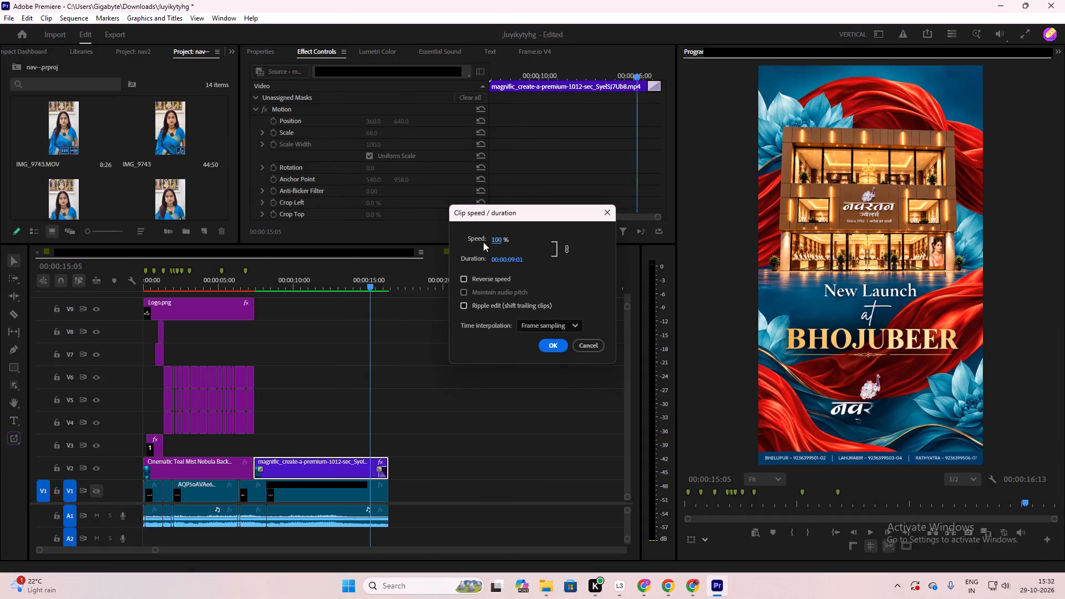
{"action": "left_click_drag", "start_coordinate": [496, 240], "coordinate": [767, 309]}
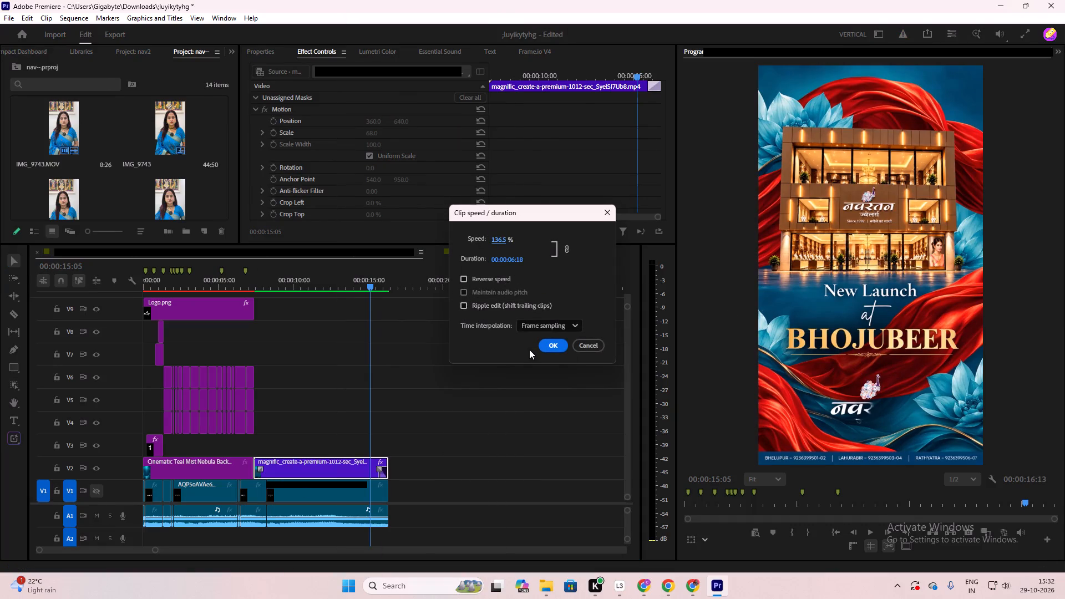
{"action": "left_click", "coordinate": [541, 345]}
{"action": "left_click", "coordinate": [427, 427]}
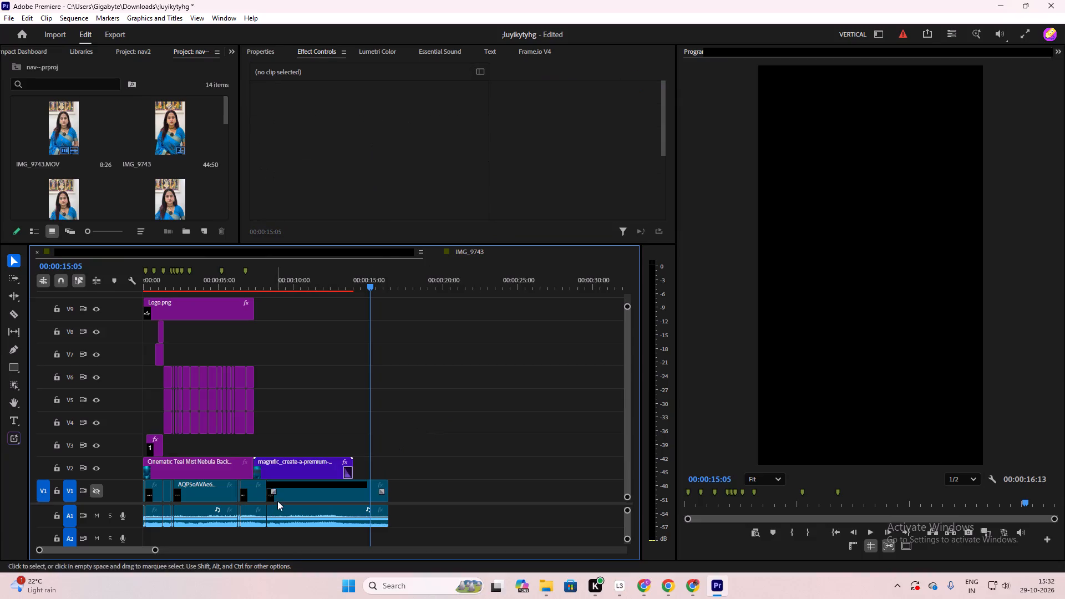
Trim and shift the last clip on V1/A1 so it follows the preceding clip without a gap and ends with the launch clip.
{"action": "left_click", "coordinate": [277, 500]}
{"action": "left_click_drag", "start_coordinate": [272, 504], "coordinate": [298, 503]}
{"action": "left_click_drag", "start_coordinate": [268, 506], "coordinate": [288, 504]}
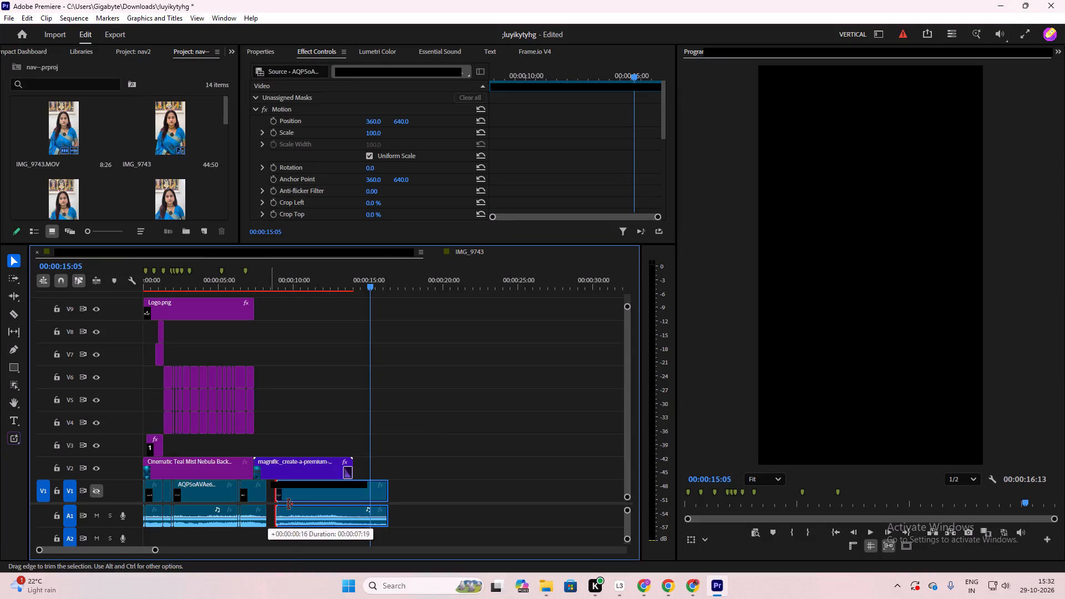
{"action": "left_click_drag", "start_coordinate": [288, 504], "coordinate": [297, 503]}
{"action": "left_click_drag", "start_coordinate": [326, 499], "coordinate": [299, 500]}
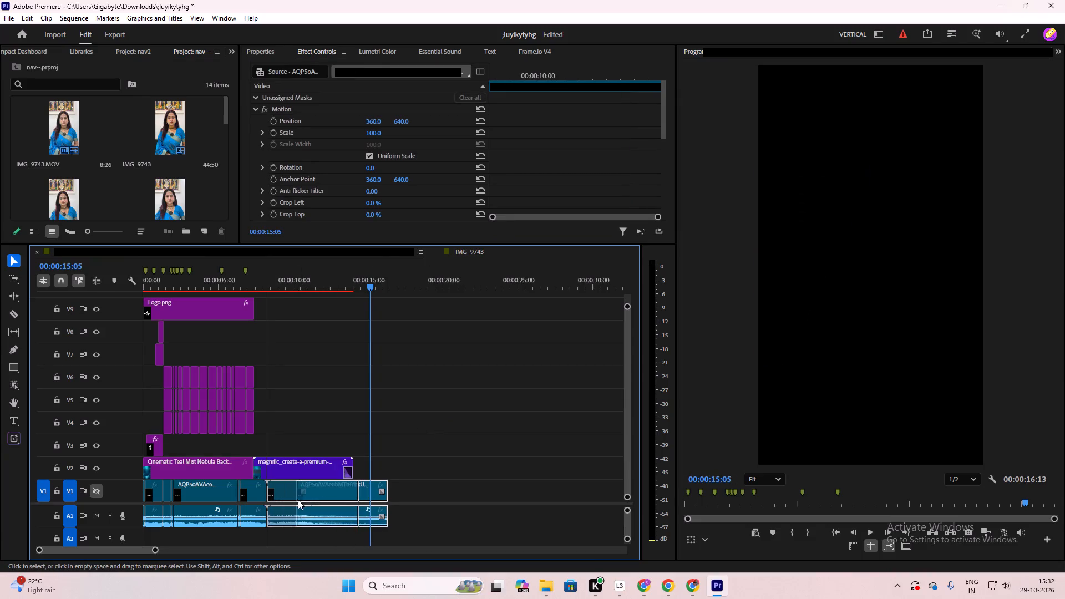
{"action": "left_click_drag", "start_coordinate": [267, 498], "coordinate": [276, 502]}
{"action": "left_click_drag", "start_coordinate": [296, 498], "coordinate": [293, 497]}
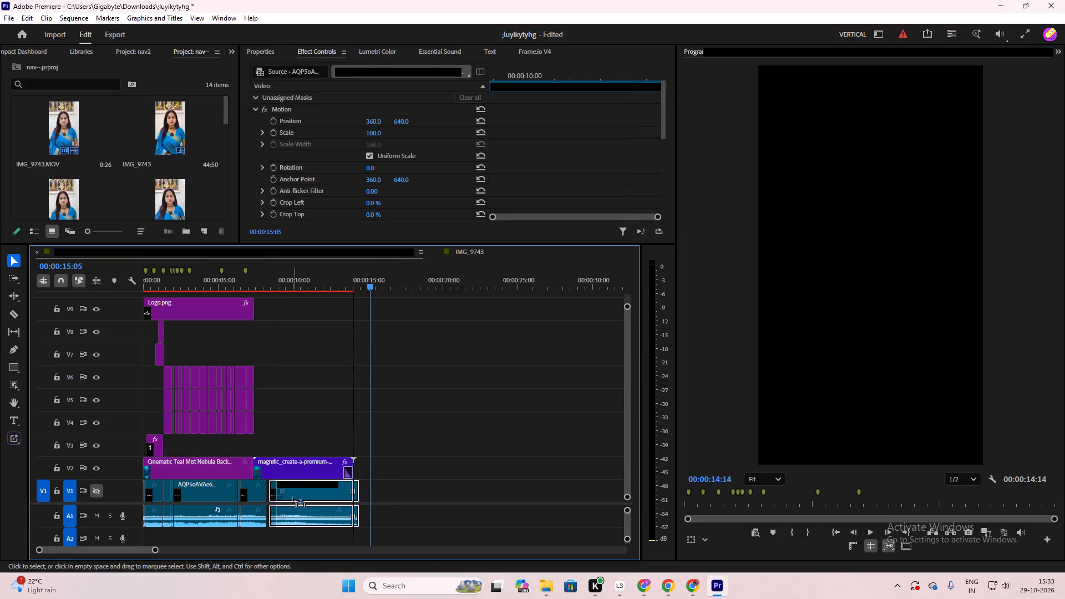
{"action": "left_click_drag", "start_coordinate": [293, 497], "coordinate": [290, 497]}
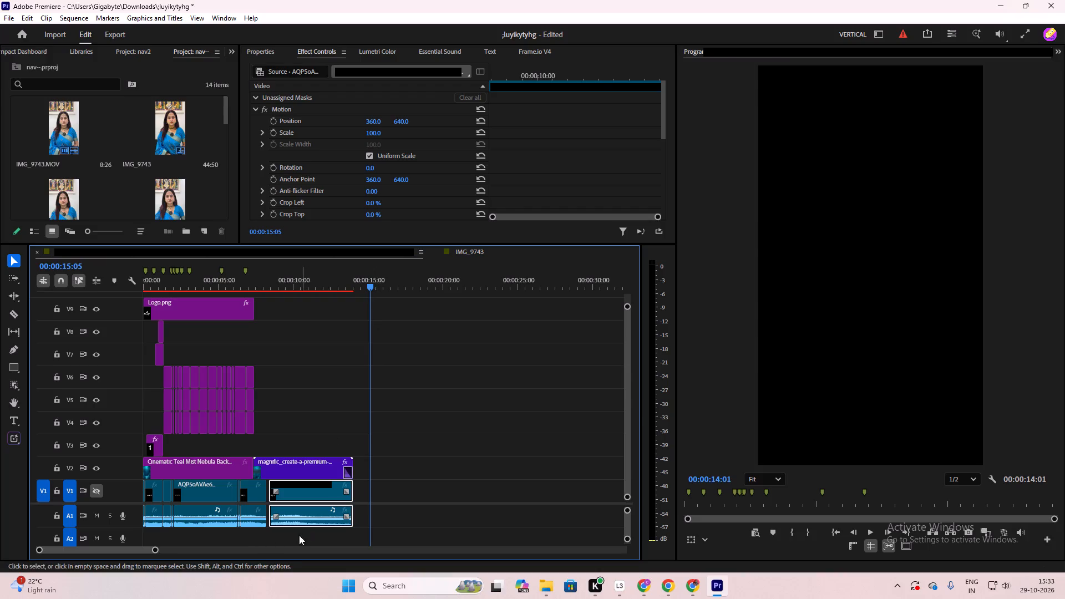
{"action": "left_click", "coordinate": [270, 503]}
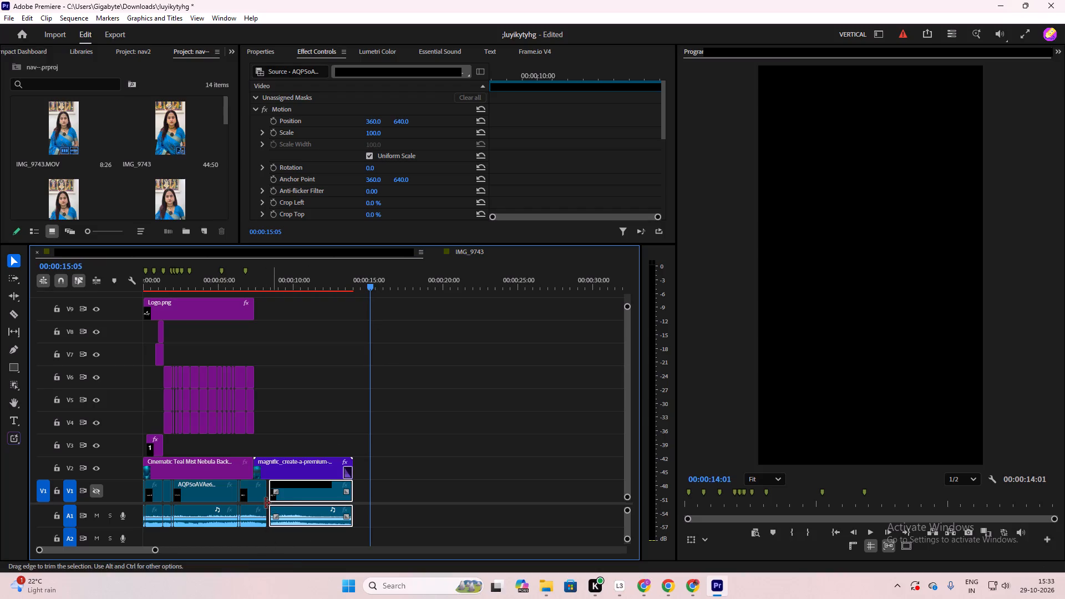
{"action": "left_click", "coordinate": [271, 501]}
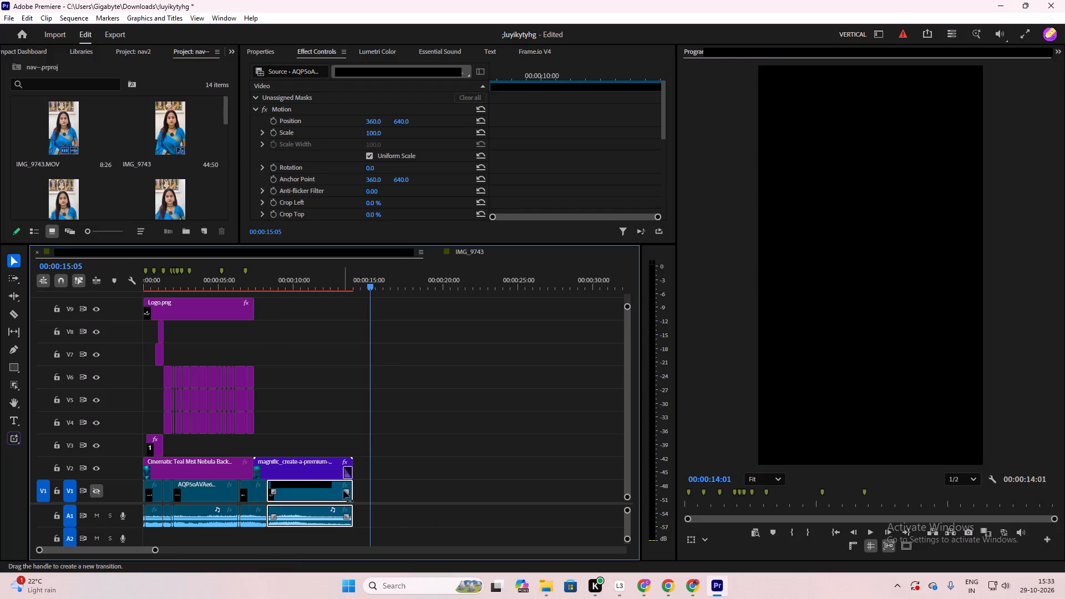
Add a fade-out to the end of the last audio clip on A1, without a transition on its video part.
{"action": "left_click_drag", "start_coordinate": [344, 490], "coordinate": [335, 493]}
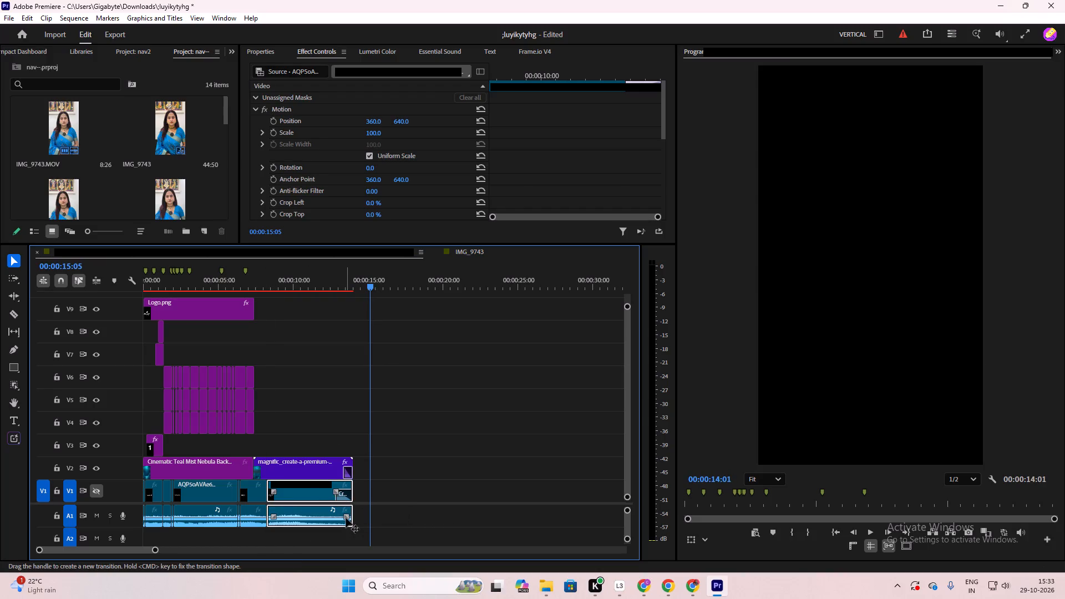
{"action": "key", "text": "ctrl+z"}
{"action": "left_click_drag", "start_coordinate": [344, 516], "coordinate": [333, 522]}
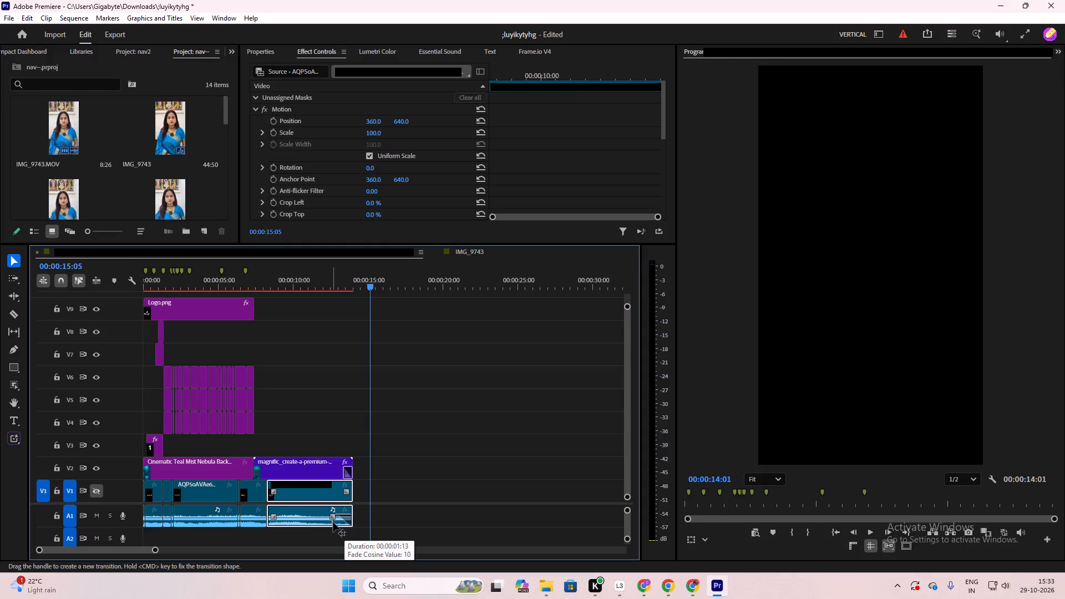
{"action": "left_click_drag", "start_coordinate": [333, 522], "coordinate": [337, 522]}
Play the sequence from 00:00:08:29 and again from 00:00:06:06 to the end to check the sped-up launch clip and audio fade.
{"action": "left_click_drag", "start_coordinate": [372, 278], "coordinate": [278, 353]}
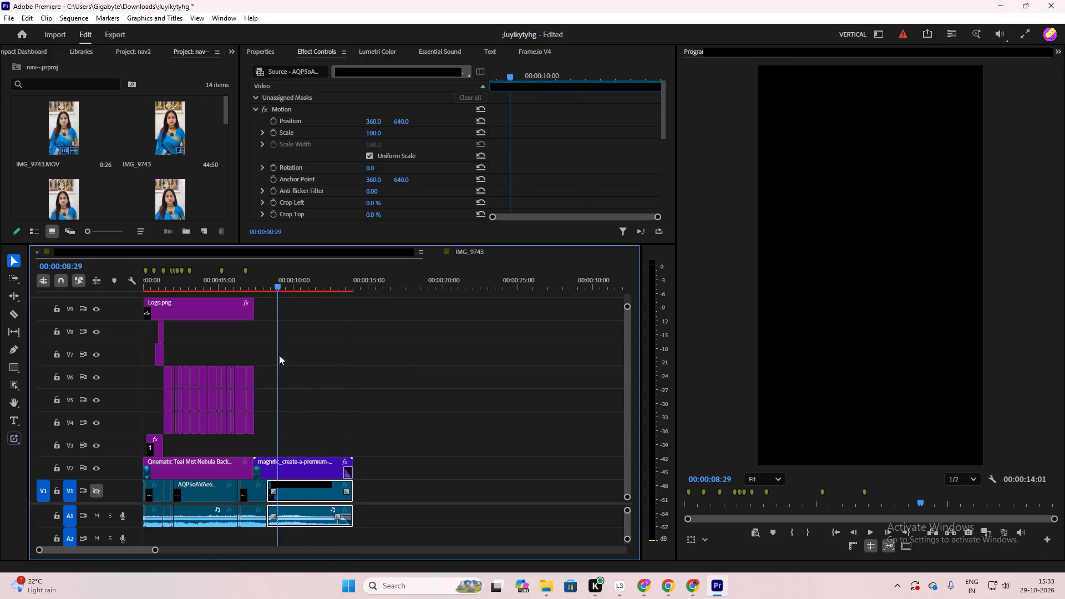
{"action": "left_click", "coordinate": [335, 375]}
{"action": "key", "text": "space"}
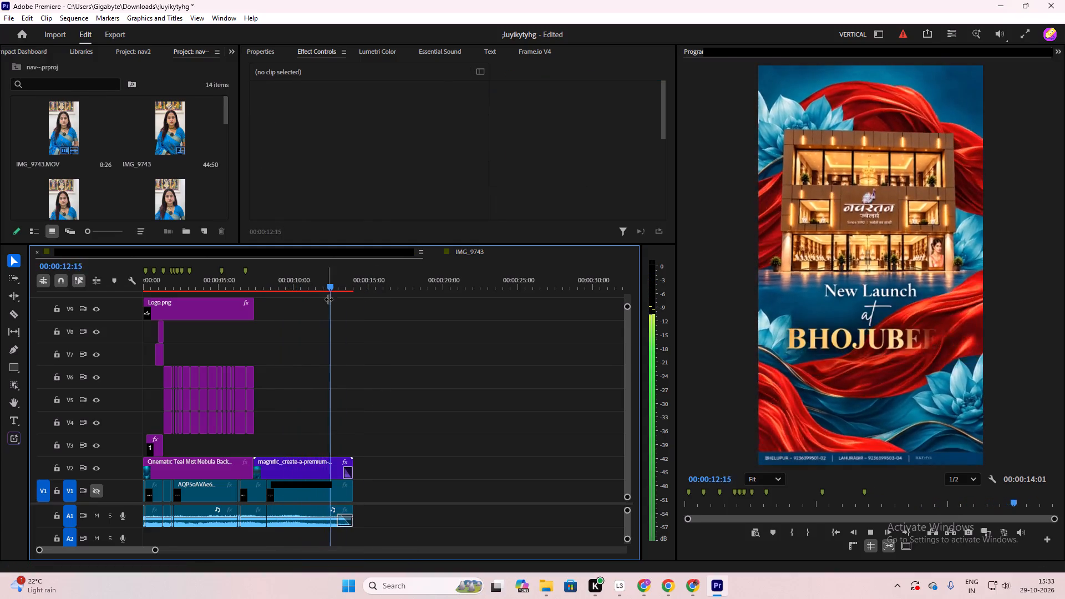
{"action": "left_click_drag", "start_coordinate": [336, 284], "coordinate": [234, 358]}
{"action": "key", "text": "space"}
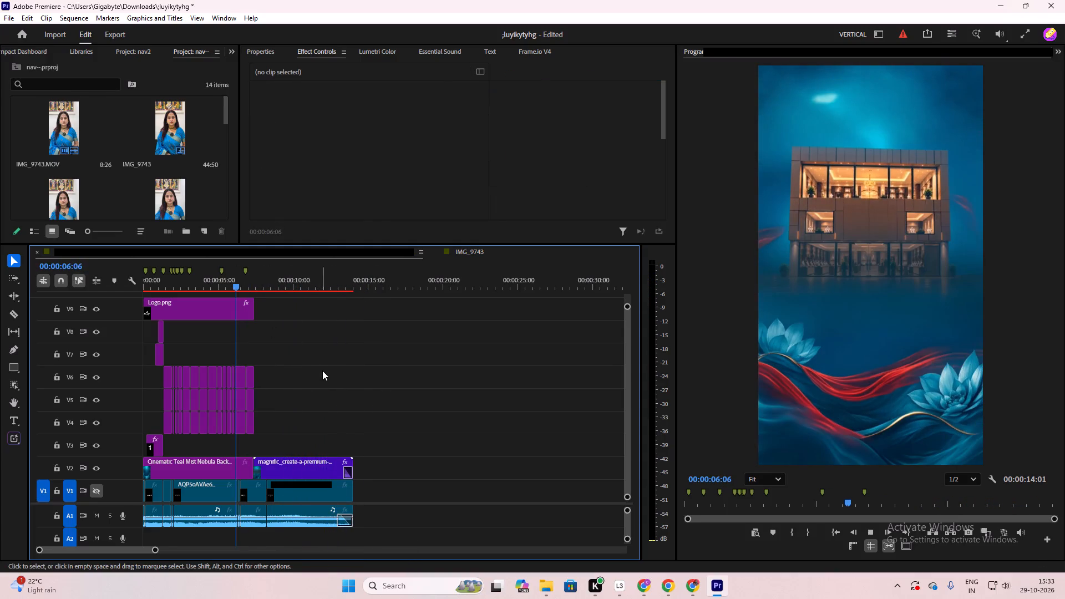
{"action": "left_click", "coordinate": [324, 370]}
{"action": "key", "text": "space"}
{"action": "key", "text": "space"}
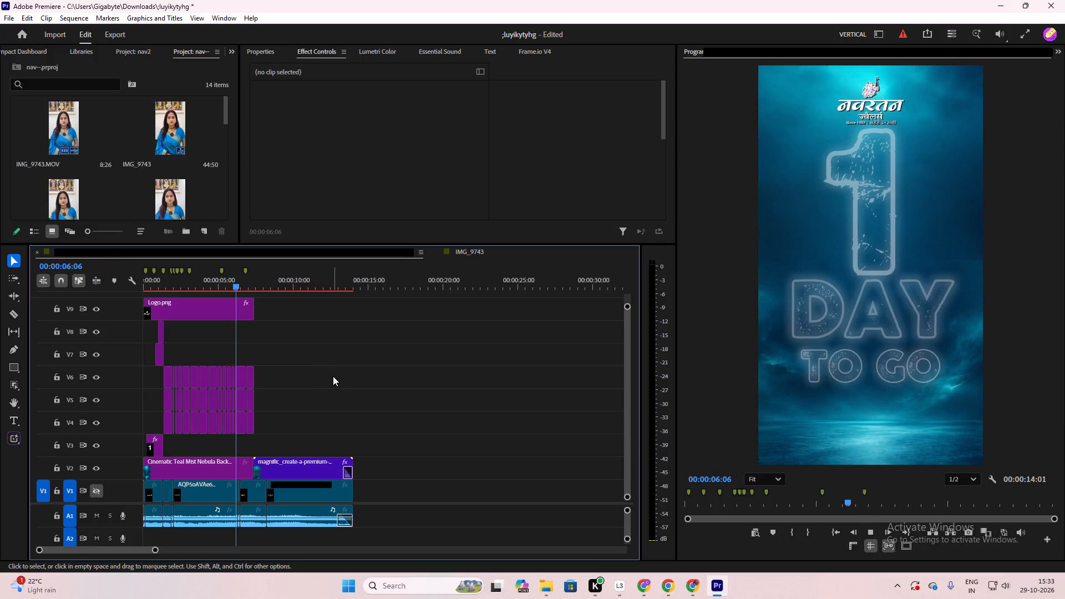
{"action": "left_click", "coordinate": [333, 376]}
{"action": "key", "text": "space"}
{"action": "left_click", "coordinate": [325, 348]}
{"action": "key", "text": "space"}
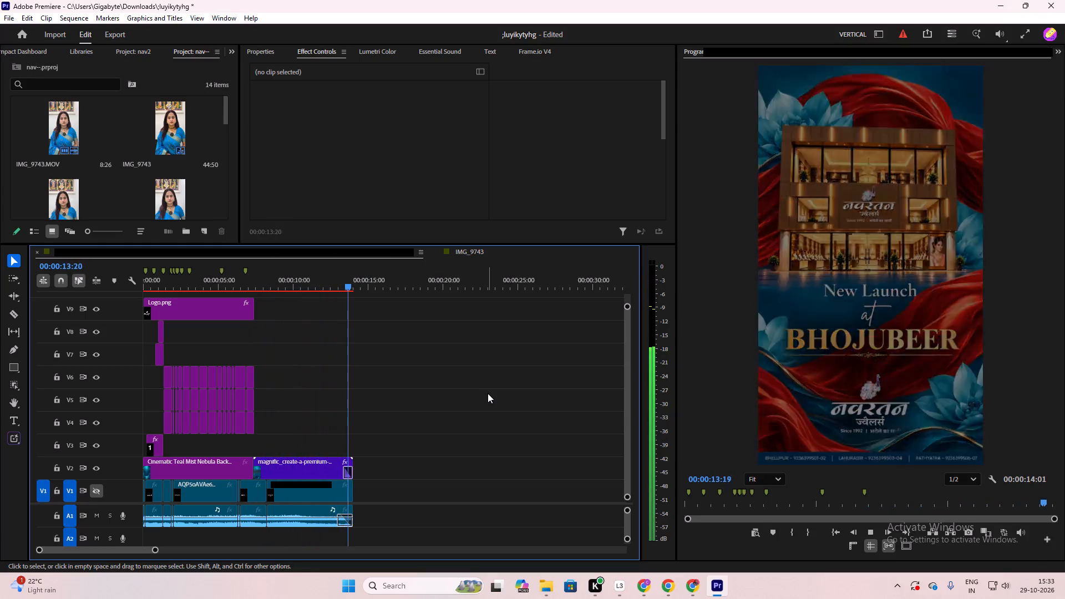
{"action": "key", "text": "space"}
Save the project.
{"action": "key", "text": "ctrl+s"}
{"action": "key", "text": "ctrl+s"}
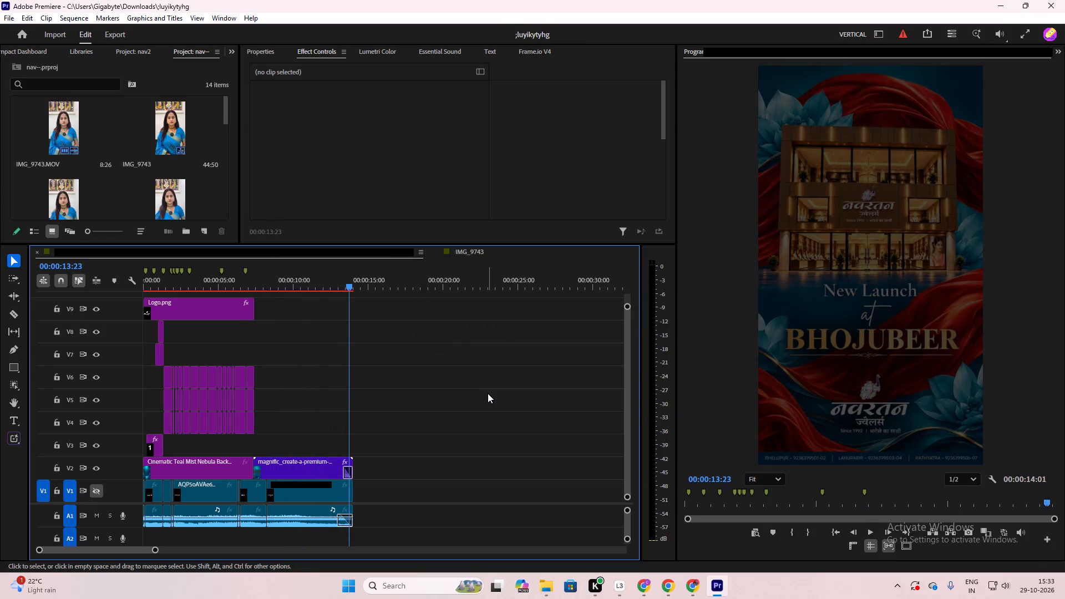
Render the video previews for the sequence.
{"action": "key", "text": "Return"}
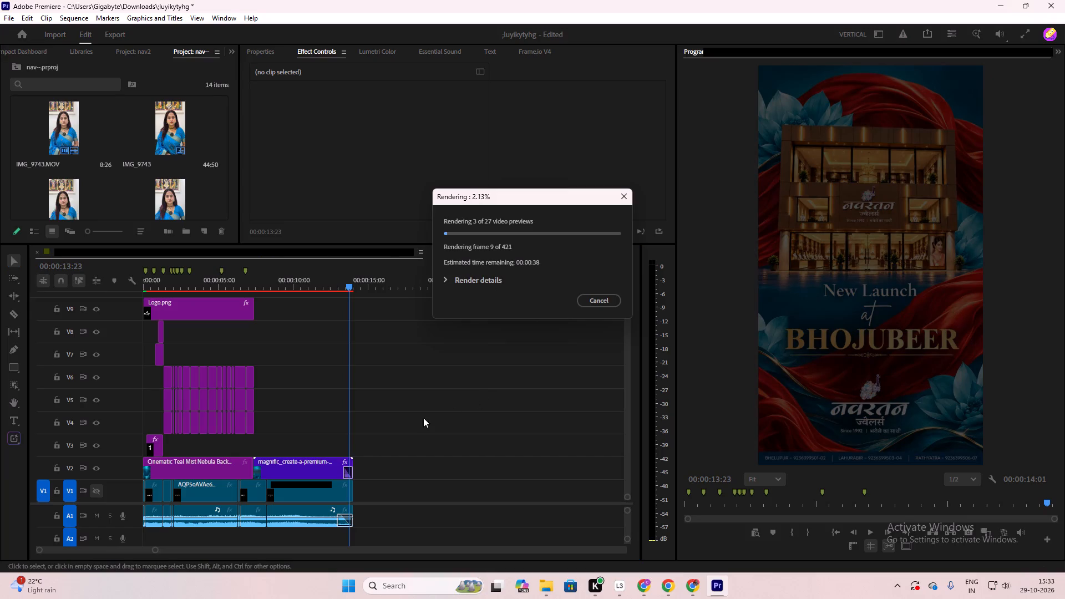
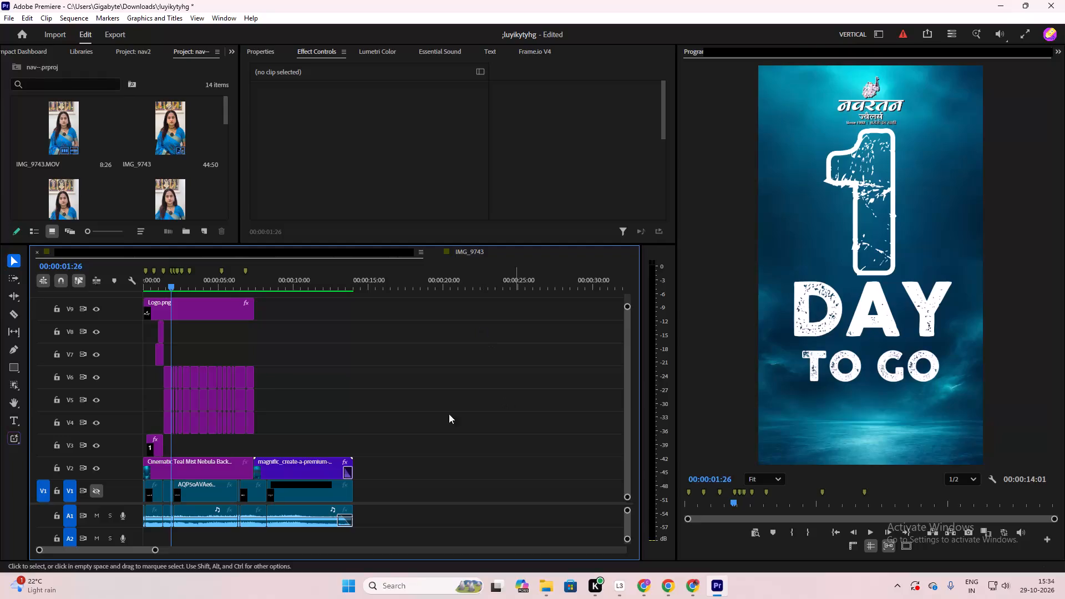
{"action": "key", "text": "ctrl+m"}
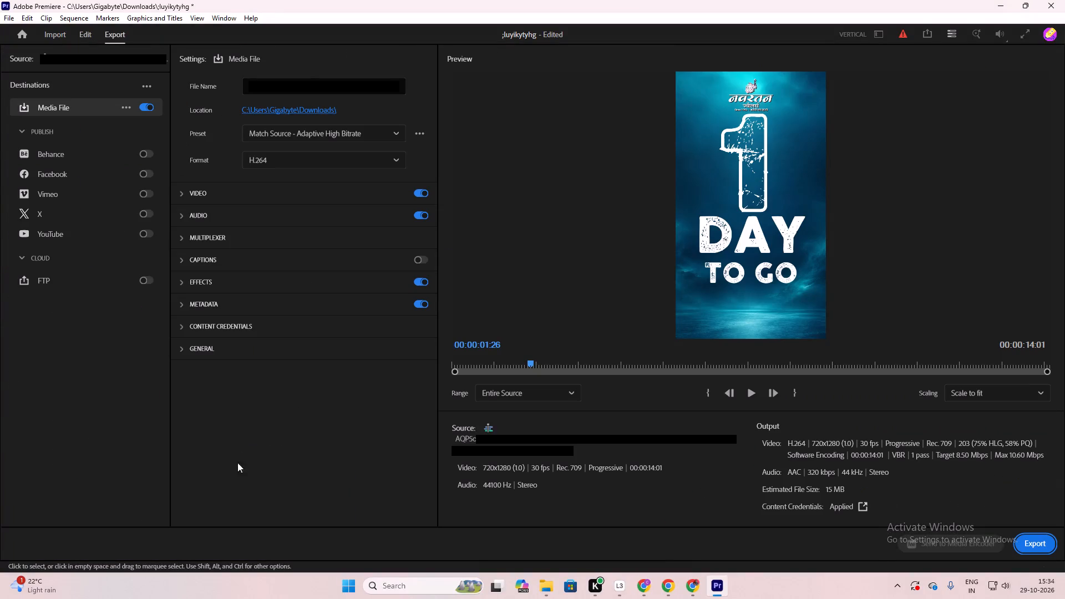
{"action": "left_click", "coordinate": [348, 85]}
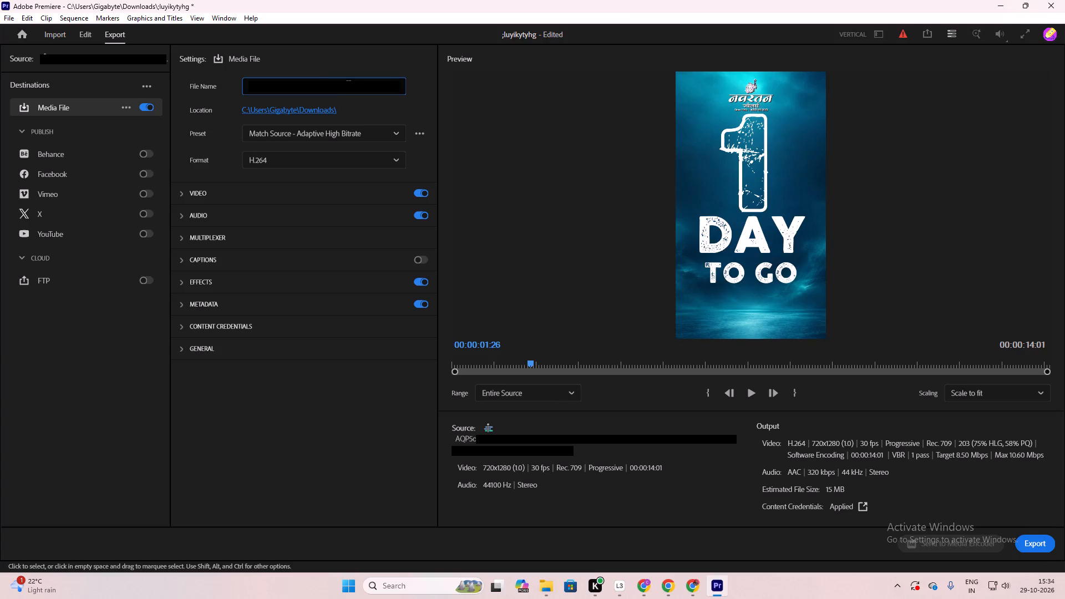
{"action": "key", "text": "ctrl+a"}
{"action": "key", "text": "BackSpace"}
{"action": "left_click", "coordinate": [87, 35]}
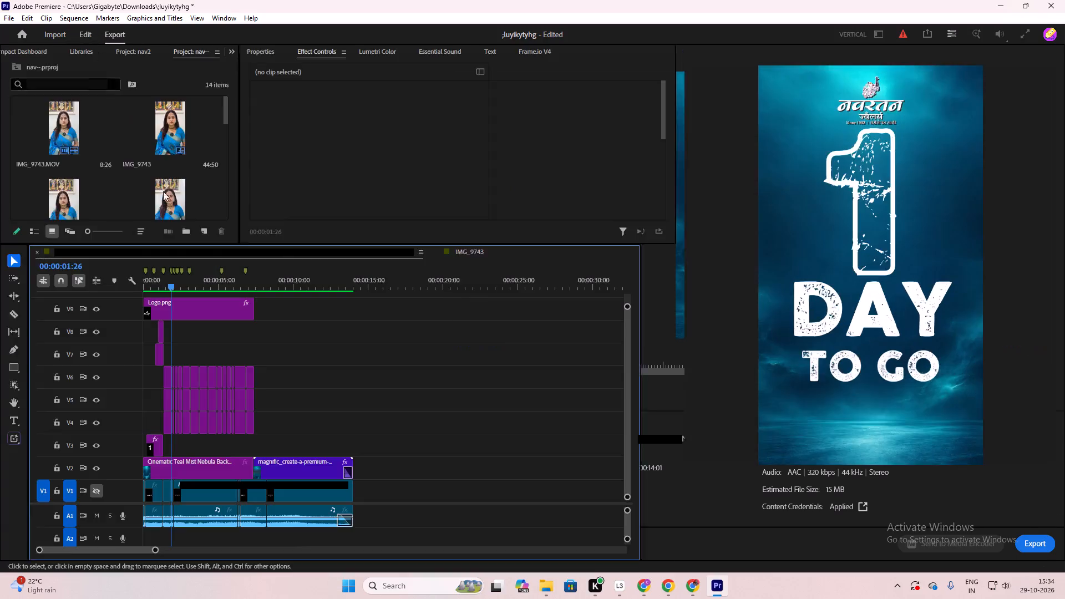
Review the glowing 1 DAY TO GO titles in the sequence between about 00:00:06:09 and 00:00:06:27.
{"action": "scroll", "coordinate": [334, 433], "scroll_direction": "up", "scroll_amount": 9, "text": "alt"}
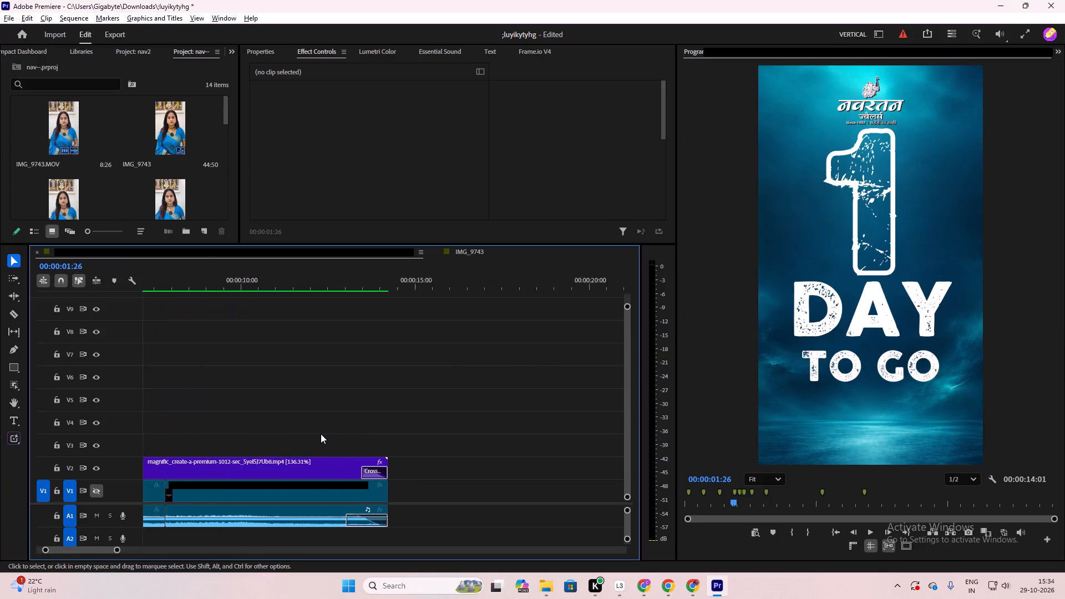
{"action": "scroll", "coordinate": [321, 434], "scroll_direction": "up", "scroll_amount": 2, "text": "alt"}
{"action": "scroll", "coordinate": [332, 424], "scroll_direction": "up", "scroll_amount": 19}
{"action": "scroll", "coordinate": [402, 420], "scroll_direction": "up", "scroll_amount": 5}
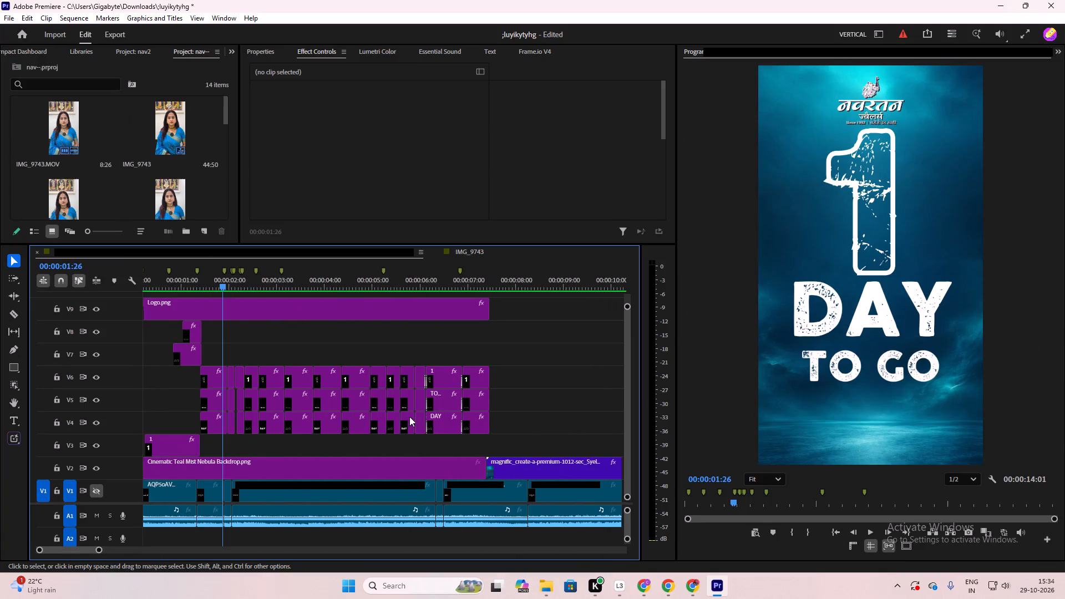
{"action": "left_click_drag", "start_coordinate": [223, 288], "coordinate": [445, 365]}
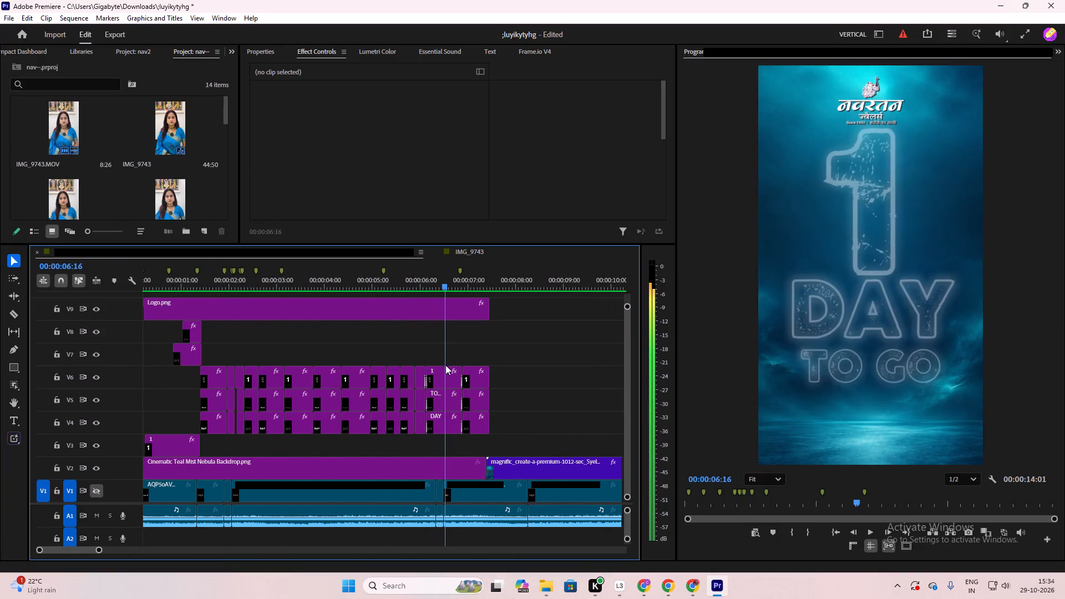
{"action": "left_click_drag", "start_coordinate": [445, 365], "coordinate": [441, 387]}
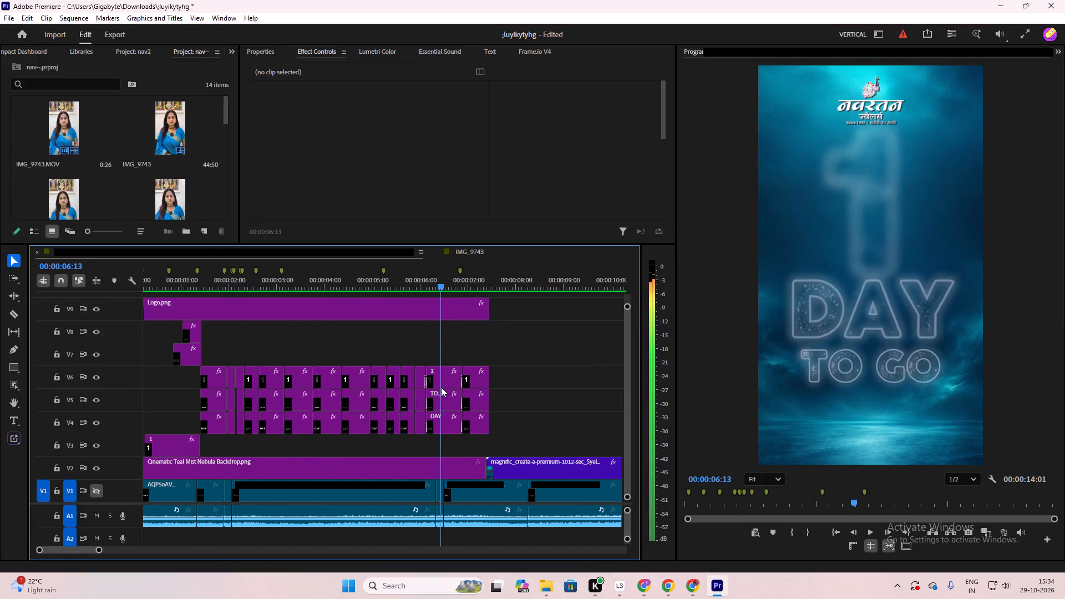
{"action": "left_click_drag", "start_coordinate": [441, 387], "coordinate": [435, 393]}
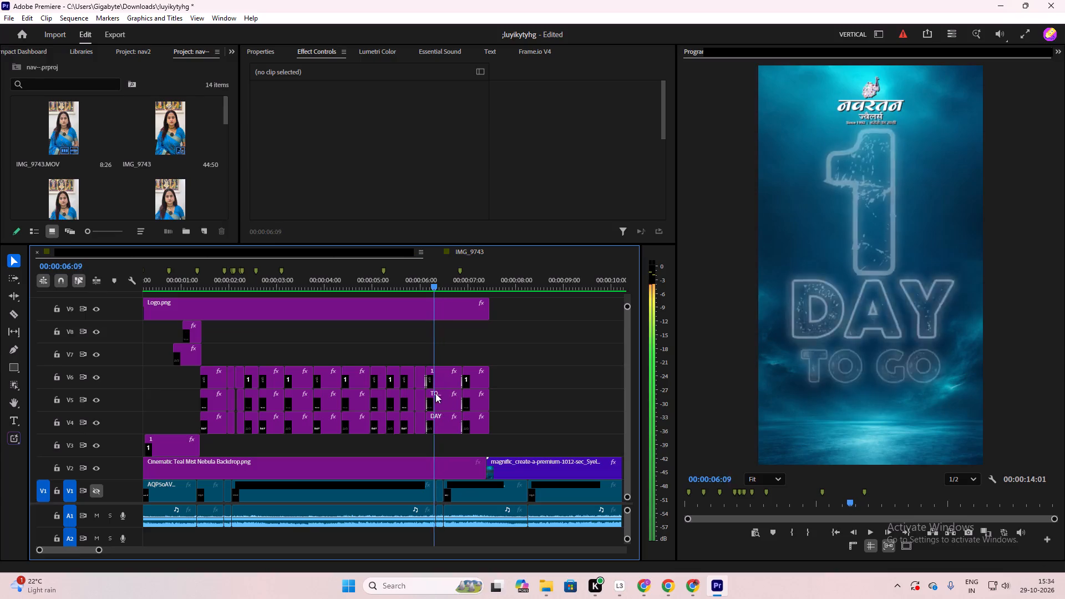
{"action": "left_click_drag", "start_coordinate": [435, 393], "coordinate": [464, 398]}
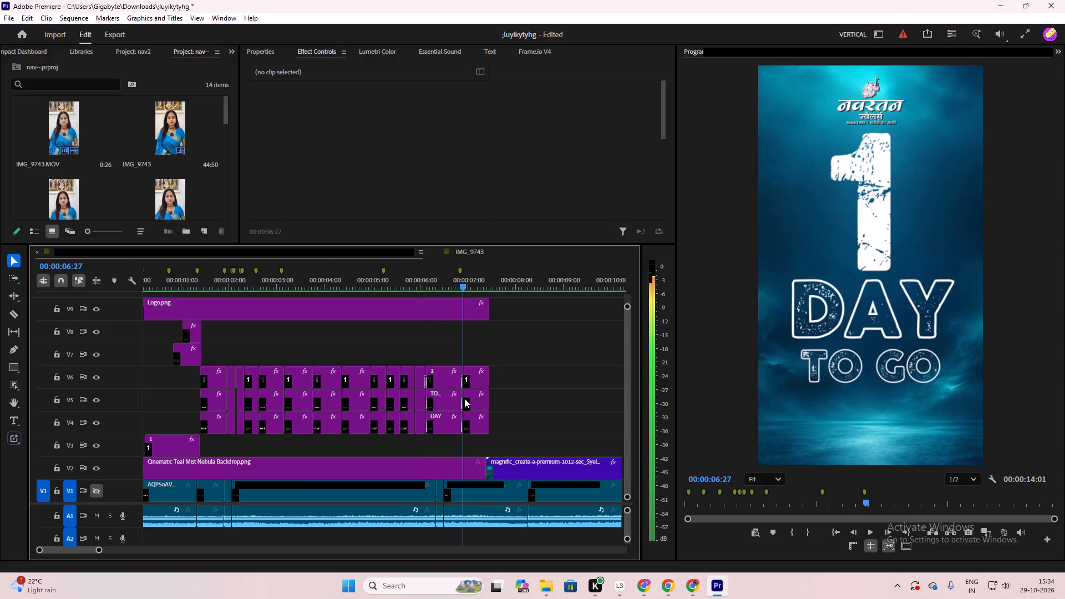
{"action": "left_click_drag", "start_coordinate": [464, 398], "coordinate": [447, 403]}
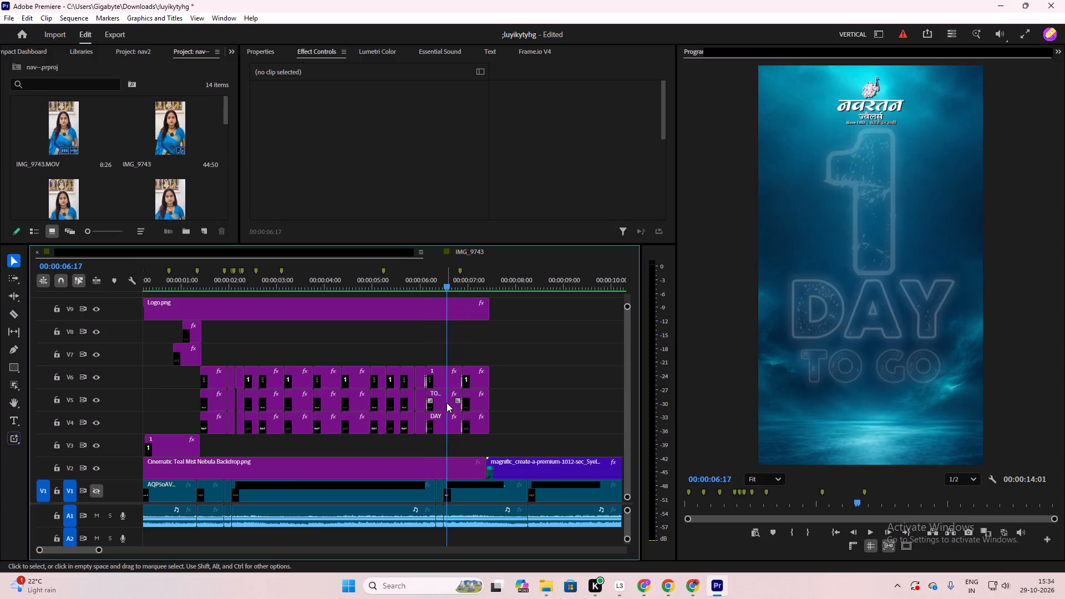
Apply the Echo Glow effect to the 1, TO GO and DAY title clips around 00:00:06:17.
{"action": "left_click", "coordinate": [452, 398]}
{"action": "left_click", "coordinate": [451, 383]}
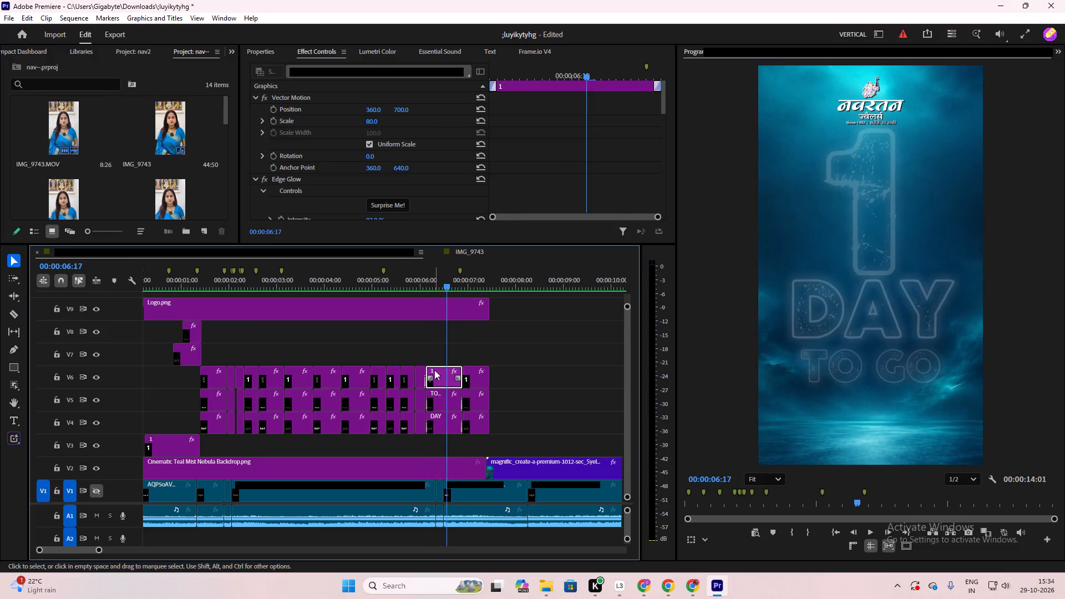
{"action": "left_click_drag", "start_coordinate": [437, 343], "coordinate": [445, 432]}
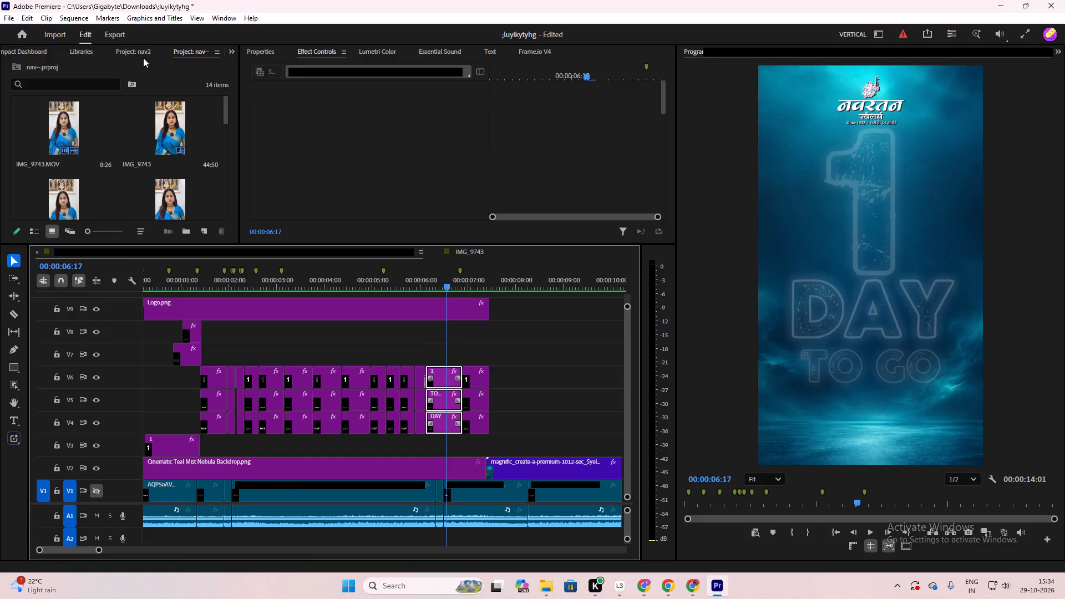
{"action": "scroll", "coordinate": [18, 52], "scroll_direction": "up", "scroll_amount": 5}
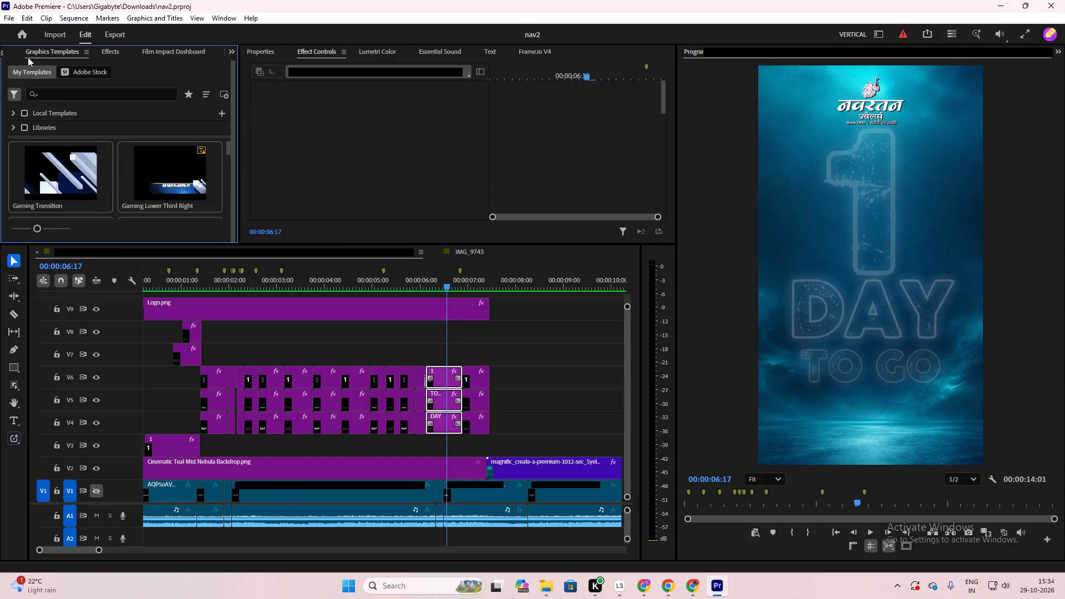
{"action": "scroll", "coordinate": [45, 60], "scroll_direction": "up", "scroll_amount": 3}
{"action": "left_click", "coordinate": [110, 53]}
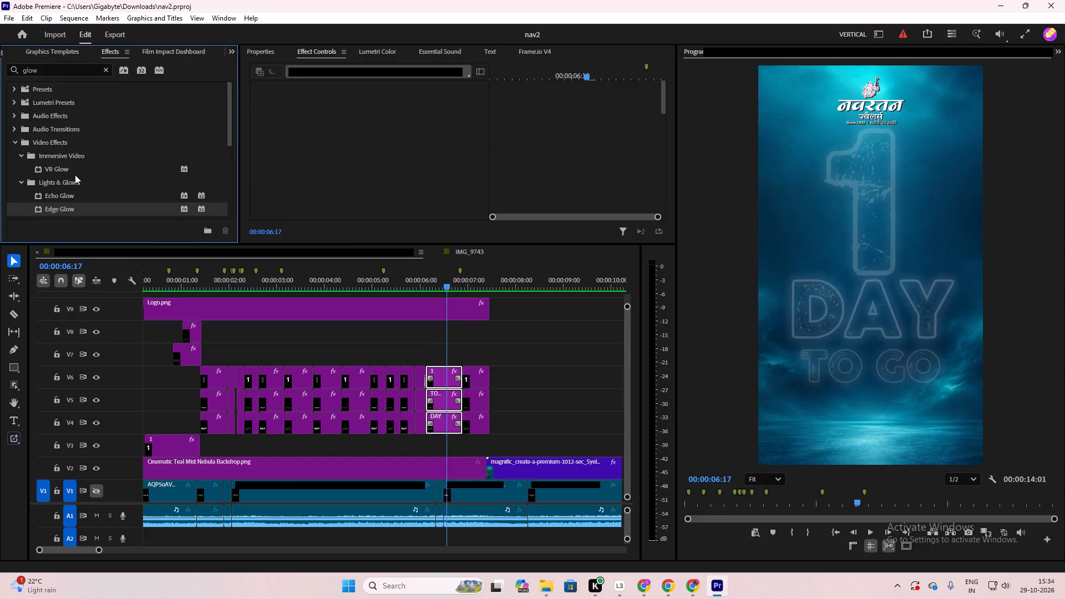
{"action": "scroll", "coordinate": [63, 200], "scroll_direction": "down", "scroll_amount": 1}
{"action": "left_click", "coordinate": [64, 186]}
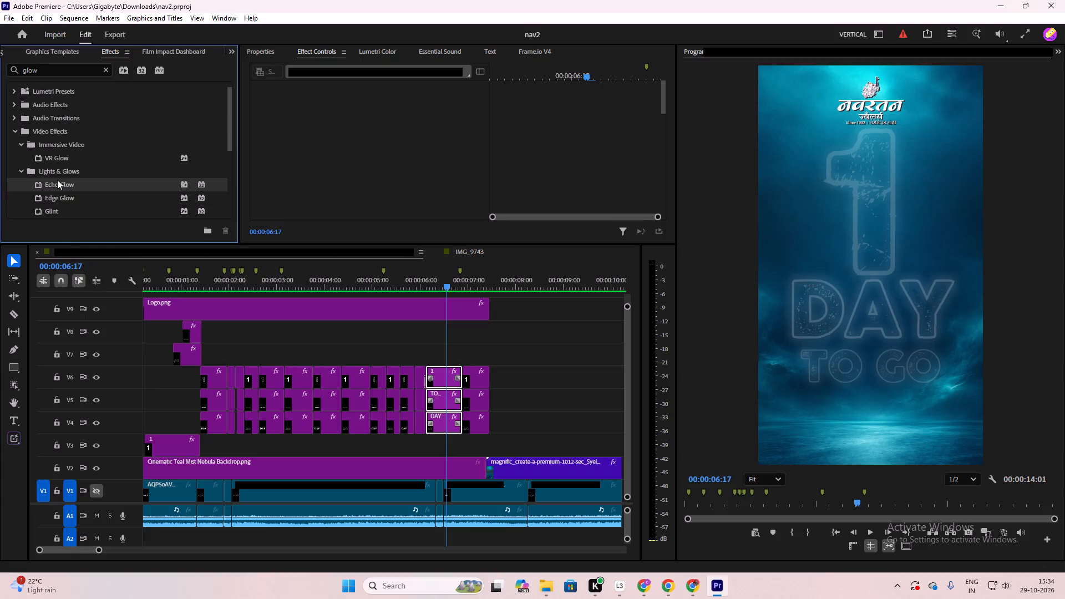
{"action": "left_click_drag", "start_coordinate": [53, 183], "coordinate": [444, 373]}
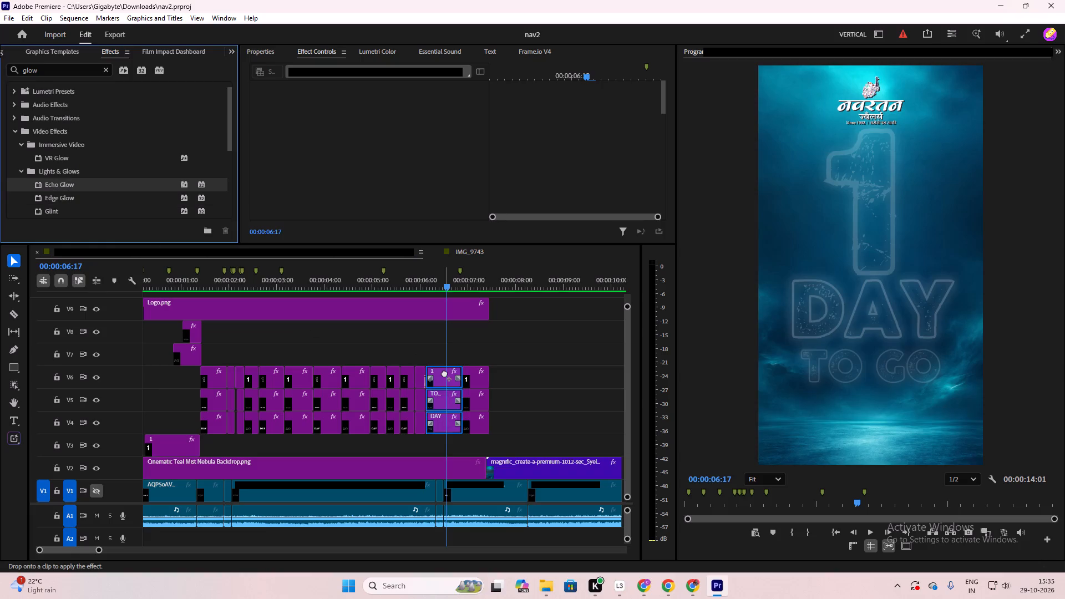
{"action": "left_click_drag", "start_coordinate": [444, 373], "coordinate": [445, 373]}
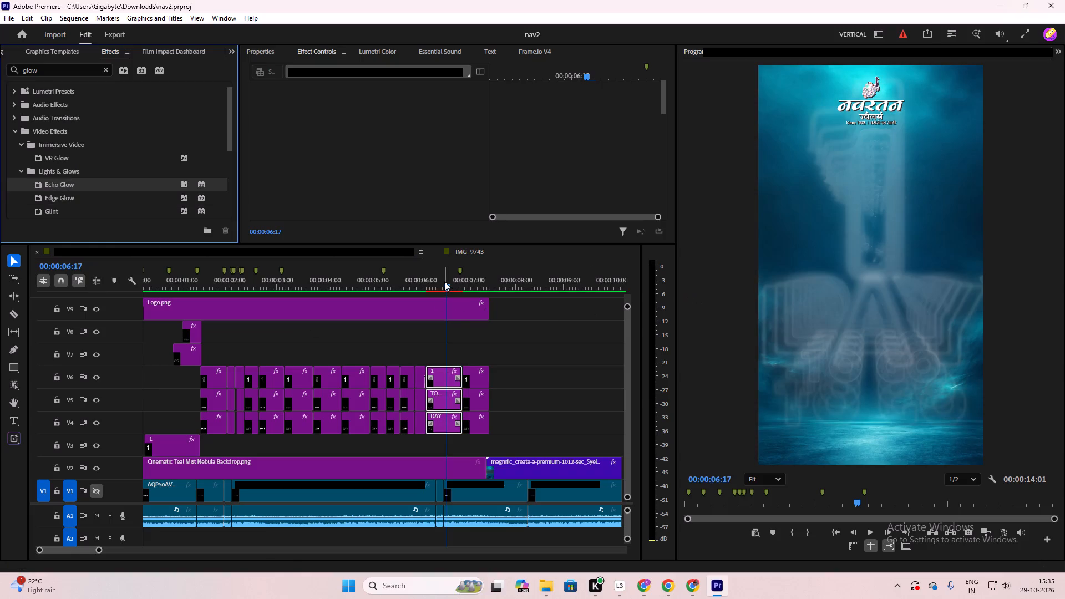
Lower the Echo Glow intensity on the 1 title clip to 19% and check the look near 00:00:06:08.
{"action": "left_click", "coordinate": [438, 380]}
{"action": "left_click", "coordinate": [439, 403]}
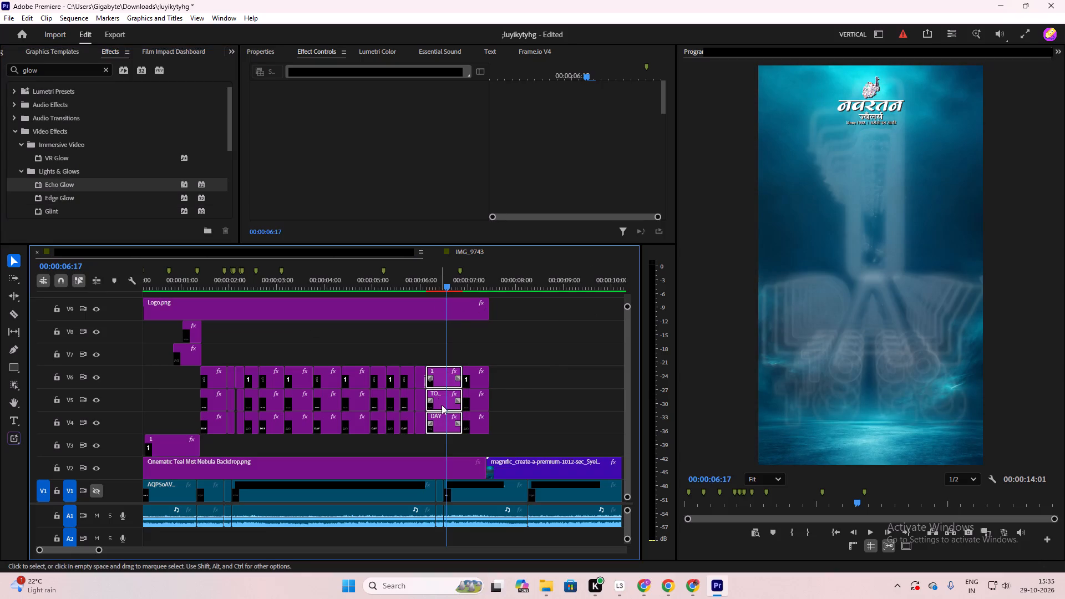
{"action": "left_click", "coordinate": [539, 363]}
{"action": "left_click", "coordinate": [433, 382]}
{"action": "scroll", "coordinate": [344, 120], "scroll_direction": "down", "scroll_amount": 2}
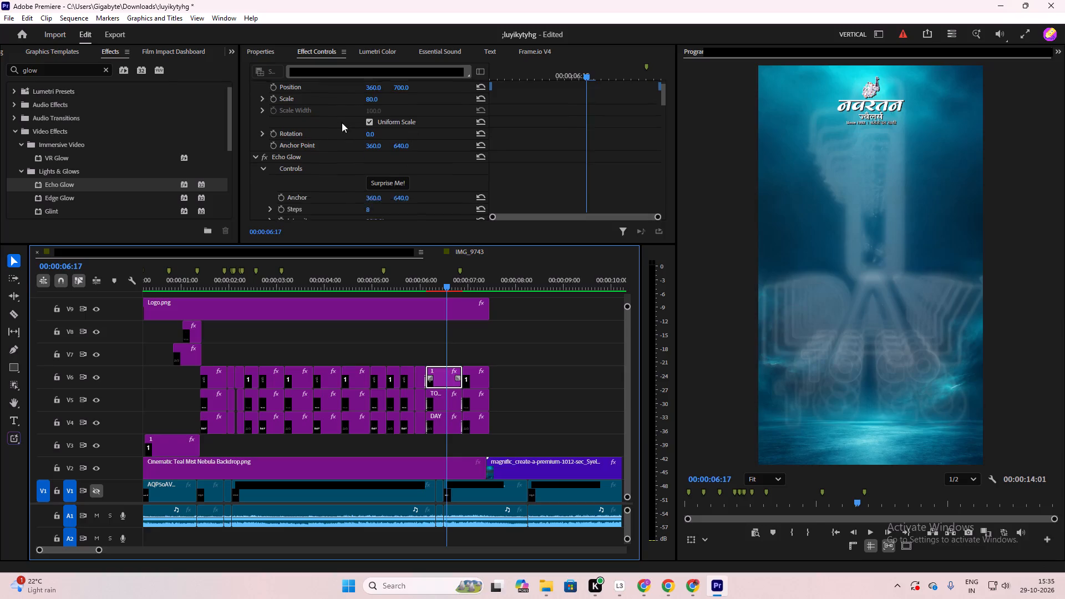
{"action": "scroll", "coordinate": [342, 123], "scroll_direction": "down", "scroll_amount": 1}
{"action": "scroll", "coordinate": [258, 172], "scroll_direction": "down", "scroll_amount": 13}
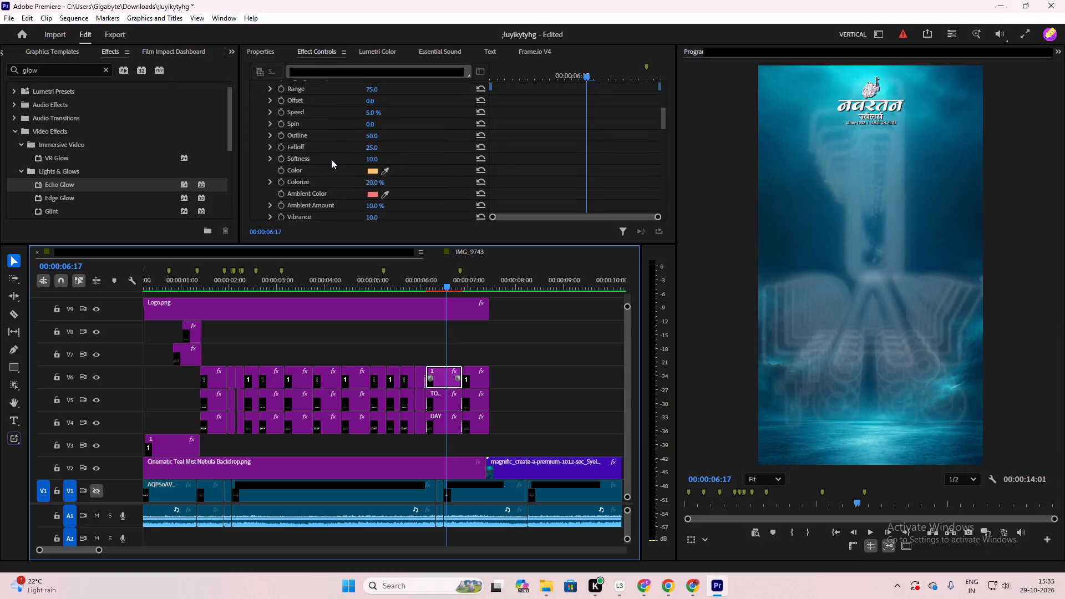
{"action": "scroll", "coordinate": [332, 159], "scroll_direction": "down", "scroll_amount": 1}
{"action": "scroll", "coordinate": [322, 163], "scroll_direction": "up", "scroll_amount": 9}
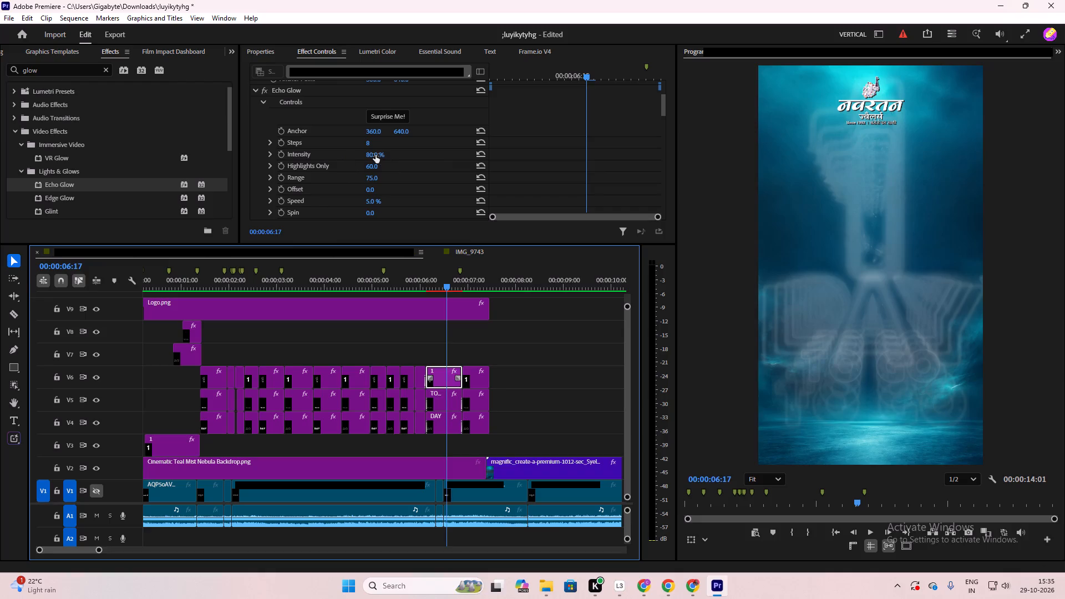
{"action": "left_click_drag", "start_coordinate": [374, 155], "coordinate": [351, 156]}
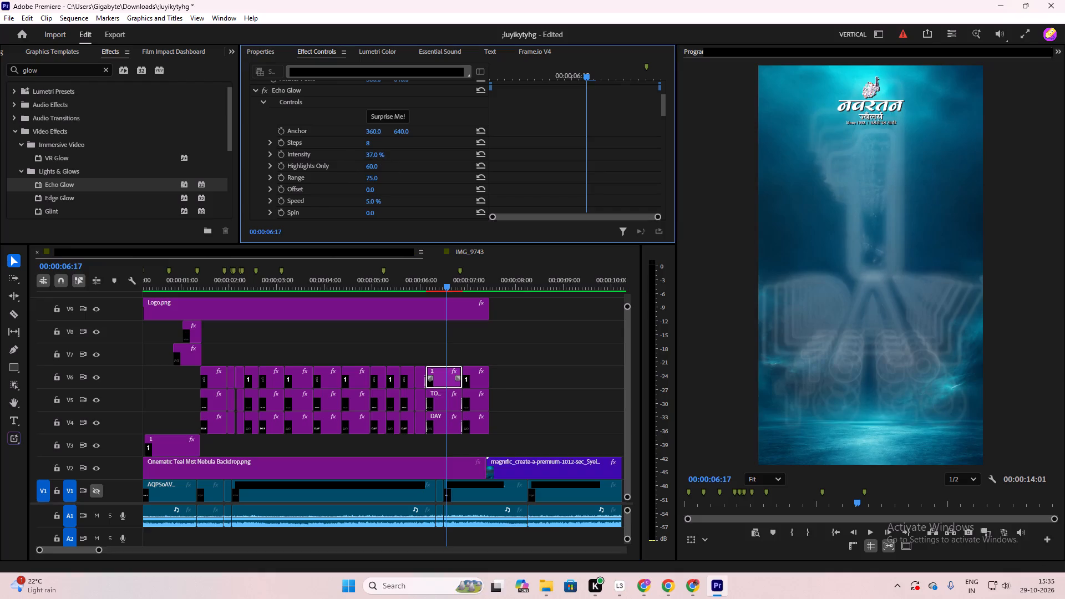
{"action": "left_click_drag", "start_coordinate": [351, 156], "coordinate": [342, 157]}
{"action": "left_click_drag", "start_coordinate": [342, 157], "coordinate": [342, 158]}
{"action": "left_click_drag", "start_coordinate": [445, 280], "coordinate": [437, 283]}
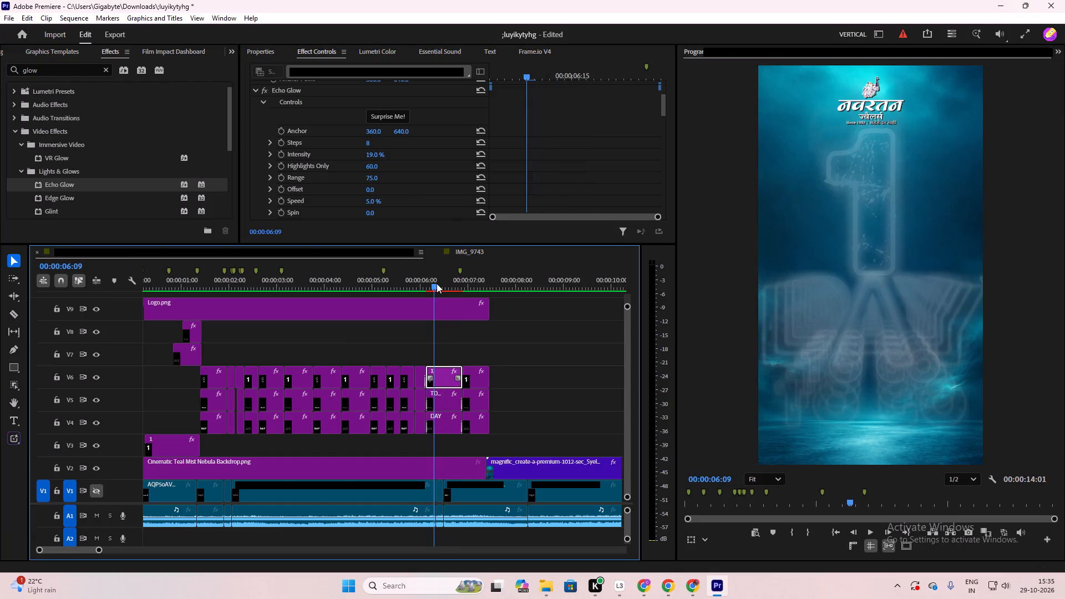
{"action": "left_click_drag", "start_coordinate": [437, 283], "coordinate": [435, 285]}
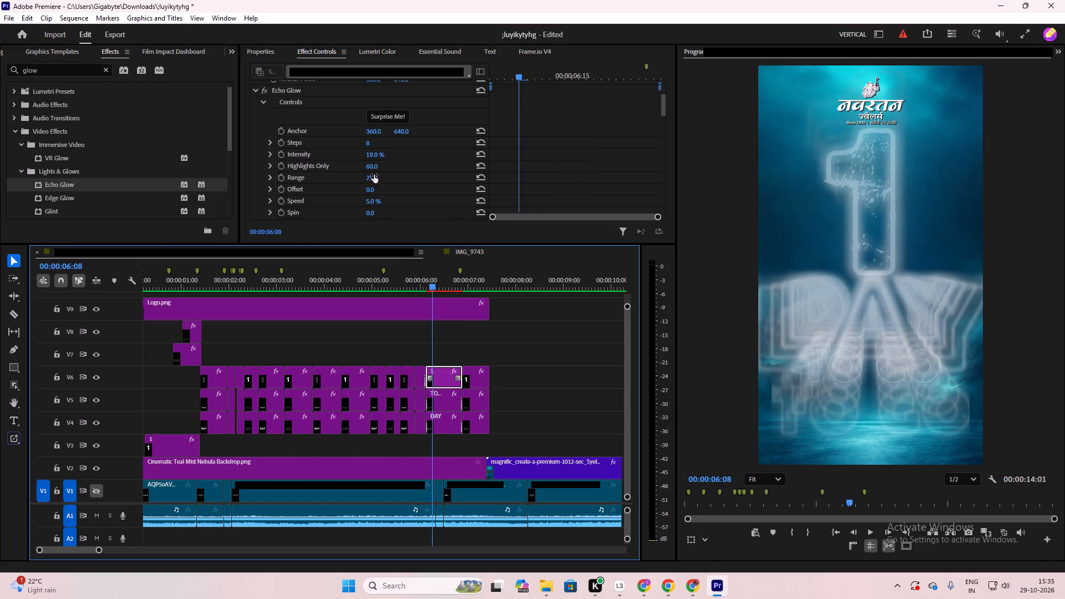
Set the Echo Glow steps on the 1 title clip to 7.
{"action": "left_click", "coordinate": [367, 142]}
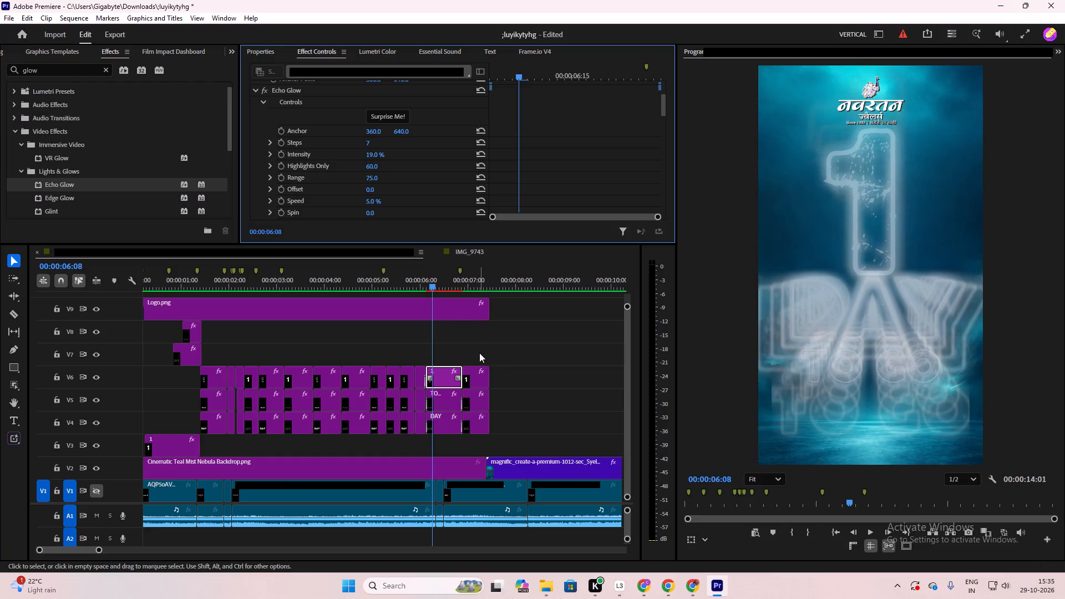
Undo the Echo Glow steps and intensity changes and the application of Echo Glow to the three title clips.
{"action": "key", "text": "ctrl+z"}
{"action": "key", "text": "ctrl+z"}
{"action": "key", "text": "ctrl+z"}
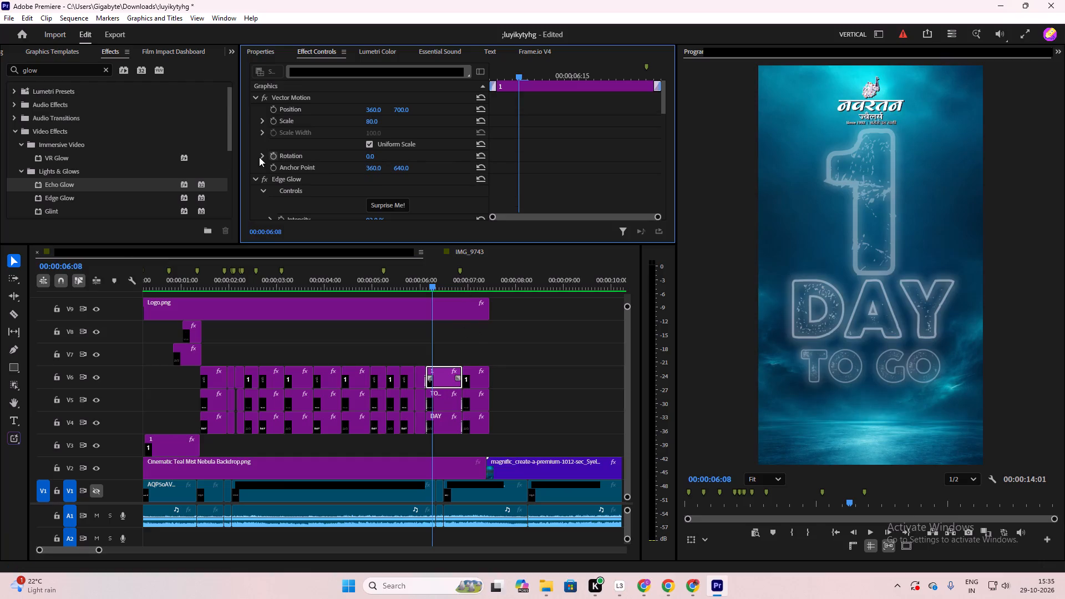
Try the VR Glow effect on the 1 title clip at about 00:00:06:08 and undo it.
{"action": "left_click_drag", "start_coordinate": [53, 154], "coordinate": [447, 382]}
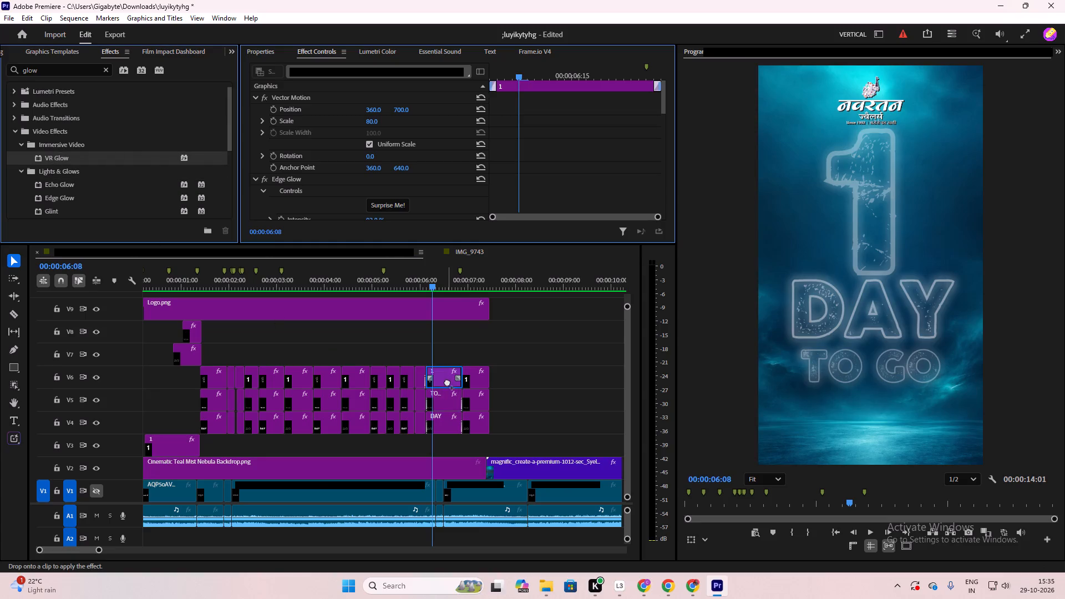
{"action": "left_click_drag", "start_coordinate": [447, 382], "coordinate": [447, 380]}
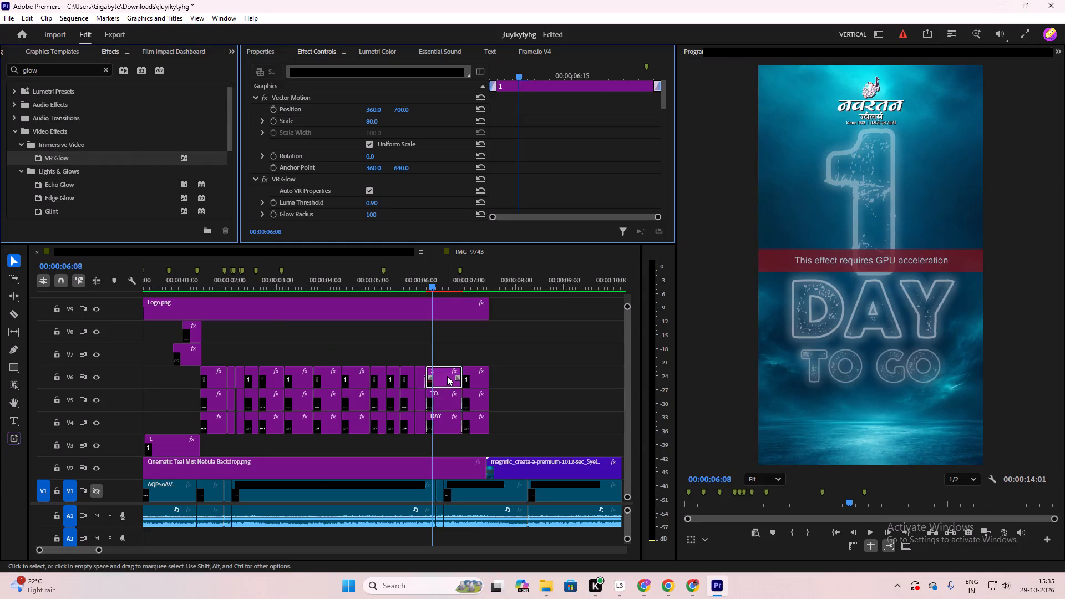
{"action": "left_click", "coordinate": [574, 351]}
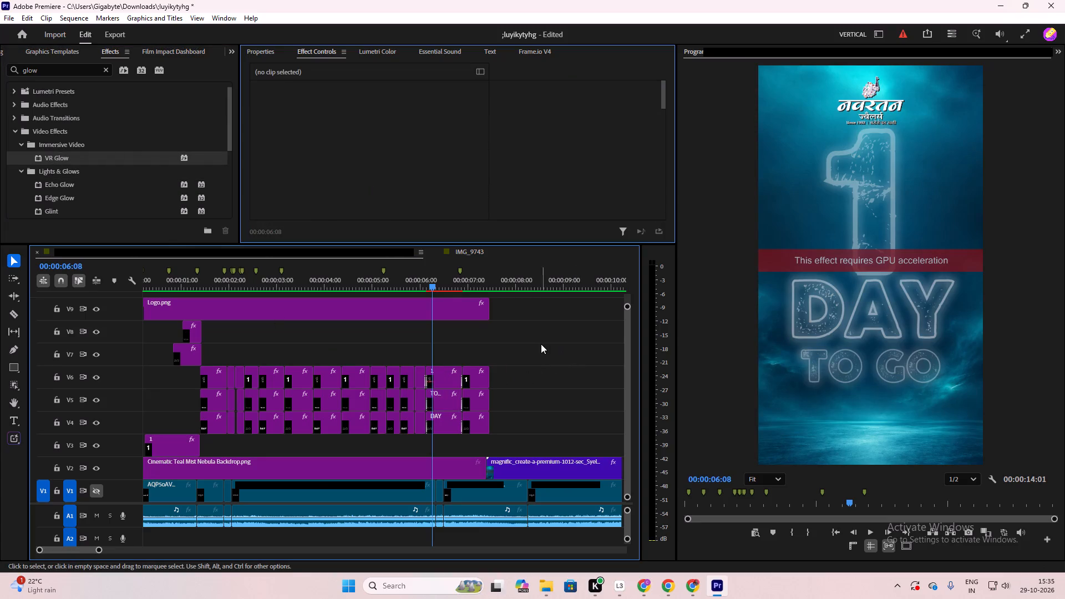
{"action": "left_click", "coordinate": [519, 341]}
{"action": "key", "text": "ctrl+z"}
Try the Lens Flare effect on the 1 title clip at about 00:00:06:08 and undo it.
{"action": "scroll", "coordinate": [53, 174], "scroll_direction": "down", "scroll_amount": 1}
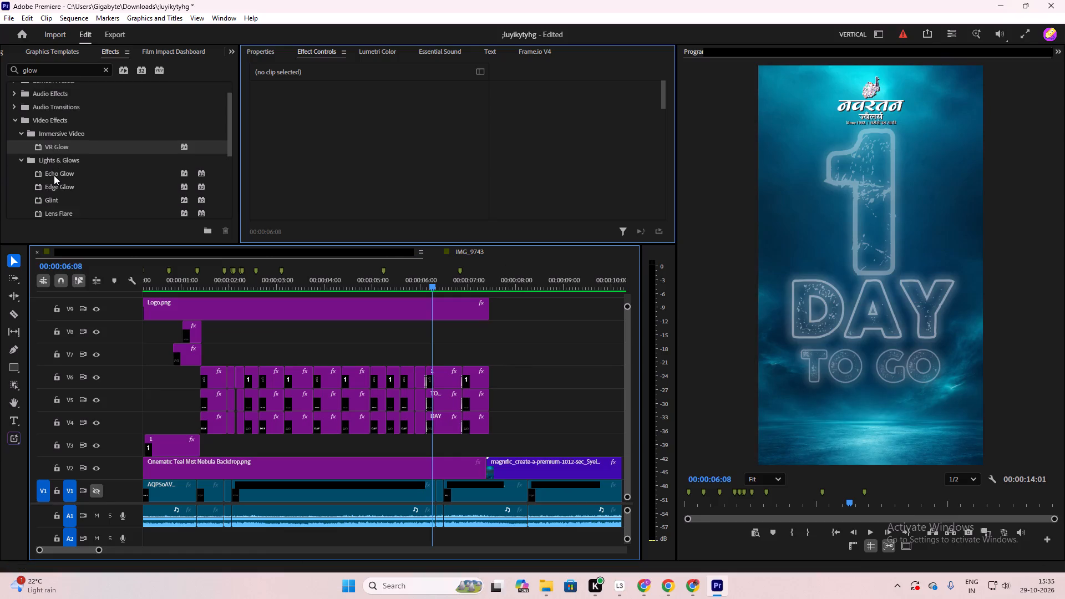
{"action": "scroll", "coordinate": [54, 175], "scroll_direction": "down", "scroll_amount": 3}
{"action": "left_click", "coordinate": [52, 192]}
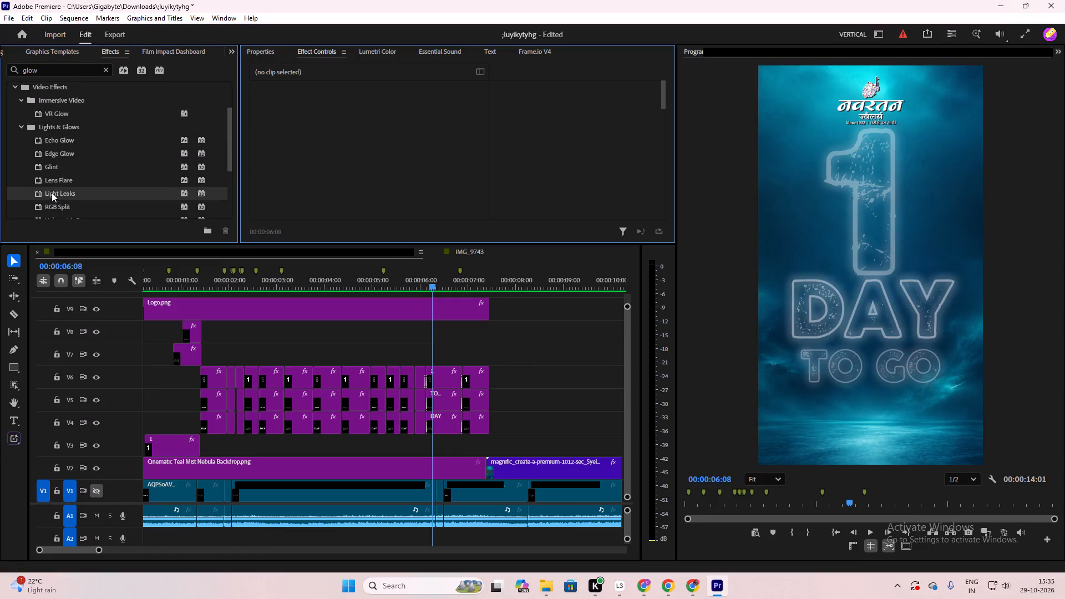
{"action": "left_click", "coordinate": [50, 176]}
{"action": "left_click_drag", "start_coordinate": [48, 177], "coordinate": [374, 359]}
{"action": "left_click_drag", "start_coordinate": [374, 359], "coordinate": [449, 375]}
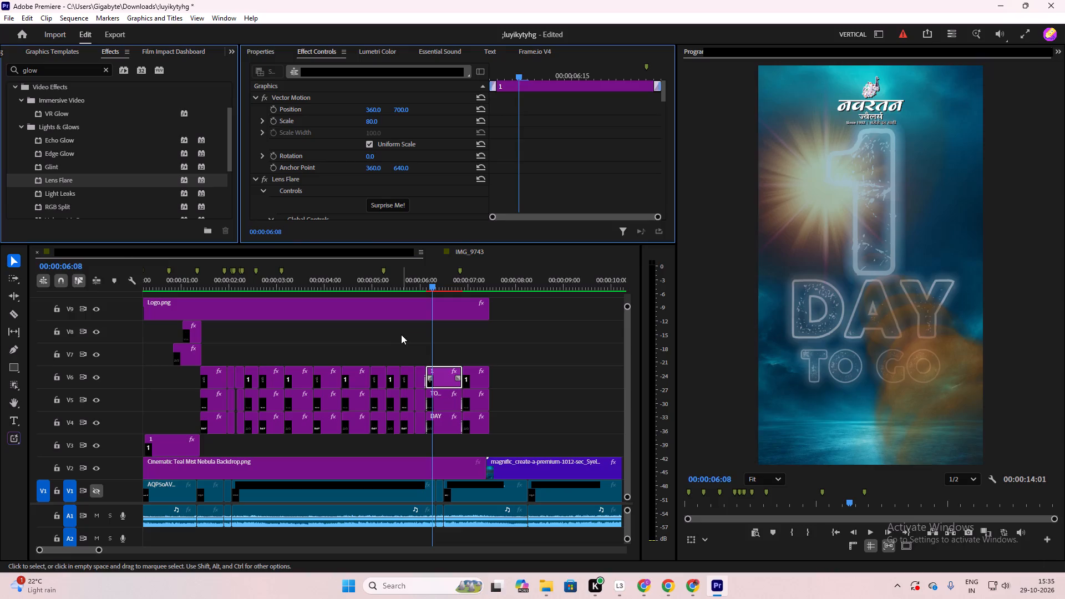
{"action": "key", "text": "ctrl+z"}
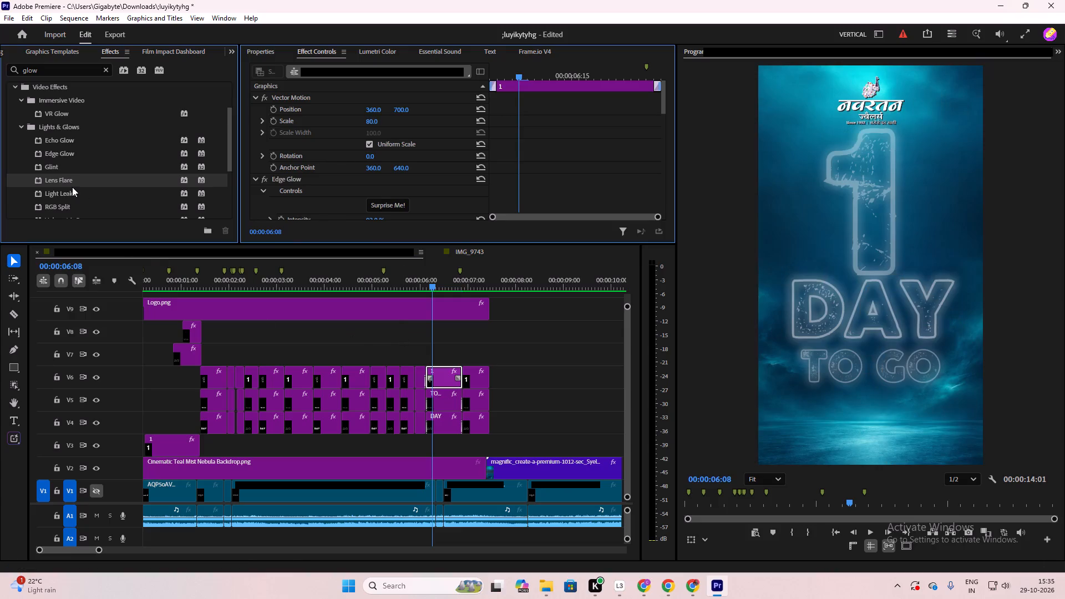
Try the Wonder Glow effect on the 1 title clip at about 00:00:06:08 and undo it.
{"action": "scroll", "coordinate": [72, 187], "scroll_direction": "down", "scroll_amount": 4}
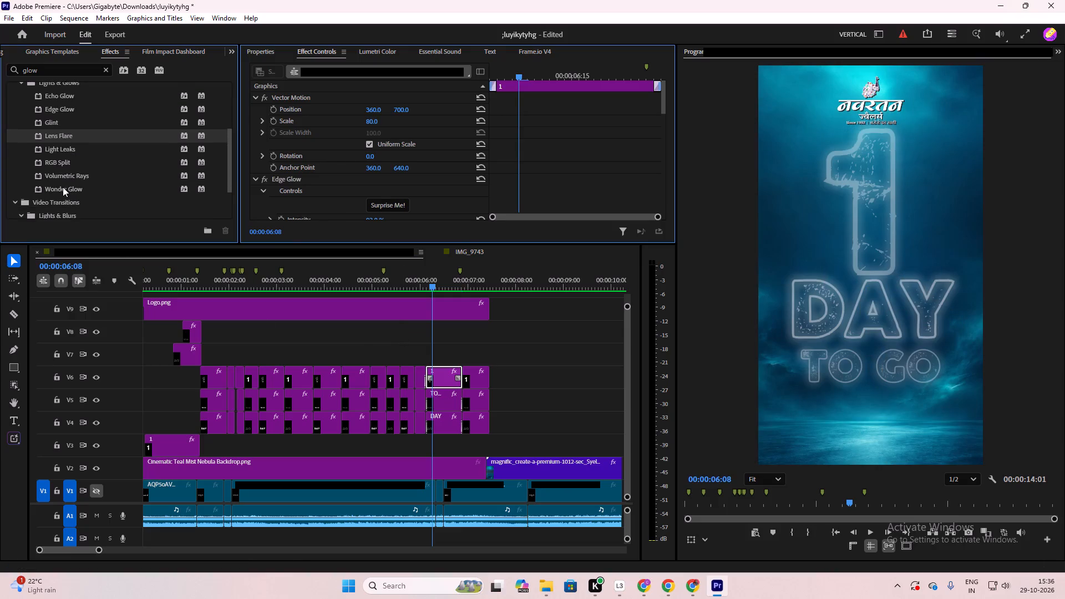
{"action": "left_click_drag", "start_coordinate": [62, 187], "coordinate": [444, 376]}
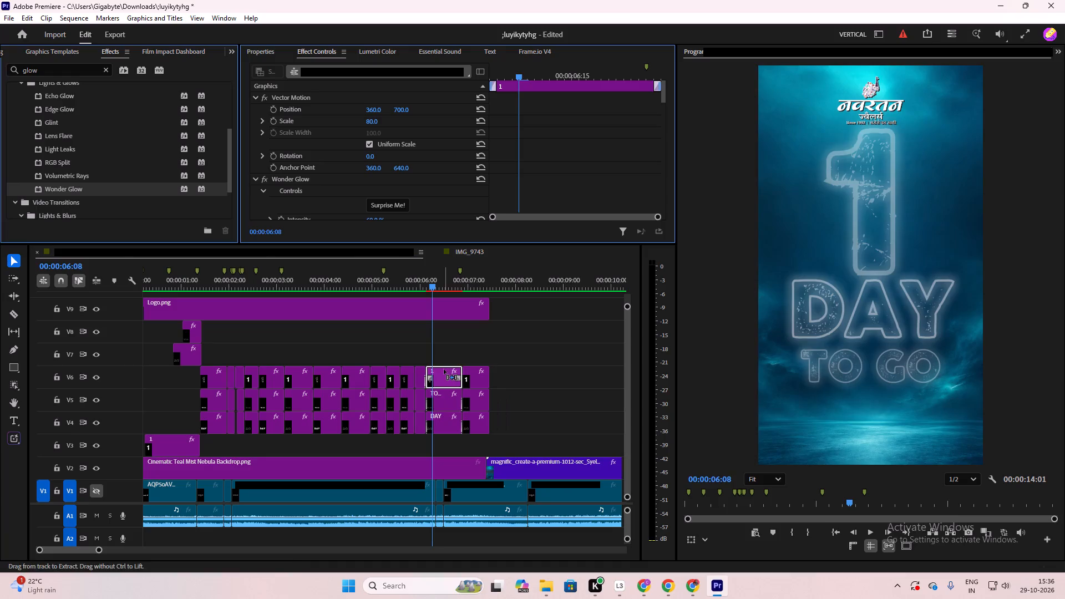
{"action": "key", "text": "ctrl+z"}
Apply the Volumetric Rays effect to the 1, TO GO and DAY title clips around 00:00:06:08 and play back the section.
{"action": "left_click", "coordinate": [47, 172]}
{"action": "left_click_drag", "start_coordinate": [50, 172], "coordinate": [73, 194]}
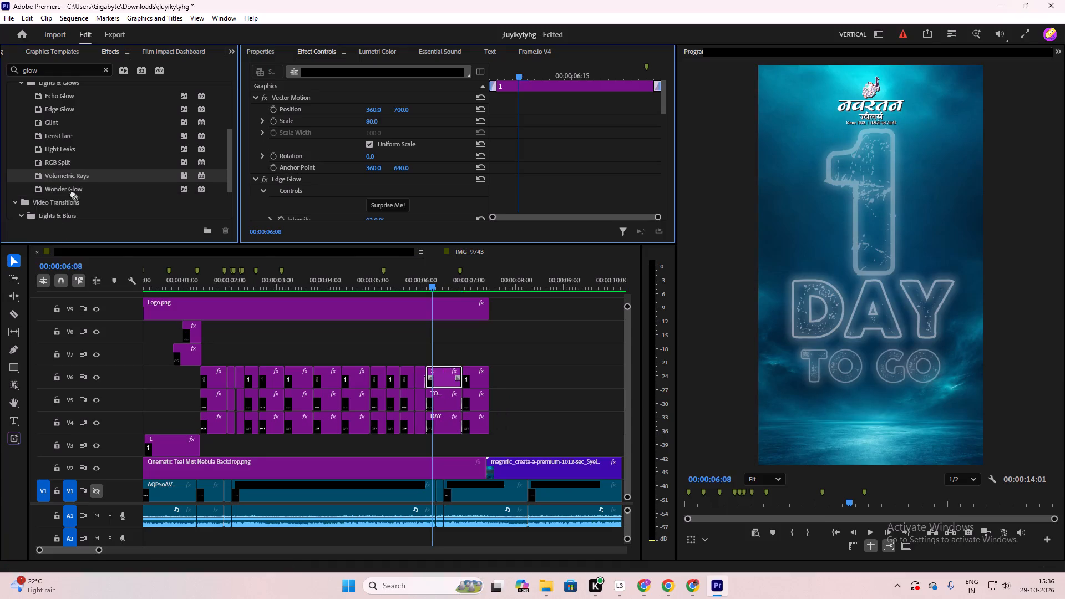
{"action": "left_click_drag", "start_coordinate": [73, 194], "coordinate": [438, 380]}
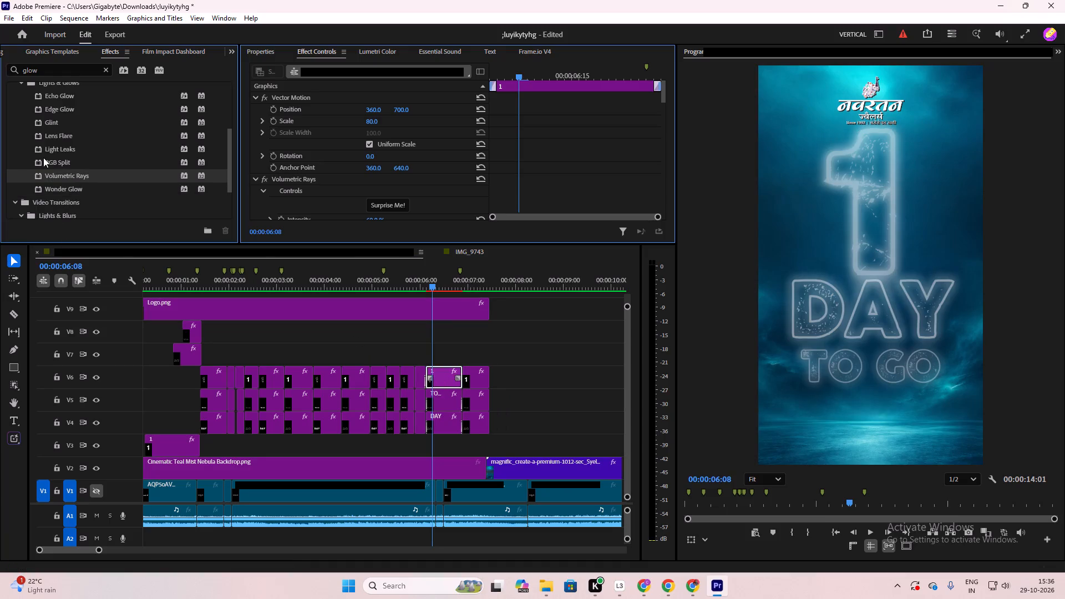
{"action": "left_click_drag", "start_coordinate": [55, 175], "coordinate": [435, 397]}
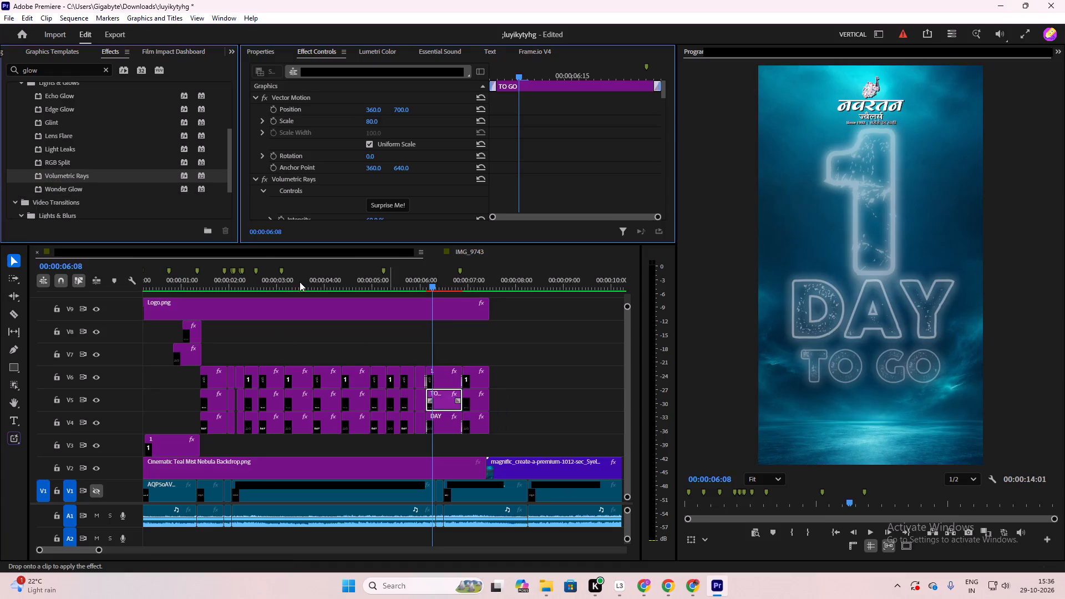
{"action": "left_click_drag", "start_coordinate": [51, 177], "coordinate": [447, 423]}
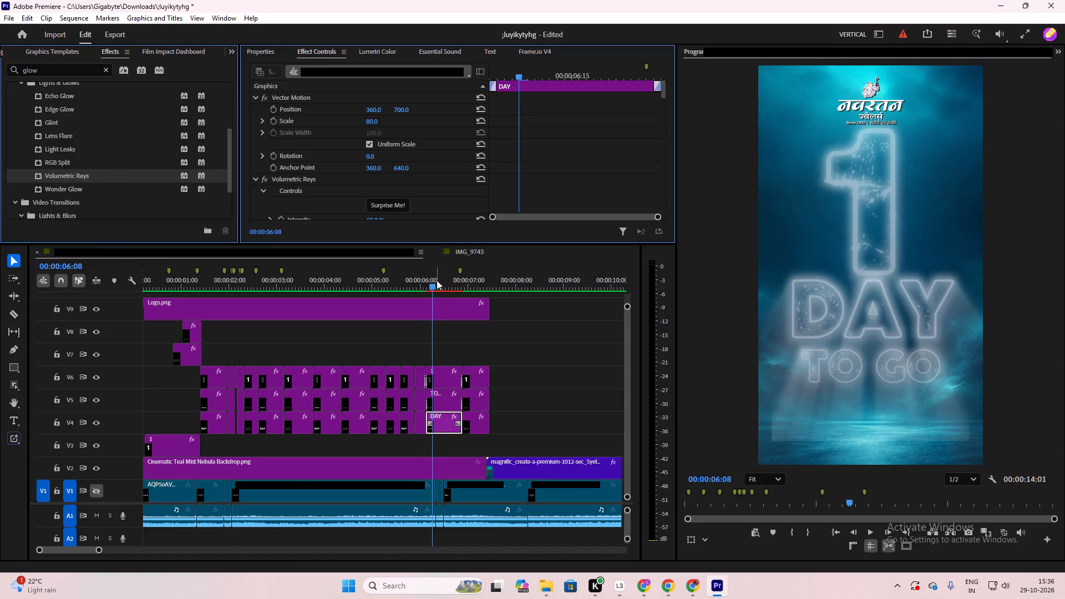
{"action": "left_click_drag", "start_coordinate": [433, 277], "coordinate": [427, 282]}
{"action": "key", "text": "space"}
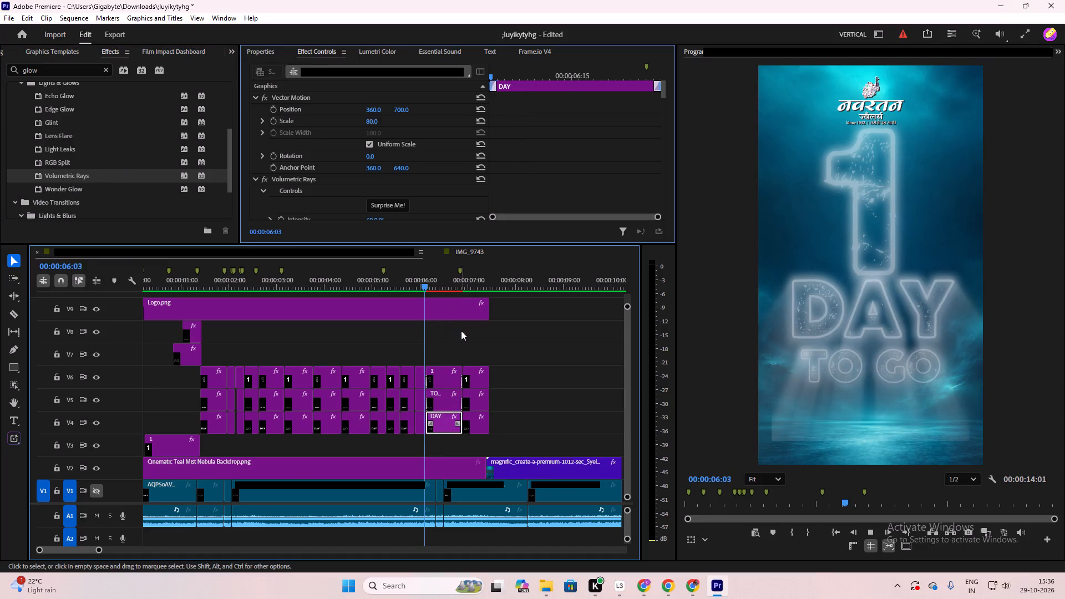
{"action": "left_click", "coordinate": [470, 336]}
{"action": "key", "text": "space"}
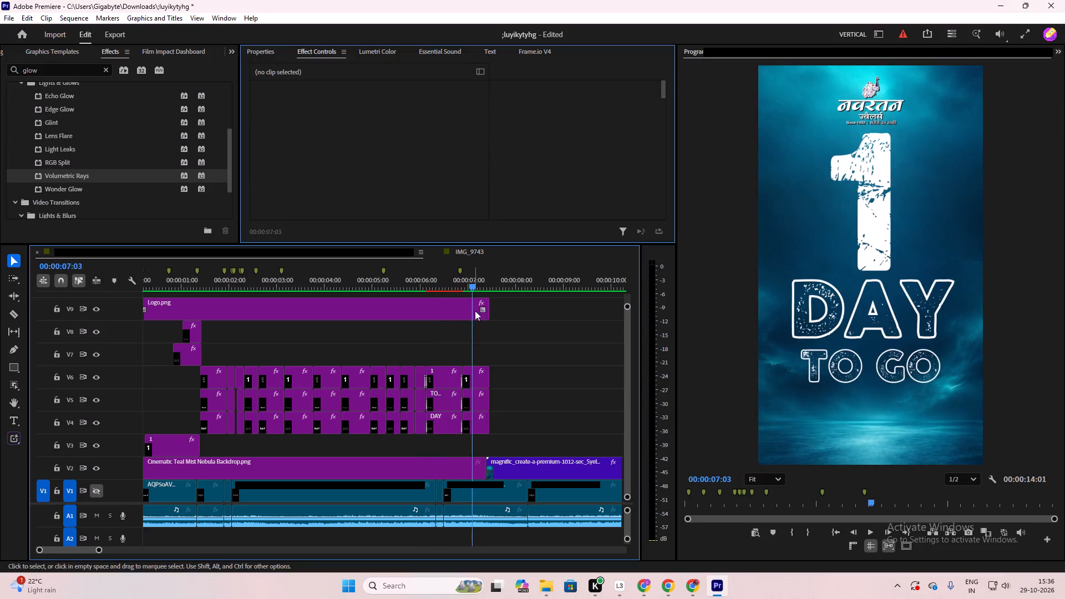
Lower the Volumetric Rays intensity on the TO GO title clip near 00:00:06:14 to 48%.
{"action": "left_click_drag", "start_coordinate": [473, 283], "coordinate": [444, 287]}
{"action": "left_click", "coordinate": [443, 398]}
{"action": "scroll", "coordinate": [296, 112], "scroll_direction": "down", "scroll_amount": 5}
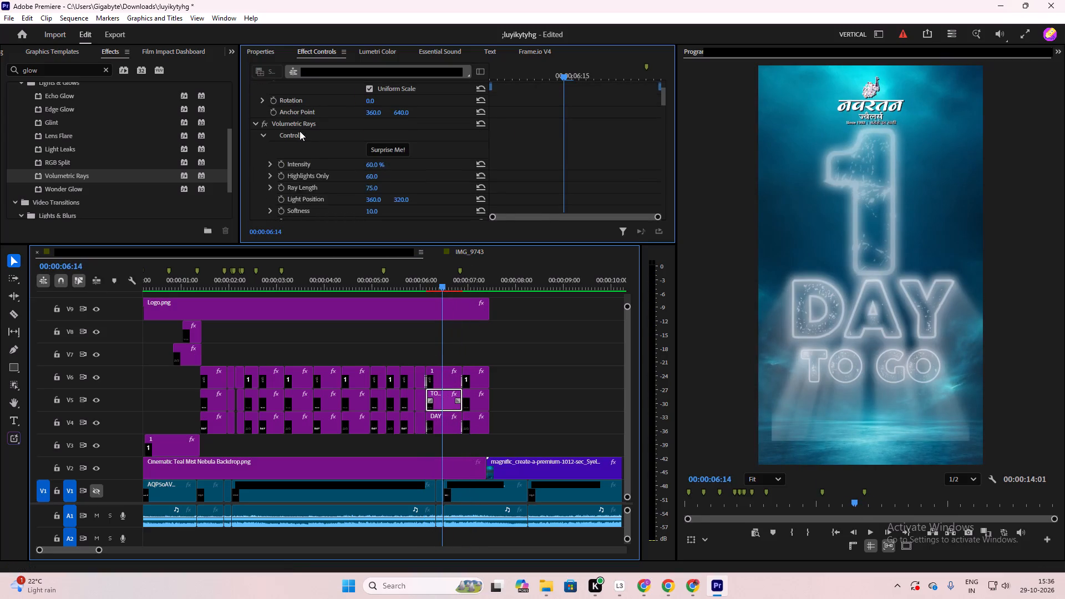
{"action": "scroll", "coordinate": [300, 131], "scroll_direction": "down", "scroll_amount": 4}
{"action": "scroll", "coordinate": [300, 133], "scroll_direction": "up", "scroll_amount": 3}
{"action": "scroll", "coordinate": [300, 138], "scroll_direction": "down", "scroll_amount": 1}
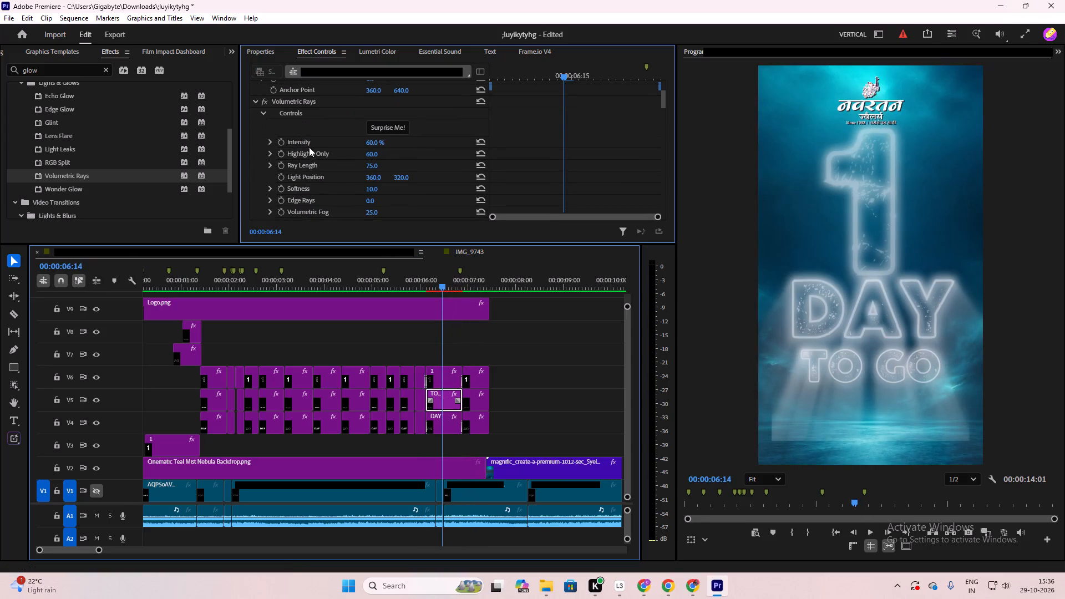
{"action": "left_click_drag", "start_coordinate": [372, 144], "coordinate": [366, 144]}
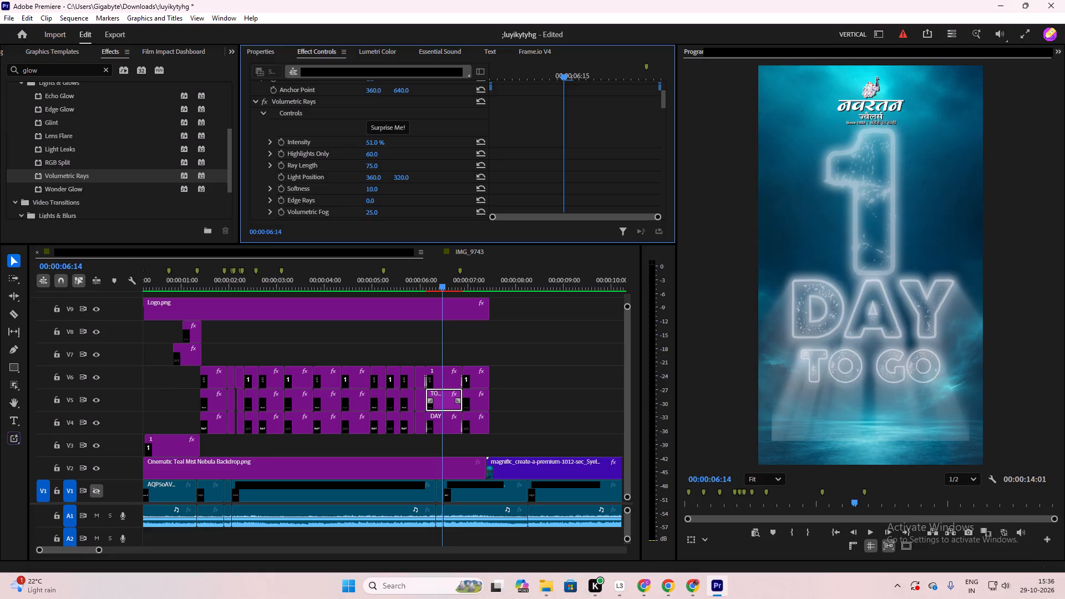
{"action": "left_click_drag", "start_coordinate": [366, 144], "coordinate": [364, 145]}
Shorten the Volumetric Rays ray length on the TO GO title clip.
{"action": "scroll", "coordinate": [332, 177], "scroll_direction": "down", "scroll_amount": 10}
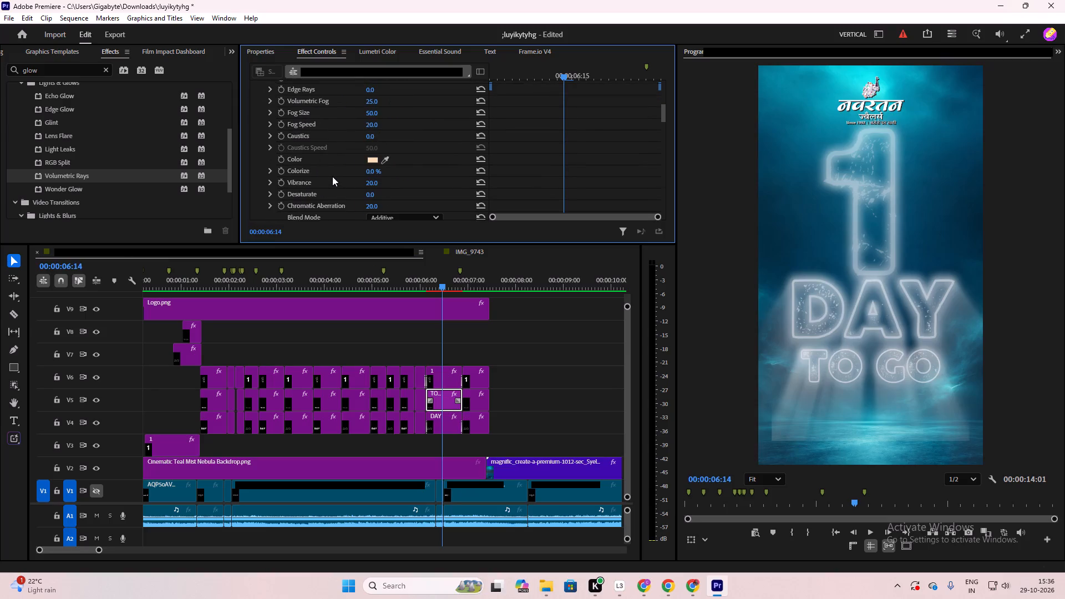
{"action": "scroll", "coordinate": [331, 176], "scroll_direction": "down", "scroll_amount": 3}
{"action": "scroll", "coordinate": [331, 176], "scroll_direction": "up", "scroll_amount": 7}
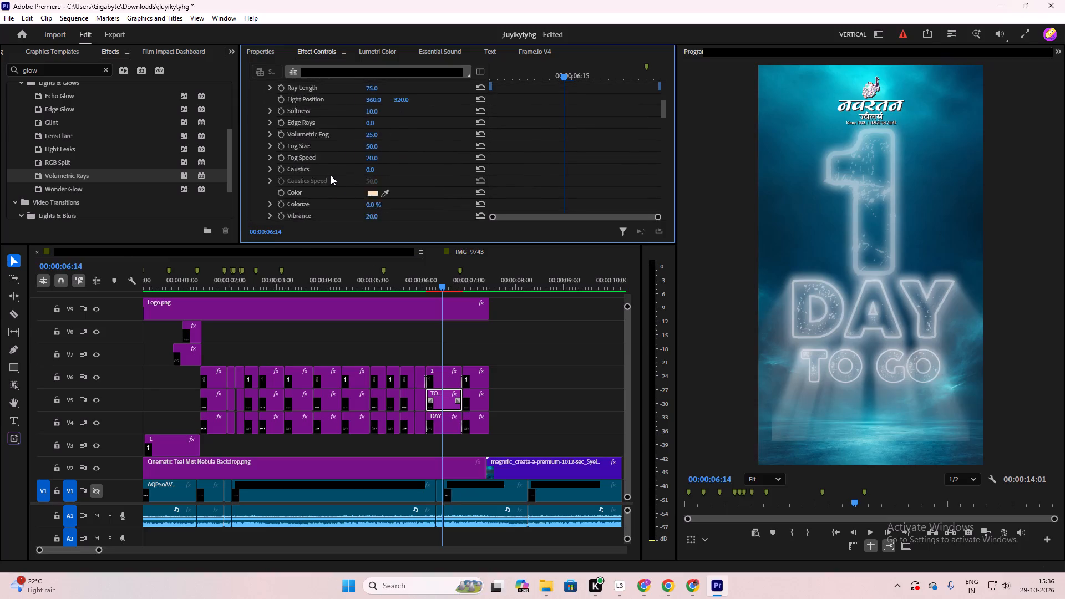
{"action": "scroll", "coordinate": [331, 175], "scroll_direction": "up", "scroll_amount": 3}
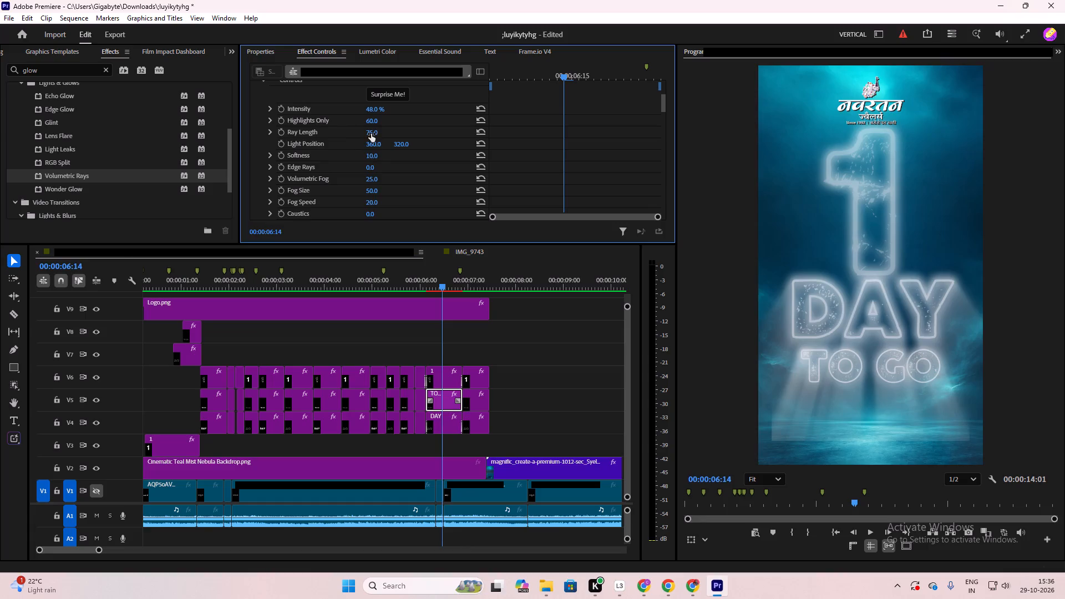
{"action": "left_click_drag", "start_coordinate": [371, 134], "coordinate": [351, 141]}
{"action": "left_click_drag", "start_coordinate": [351, 141], "coordinate": [339, 142]}
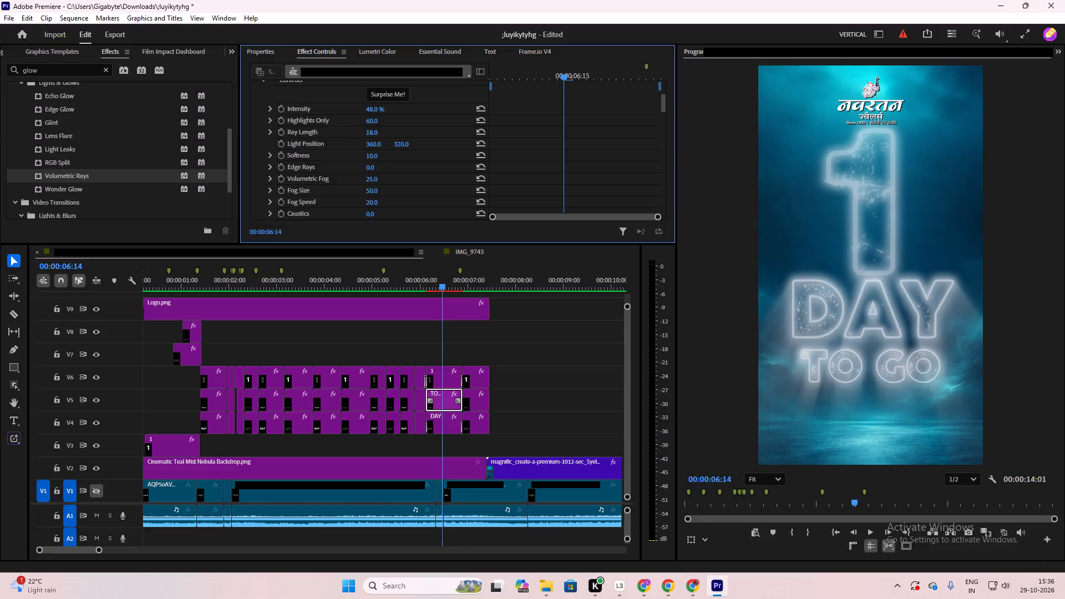
{"action": "left_click_drag", "start_coordinate": [339, 142], "coordinate": [288, 143]}
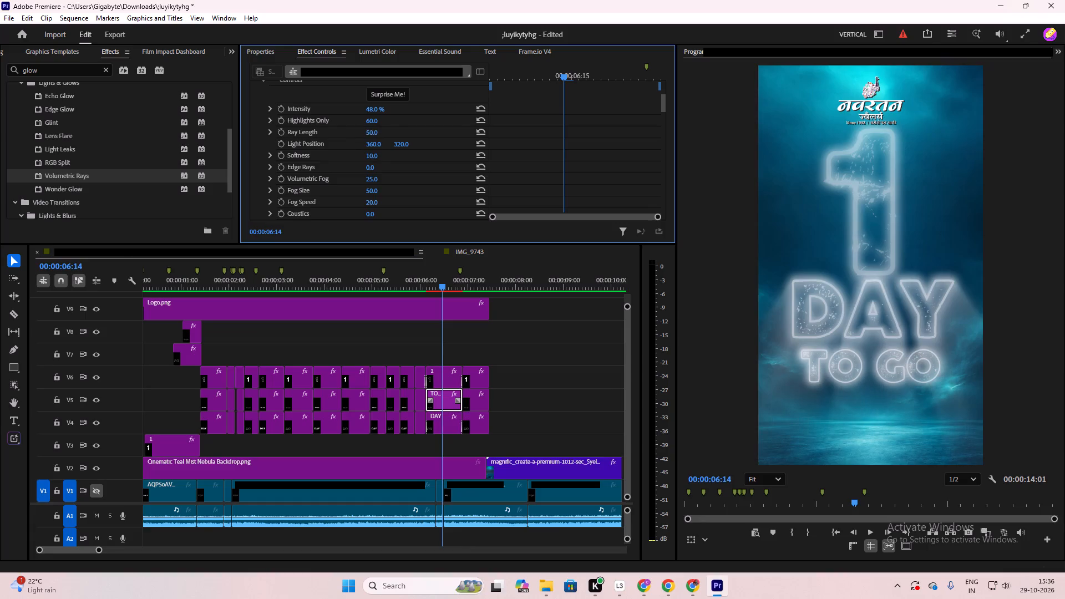
{"action": "left_click_drag", "start_coordinate": [288, 143], "coordinate": [289, 143]}
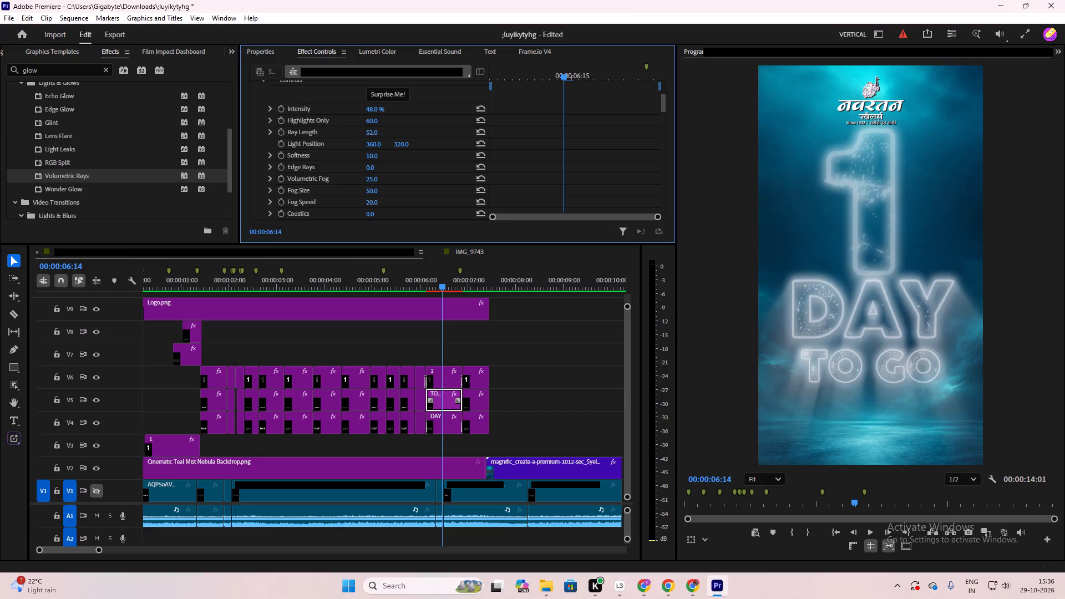
{"action": "left_click_drag", "start_coordinate": [289, 143], "coordinate": [285, 144]}
Set the Volumetric Rays ray length on the DAY title clip to 61.
{"action": "left_click", "coordinate": [454, 427]}
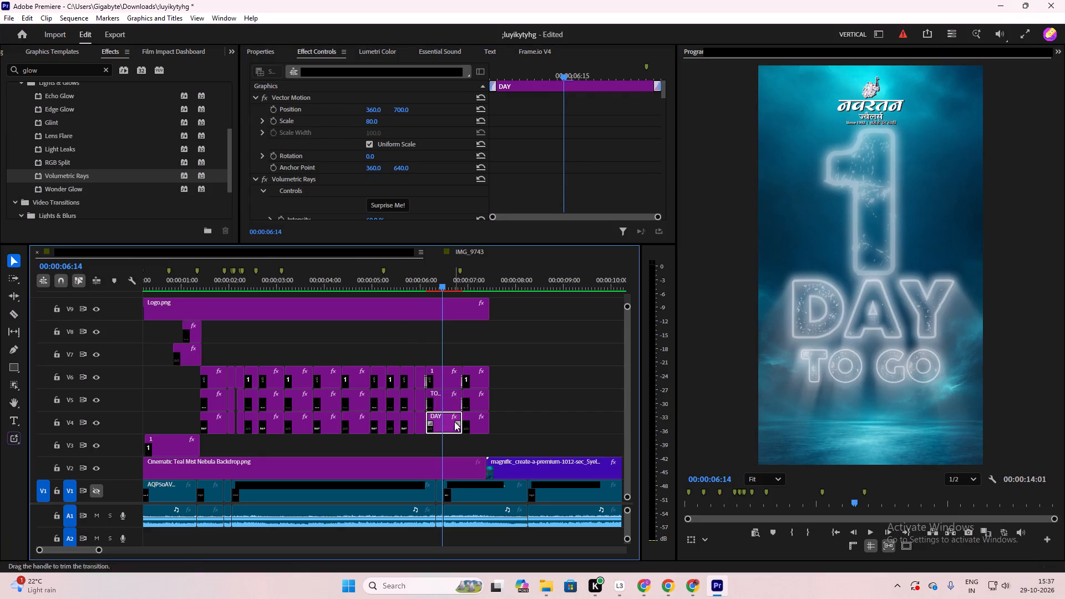
{"action": "scroll", "coordinate": [374, 157], "scroll_direction": "down", "scroll_amount": 11}
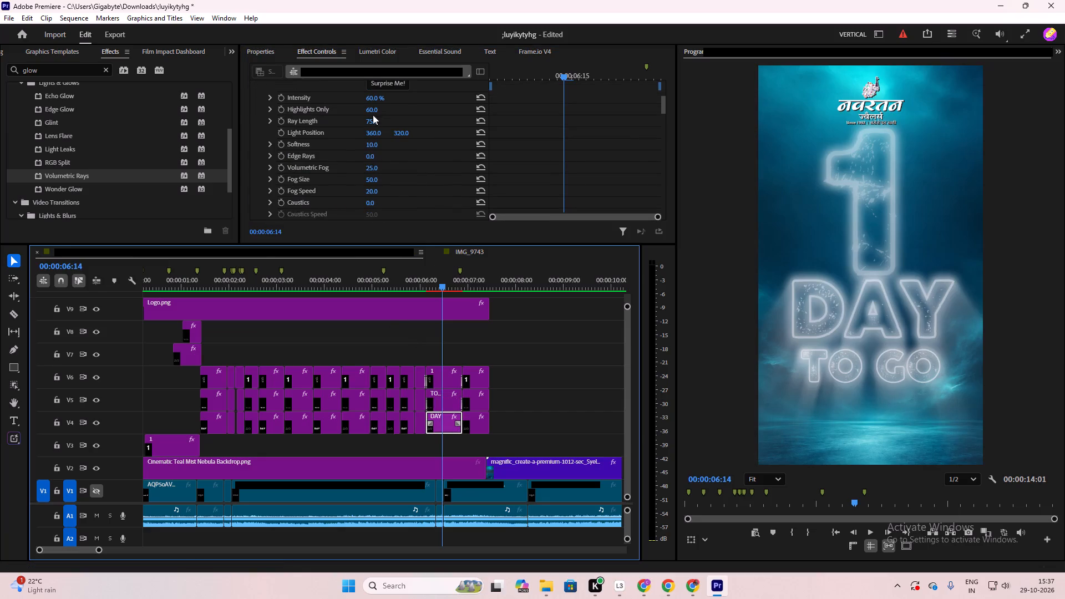
{"action": "left_click_drag", "start_coordinate": [371, 120], "coordinate": [361, 123]}
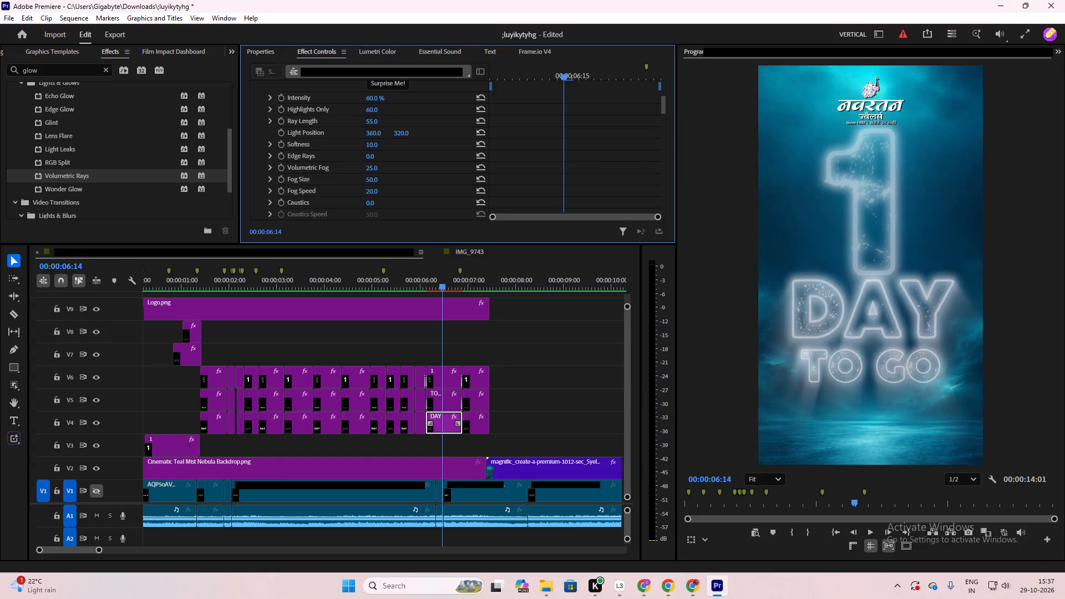
{"action": "left_click_drag", "start_coordinate": [361, 123], "coordinate": [366, 123]}
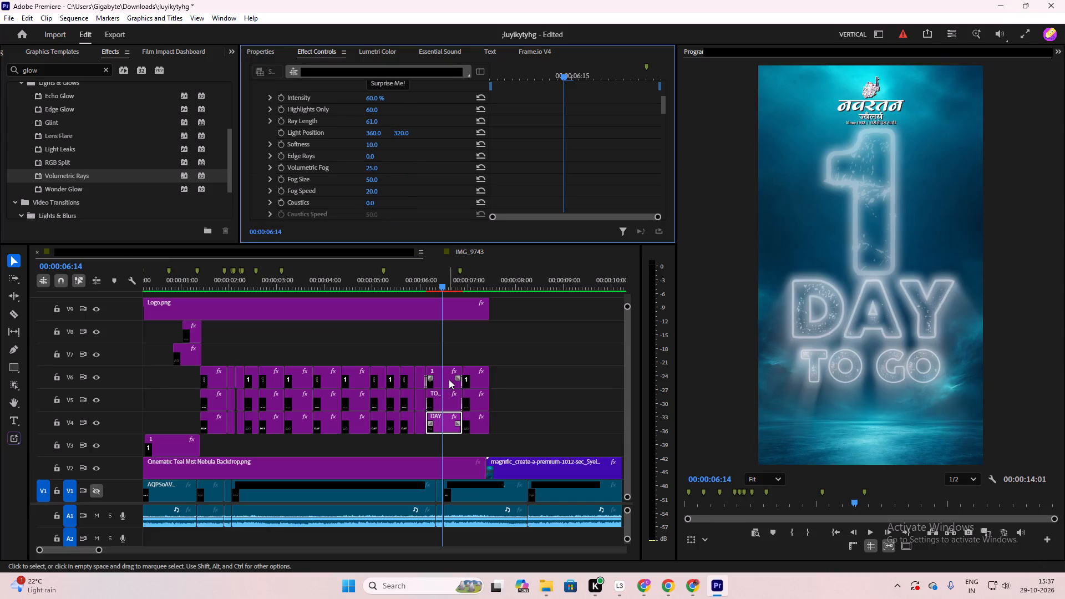
Check the Volumetric Rays settings on the 1 title clip and play back the titles from about 00:00:06:02.
{"action": "left_click", "coordinate": [449, 379]}
{"action": "scroll", "coordinate": [351, 172], "scroll_direction": "down", "scroll_amount": 7}
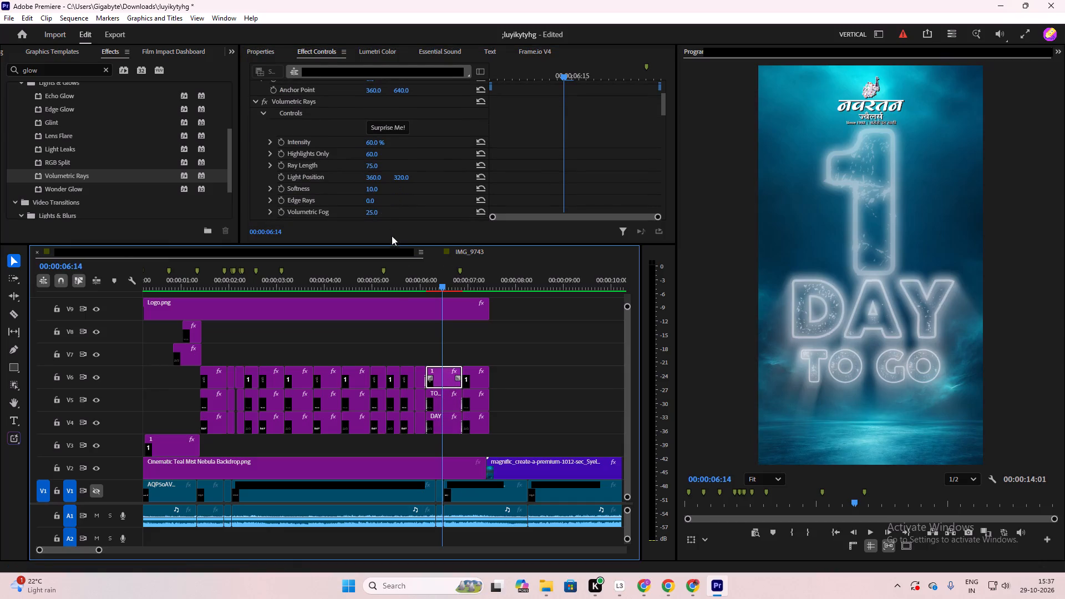
{"action": "left_click_drag", "start_coordinate": [444, 284], "coordinate": [425, 295]}
{"action": "key", "text": "space"}
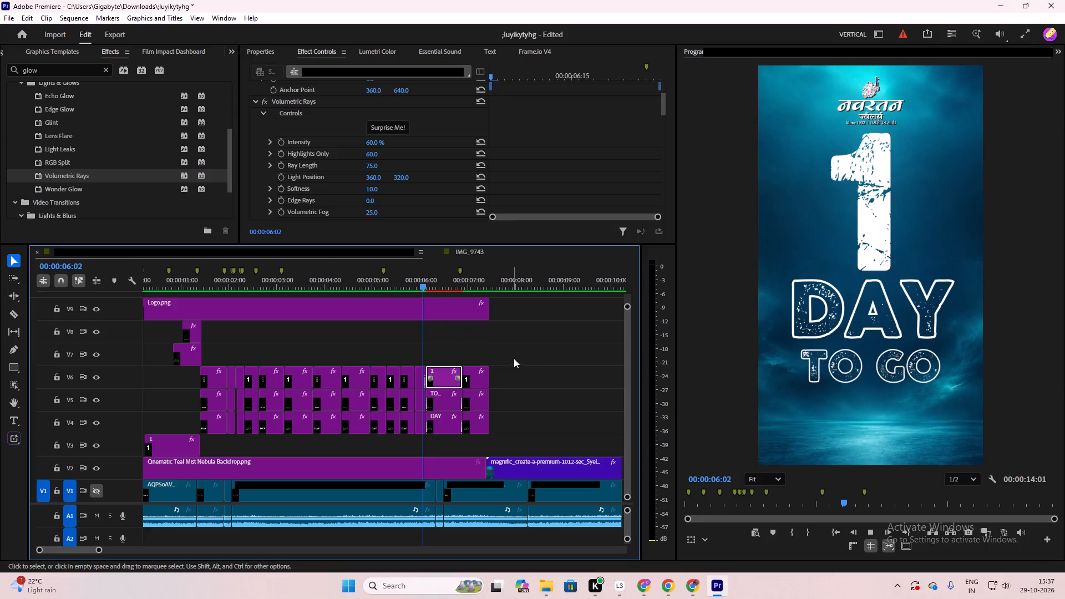
{"action": "key", "text": "space"}
{"action": "left_click", "coordinate": [530, 342]}
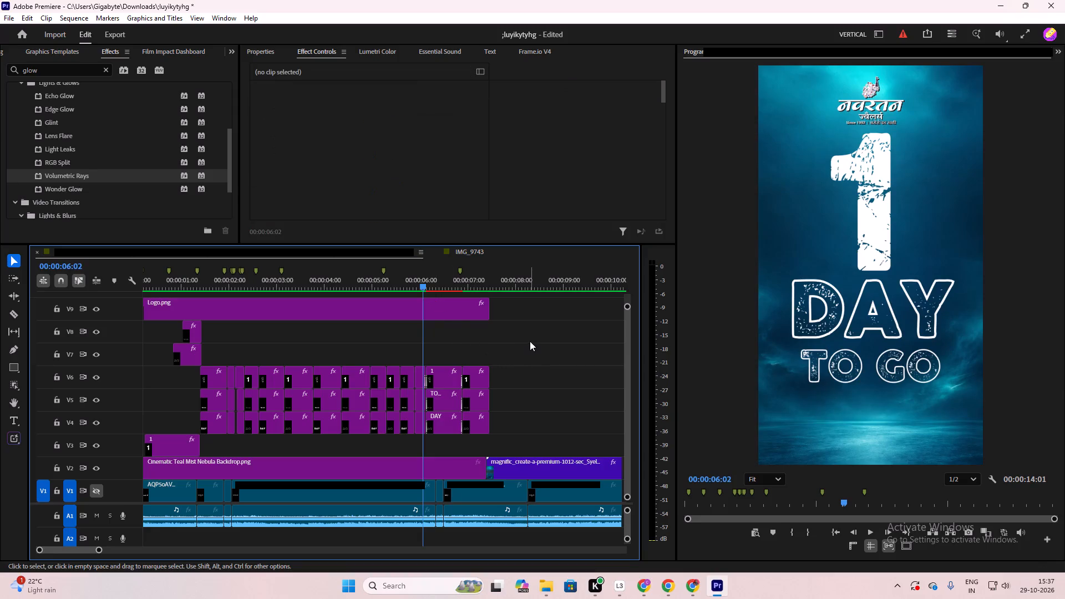
{"action": "key", "text": "space"}
{"action": "key", "text": "space"}
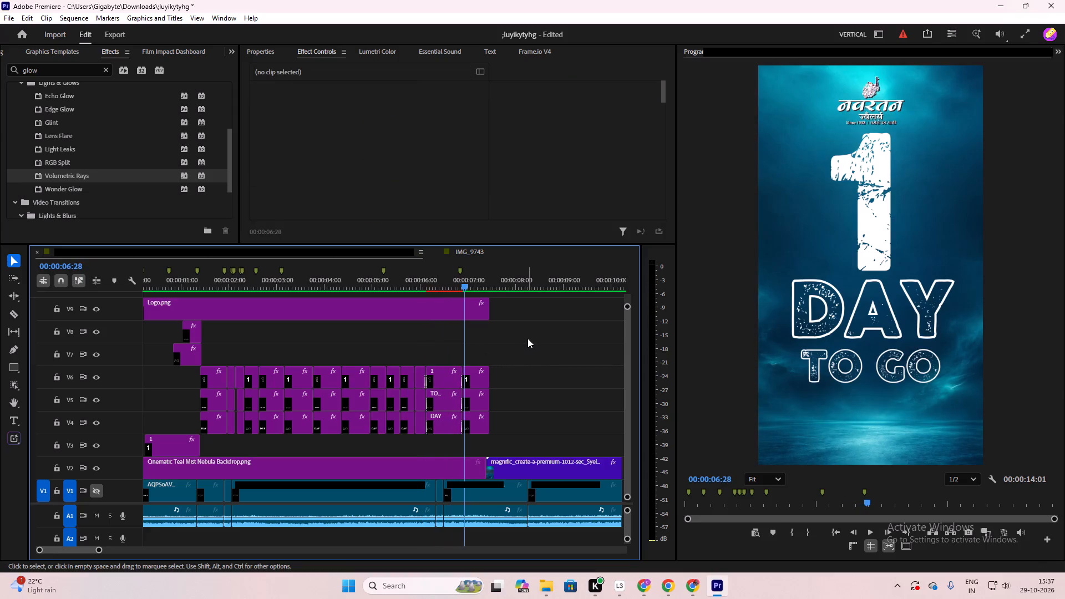
Save the project and render the sequence's video previews, stopping the playback that follows.
{"action": "key", "text": "ctrl+s"}
{"action": "key", "text": "Return"}
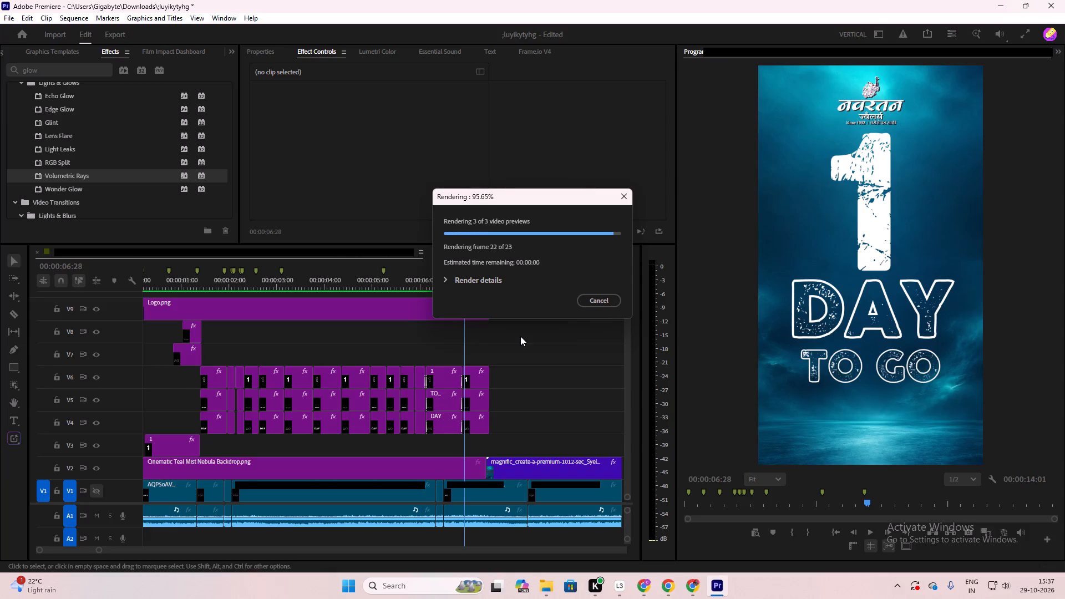
{"action": "key", "text": "space"}
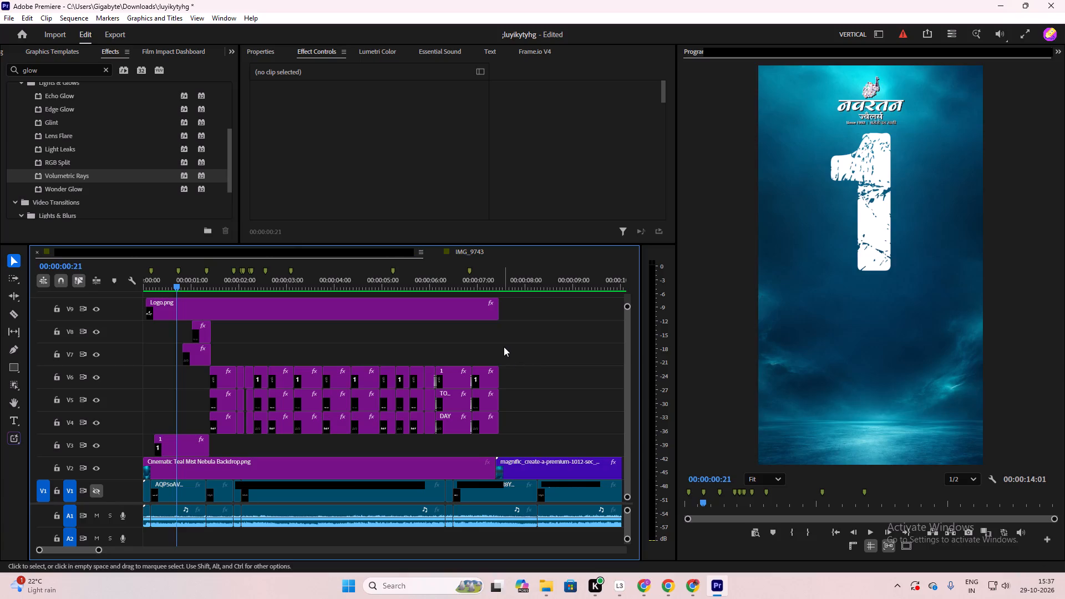
Export the whole sequence as an H.264 video named 1days3 to the Downloads folder.
{"action": "key", "text": "ctrl+m"}
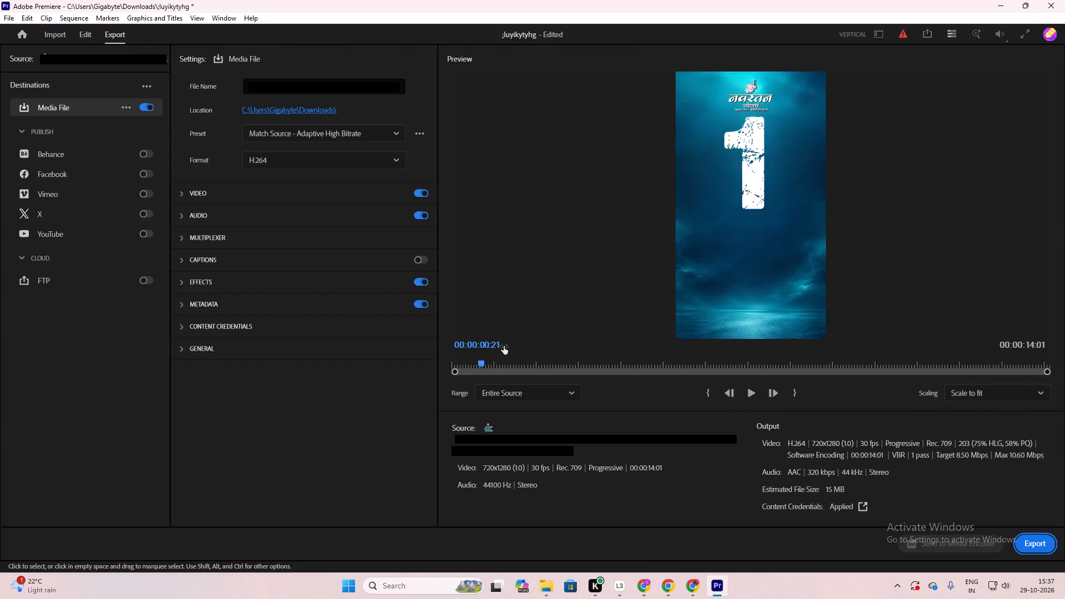
{"action": "left_click", "coordinate": [307, 89]}
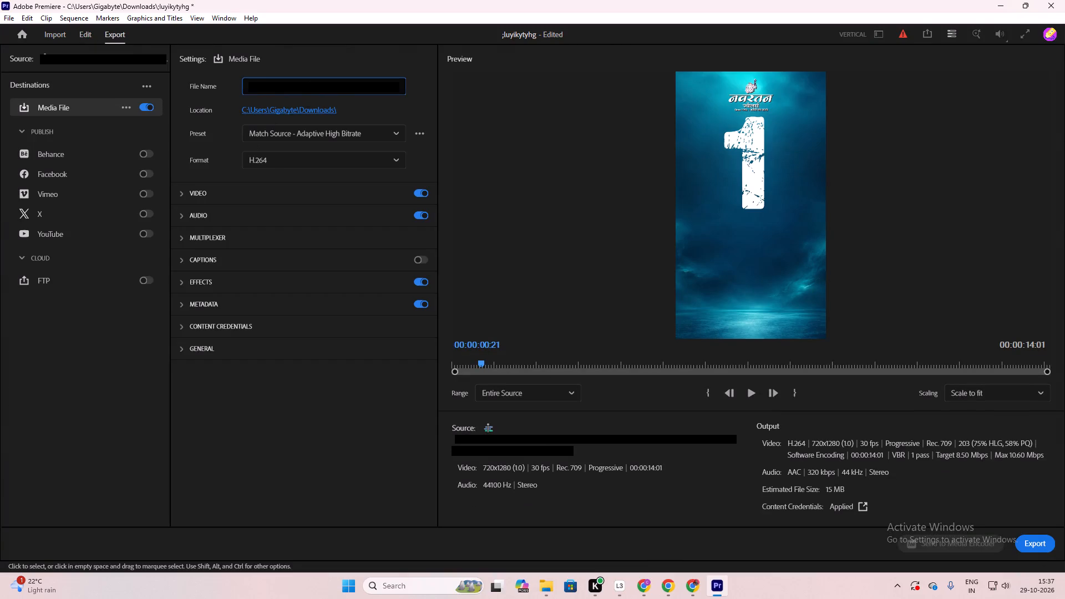
{"action": "key", "text": "ctrl+a"}
{"action": "key", "text": "BackSpace"}
{"action": "type", "text": "1days"}
{"action": "key", "text": "3"}
{"action": "left_click", "coordinate": [1034, 540]}
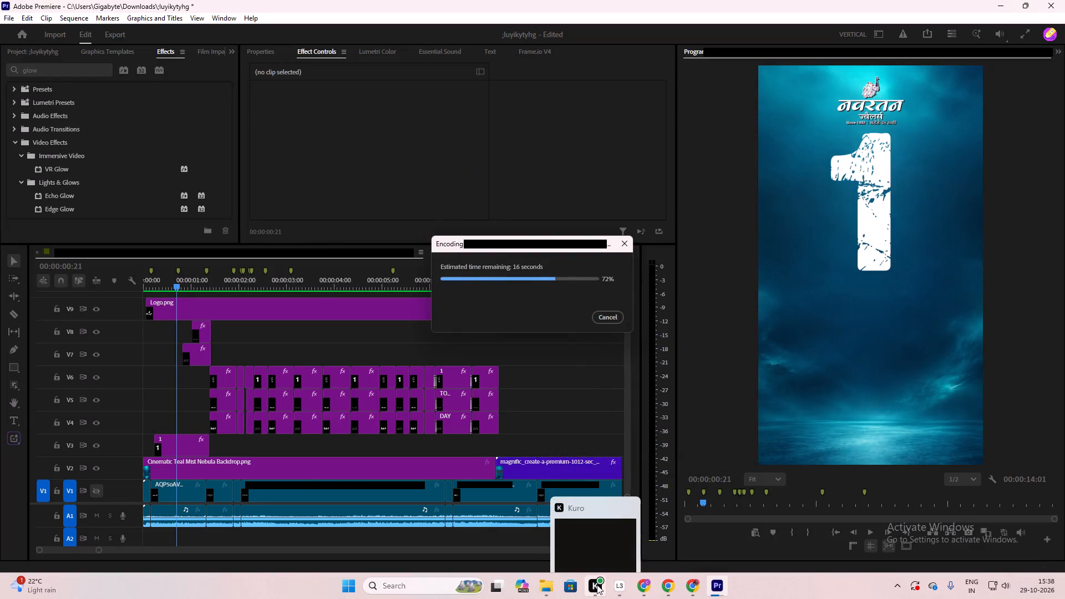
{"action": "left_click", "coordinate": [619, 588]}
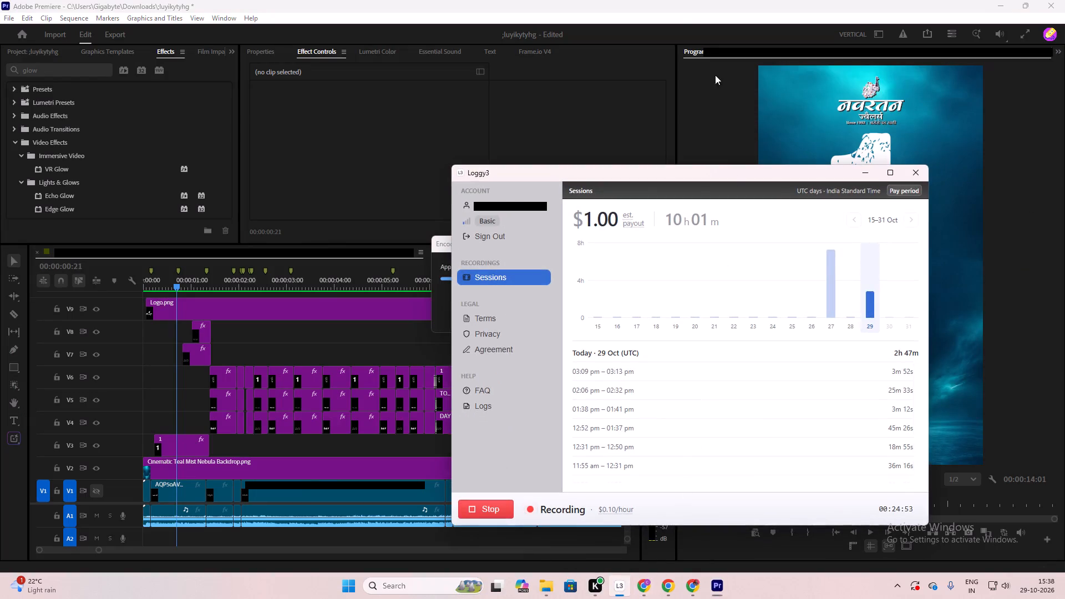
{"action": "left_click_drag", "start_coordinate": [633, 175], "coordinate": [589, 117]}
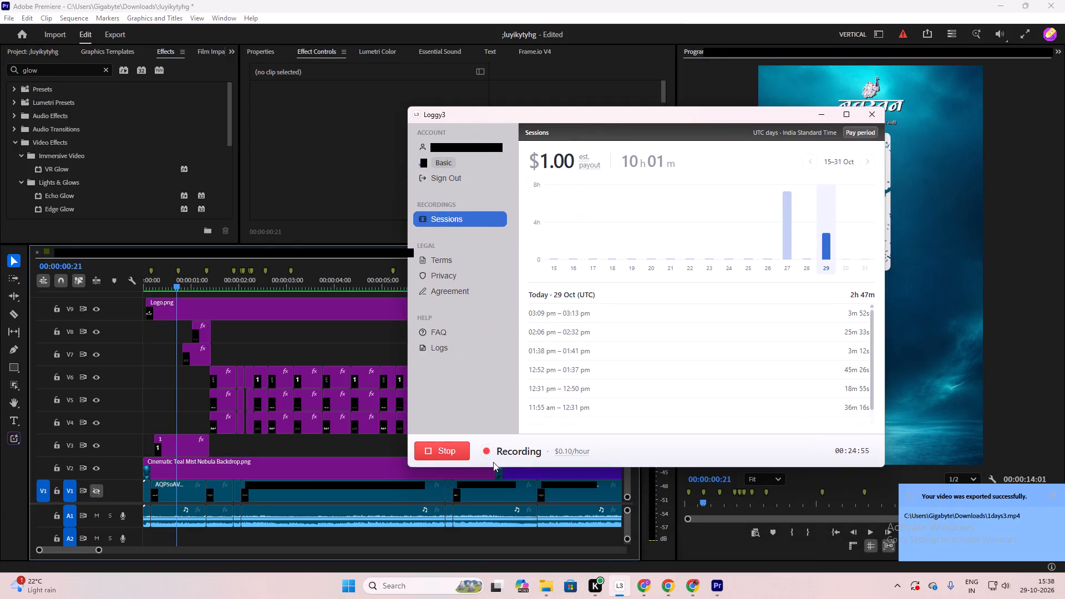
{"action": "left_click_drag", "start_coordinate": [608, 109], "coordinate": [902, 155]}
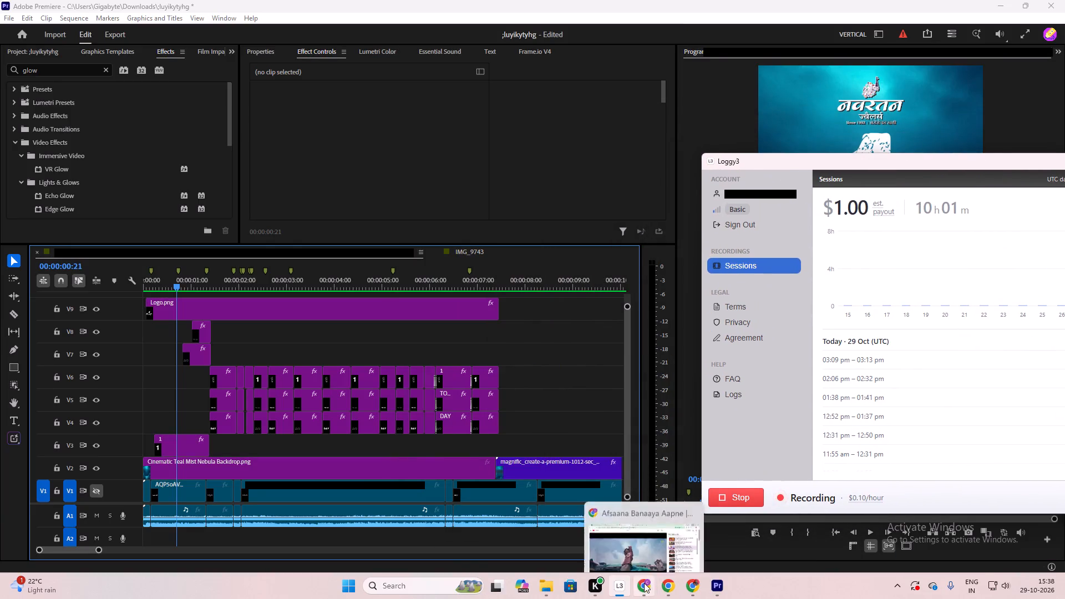
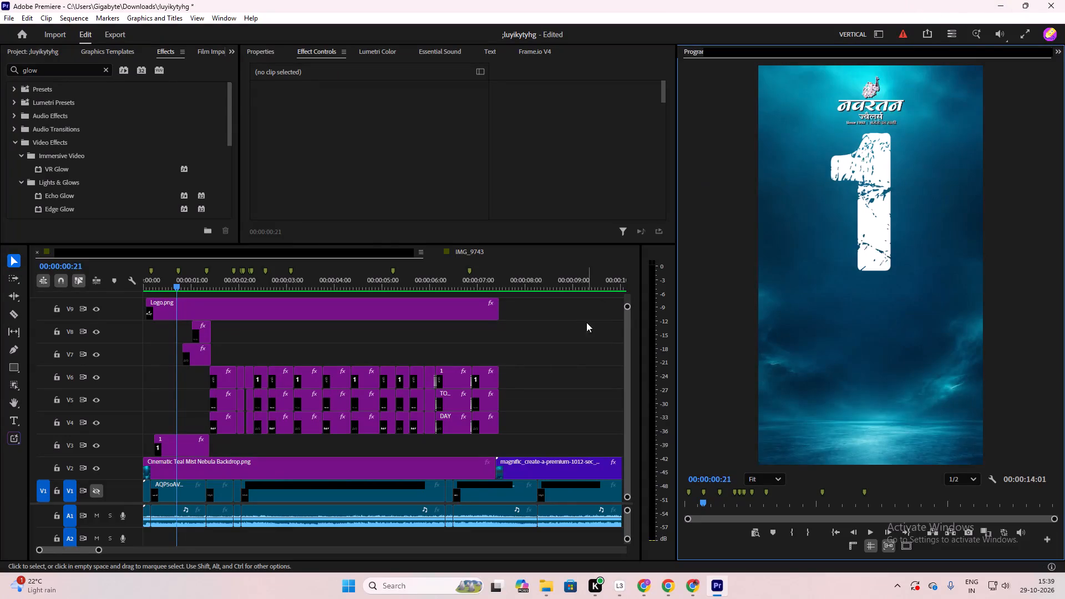
Save the project.
{"action": "key", "text": "ctrl+s"}
{"action": "key", "text": "ctrl+s"}
{"action": "key", "text": "ctrl+s"}
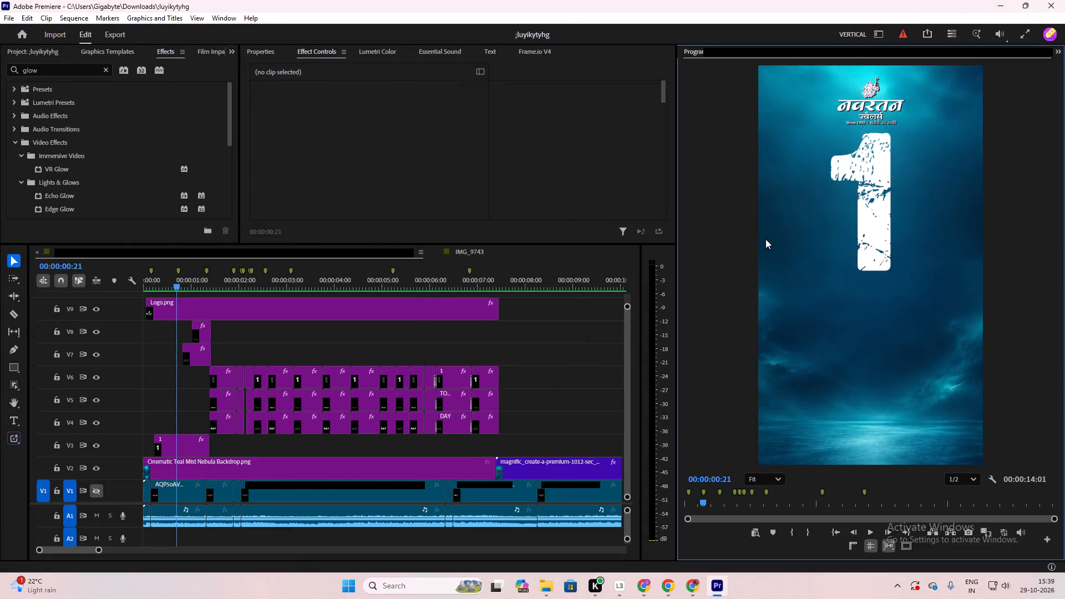